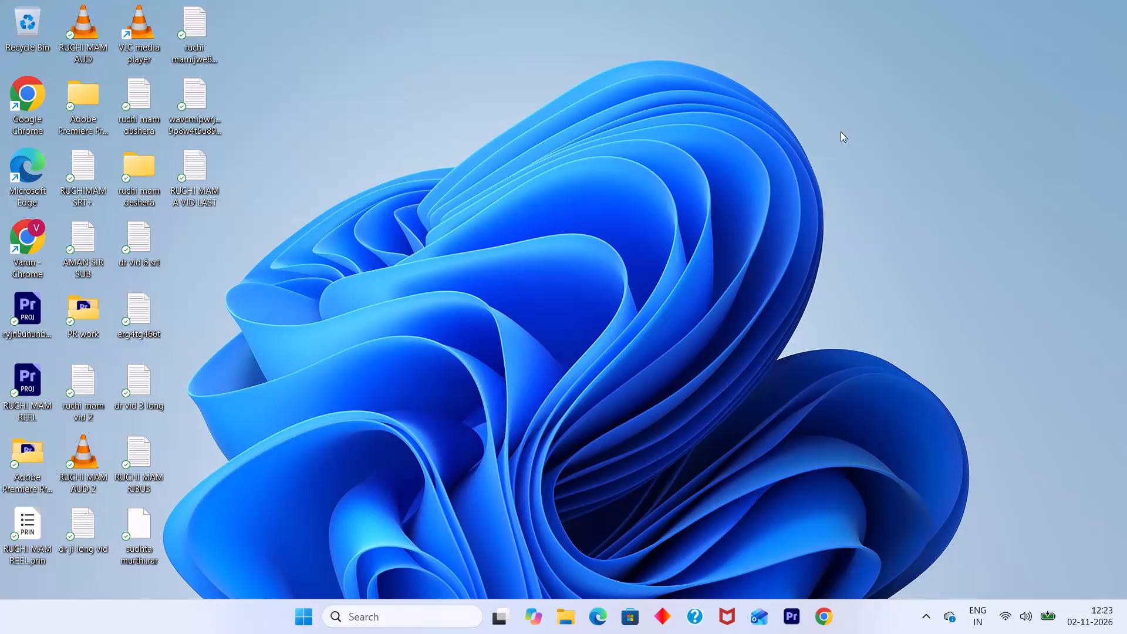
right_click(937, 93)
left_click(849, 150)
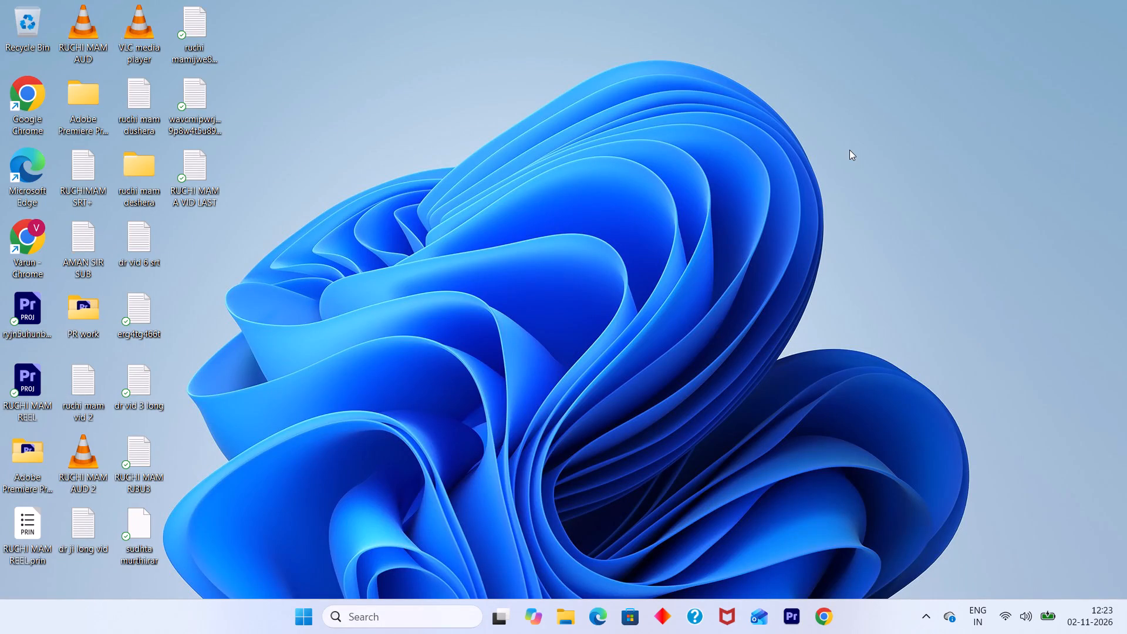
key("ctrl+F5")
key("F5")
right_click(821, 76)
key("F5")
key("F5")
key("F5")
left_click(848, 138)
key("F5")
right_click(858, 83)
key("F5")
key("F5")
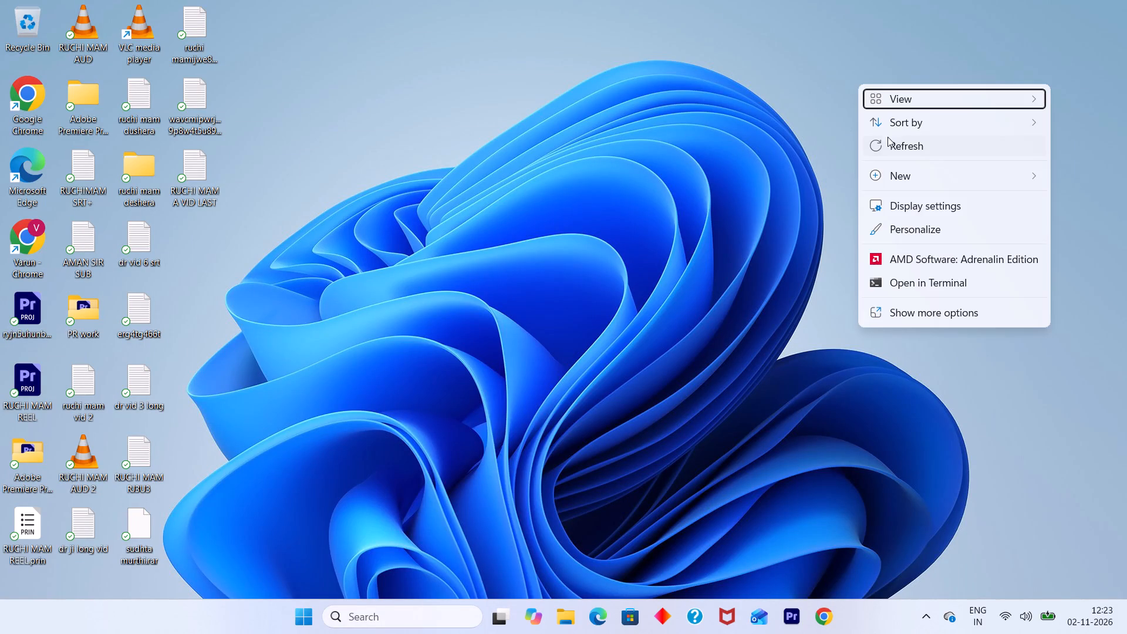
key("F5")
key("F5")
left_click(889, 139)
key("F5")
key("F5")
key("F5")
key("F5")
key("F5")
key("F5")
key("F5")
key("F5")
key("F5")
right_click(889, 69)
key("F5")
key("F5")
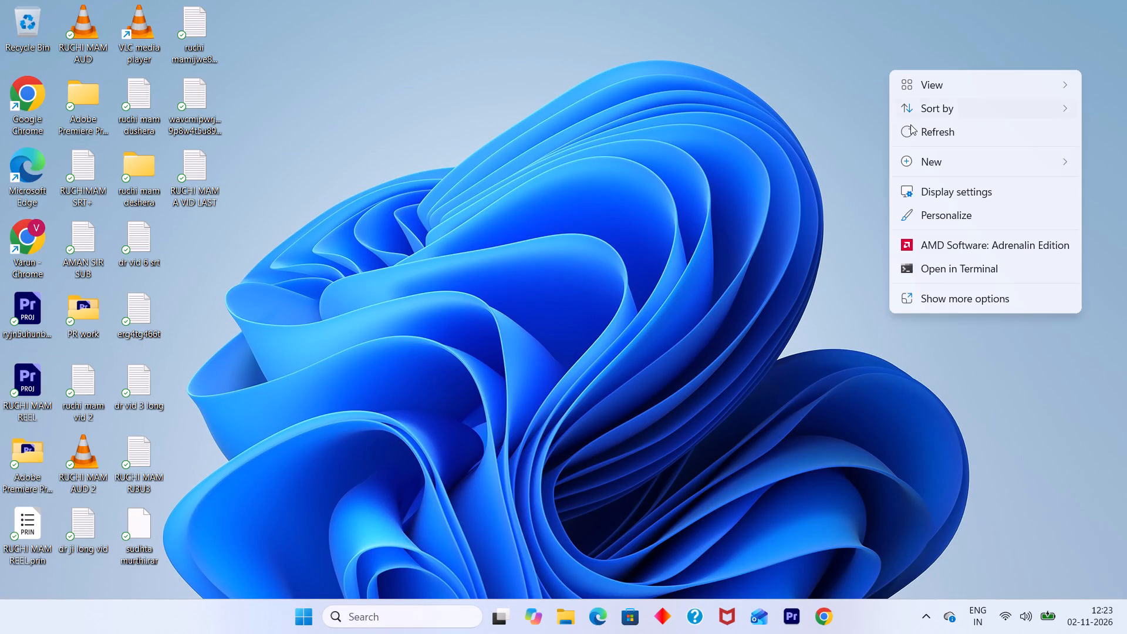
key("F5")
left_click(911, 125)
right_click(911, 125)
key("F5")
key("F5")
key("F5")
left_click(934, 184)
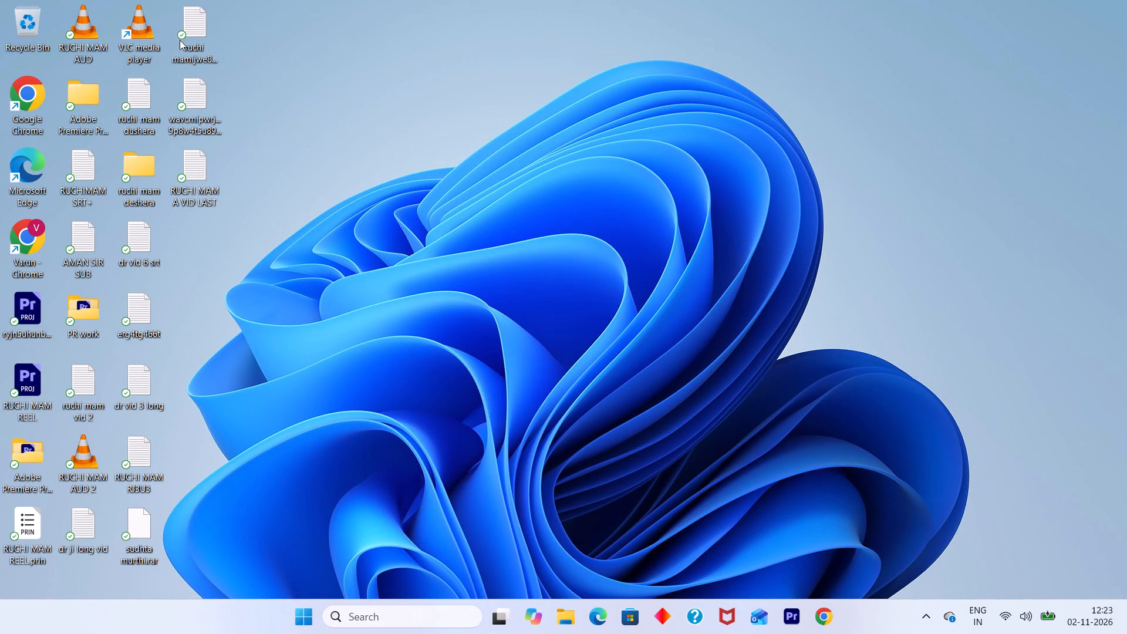
Open Google Chrome with the "Your Chrome" profile and go to My Drive in Google Drive.
left_click(818, 625)
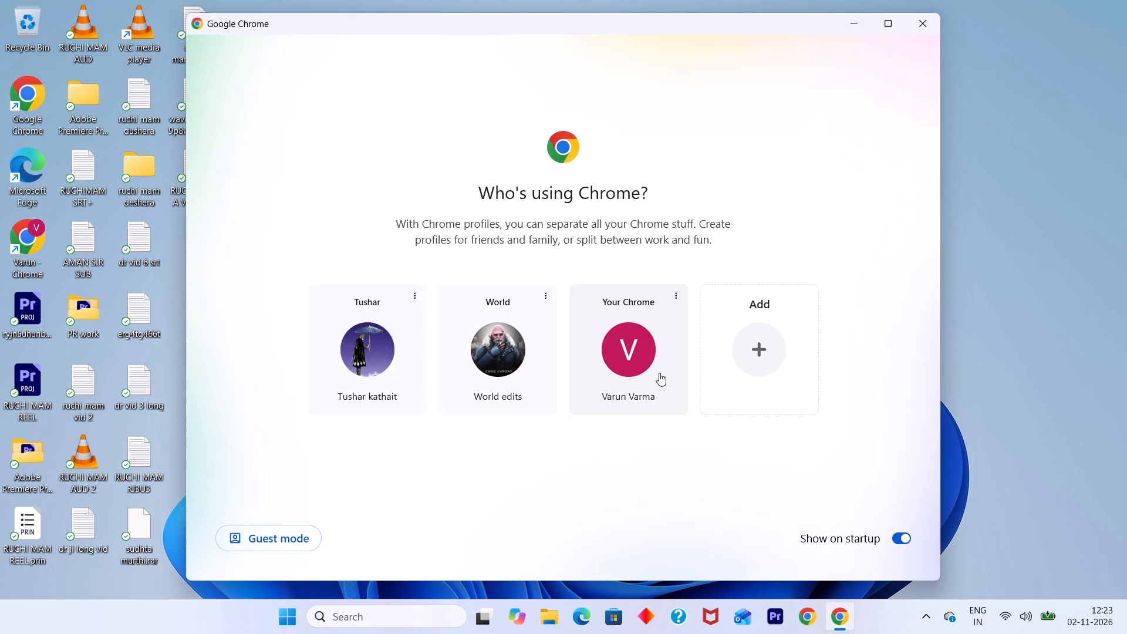
left_click(645, 380)
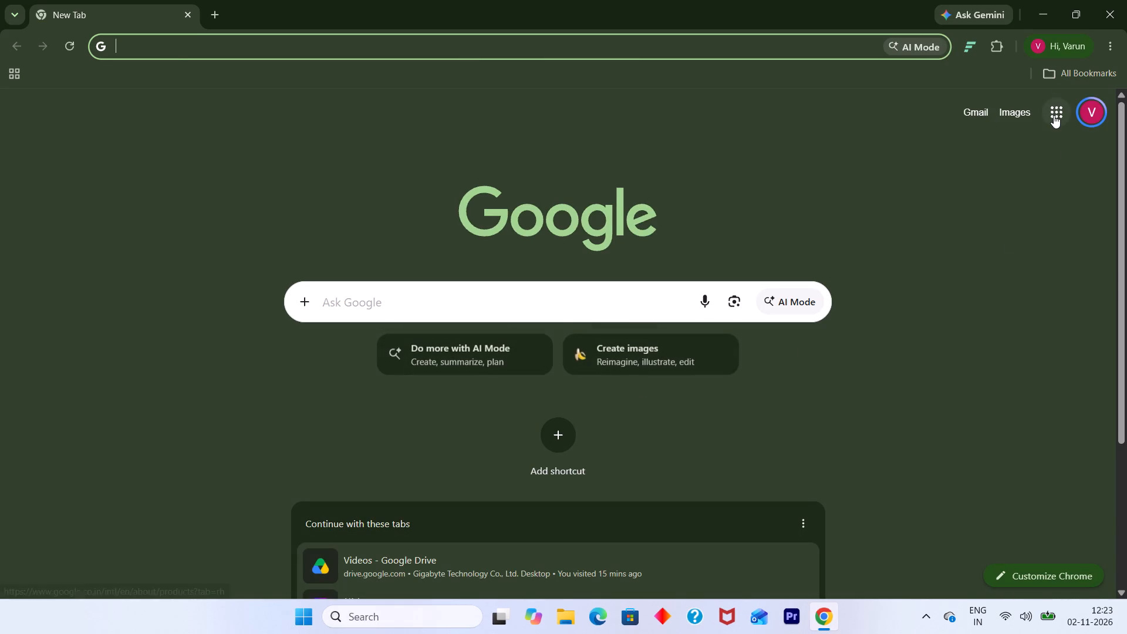
left_click(1054, 115)
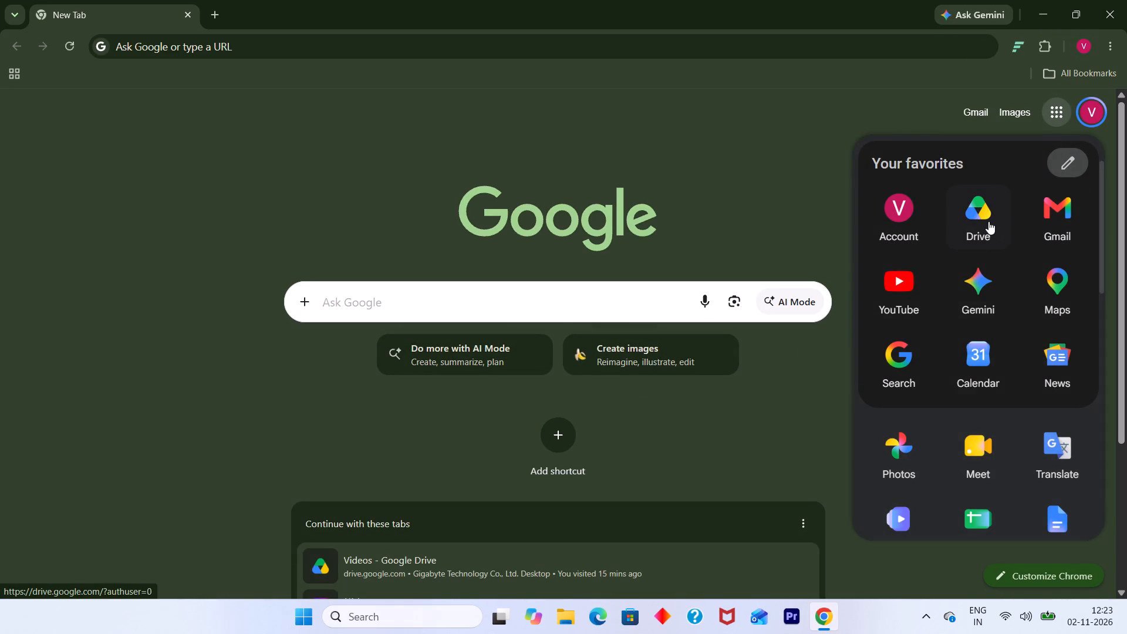
left_click(988, 221)
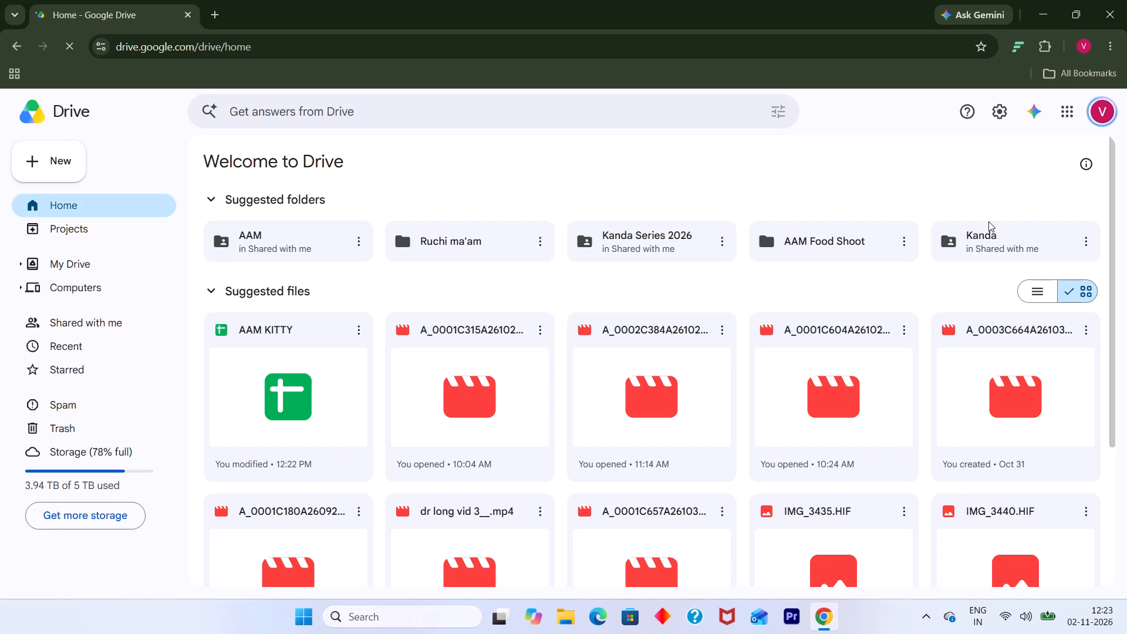
left_click(84, 260)
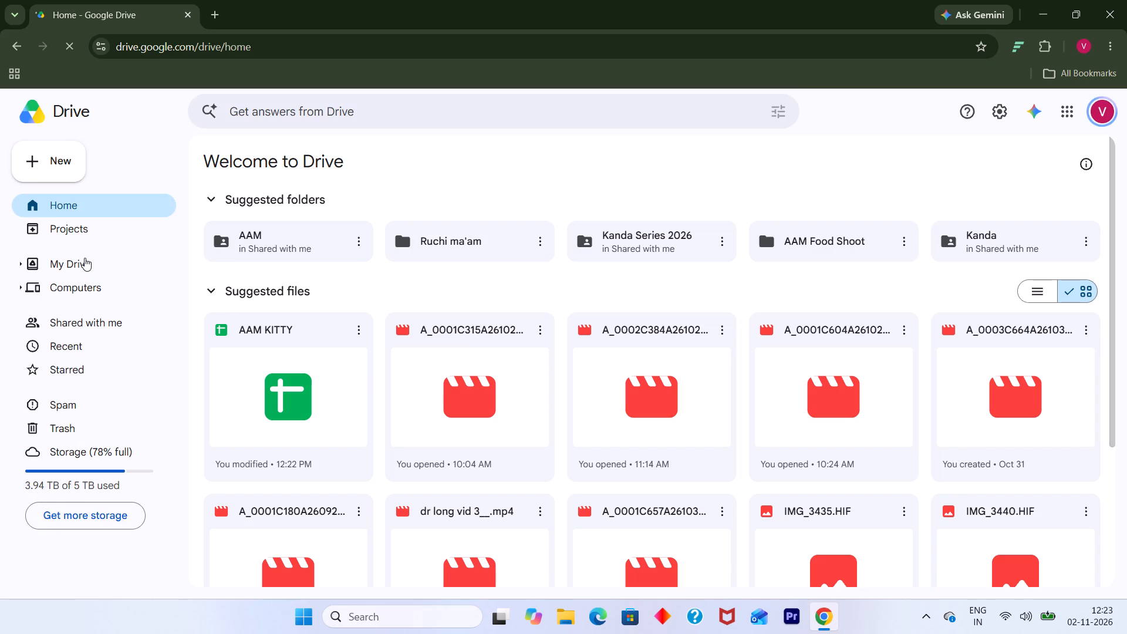
left_click(91, 269)
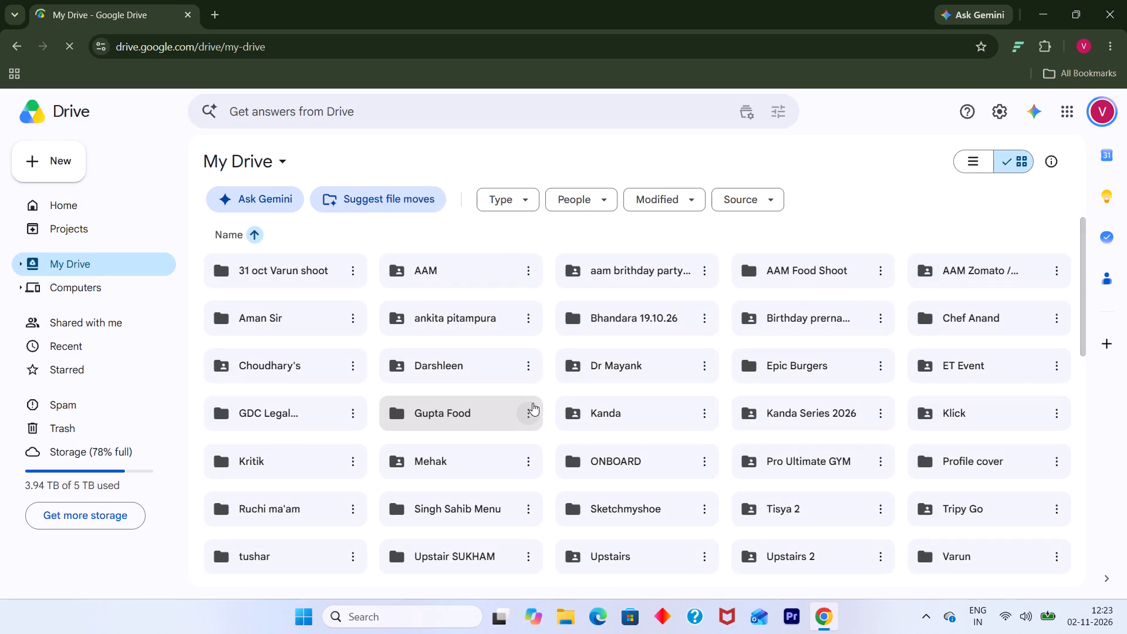
Look through the video clips in the "23 oct (interview)" folder inside Gupta Food, and return to Gupta Food.
left_click(494, 427)
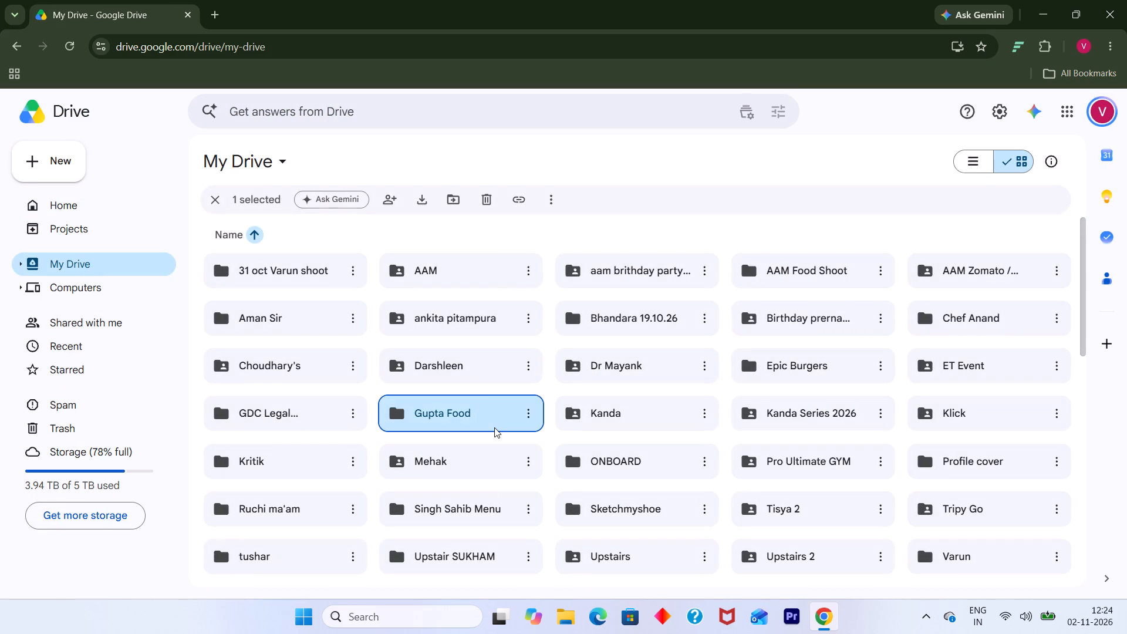
double_click(474, 418)
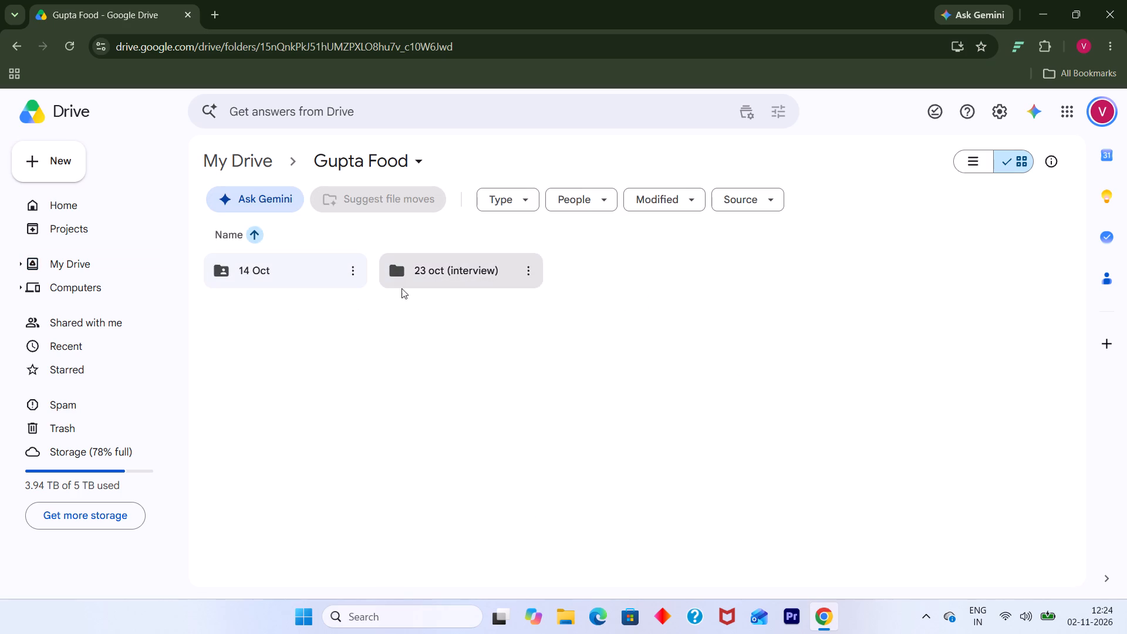
double_click(412, 282)
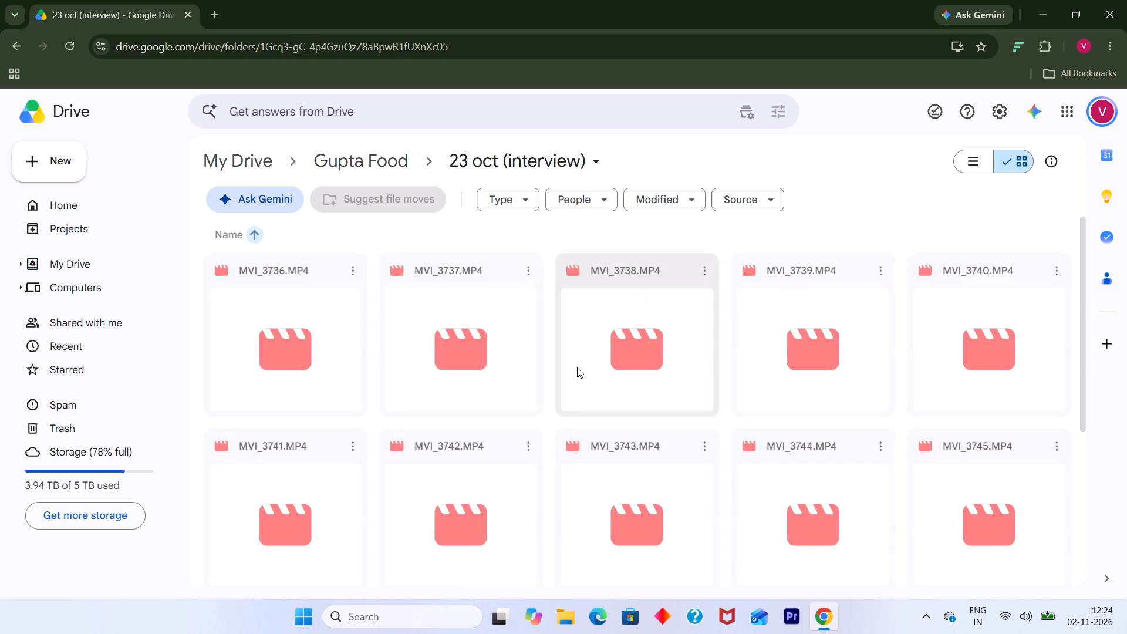
scroll(482, 463, "down", 8)
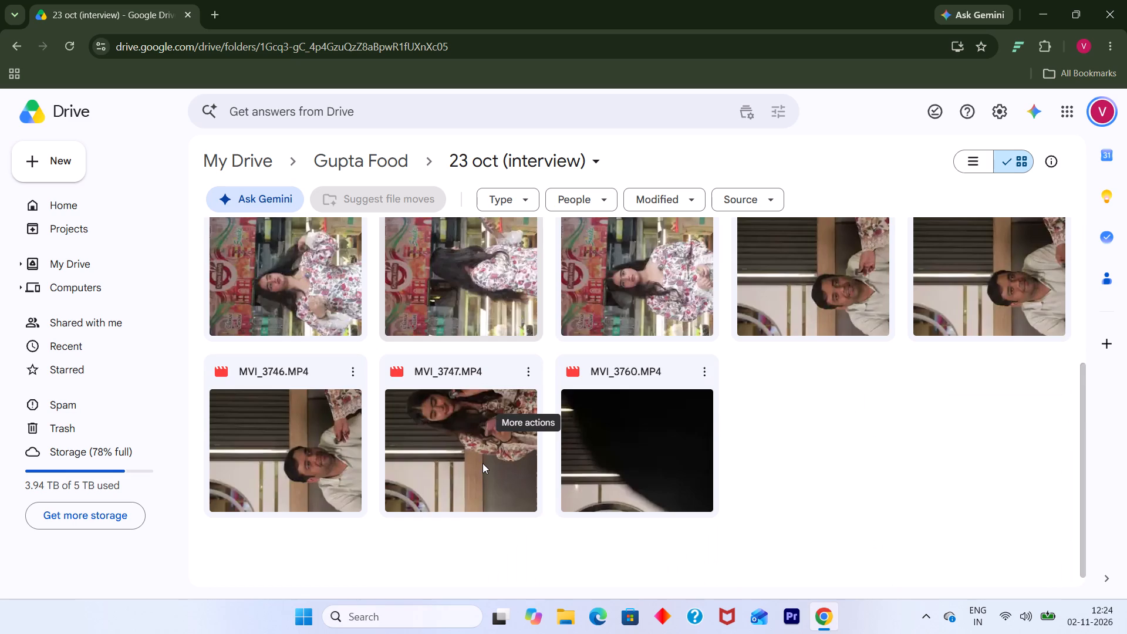
scroll(482, 463, "up", 4)
left_click(18, 47)
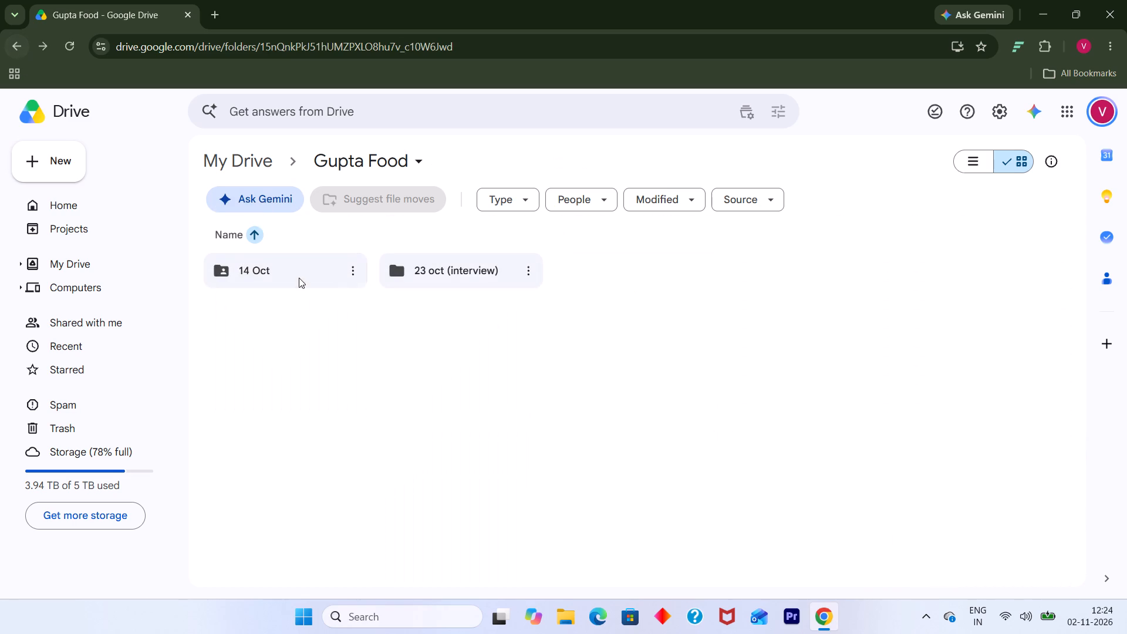
Open the "14 Oct" folder in Gupta Food and examine its food photos through to the last one.
double_click(299, 278)
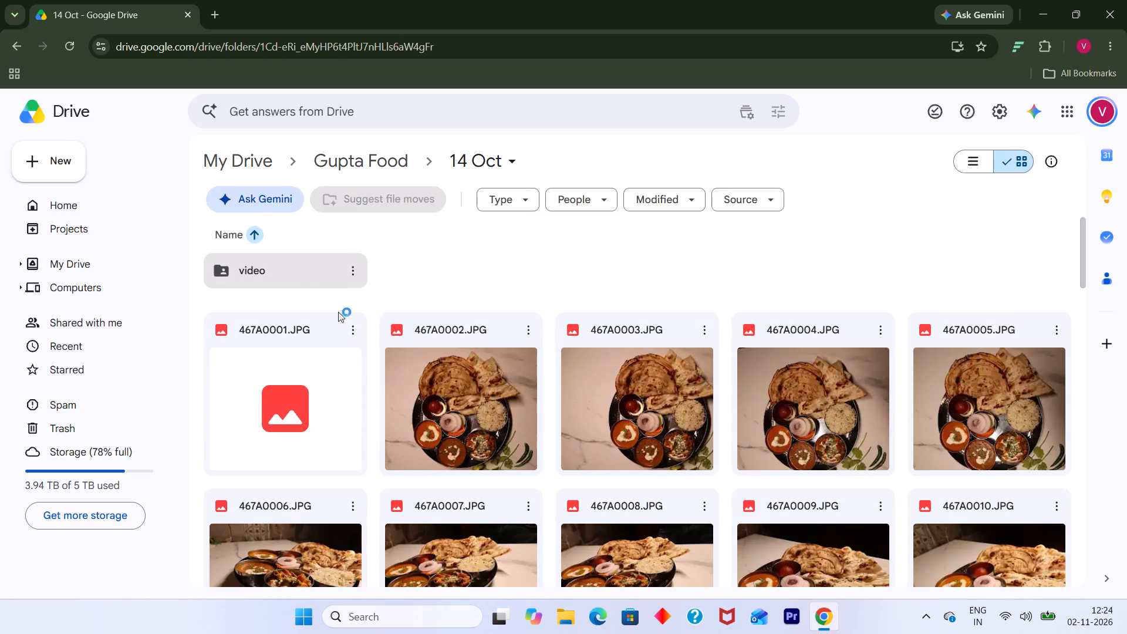
left_click(457, 287)
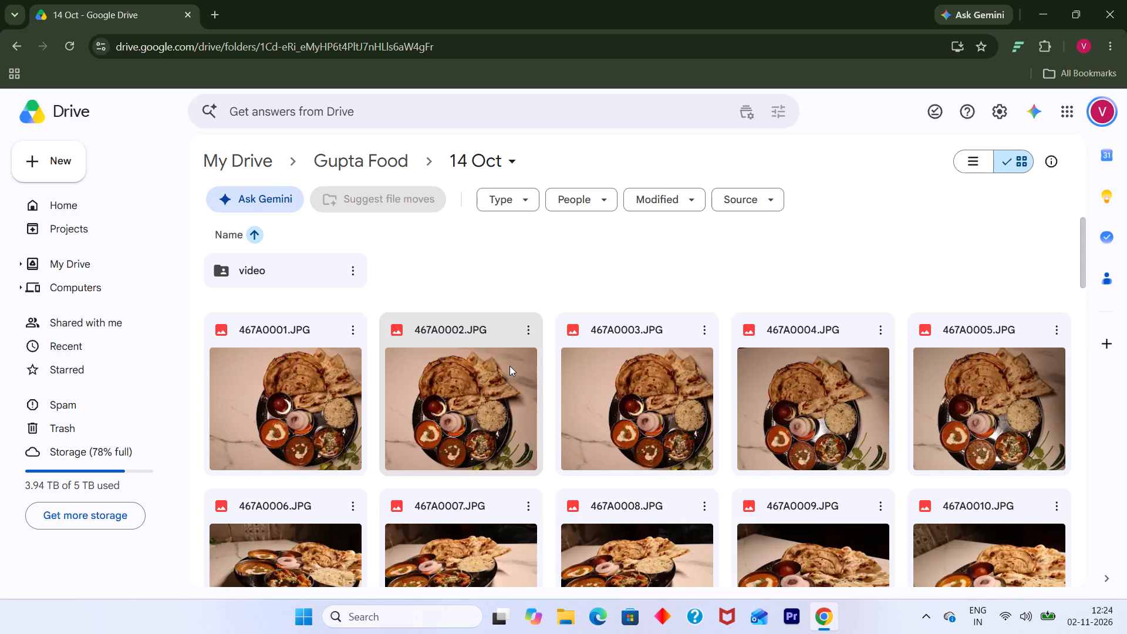
scroll(509, 366, "down", 4)
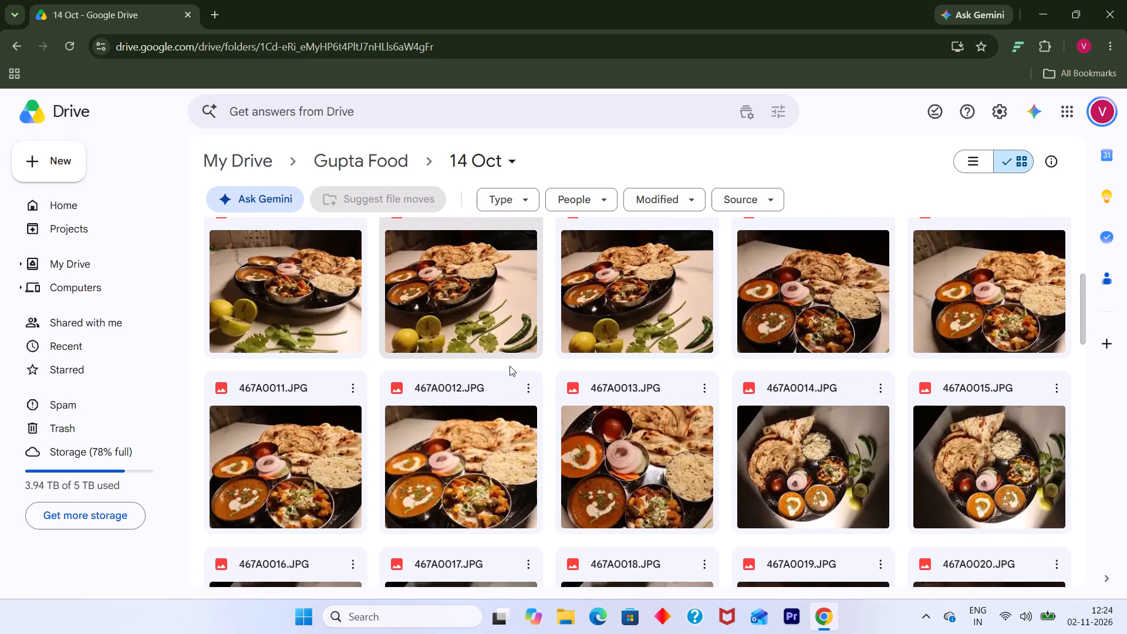
scroll(509, 366, "down", 13)
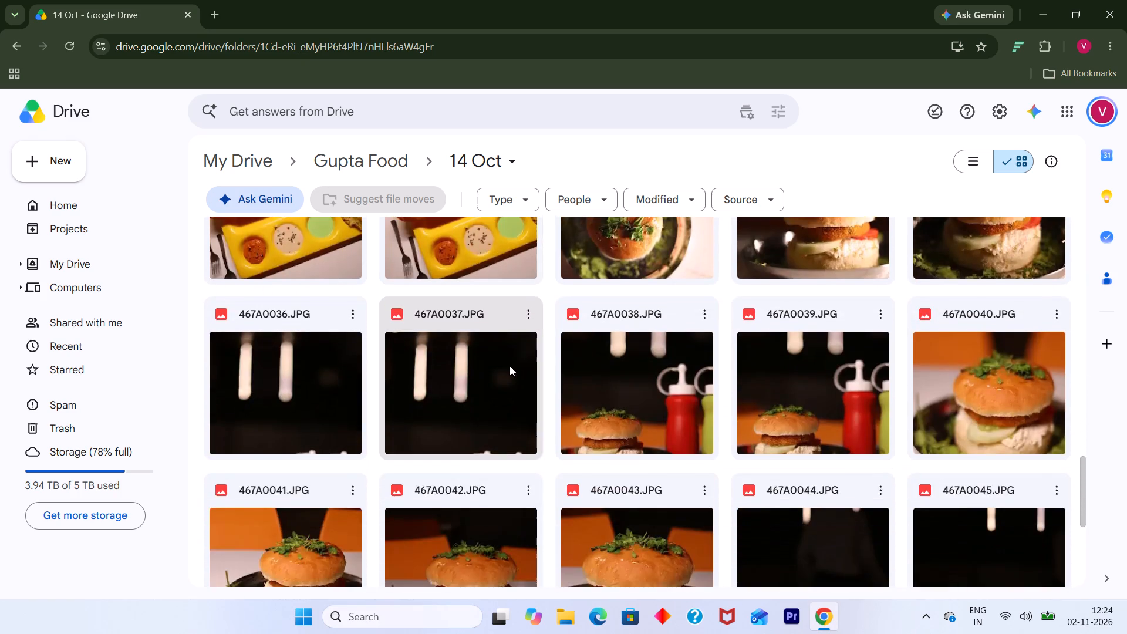
scroll(509, 366, "down", 10)
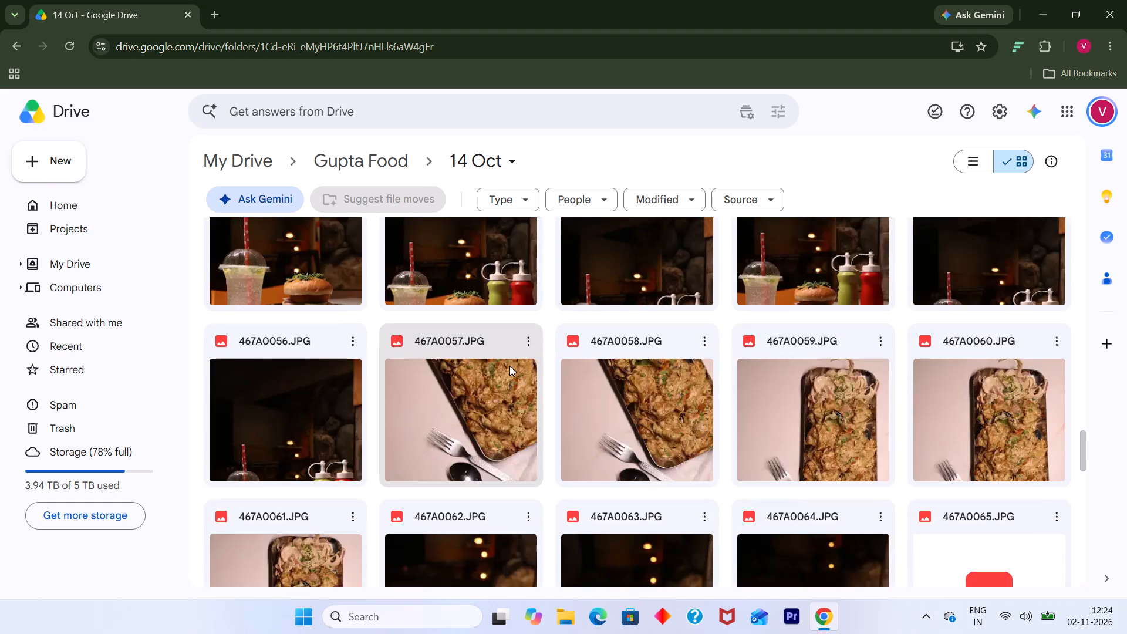
scroll(509, 366, "down", 11)
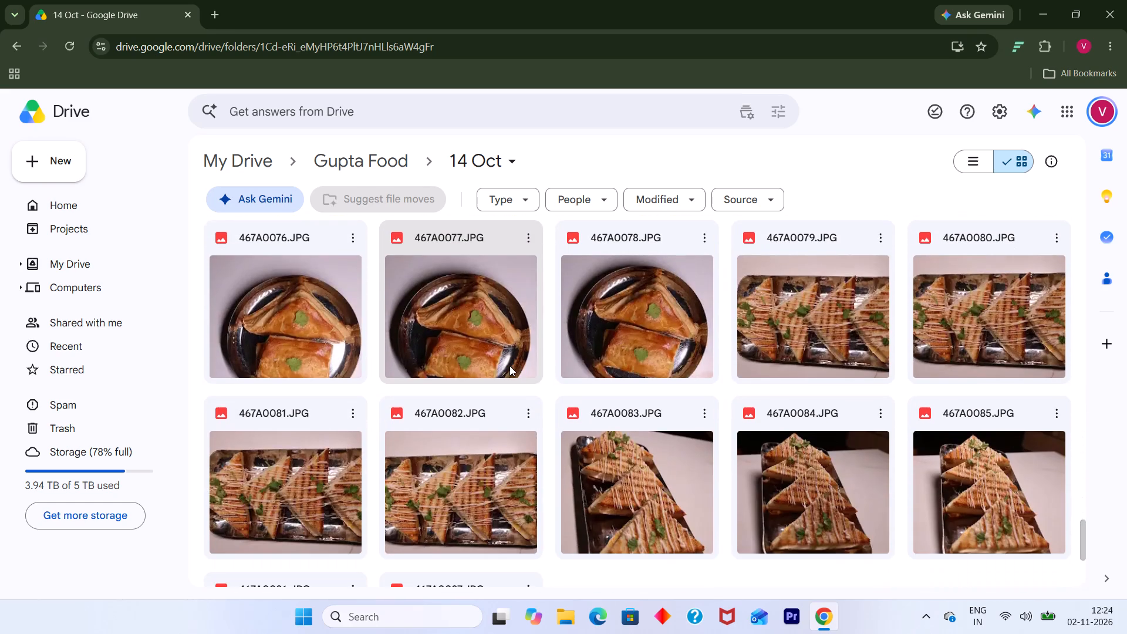
scroll(509, 366, "down", 9)
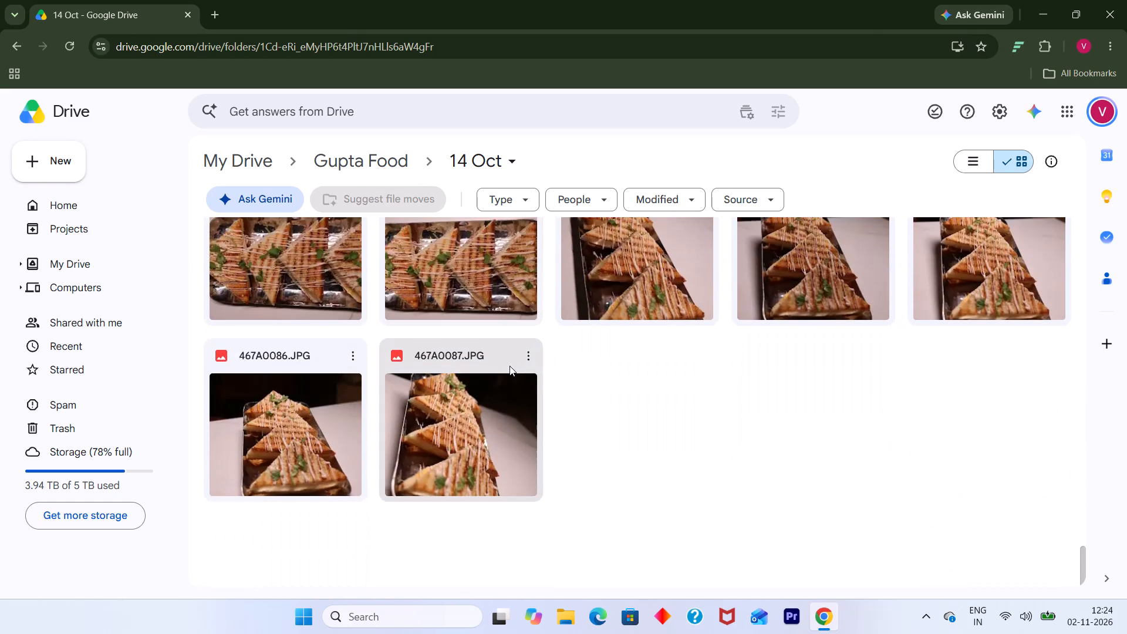
scroll(509, 366, "up", 10)
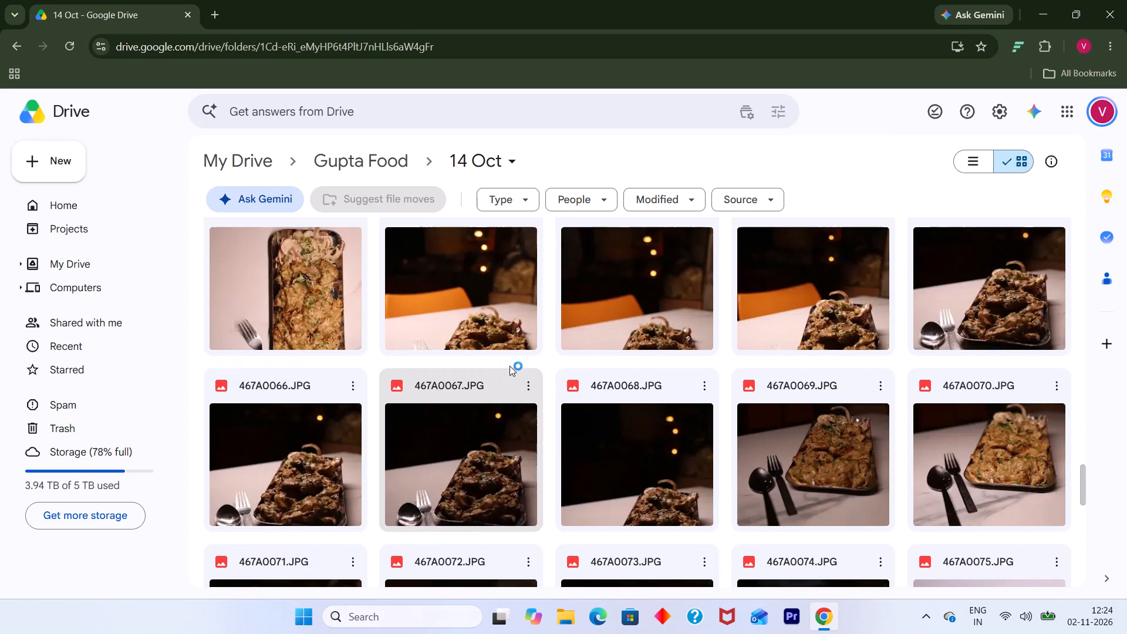
scroll(509, 366, "up", 5)
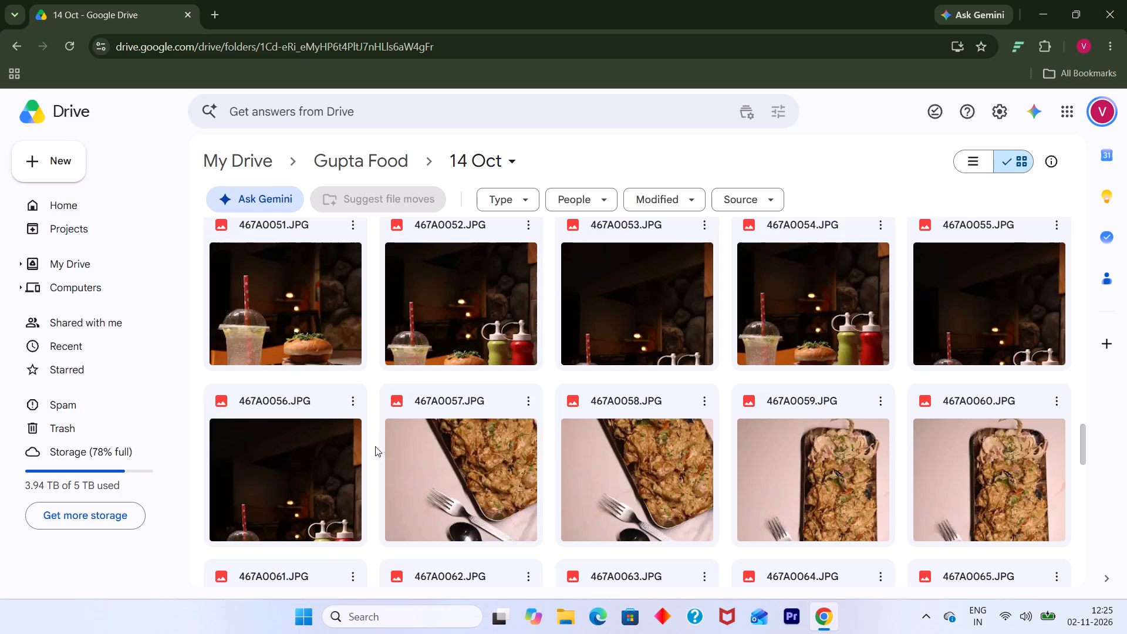
scroll(370, 471, "up", 3)
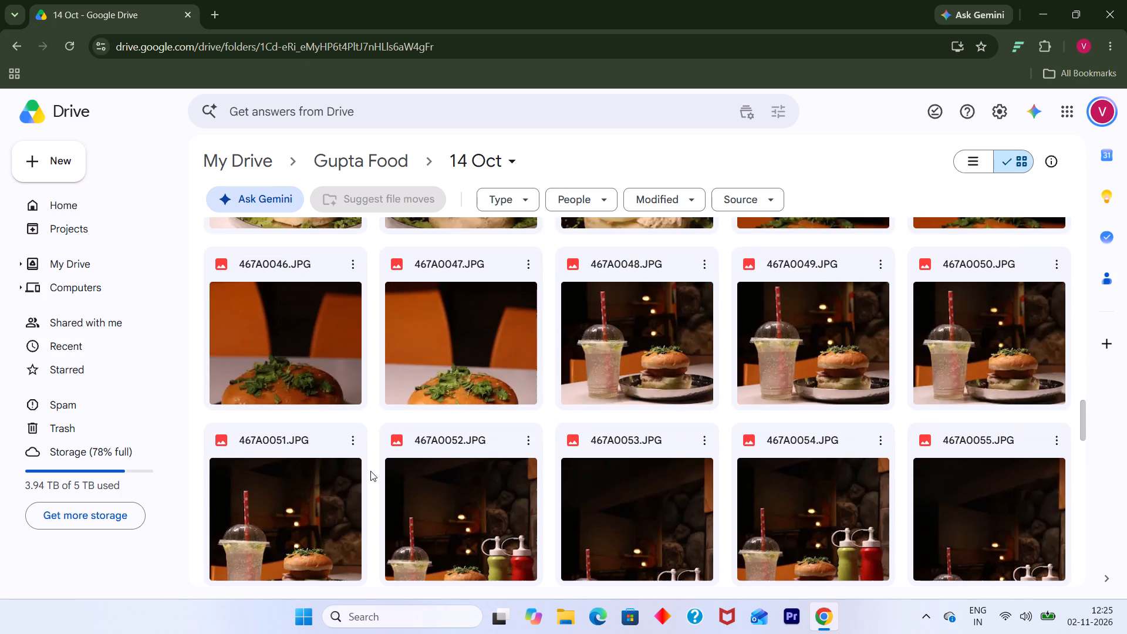
scroll(370, 471, "up", 8)
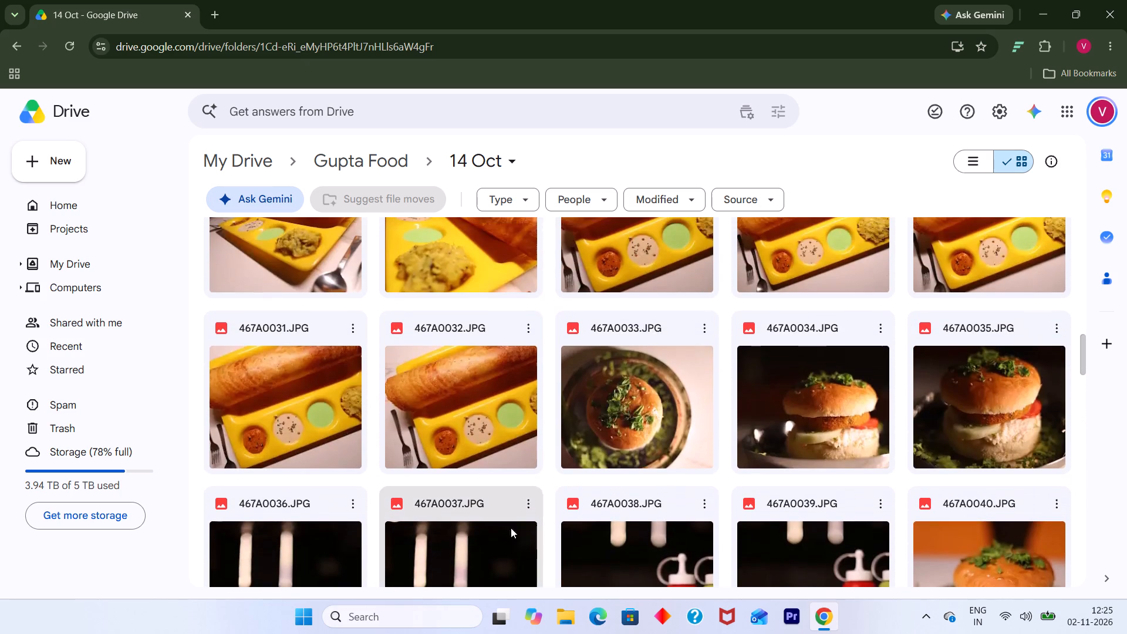
Switch to File Explorer, find Video-32638 on New Volume (D:), watch it in VLC and close the player.
left_click(565, 618)
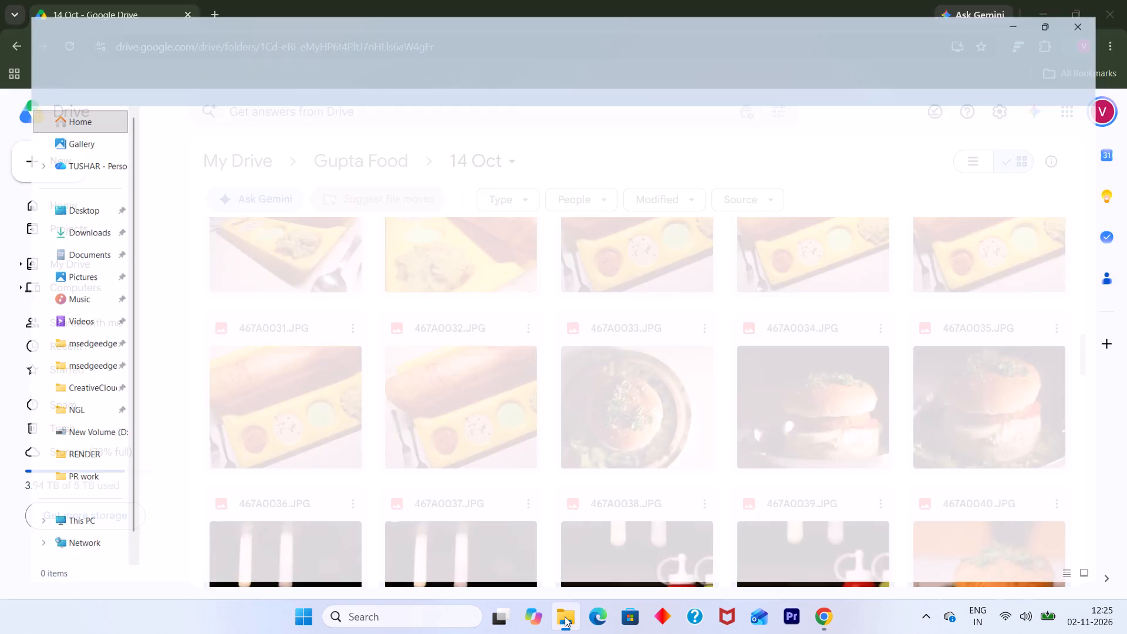
left_click(36, 227)
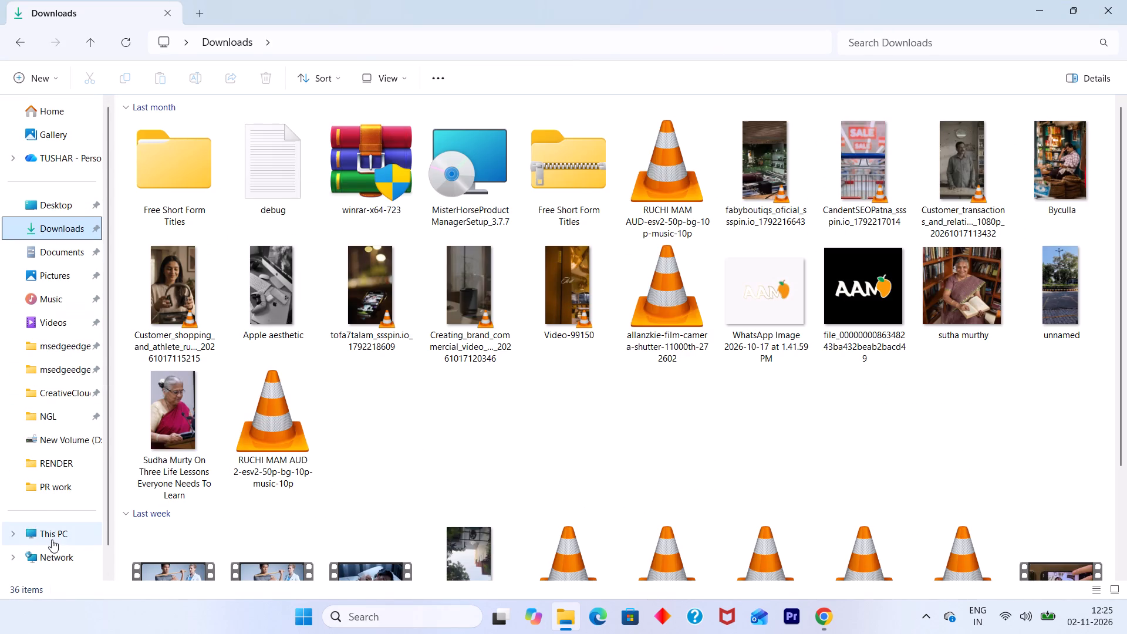
left_click(52, 539)
double_click(441, 139)
scroll(556, 403, "down", 4)
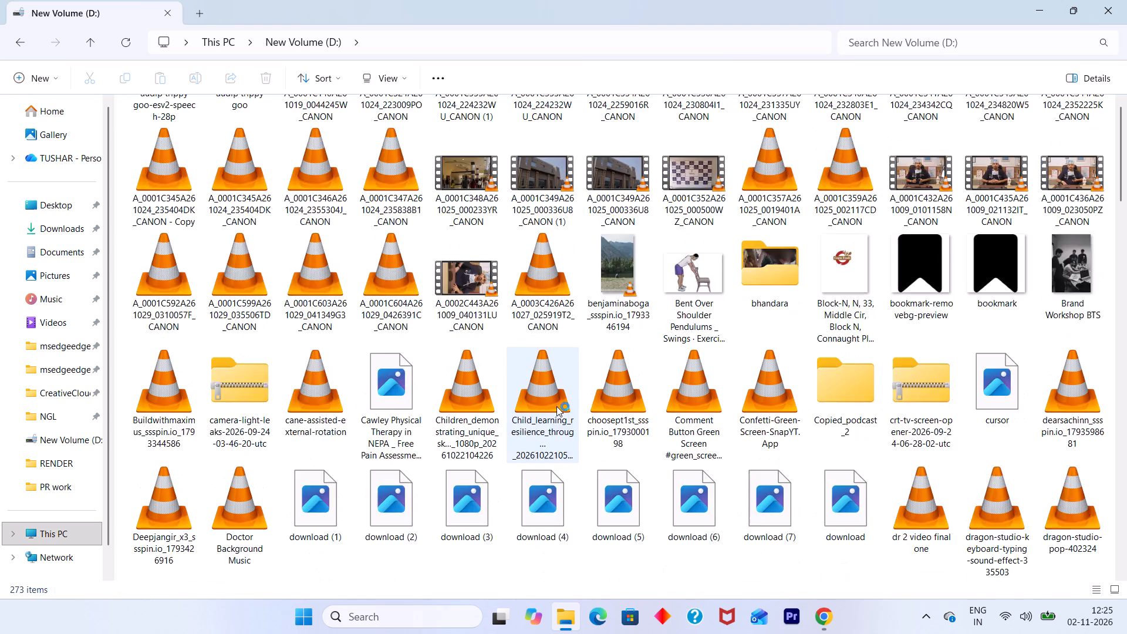
scroll(556, 406, "down", 20)
scroll(556, 406, "down", 12)
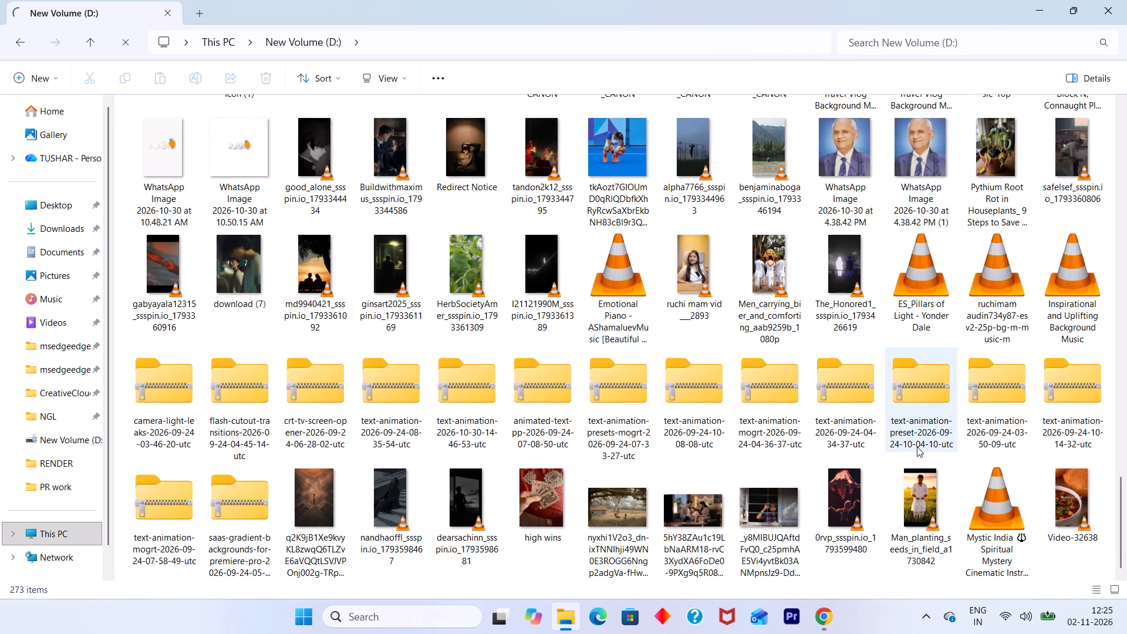
double_click(1078, 529)
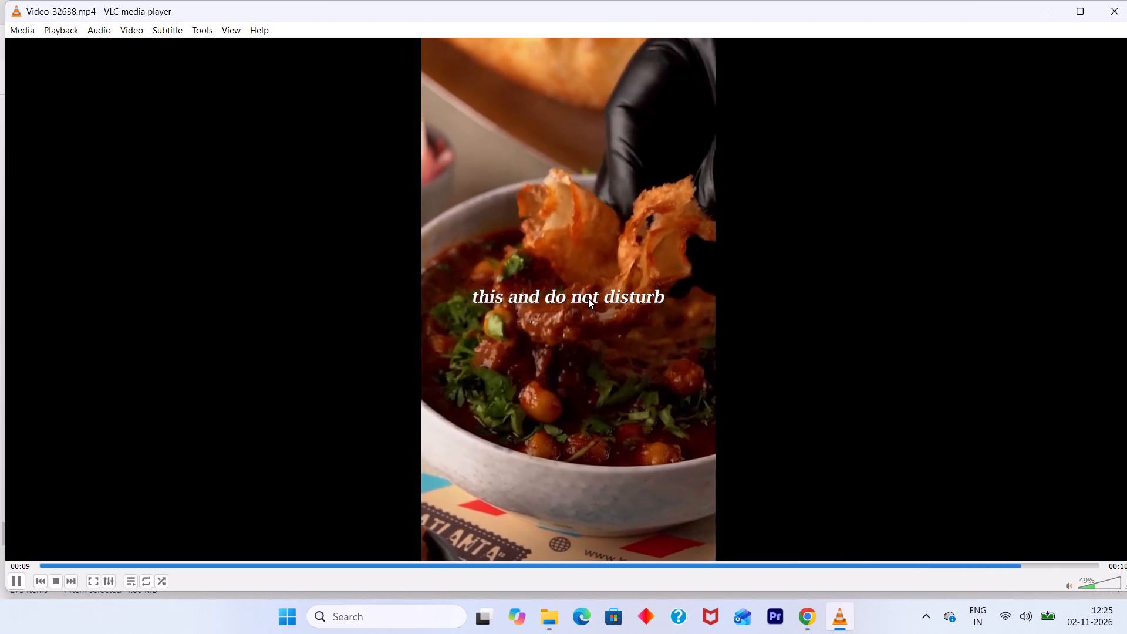
left_click(1113, 8)
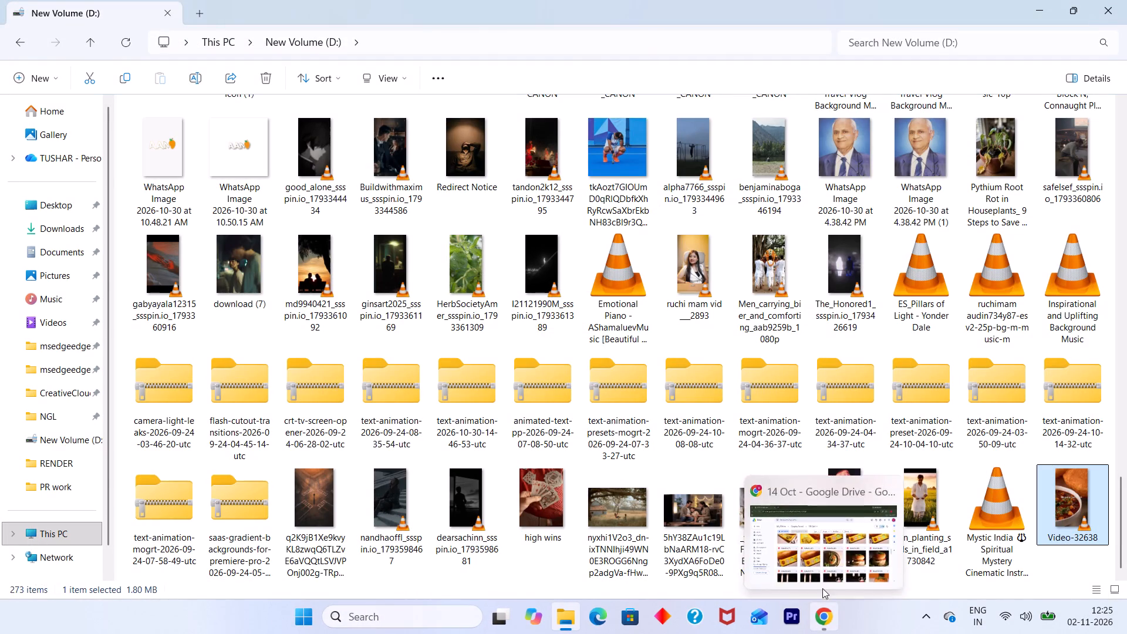
Return to the "14 Oct" folder in Chrome, preview the photo 467A0032.JPG and close the preview.
left_click(822, 586)
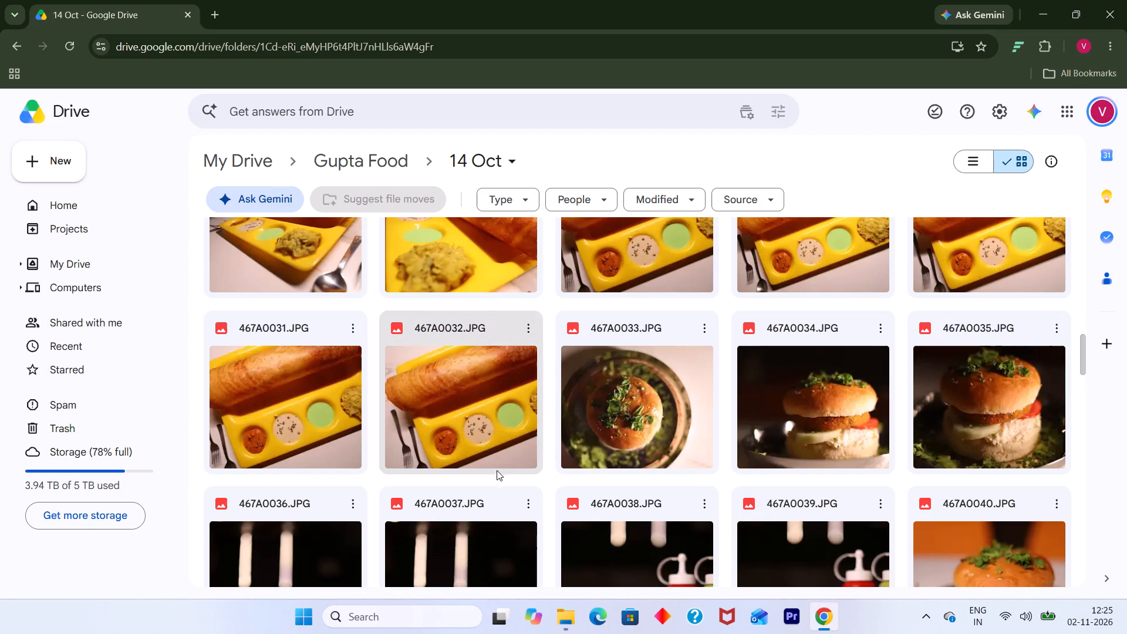
double_click(484, 433)
left_click(909, 404)
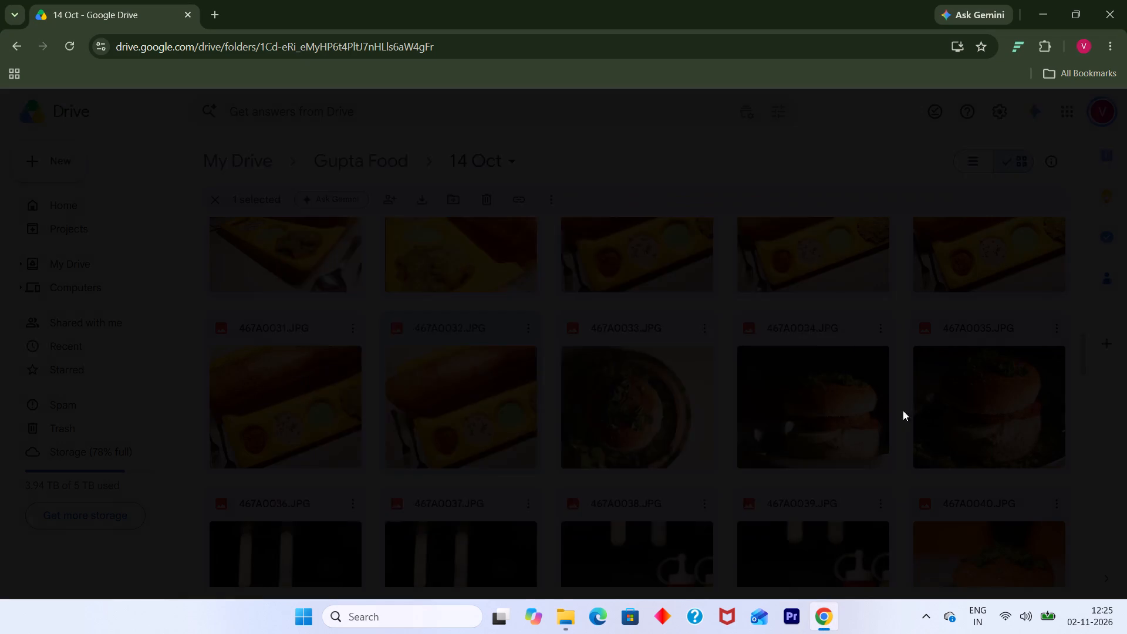
scroll(799, 460, "down", 5)
scroll(799, 460, "up", 5)
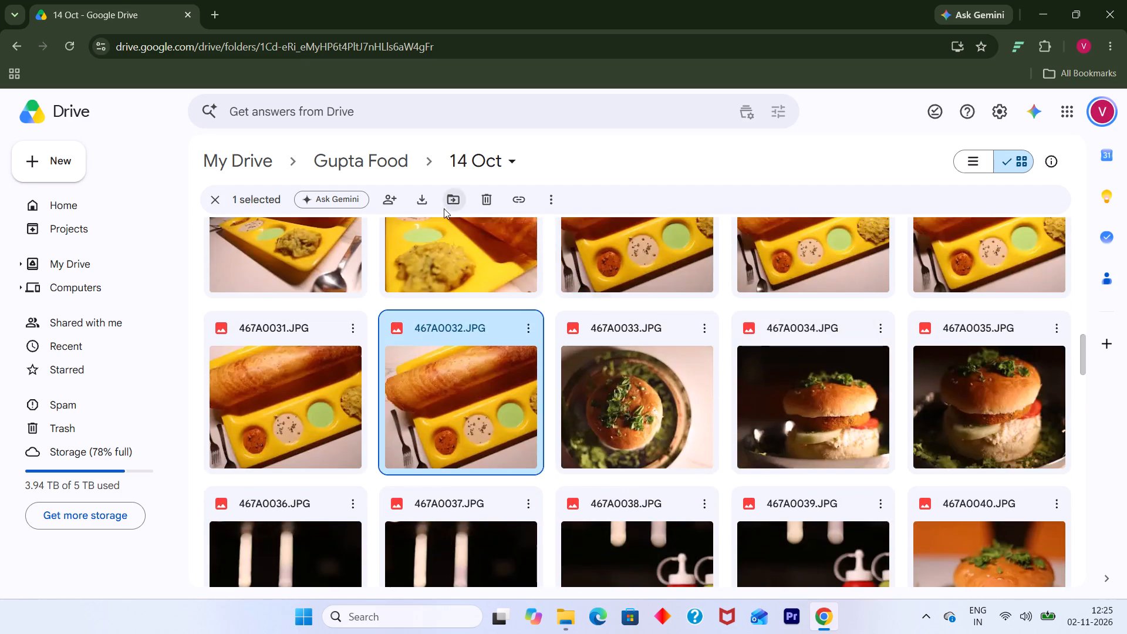
Return to Gupta Food, look through the "23 oct (interview)" folder to its last clip, and go back to Gupta Food.
scroll(441, 218, "up", 4)
left_click(8, 38)
double_click(482, 274)
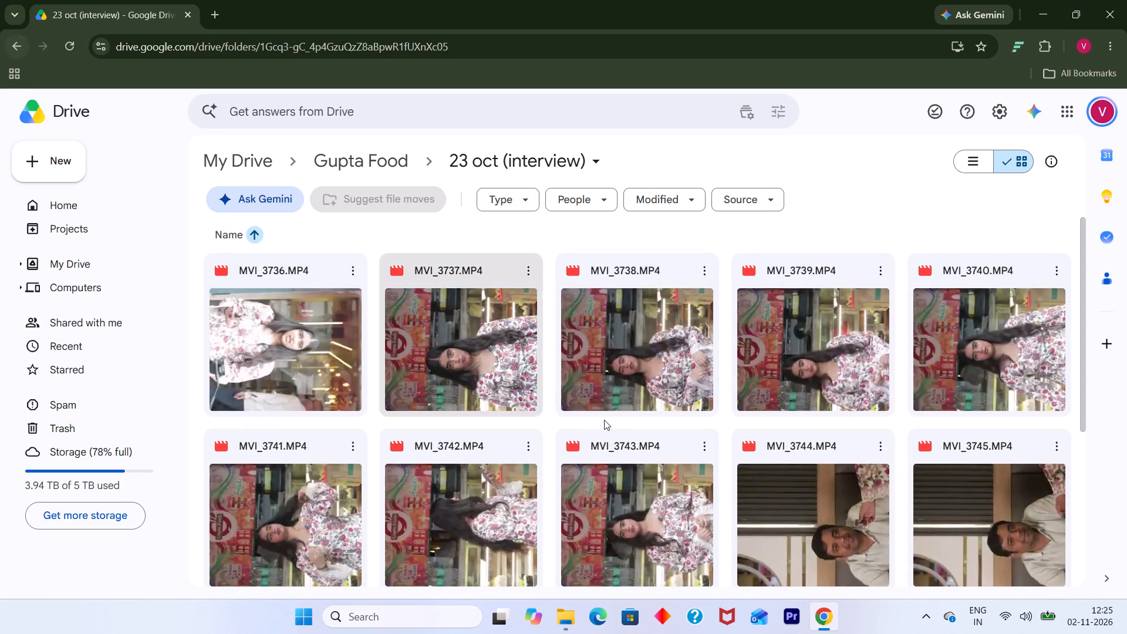
scroll(602, 421, "down", 17)
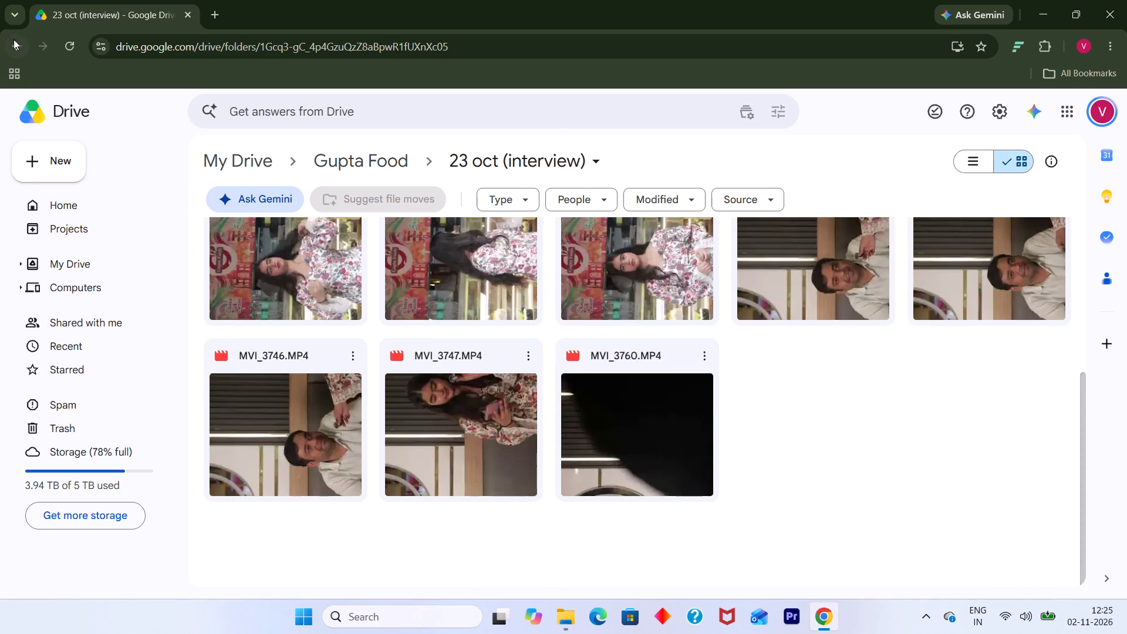
left_click(14, 39)
Reopen the "14 Oct" folder and examine its food photos down to the last one and back to the start.
double_click(251, 277)
scroll(666, 487, "down", 8)
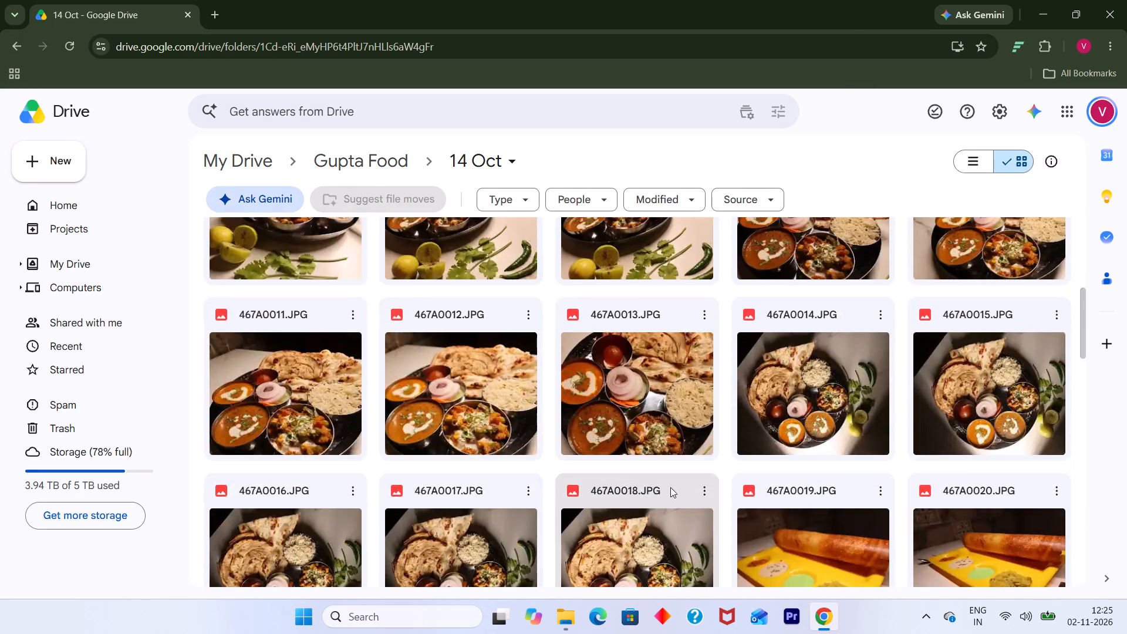
scroll(670, 487, "down", 18)
scroll(717, 478, "down", 13)
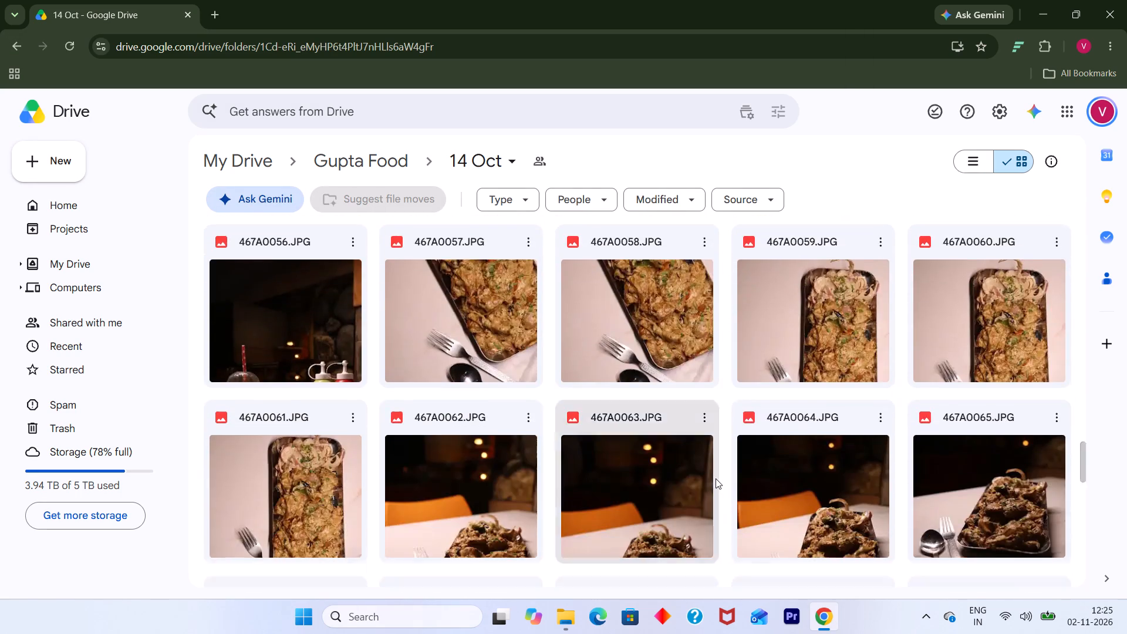
scroll(716, 478, "down", 8)
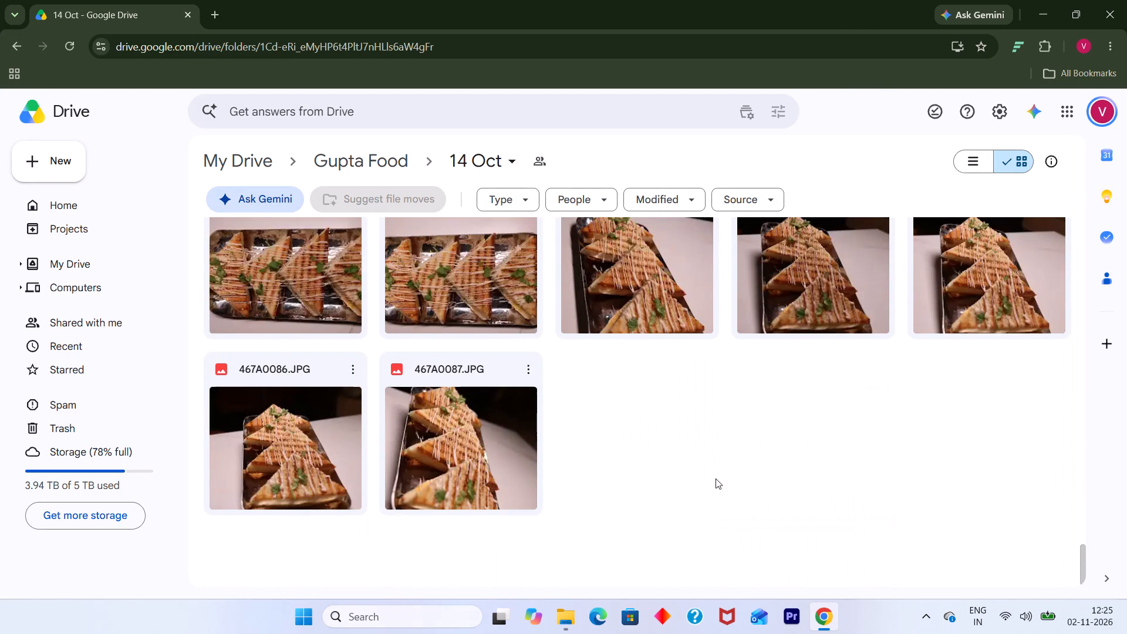
scroll(716, 478, "down", 17)
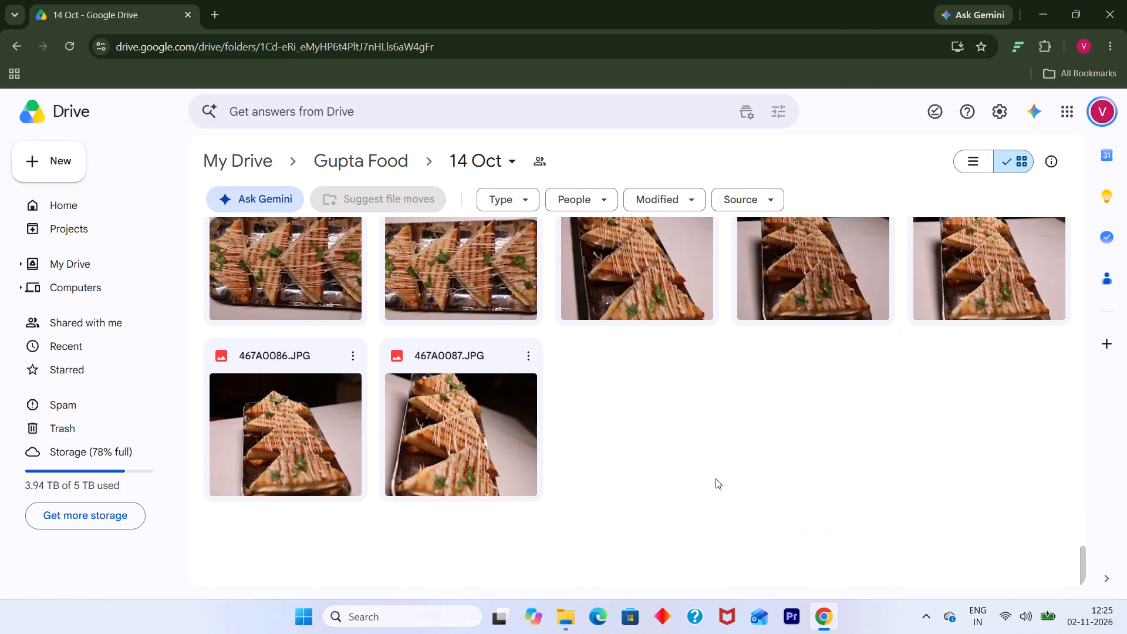
scroll(716, 478, "up", 18)
scroll(716, 478, "up", 4)
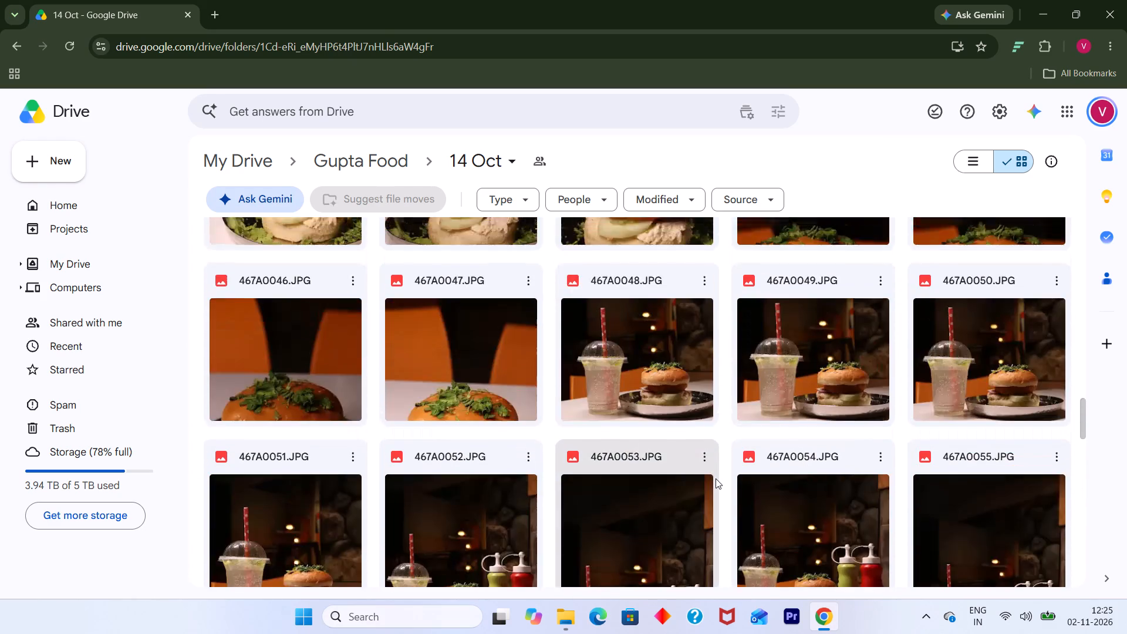
scroll(716, 478, "up", 15)
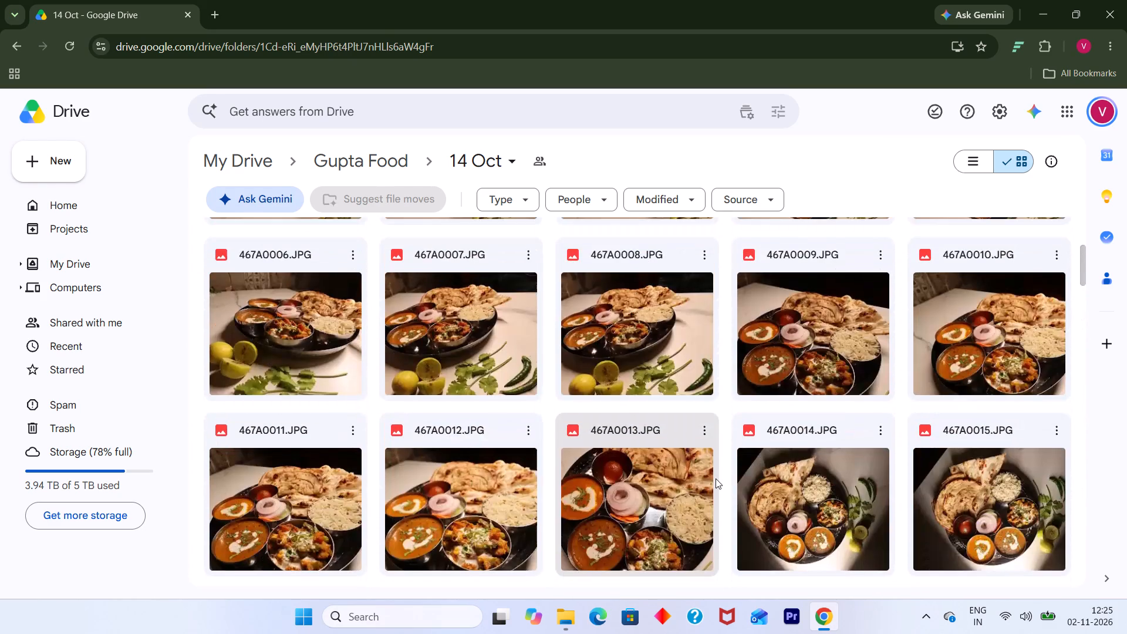
scroll(716, 478, "up", 12)
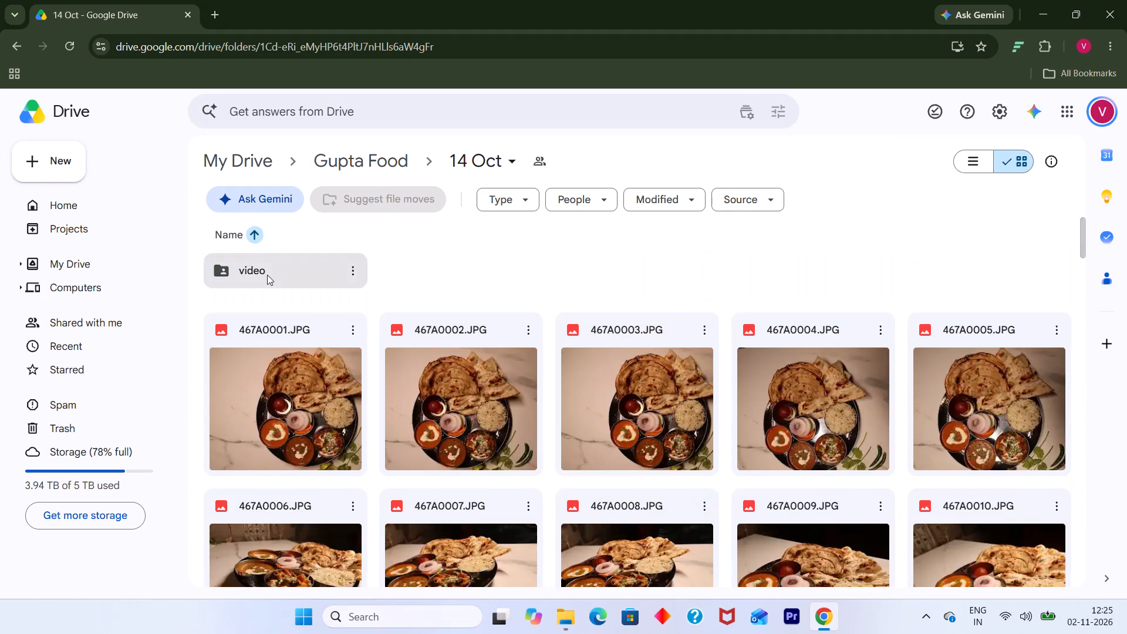
Open the "video" subfolder of "14 Oct" and look through its clips as far as the thali footage.
double_click(267, 275)
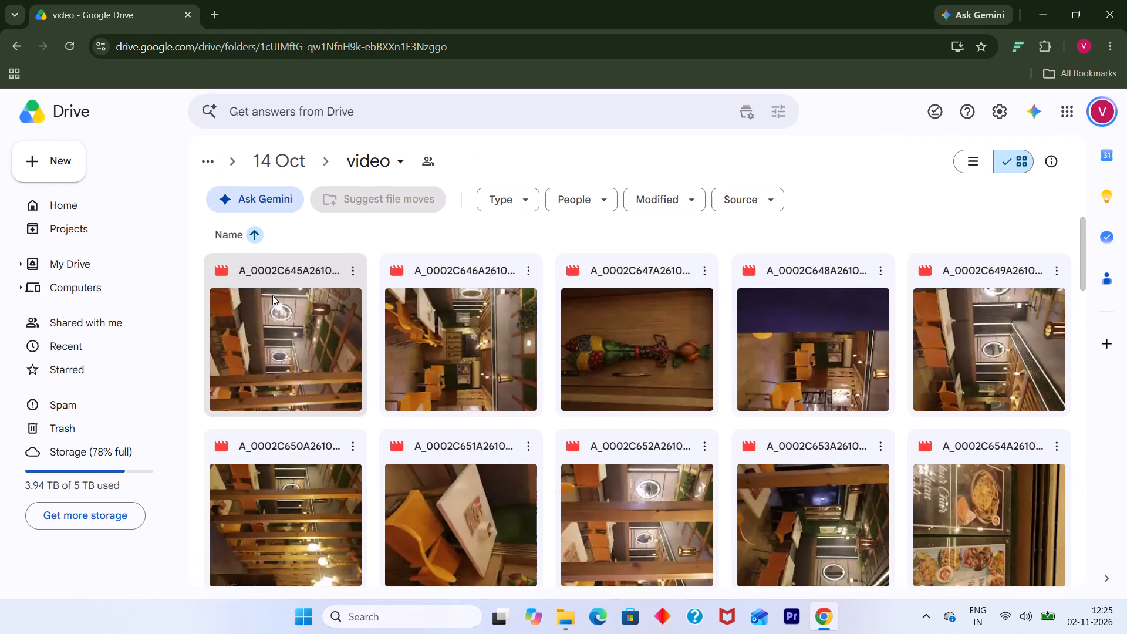
scroll(281, 311, "down", 17)
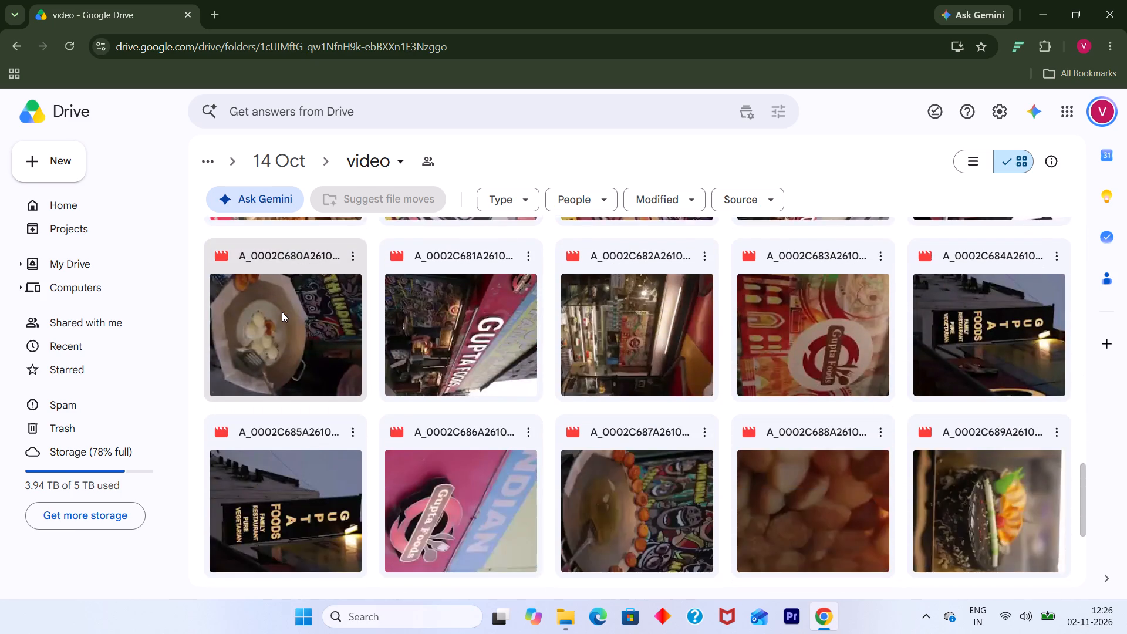
scroll(282, 312, "down", 5)
scroll(282, 312, "up", 2)
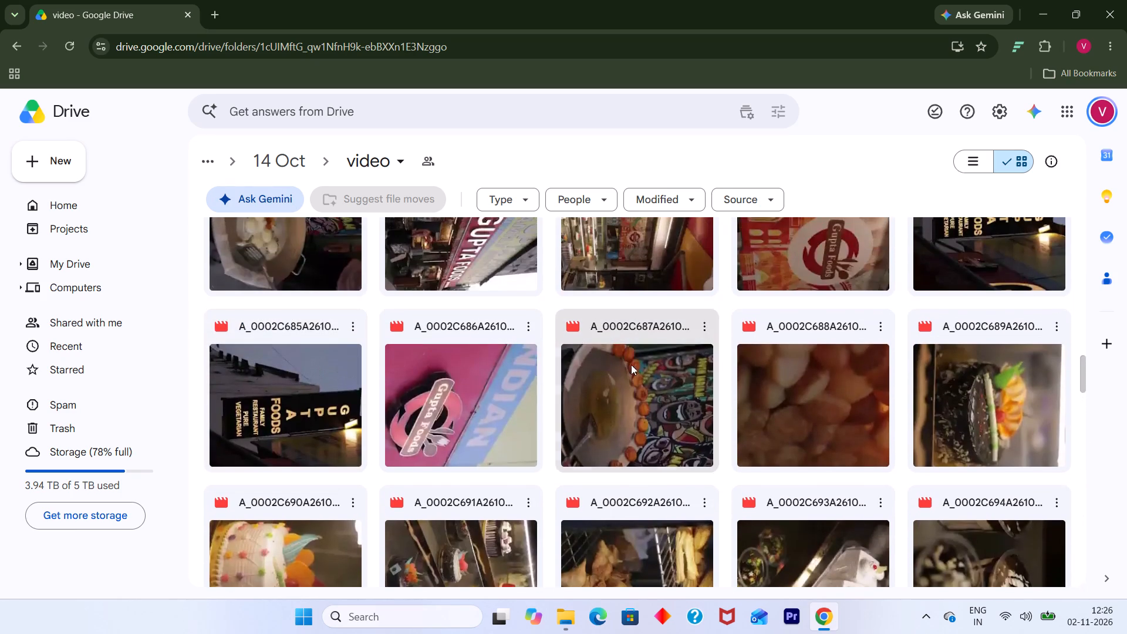
scroll(348, 353, "down", 2)
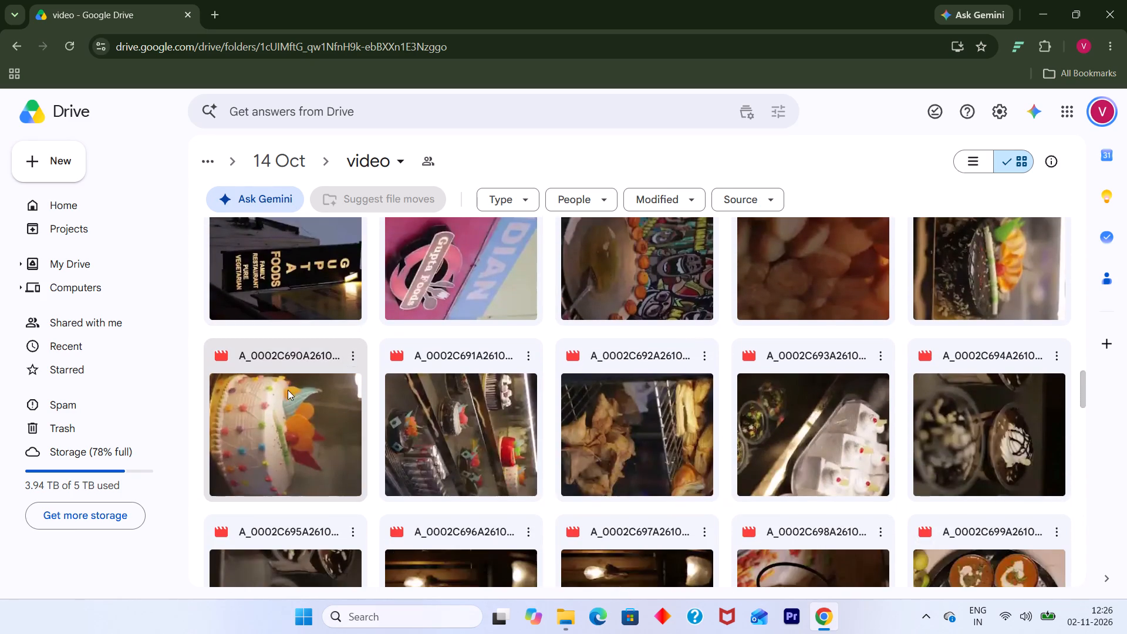
scroll(288, 403, "down", 5)
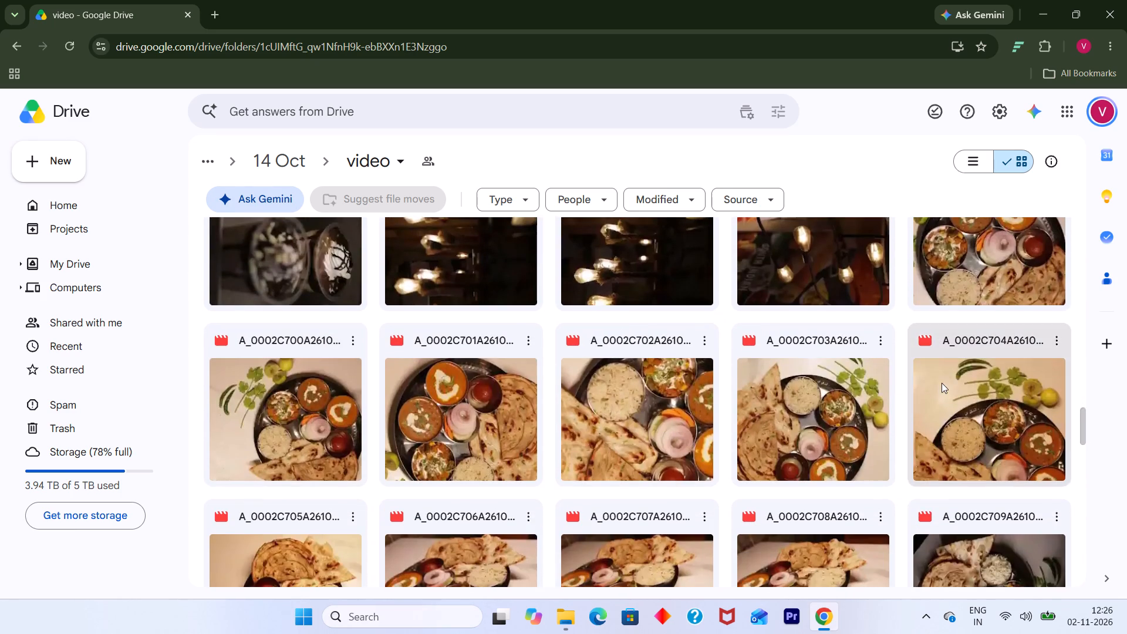
Preview the thali clip A_0002C703, skip ahead to around its middle, and close the preview.
double_click(800, 440)
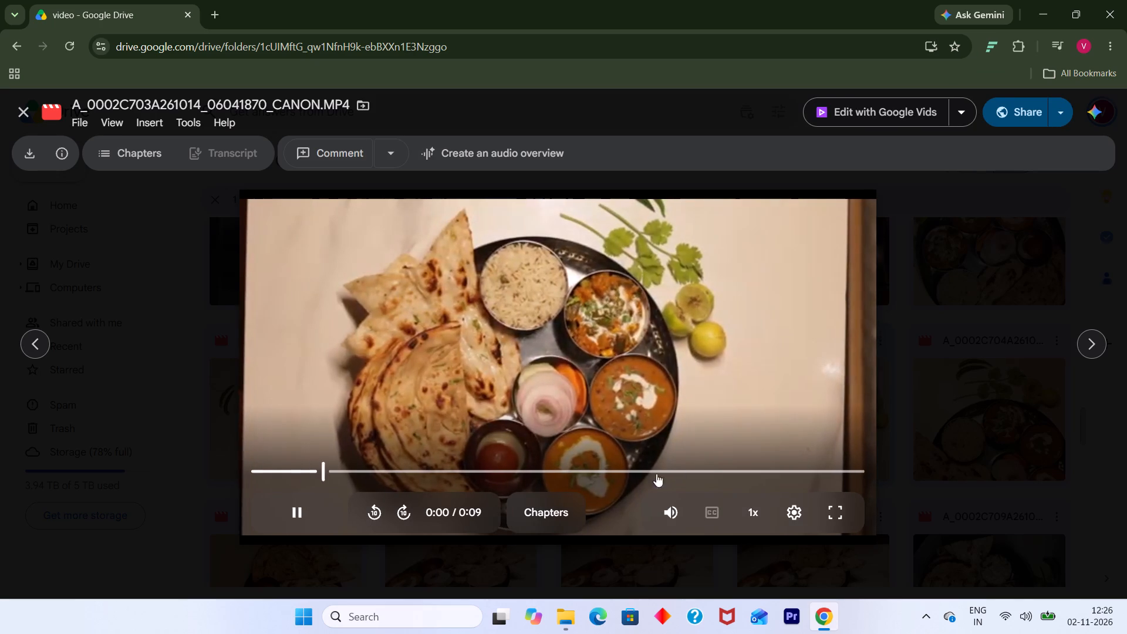
left_click(586, 471)
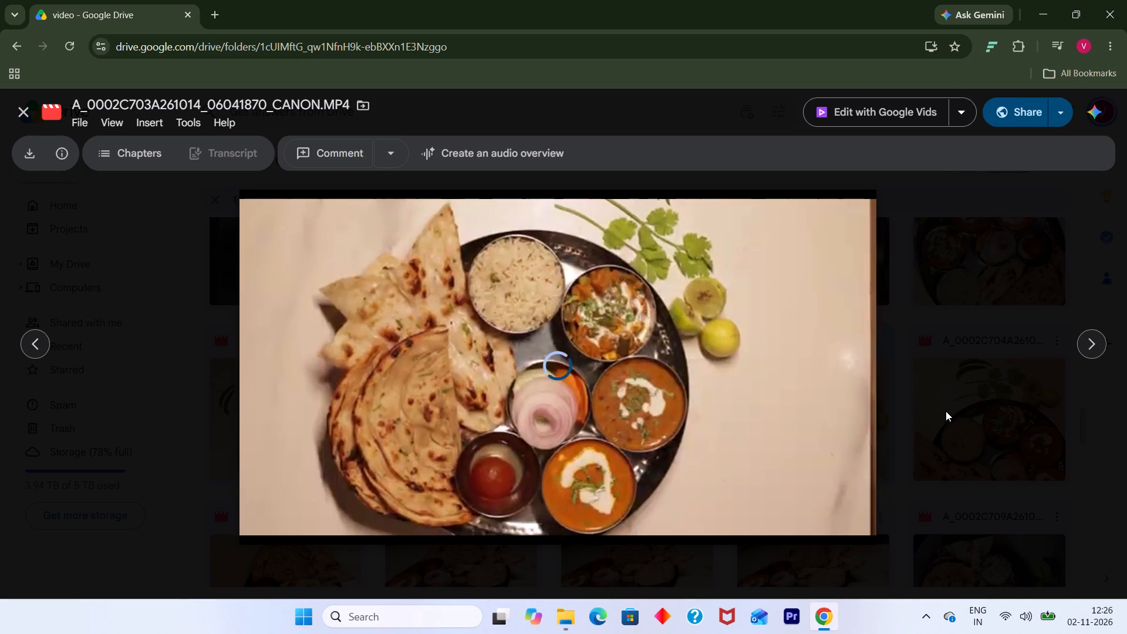
left_click(944, 395)
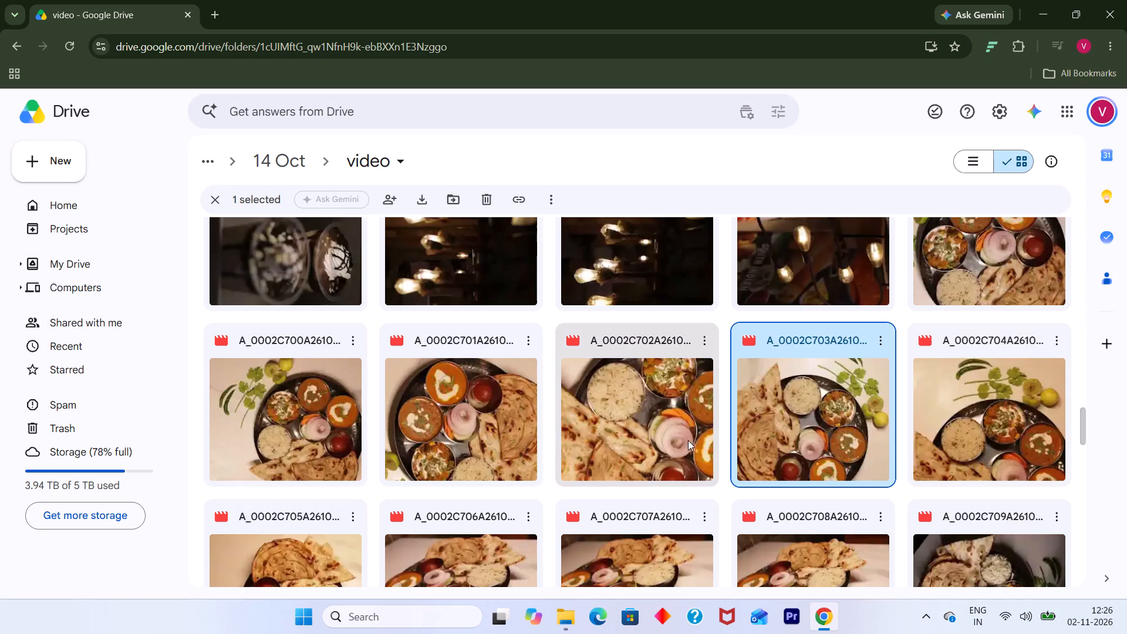
Find the clip A_0002C732 further along in the "video" folder, preview it and close the preview.
scroll(666, 444, "down", 9)
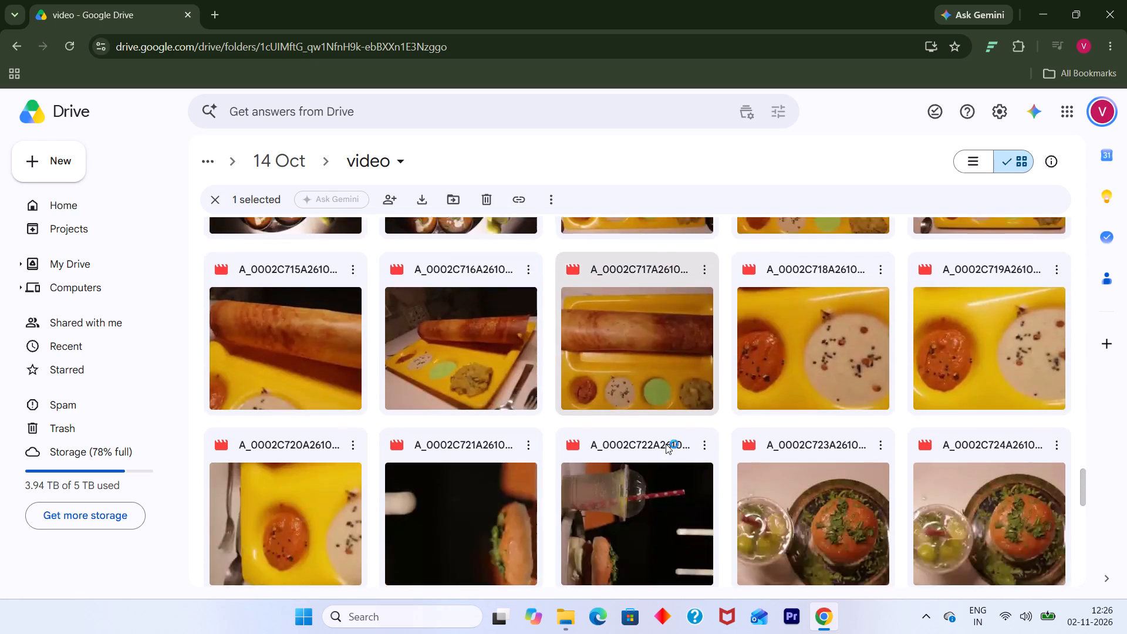
scroll(666, 444, "down", 6)
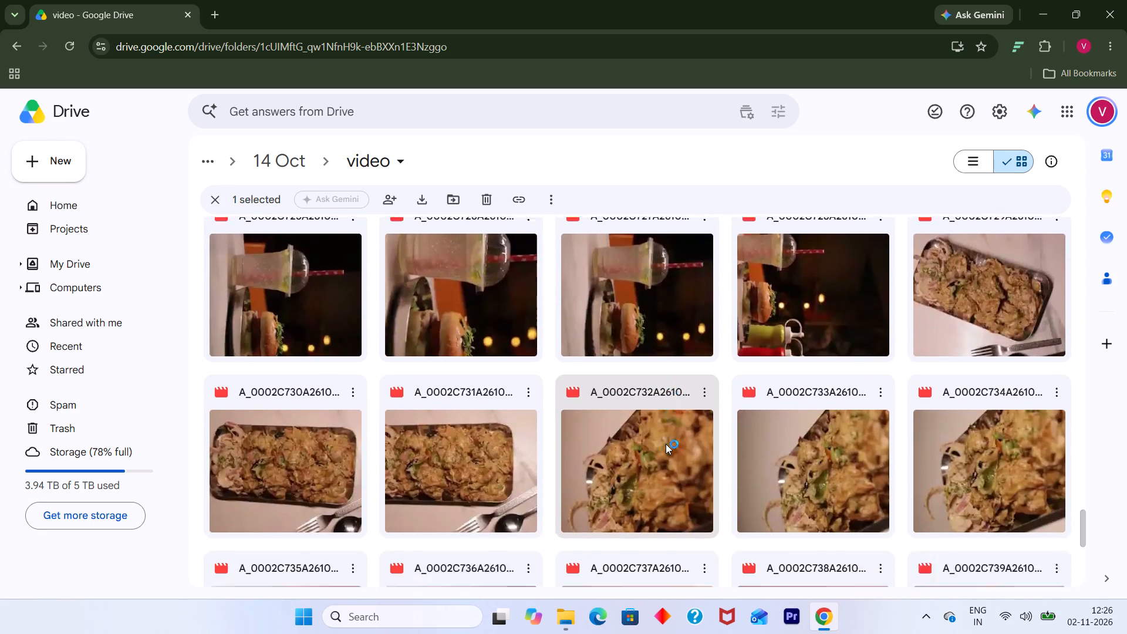
double_click(667, 436)
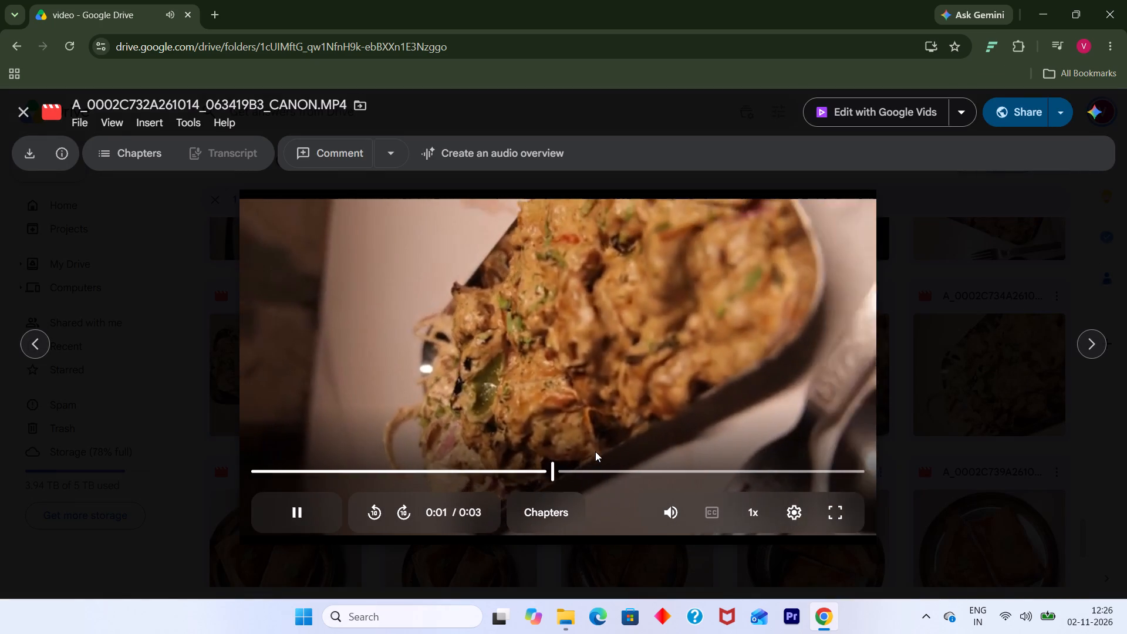
left_click(960, 377)
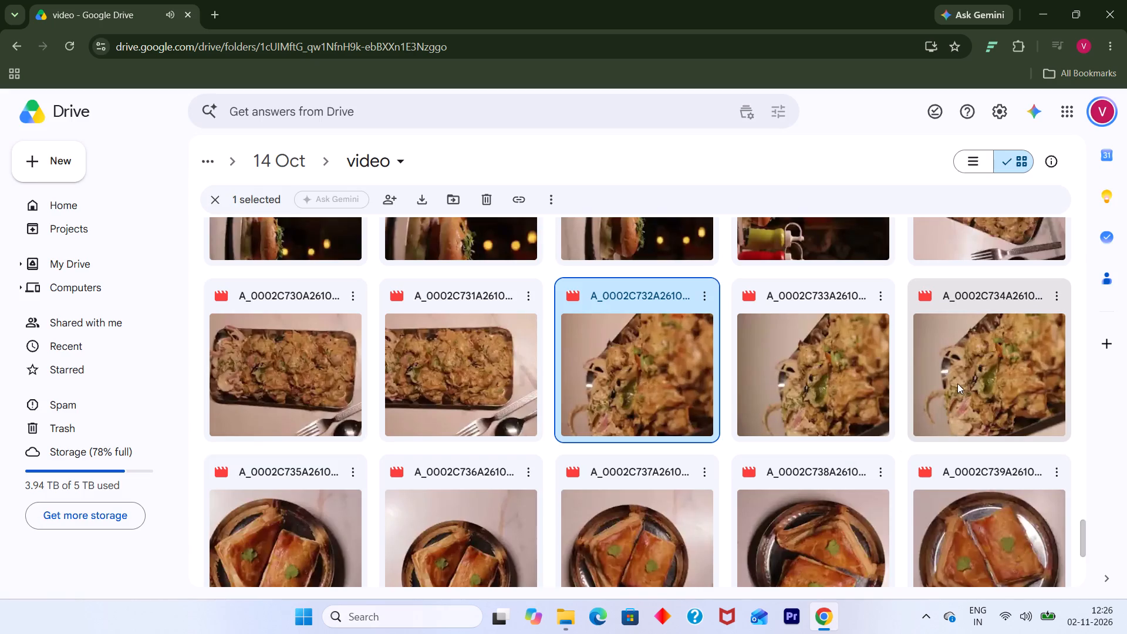
Open and close the previews of clips A_0002C734 and A_0002C739.
double_click(961, 382)
left_click(1043, 426)
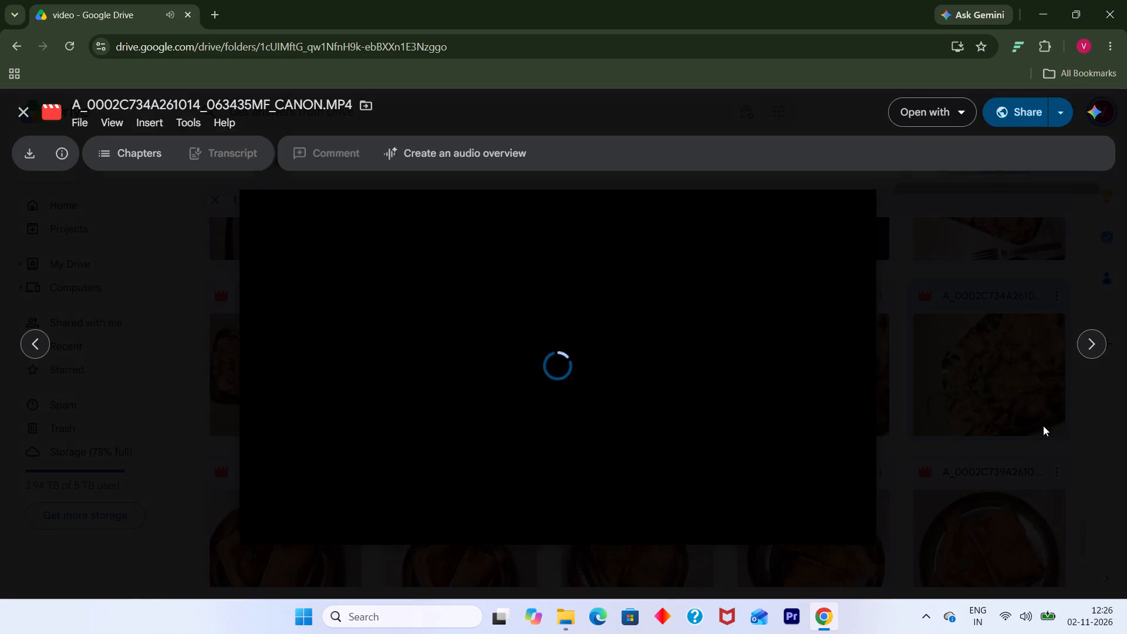
scroll(1005, 500, "down", 2)
double_click(997, 420)
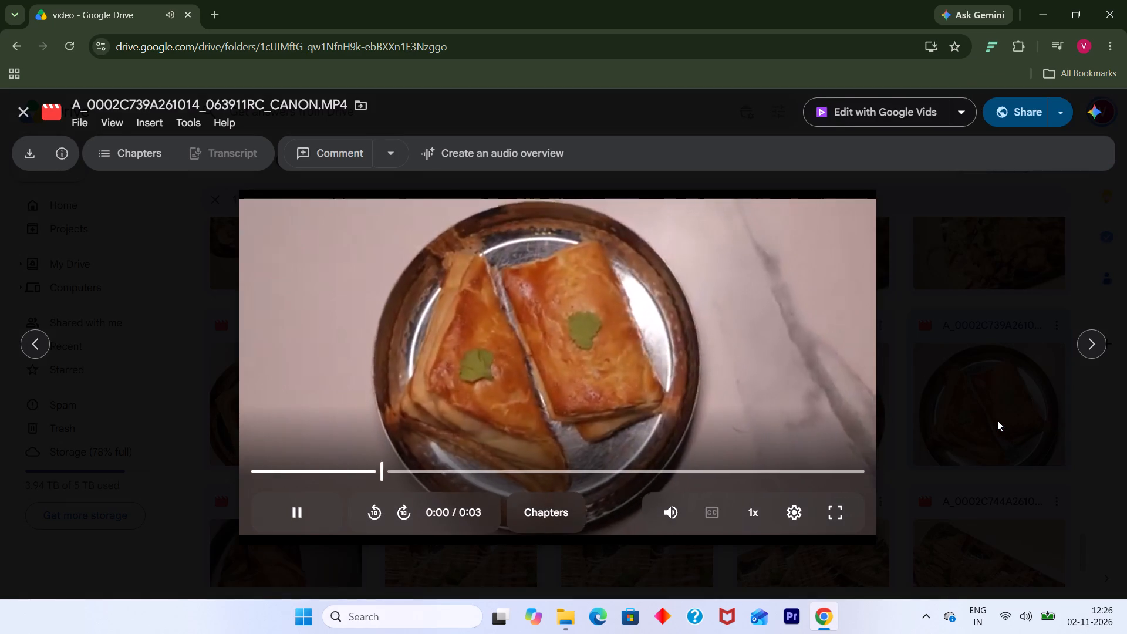
left_click(997, 420)
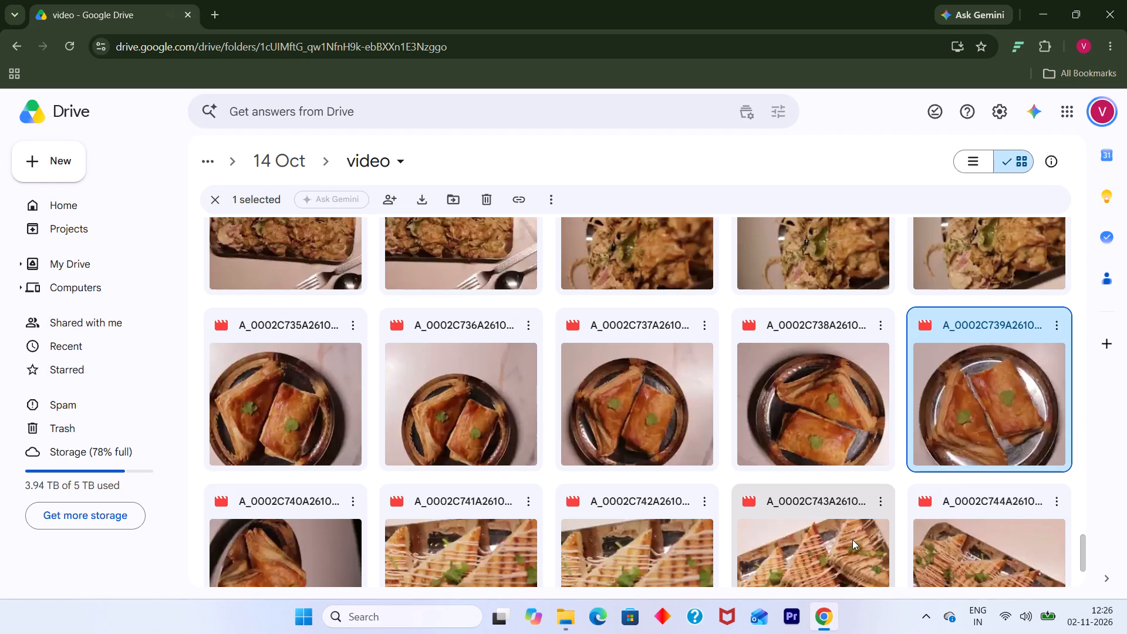
Find the last clip in the "video" folder, A_0002C755, preview it and close the preview.
scroll(852, 539, "down", 4)
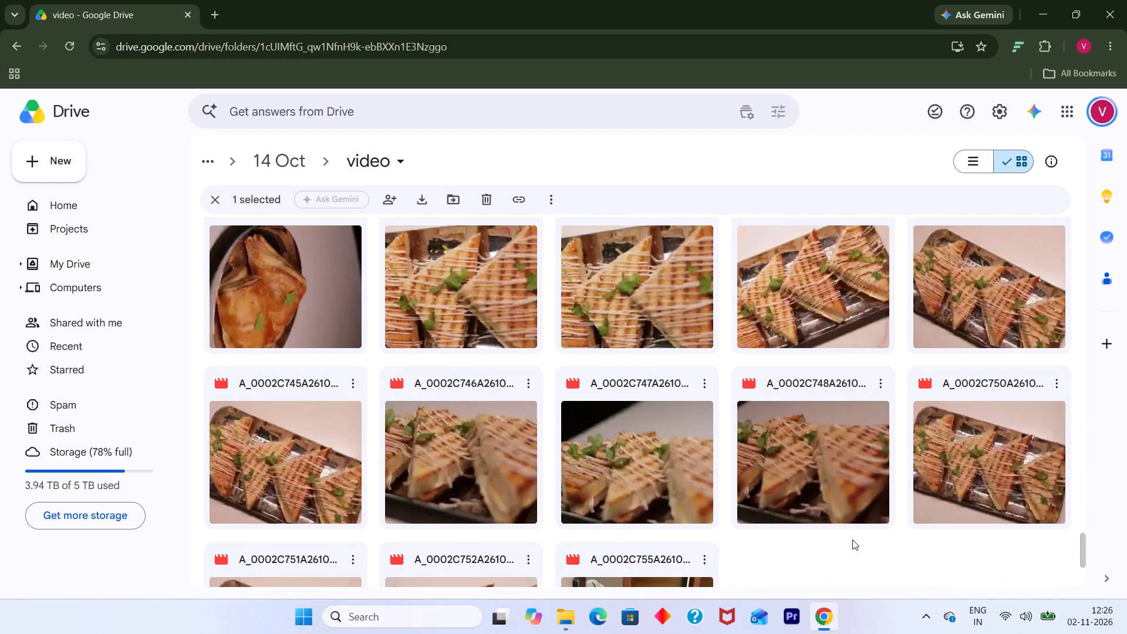
scroll(852, 539, "down", 2)
left_click(683, 474)
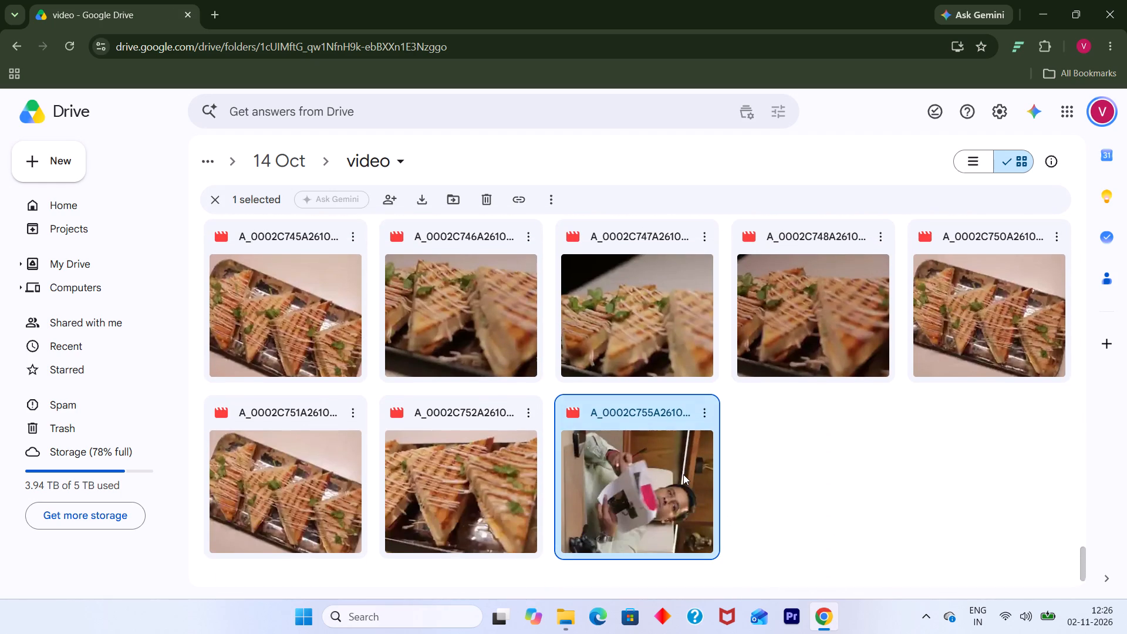
double_click(680, 436)
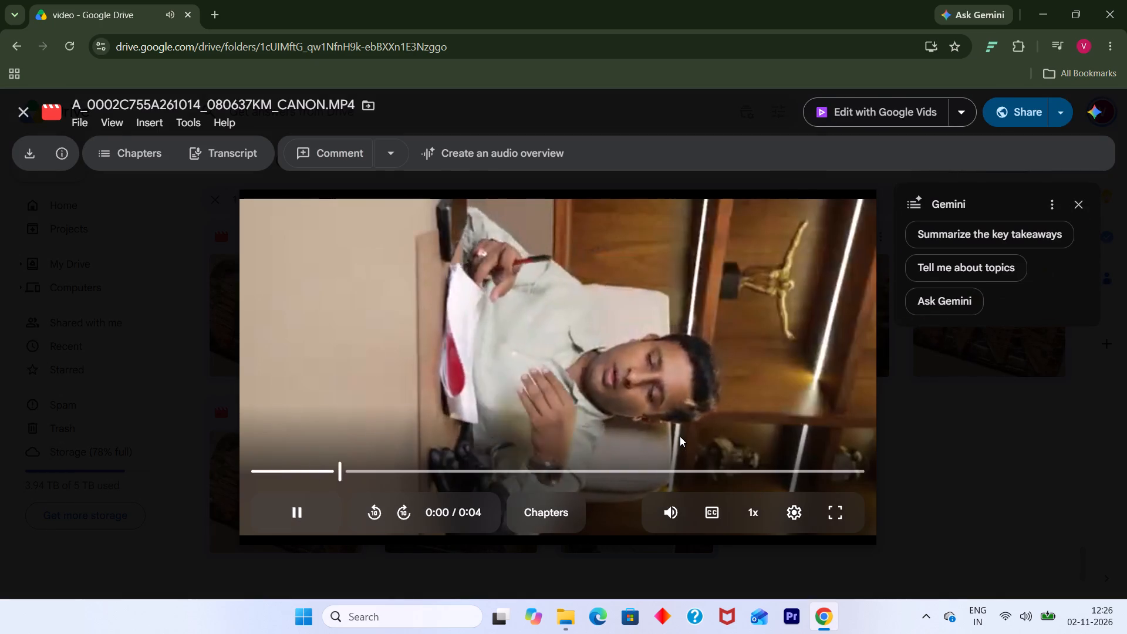
left_click(966, 437)
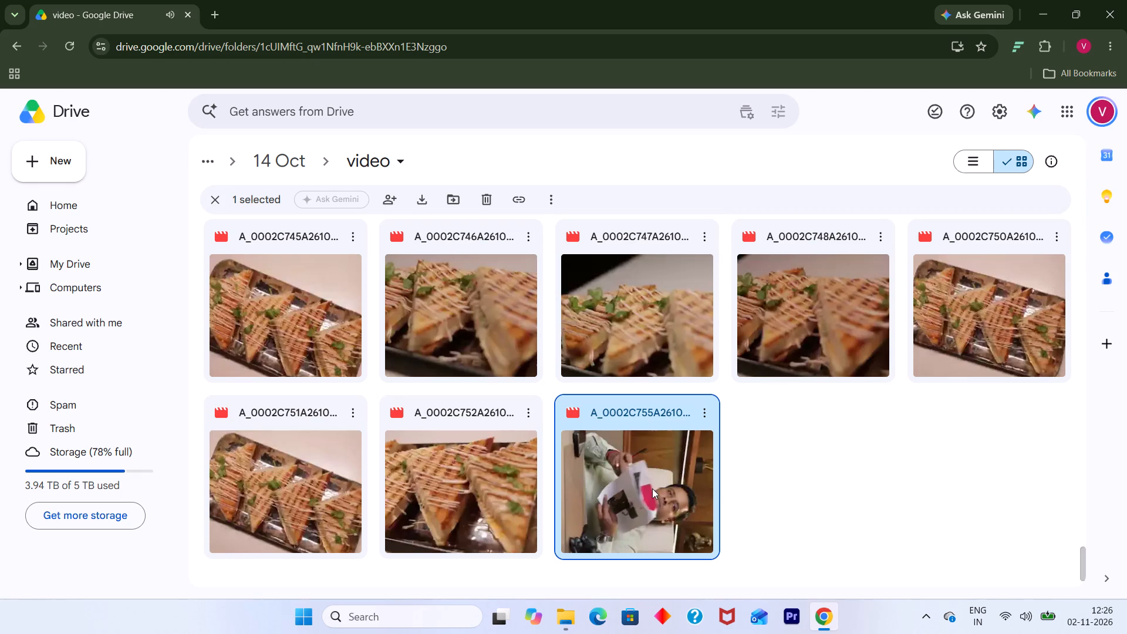
Move the clip A_0002C755, showing a man at a desk, to the trash.
left_click(652, 488)
key("Delete")
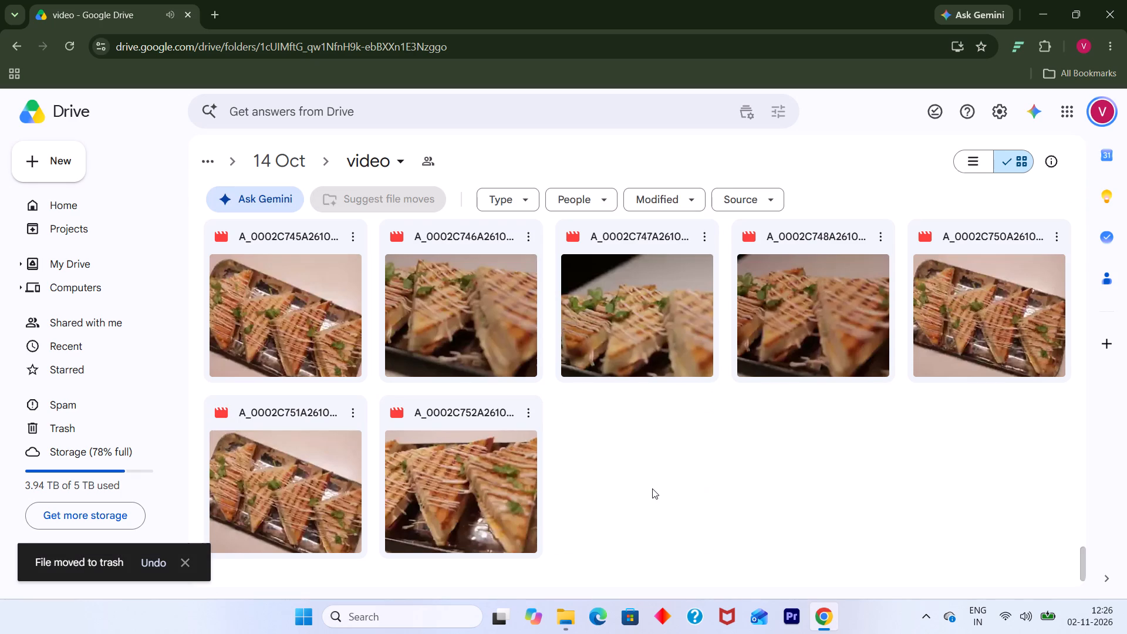
Select all food clips in the "video" folder from A_0002C700 through the last one, A_0002C752.
scroll(657, 478, "up", 15)
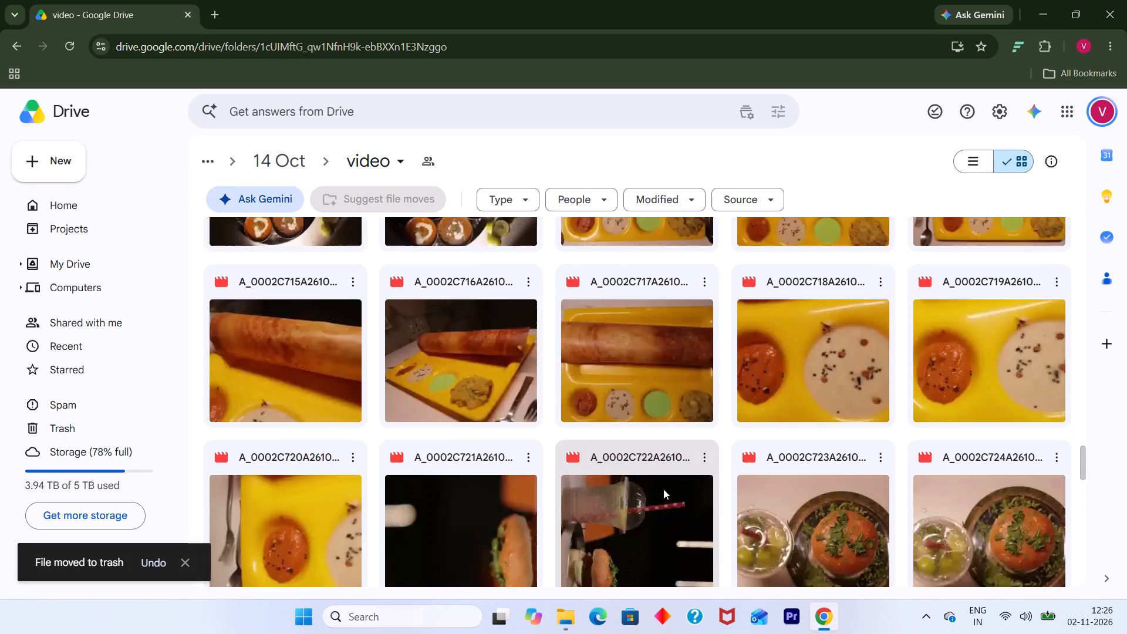
scroll(663, 489, "up", 10)
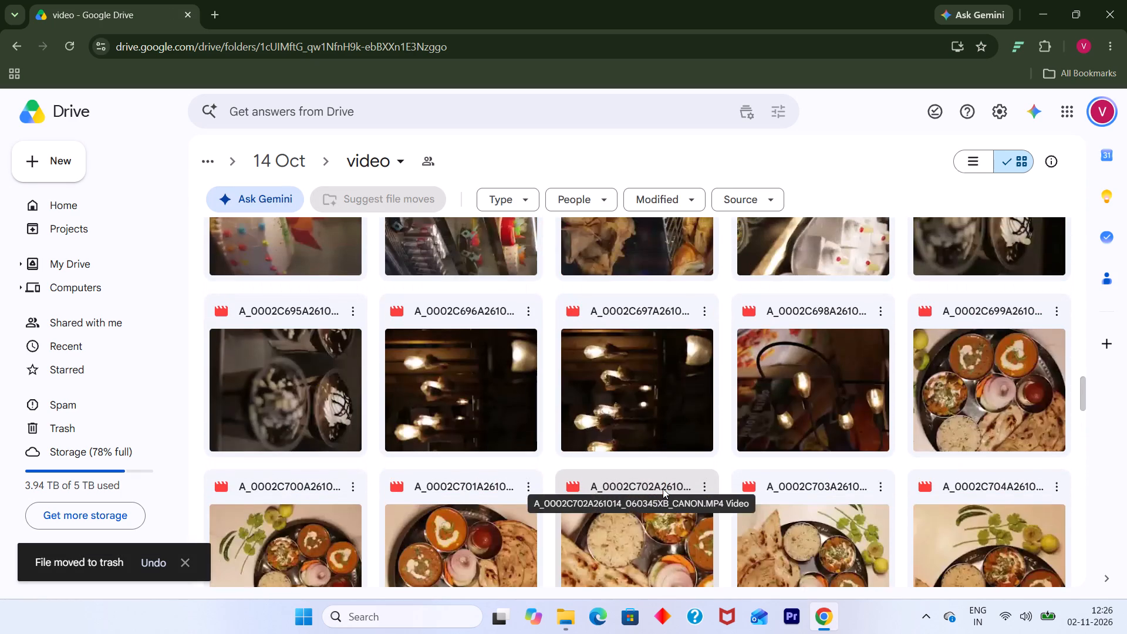
scroll(663, 488, "down", 3)
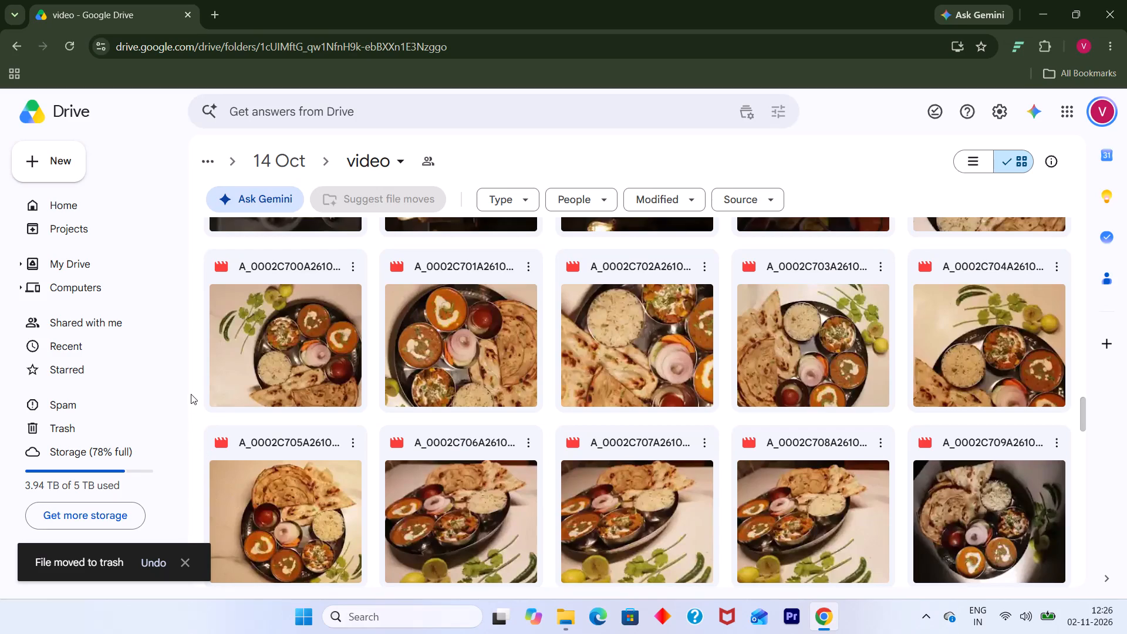
left_click_drag(196, 384, 981, 555)
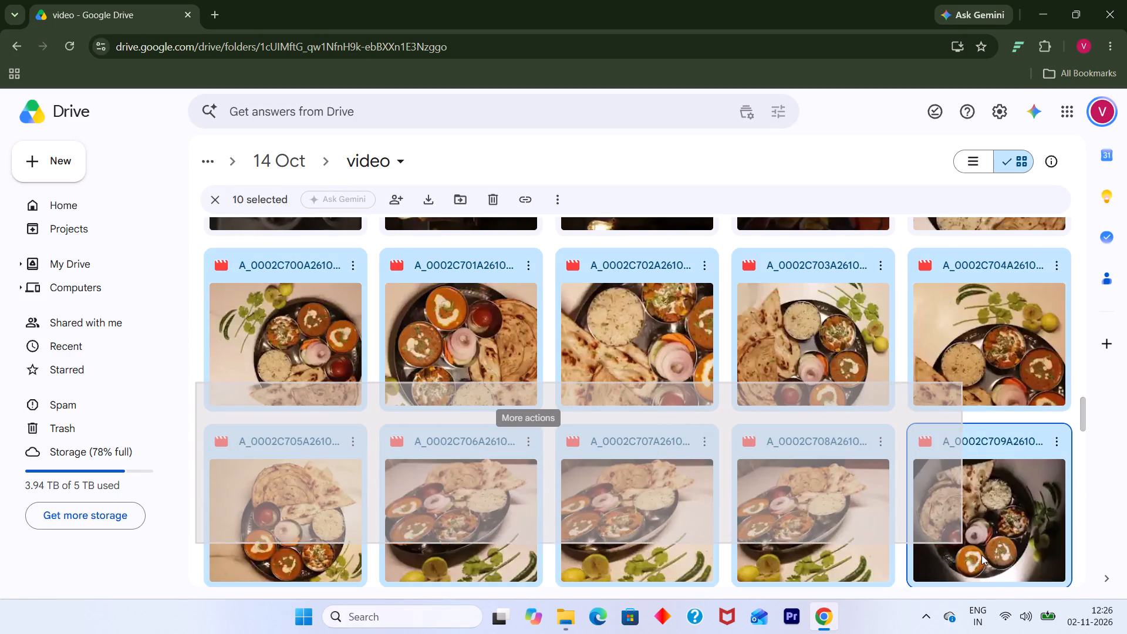
left_click_drag(981, 555, 1001, 633)
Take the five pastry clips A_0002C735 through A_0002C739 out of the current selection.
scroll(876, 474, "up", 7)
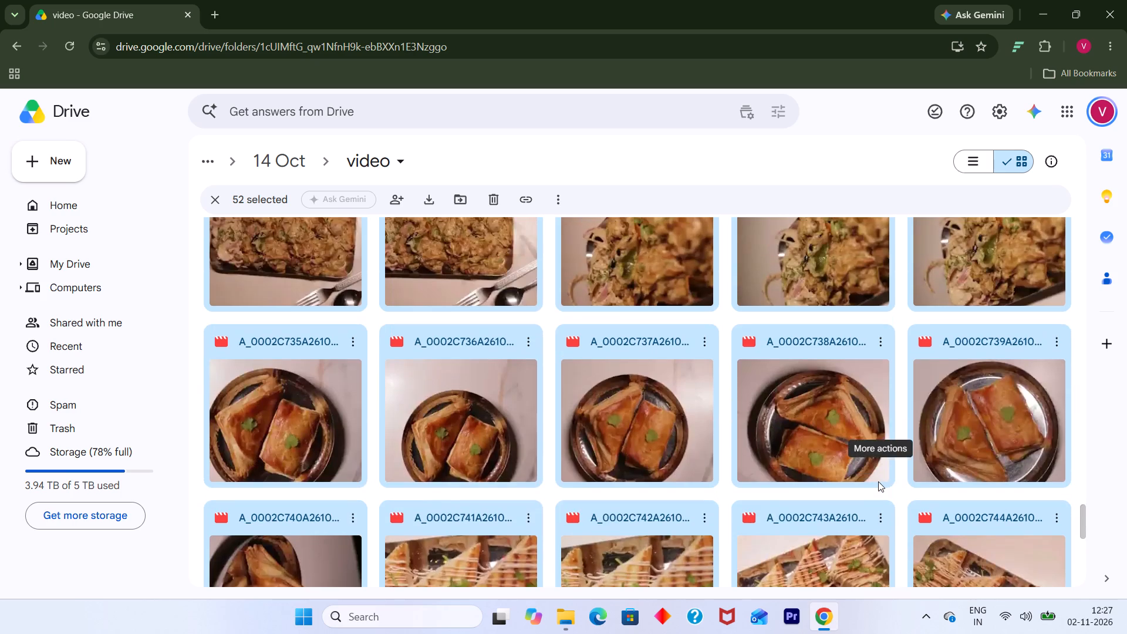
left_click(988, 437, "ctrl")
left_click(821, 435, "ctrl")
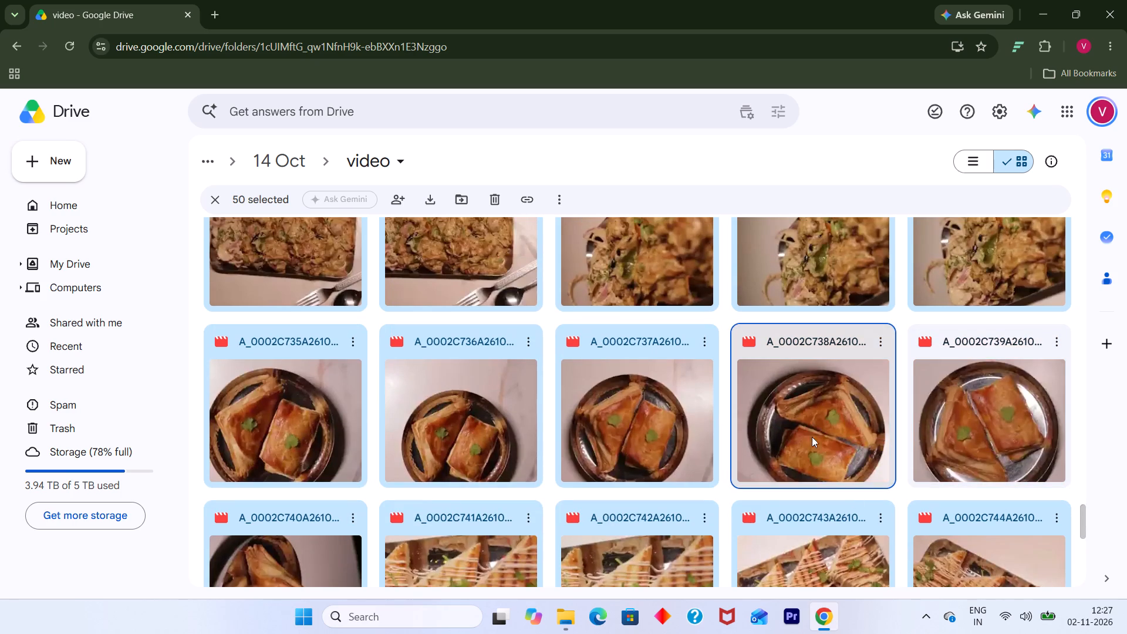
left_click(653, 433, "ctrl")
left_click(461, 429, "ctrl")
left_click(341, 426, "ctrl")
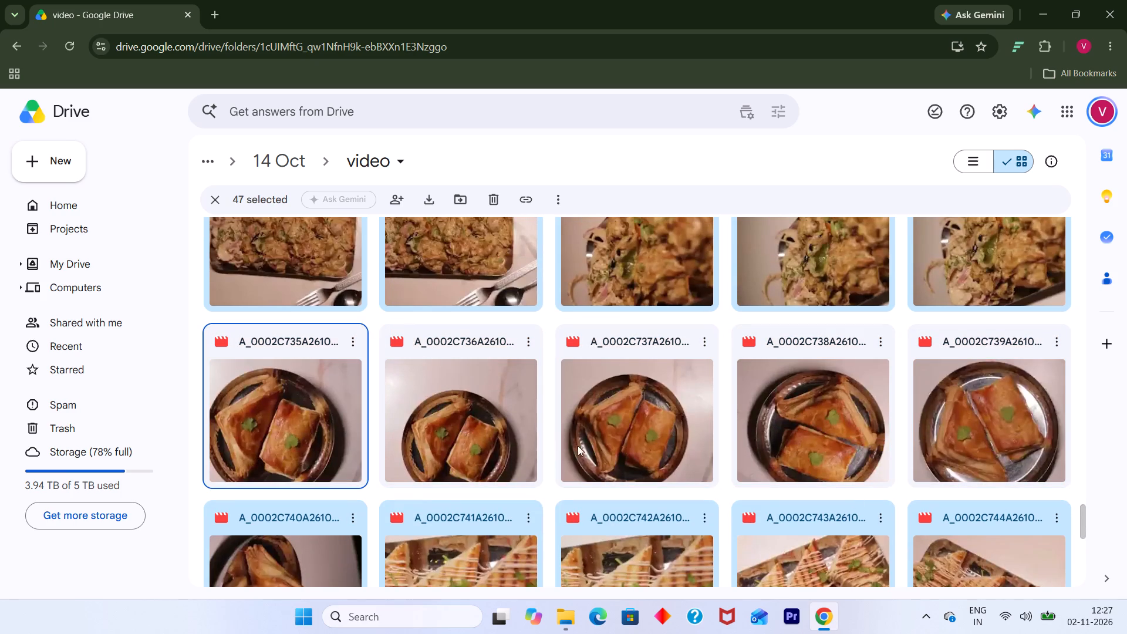
Clear the whole selection of food clips in the "video" folder.
scroll(809, 474, "up", 7)
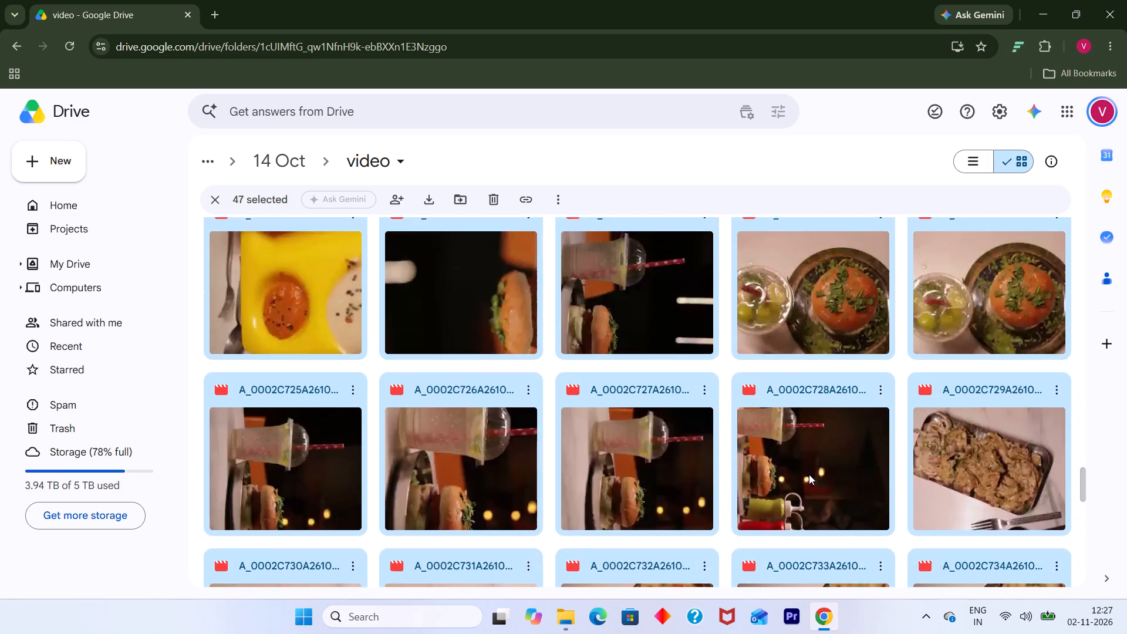
scroll(809, 474, "up", 18)
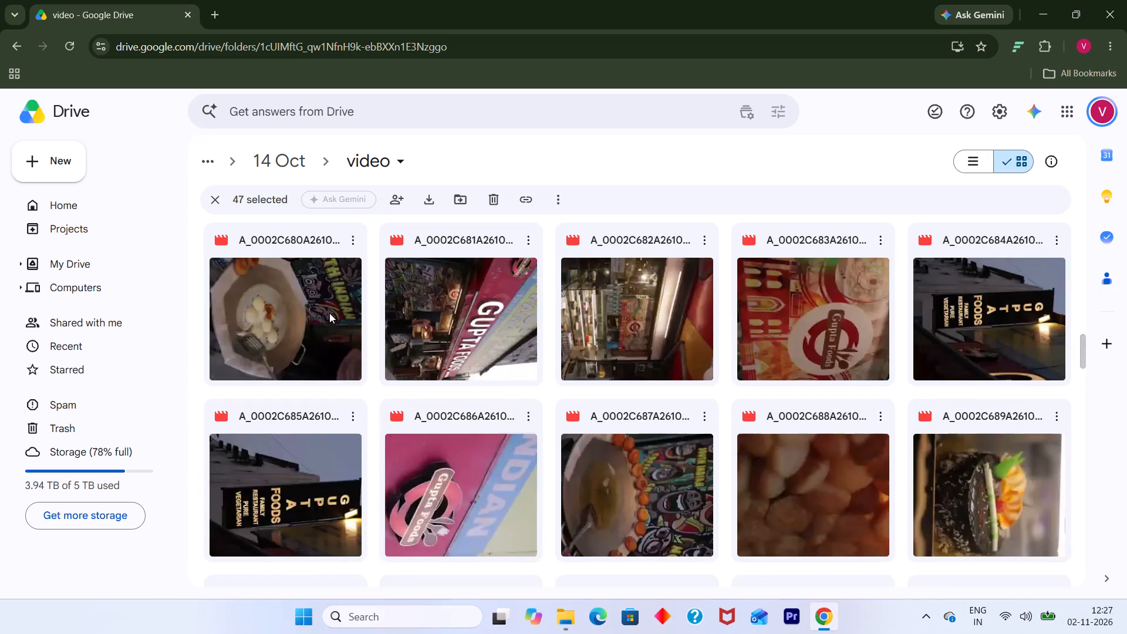
scroll(690, 419, "down", 3)
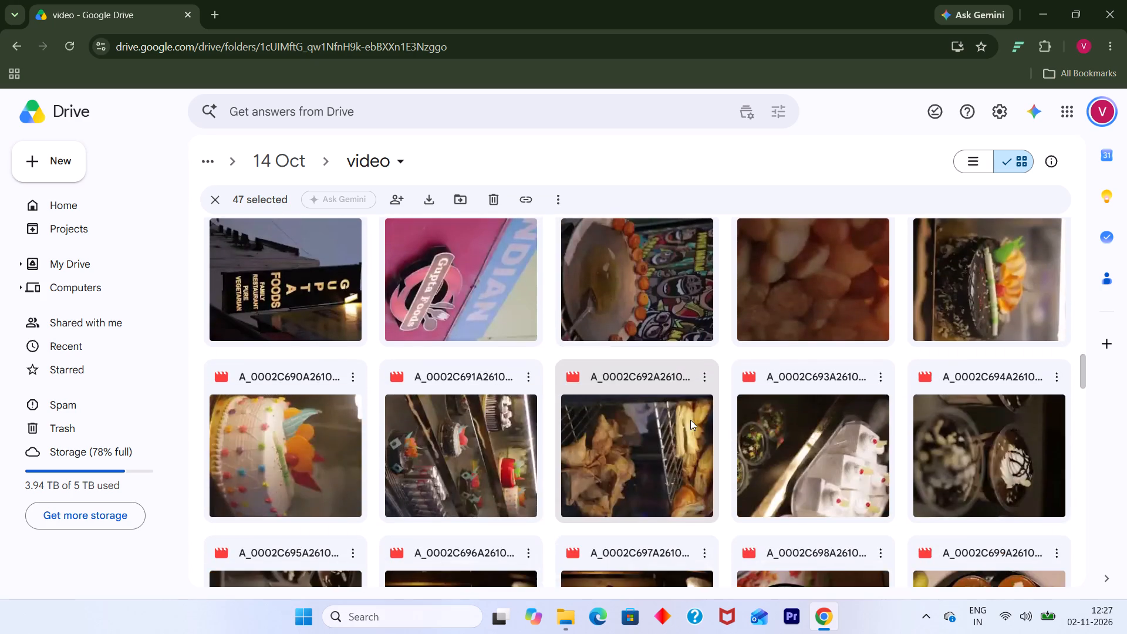
scroll(689, 429, "down", 6)
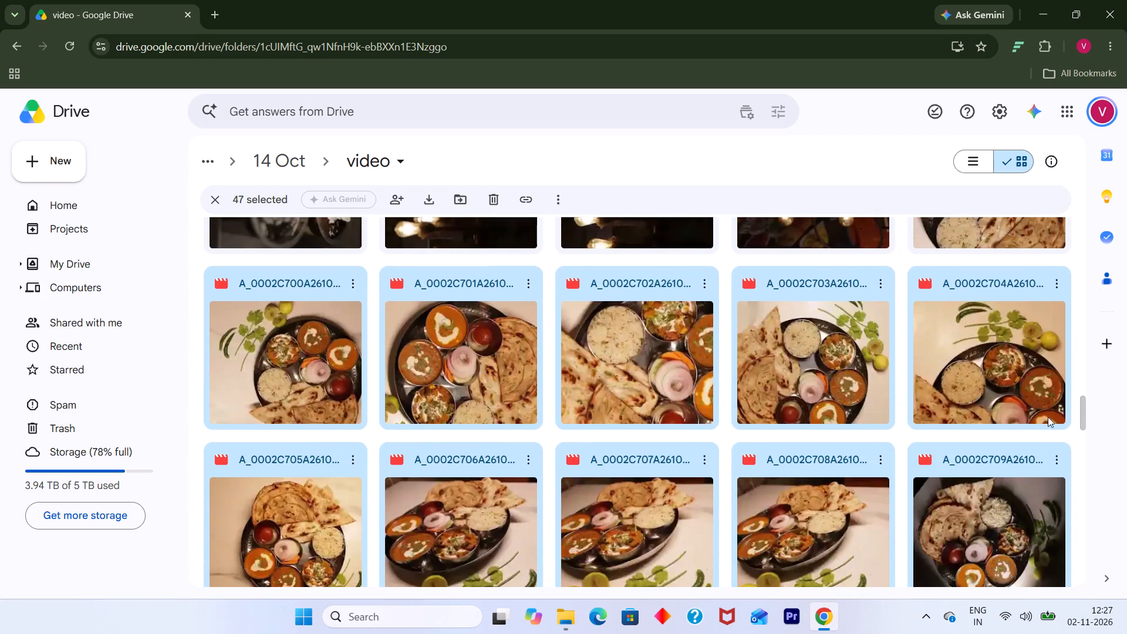
left_click(1091, 378)
left_click(163, 360)
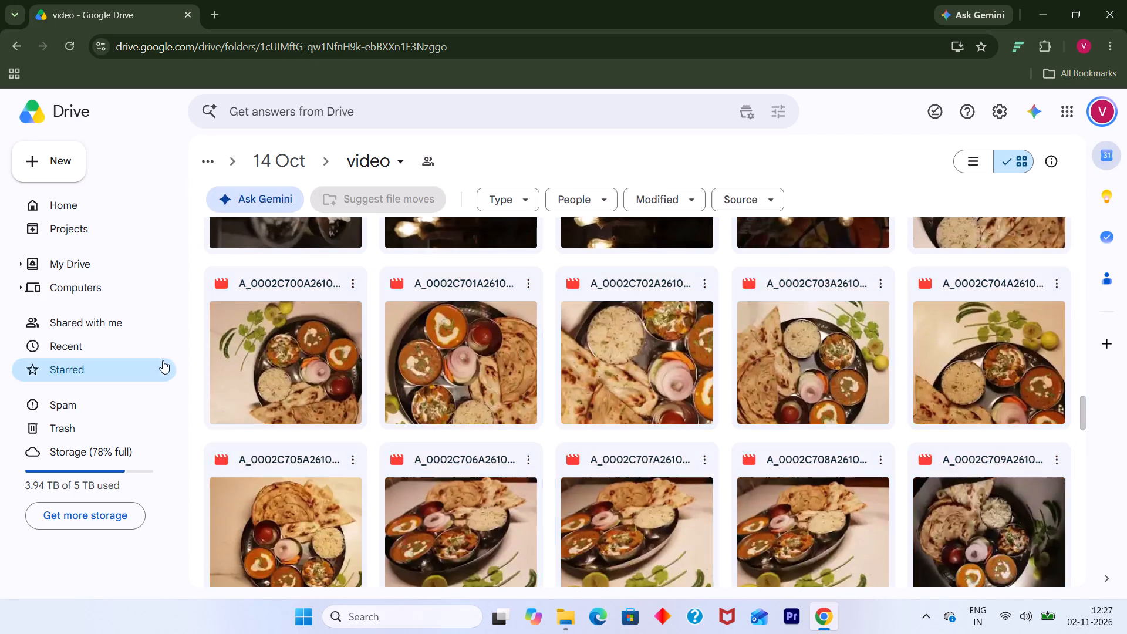
Open the "23 oct (interview)" folder inside Gupta Food in My Drive to look at its clips.
left_click(49, 262)
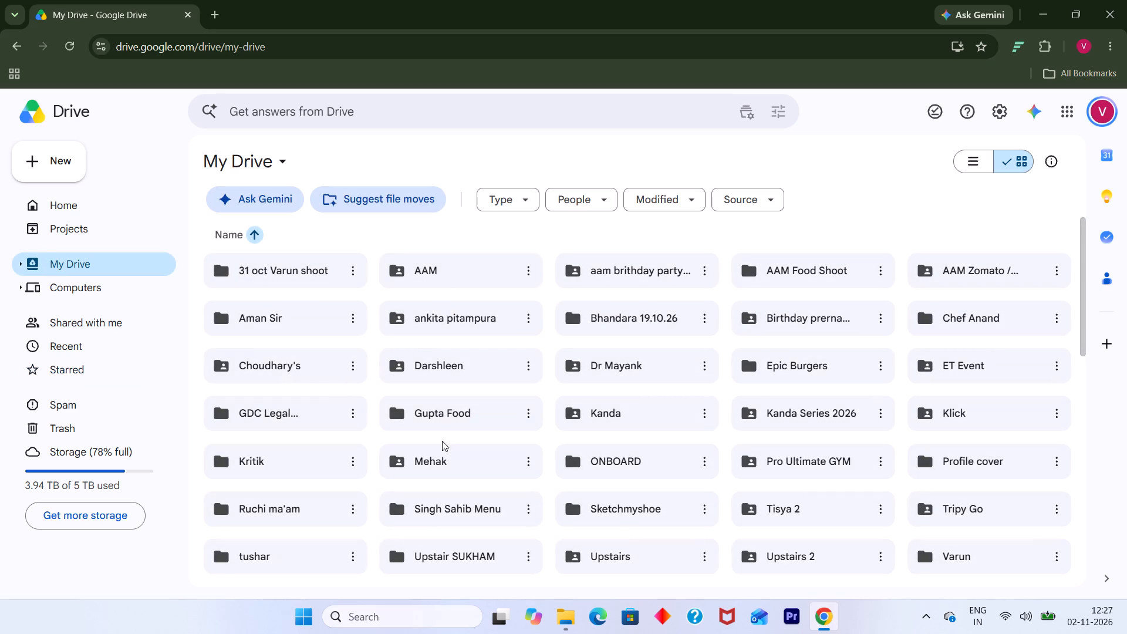
double_click(446, 419)
double_click(460, 276)
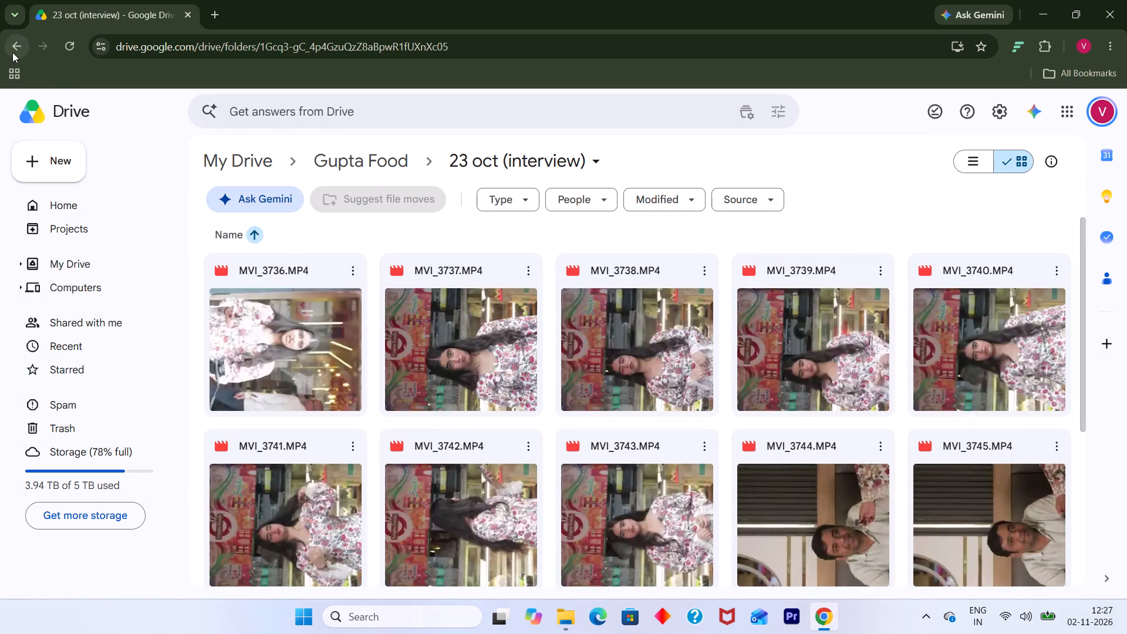
Return to the Gupta Food folder and open its "14 Oct" folder.
left_click(12, 52)
double_click(253, 281)
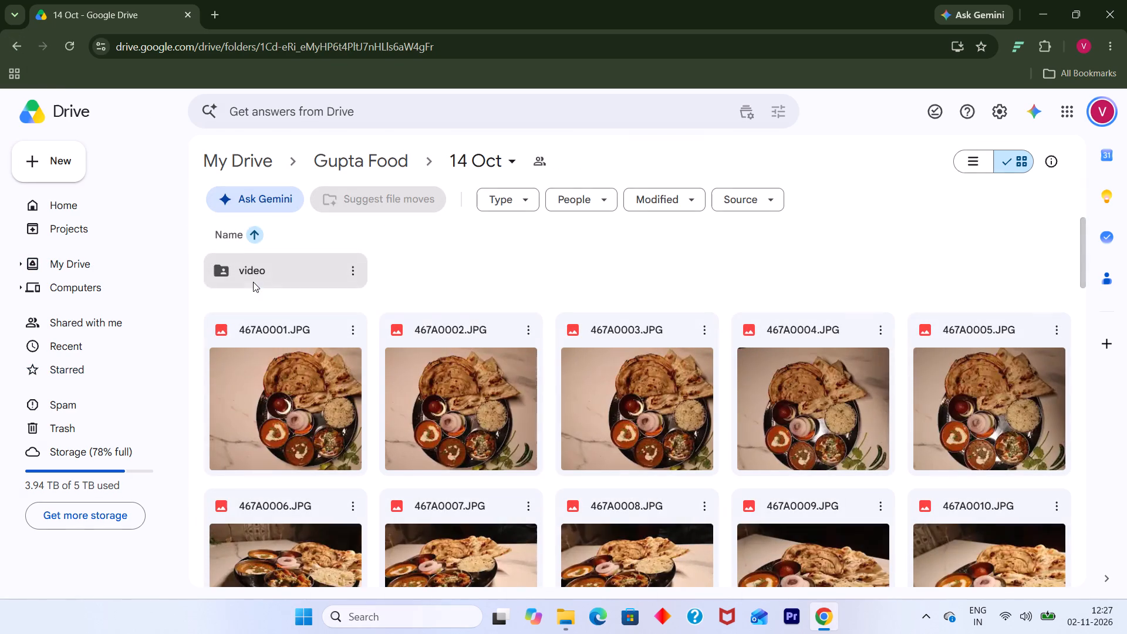
Open the "video" folder inside 14 Oct and preview the thali clip A_0002C699A261014_060155QV_CANON.MP4.
double_click(323, 271)
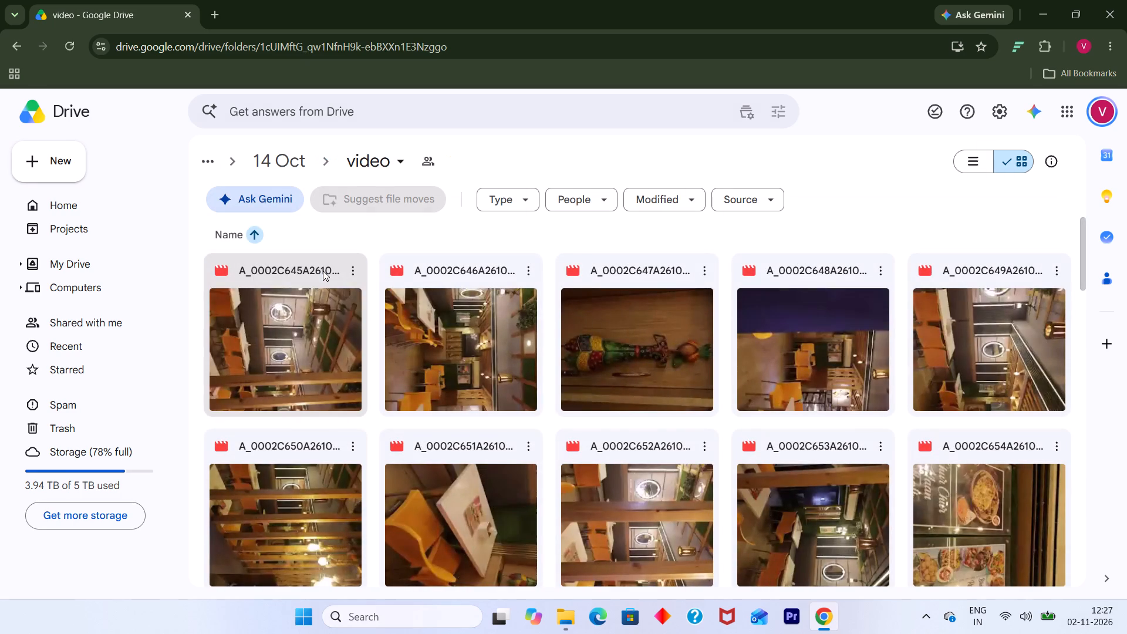
scroll(459, 396, "down", 8)
scroll(604, 457, "down", 13)
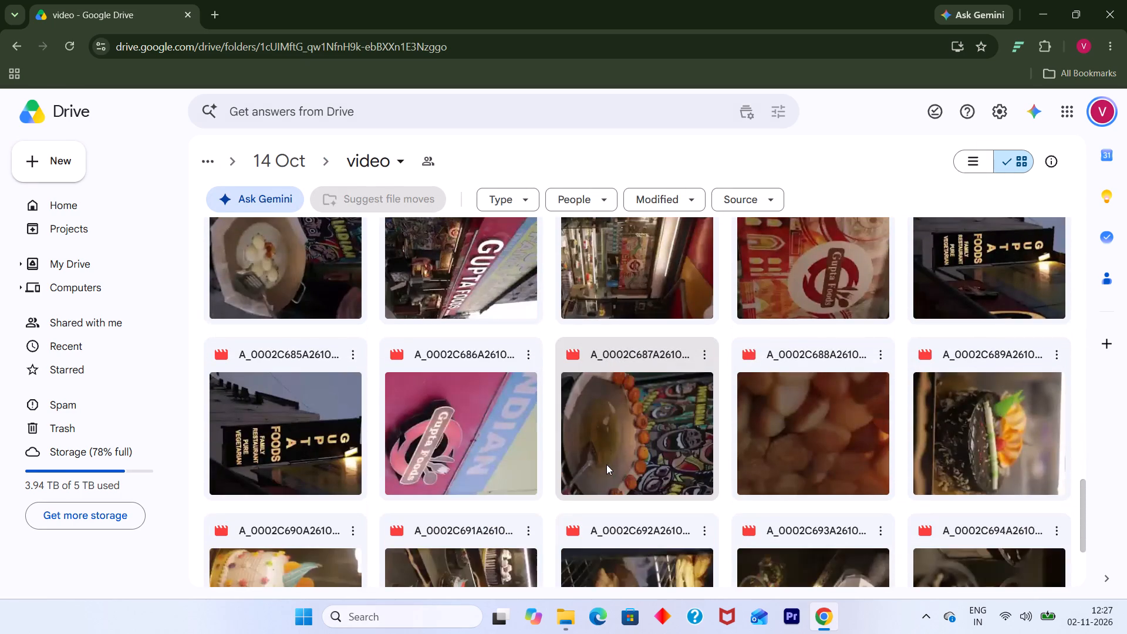
scroll(606, 464, "down", 8)
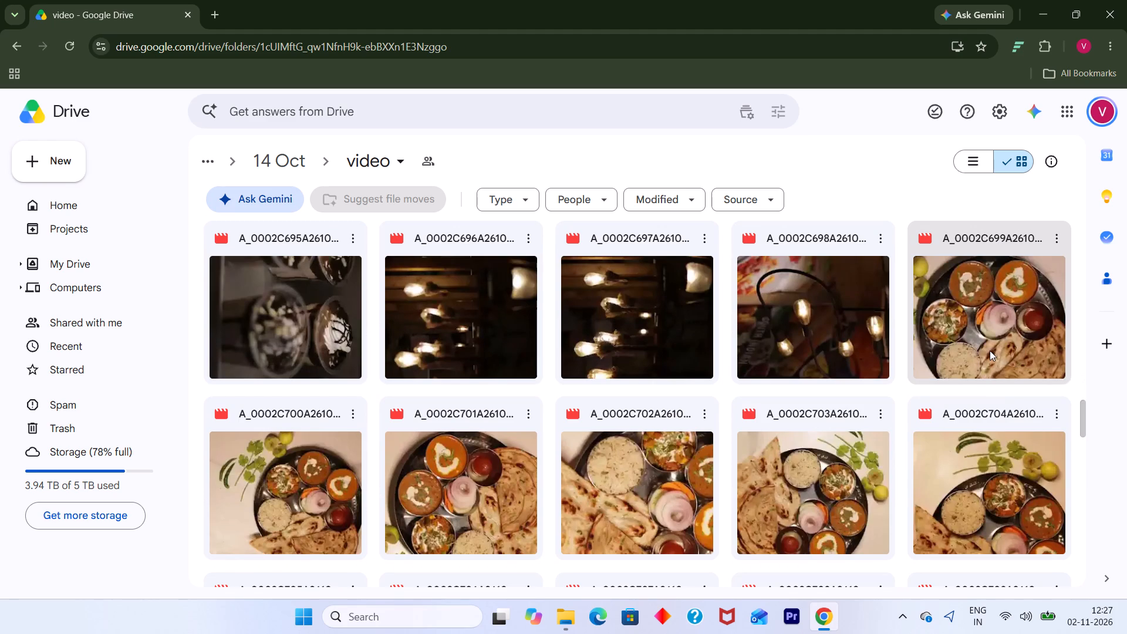
double_click(990, 350)
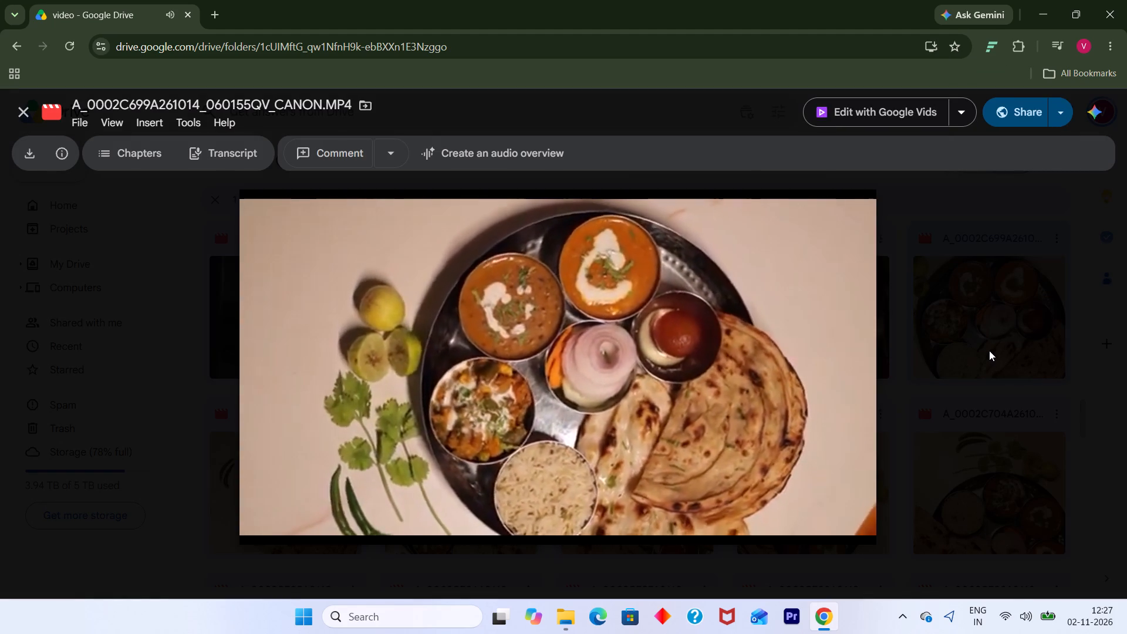
Download the previewed thali clip A_0002C699 without a virus scan, lowering the system volume partway, and close the preview.
left_click(32, 156)
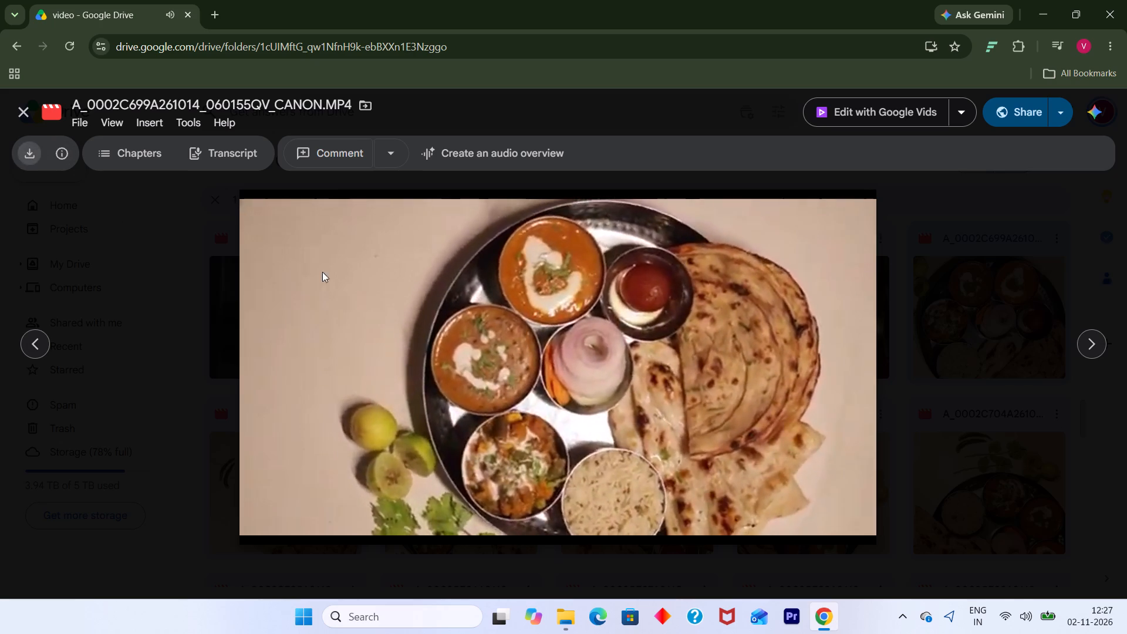
left_click(1021, 610)
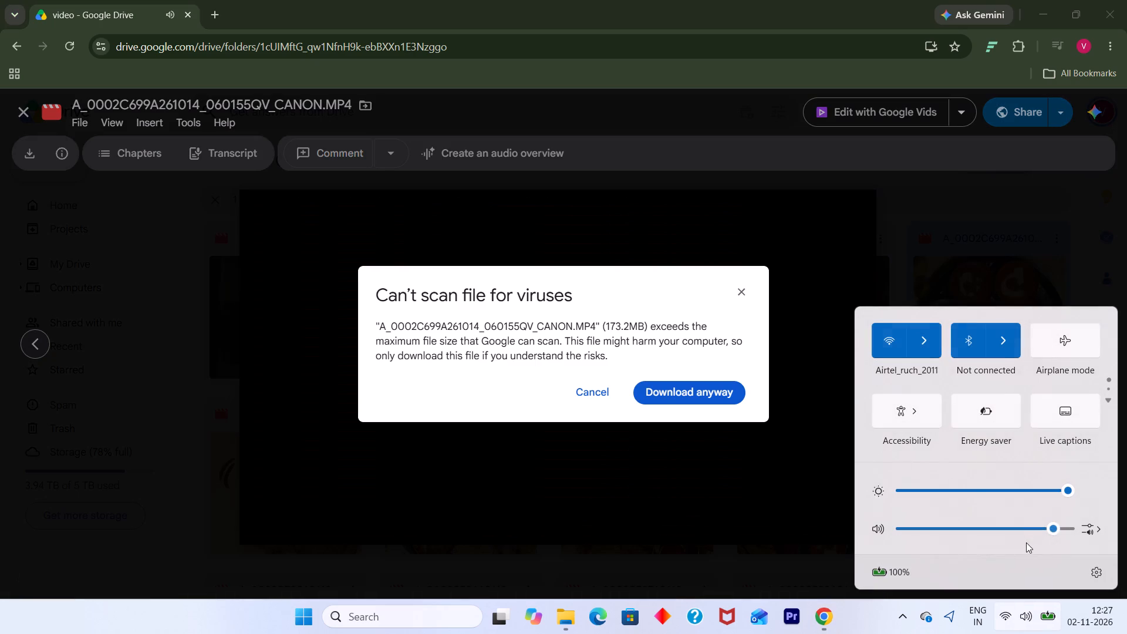
left_click_drag(1035, 528, 1004, 534)
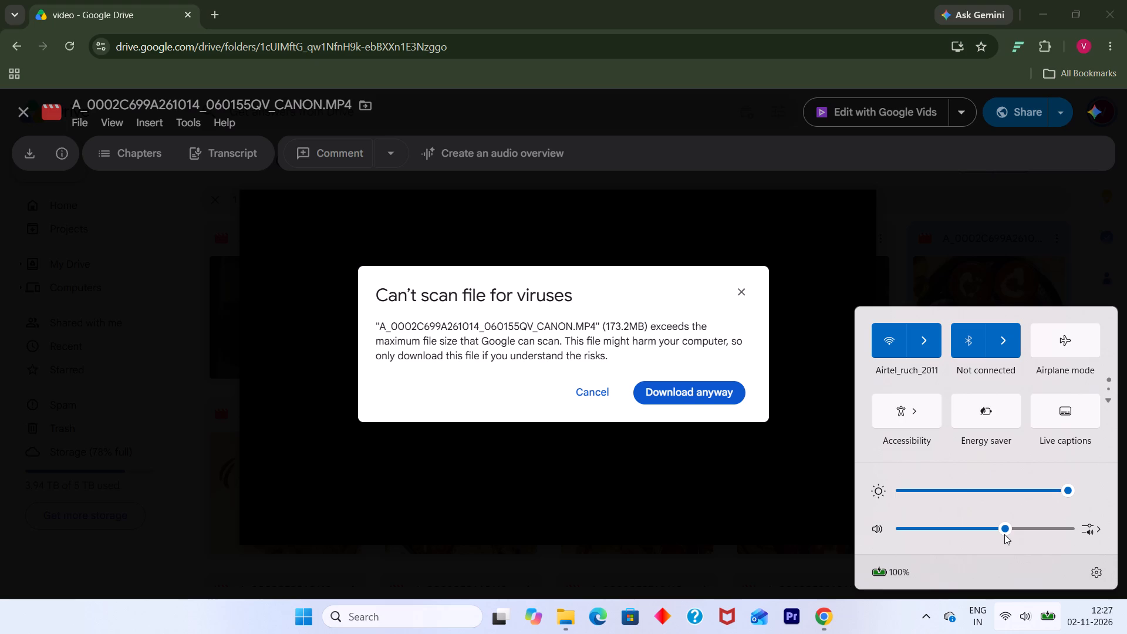
left_click(699, 380)
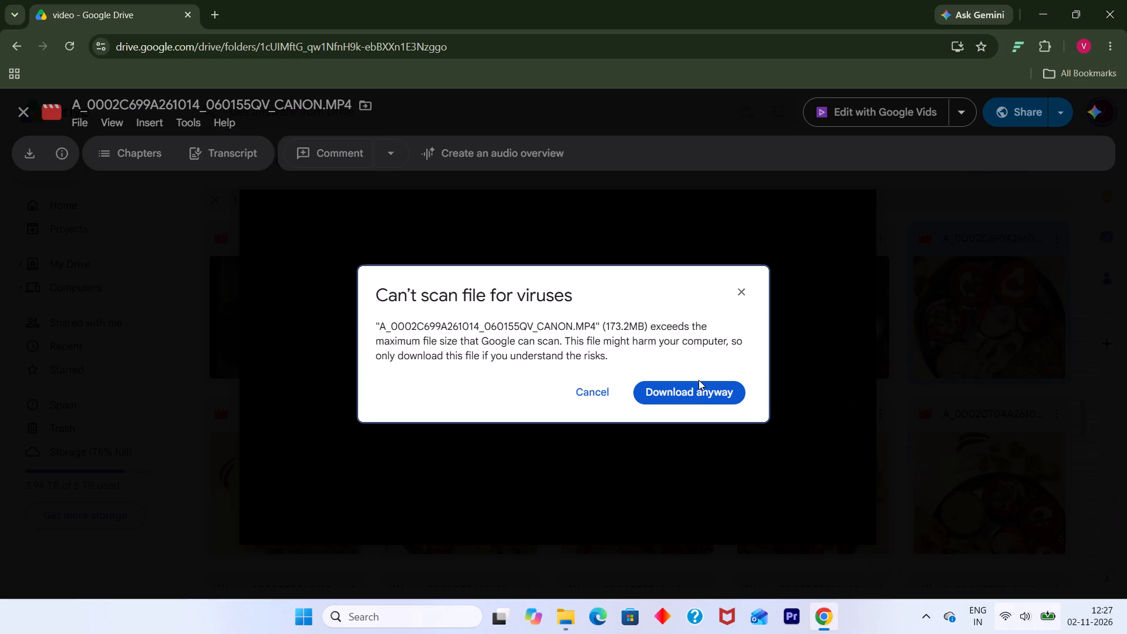
left_click(714, 389)
left_click(133, 385)
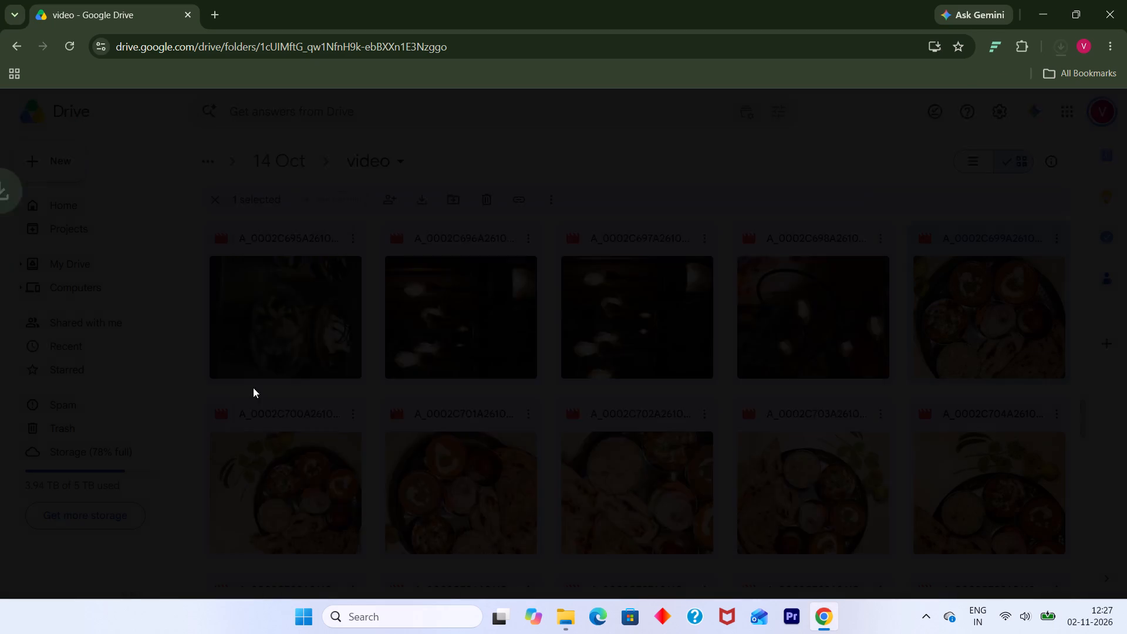
Preview the thali clips from A_0002C700 through A_0002C703 in the "video" folder.
scroll(490, 426, "down", 2)
double_click(289, 359)
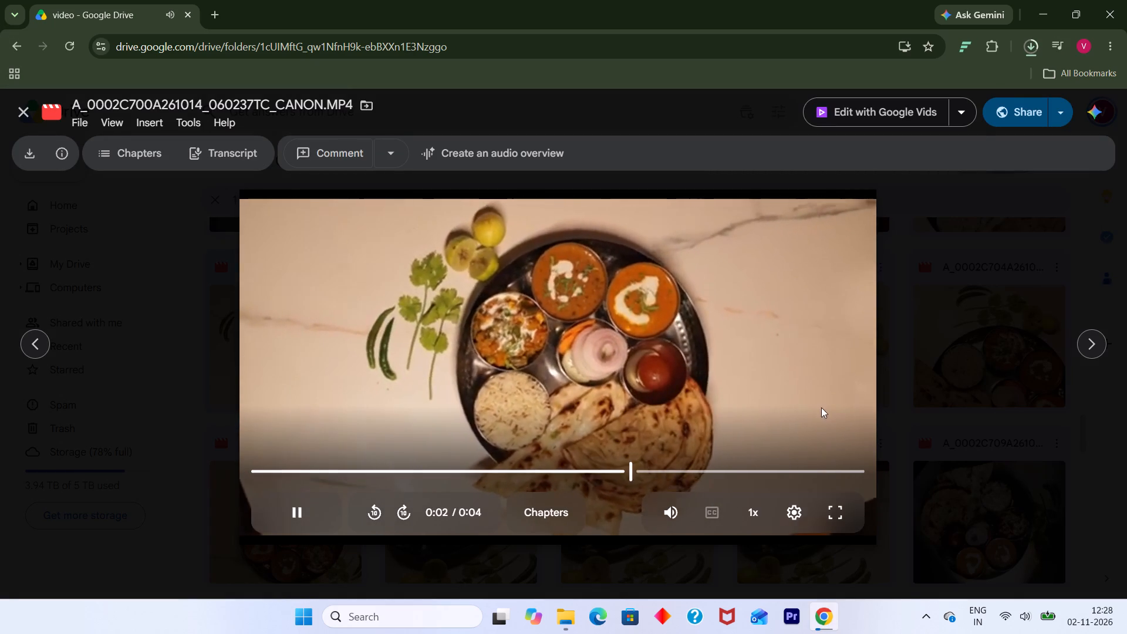
left_click(976, 403)
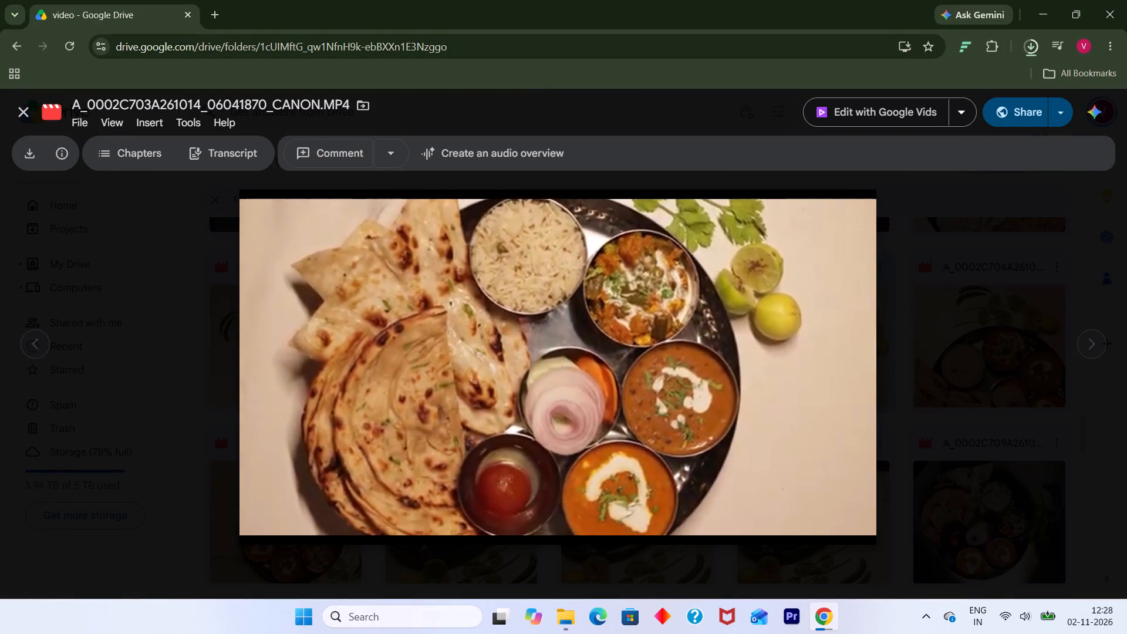
left_click(1034, 424)
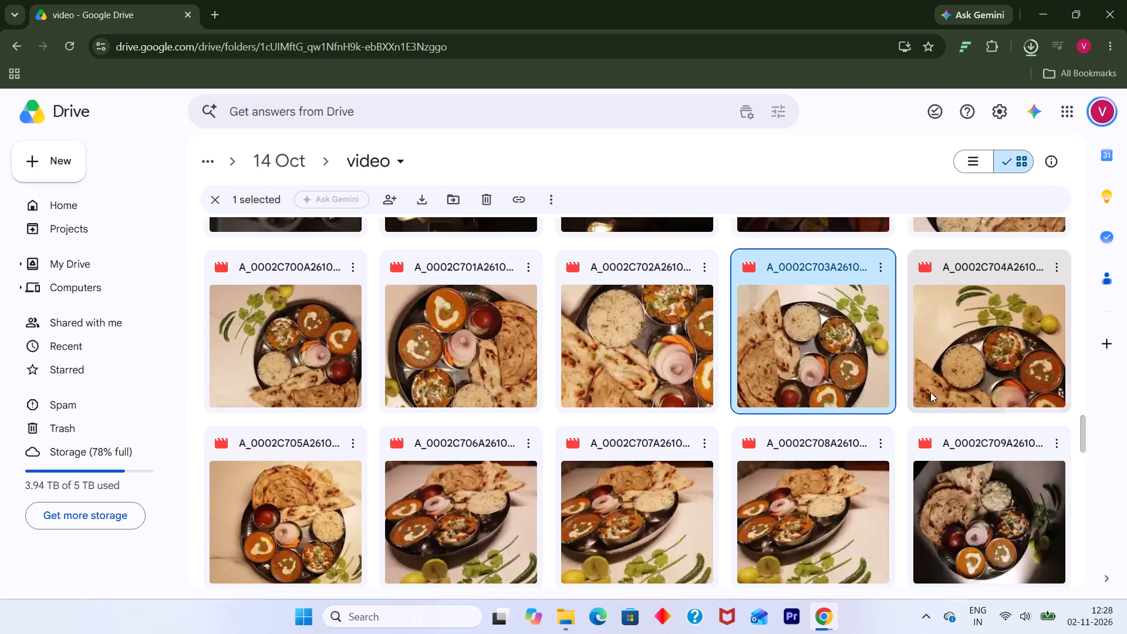
double_click(945, 373)
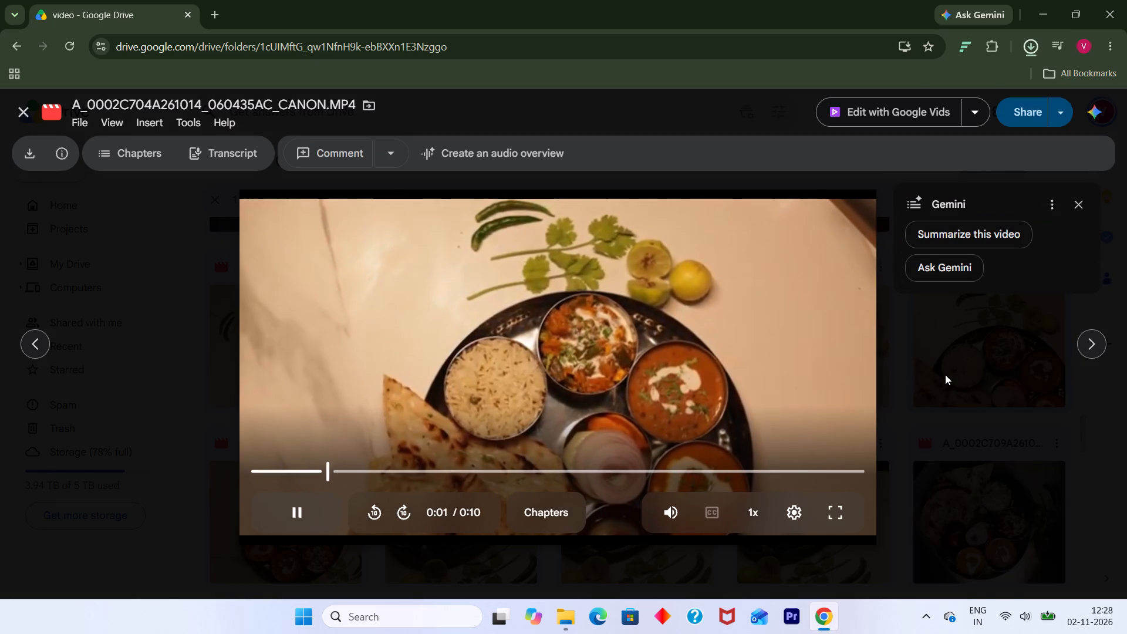
left_click(945, 375)
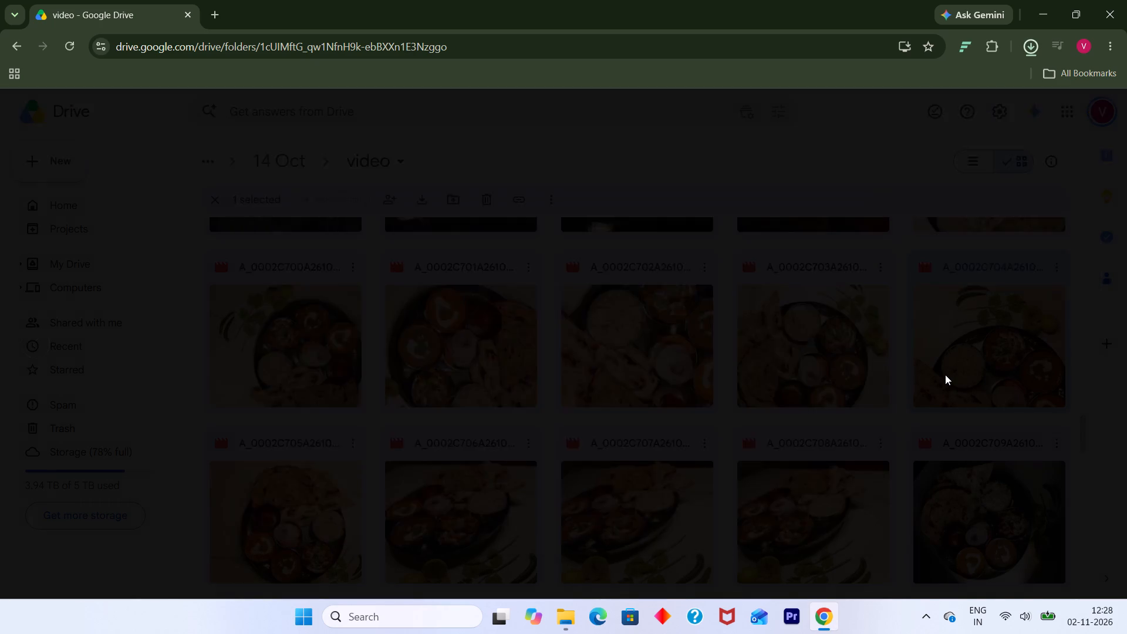
Preview the thali clip A_0002C705, download it without a virus scan, and close the preview.
scroll(656, 504, "down", 2)
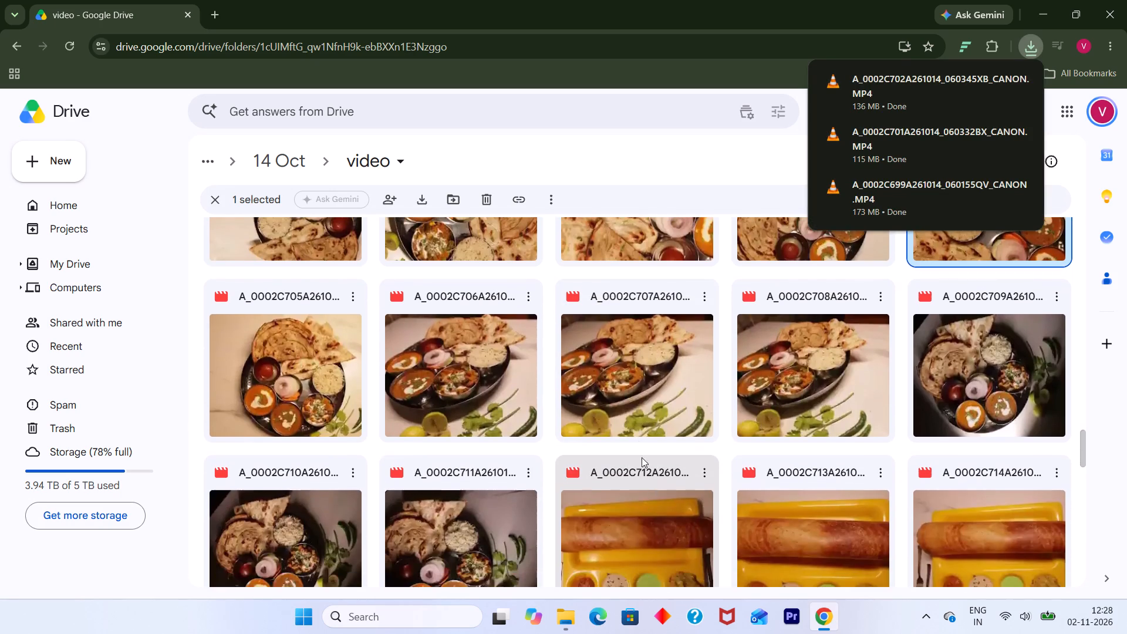
double_click(274, 389)
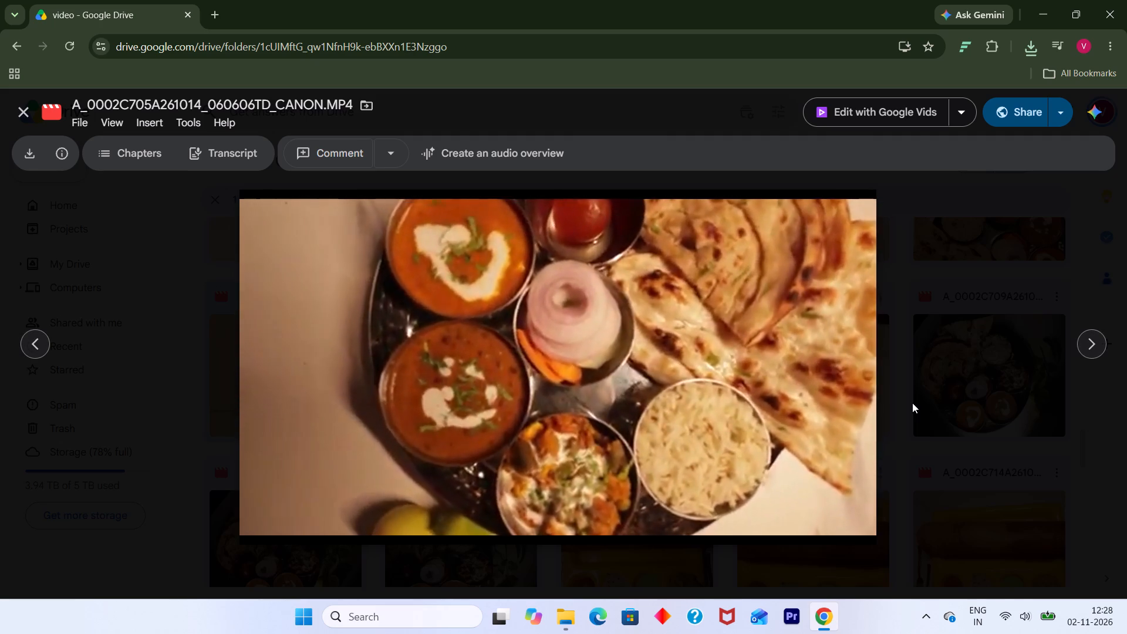
left_click(32, 166)
left_click(23, 117)
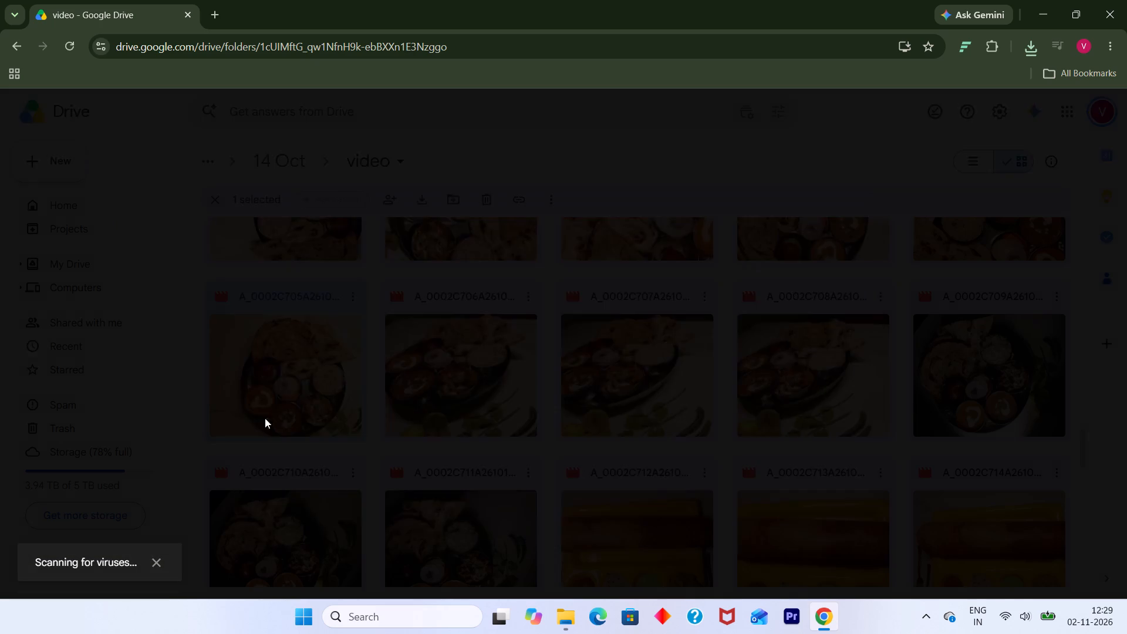
left_click(690, 393)
Preview the similar thali clips A_0002C706, A_0002C707 and A_0002C708 in turn, closing each preview.
double_click(417, 390)
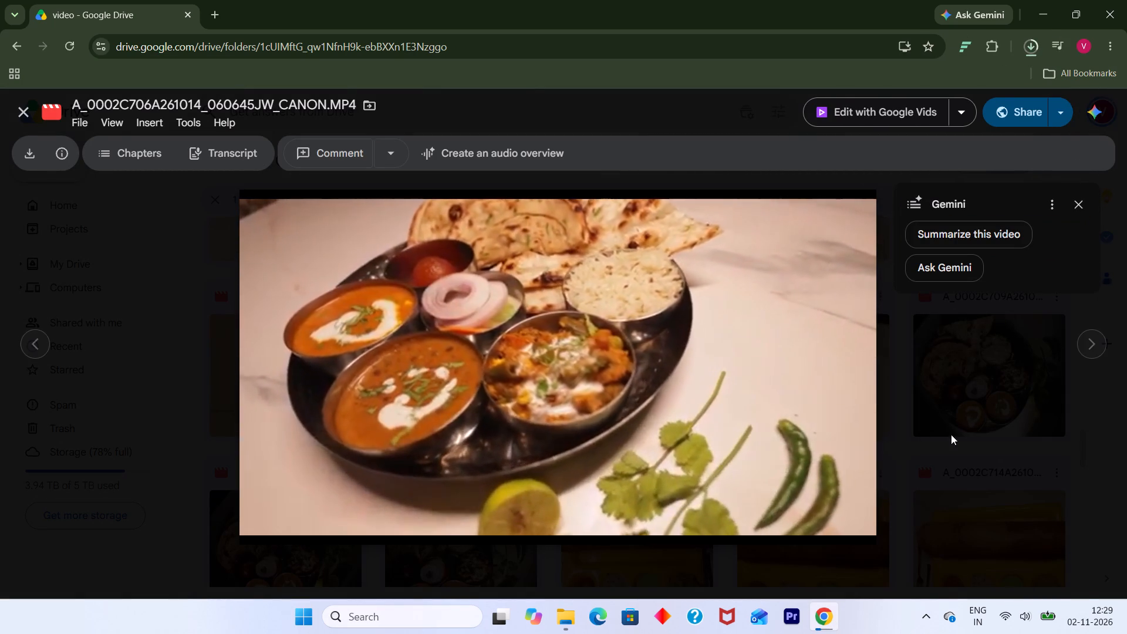
left_click(993, 434)
double_click(667, 399)
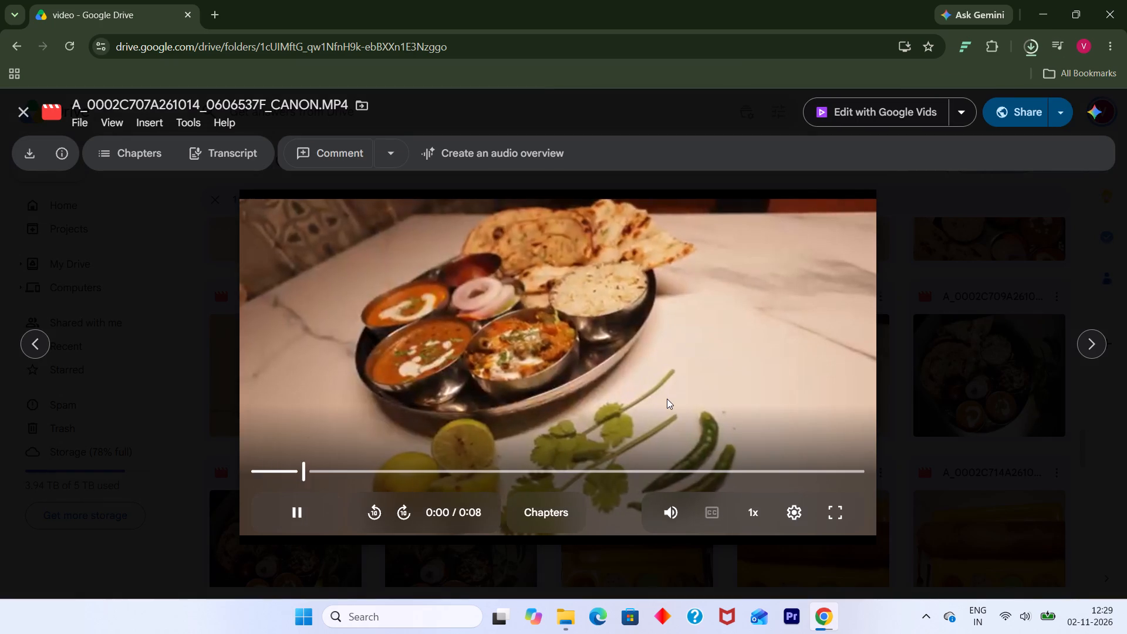
left_click(957, 416)
double_click(770, 402)
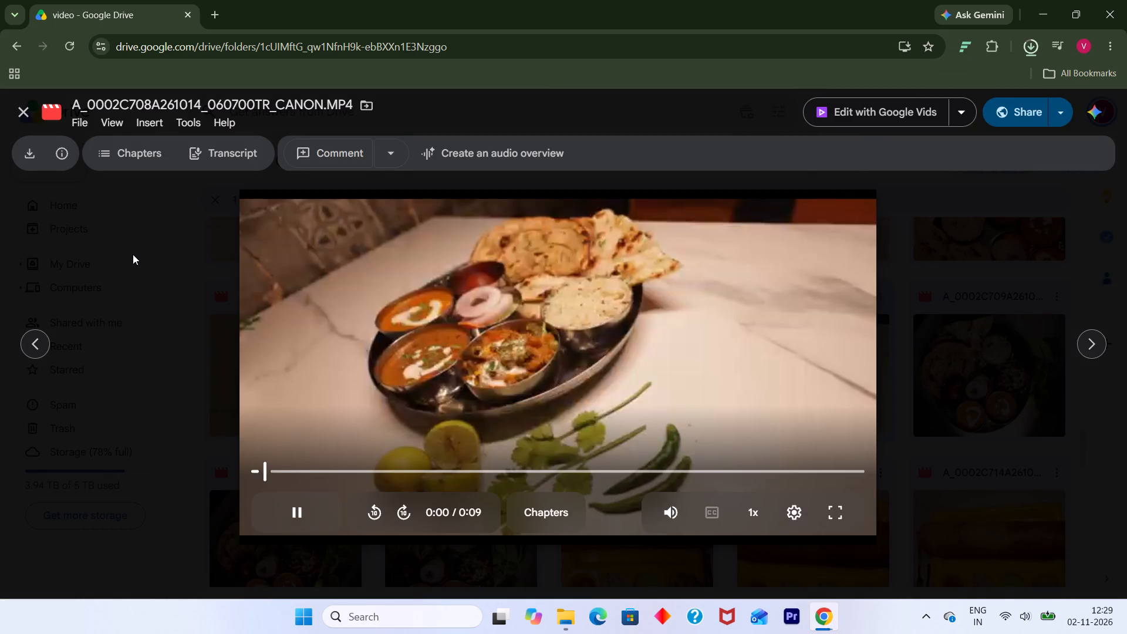
left_click(133, 254)
Download the clip A_0002C706 from the "video" folder without a virus scan.
left_click(427, 368)
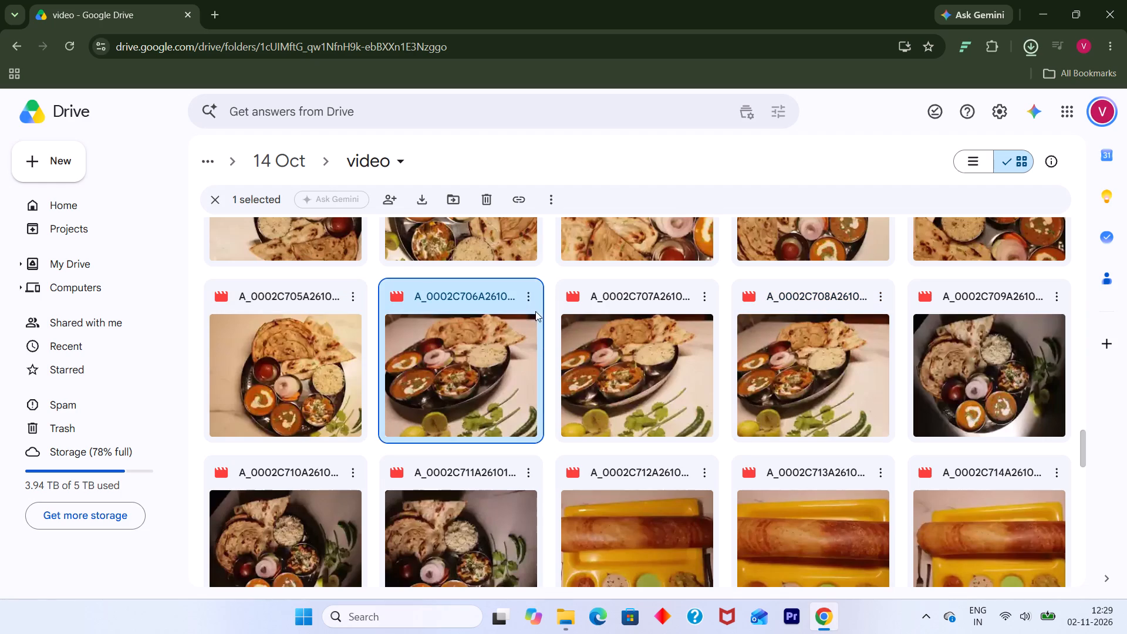
left_click(522, 301)
left_click(542, 362)
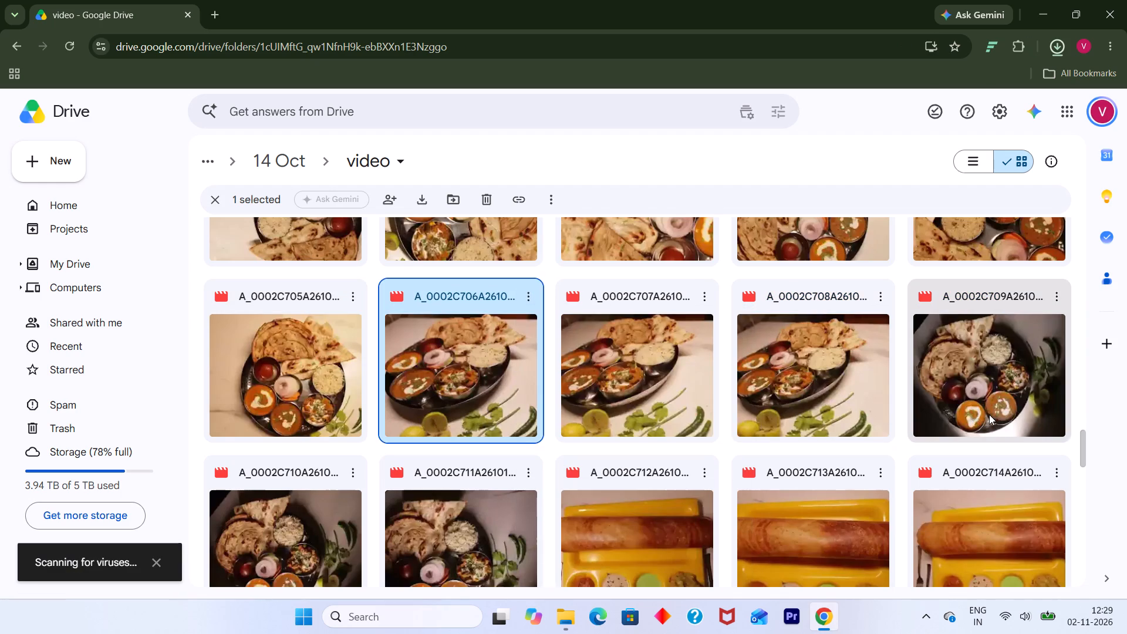
double_click(989, 414)
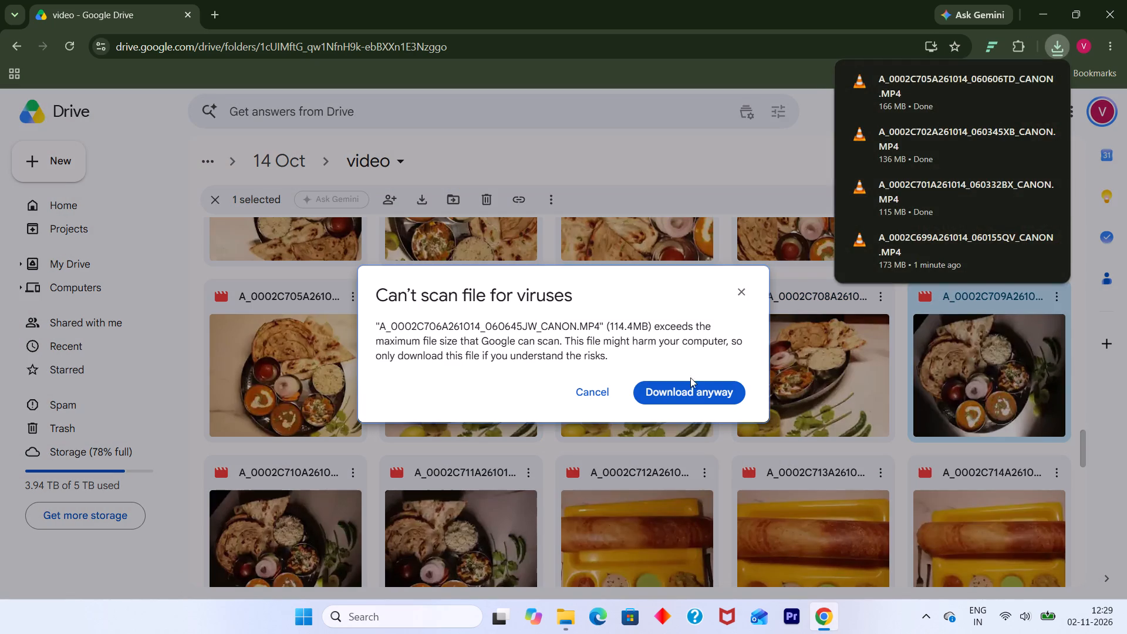
left_click(694, 387)
Preview the thali clip A_0002C709 and close the preview.
double_click(990, 387)
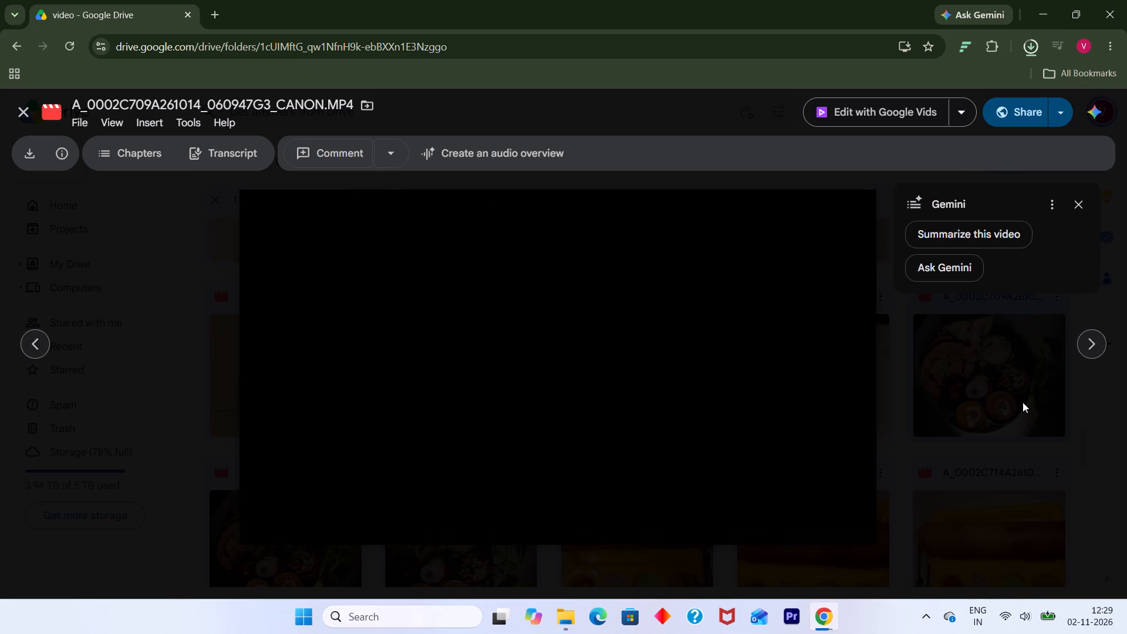
left_click(1023, 402)
Preview the dosa clips A_0002C712, A_0002C713 and A_0002C714, rechecking A_0002C713 twice for comparison, and close each preview.
scroll(538, 501, "down", 1)
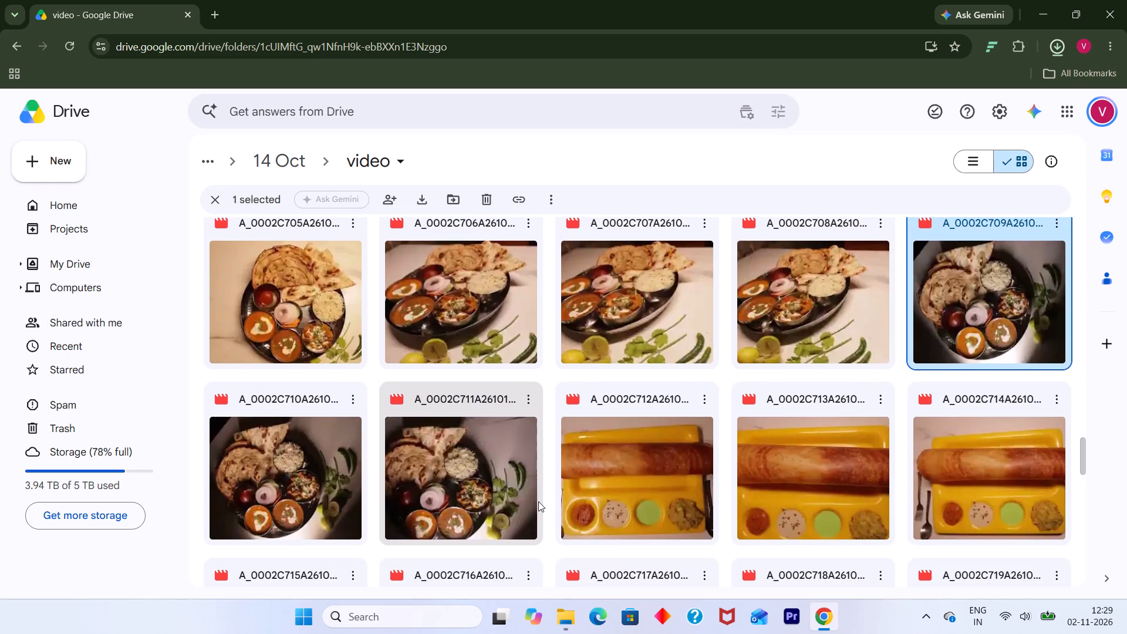
double_click(665, 478)
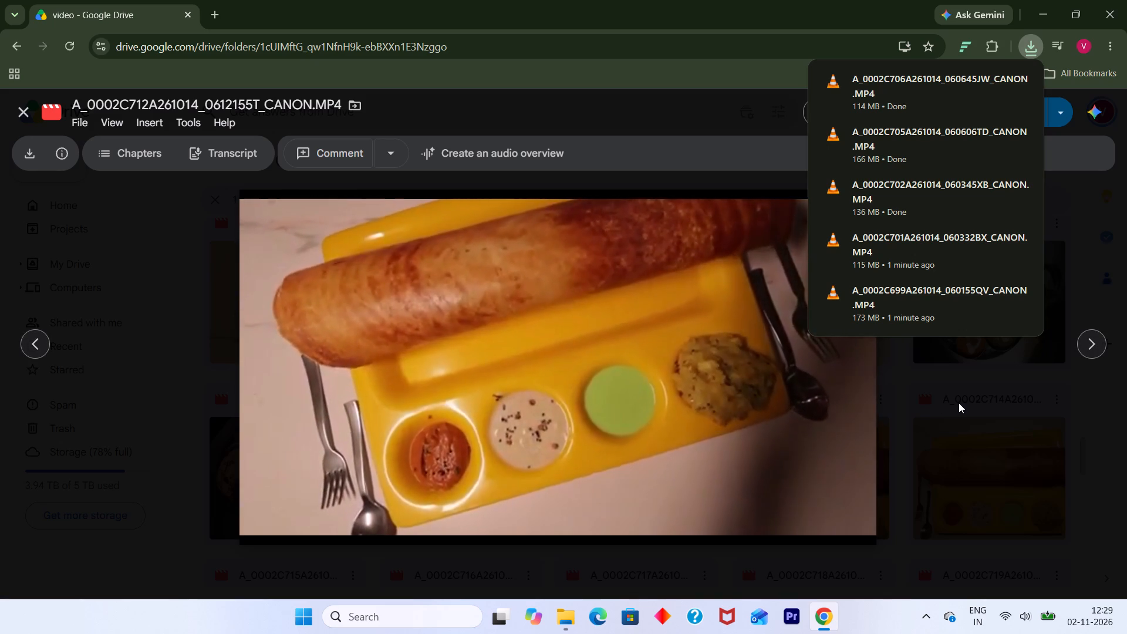
left_click(959, 403)
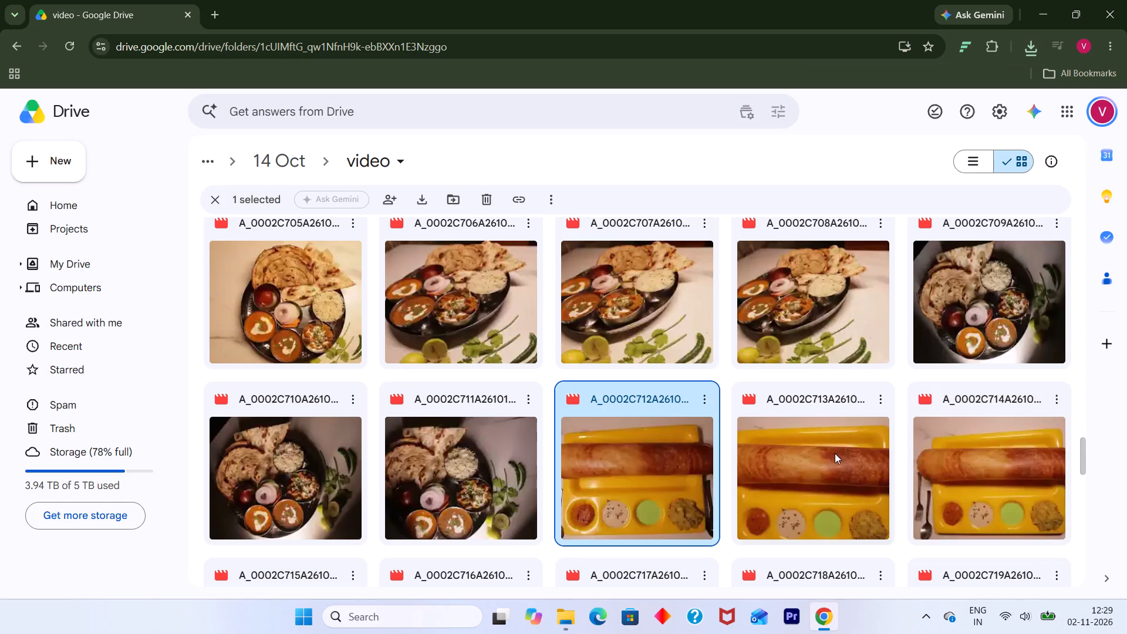
double_click(835, 453)
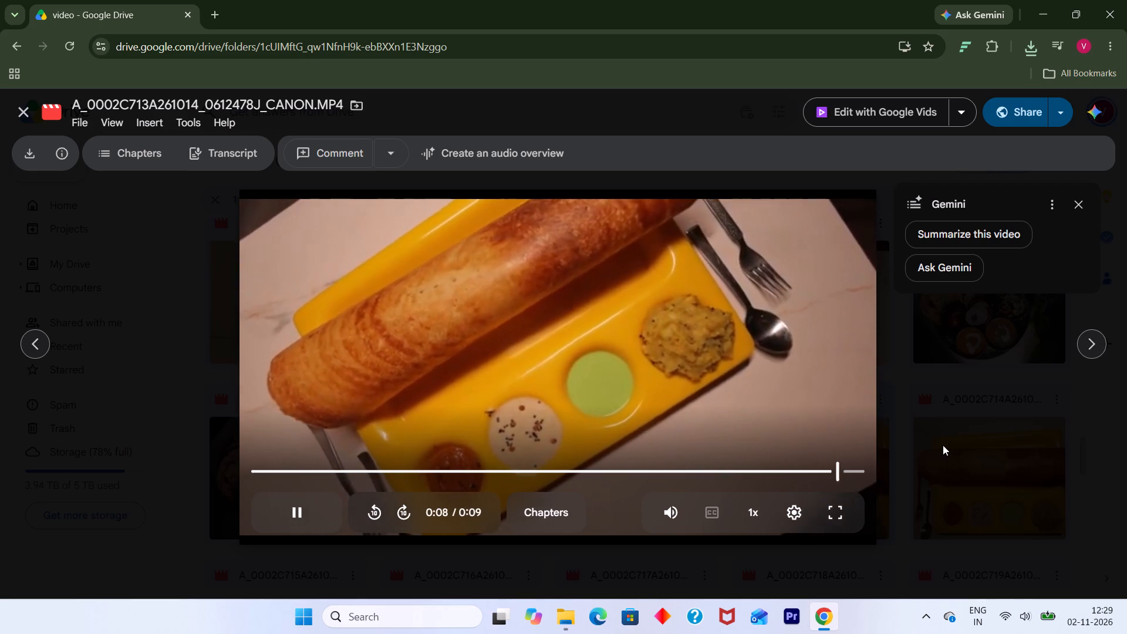
left_click(943, 445)
double_click(988, 448)
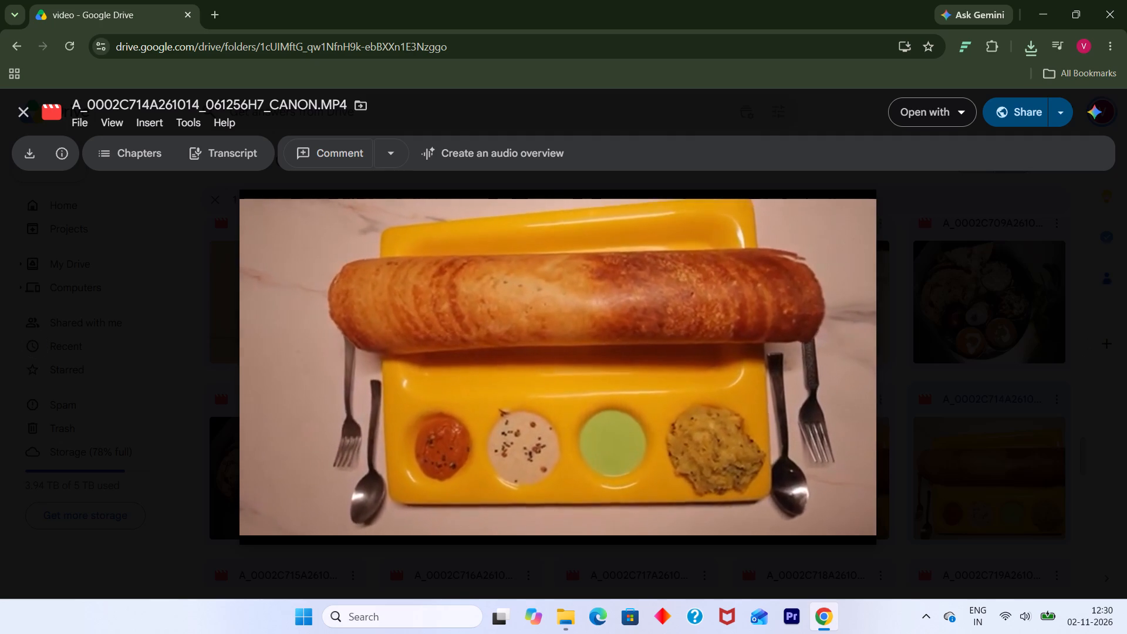
left_click(961, 426)
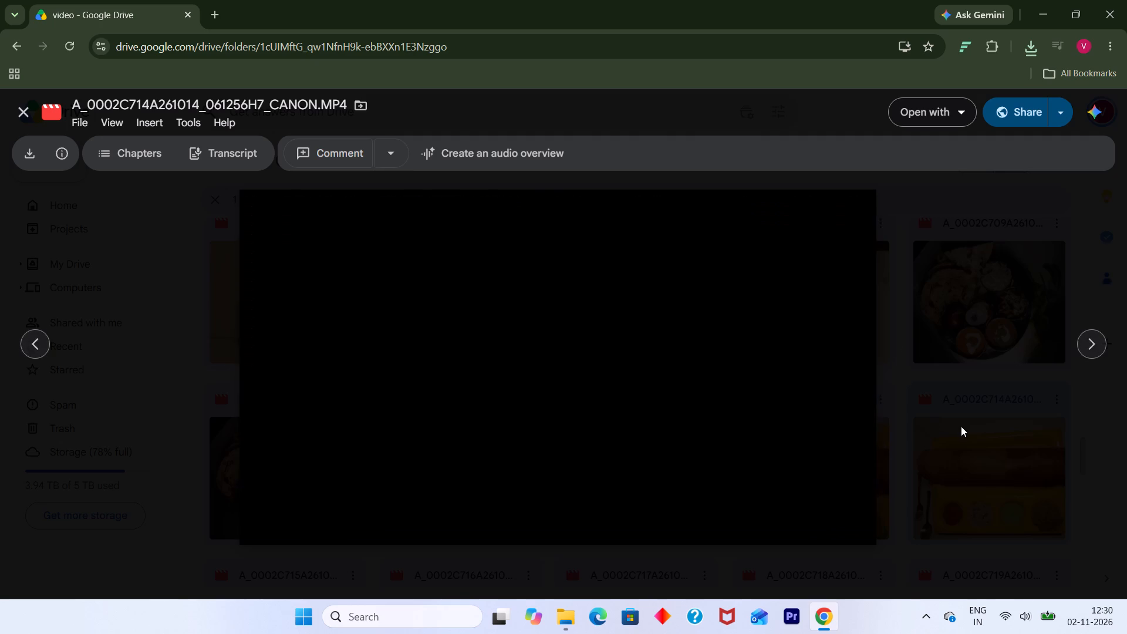
double_click(772, 481)
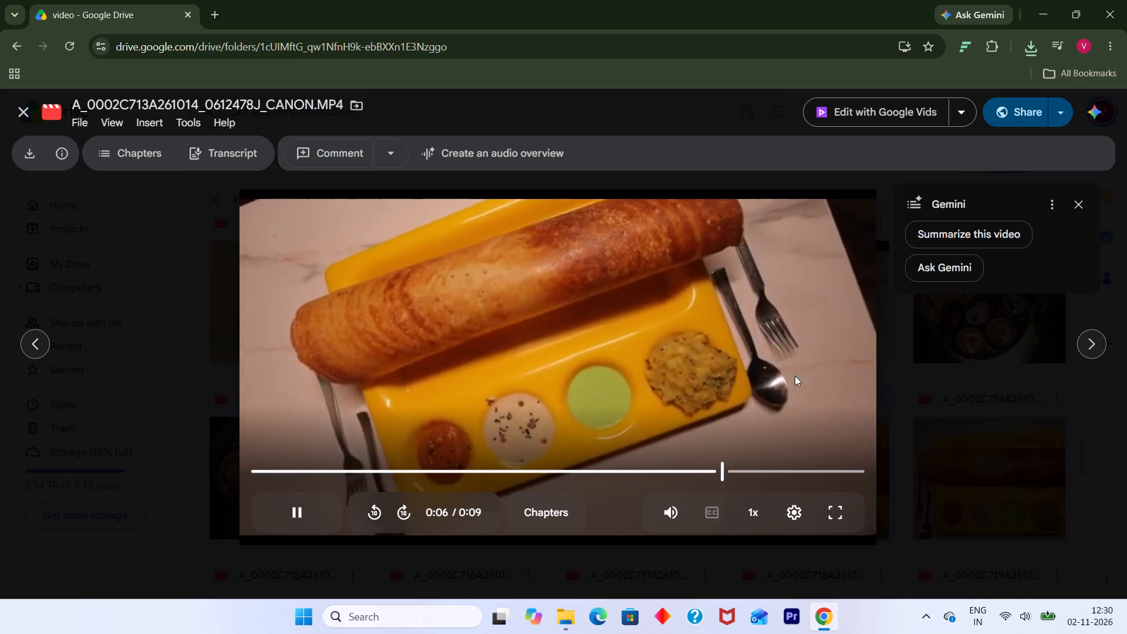
left_click(943, 385)
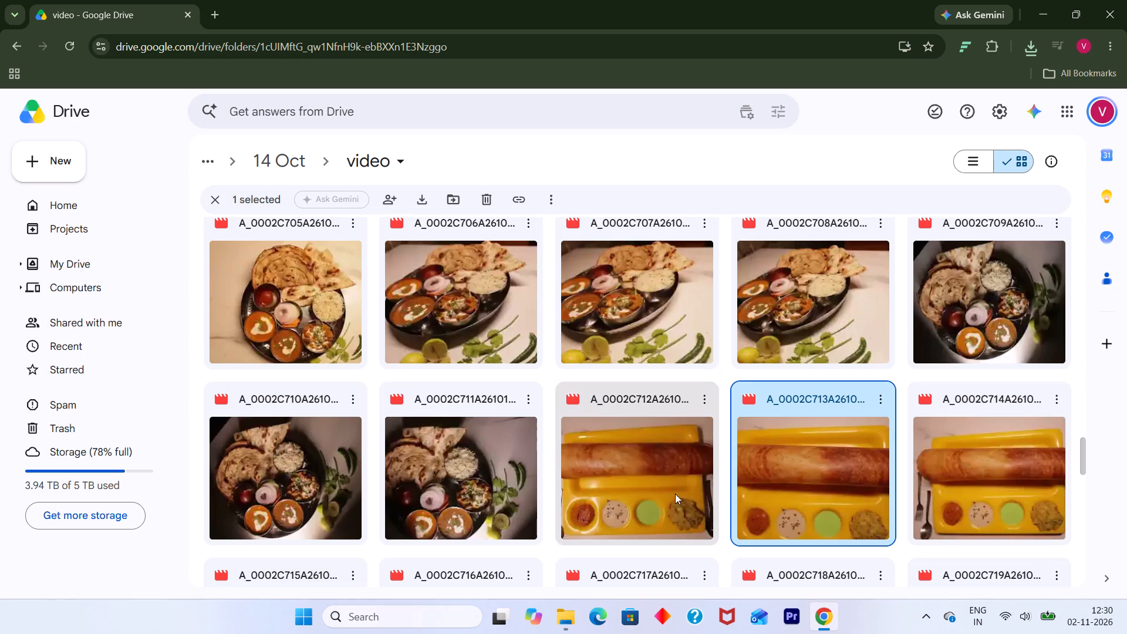
scroll(748, 425, "down", 2)
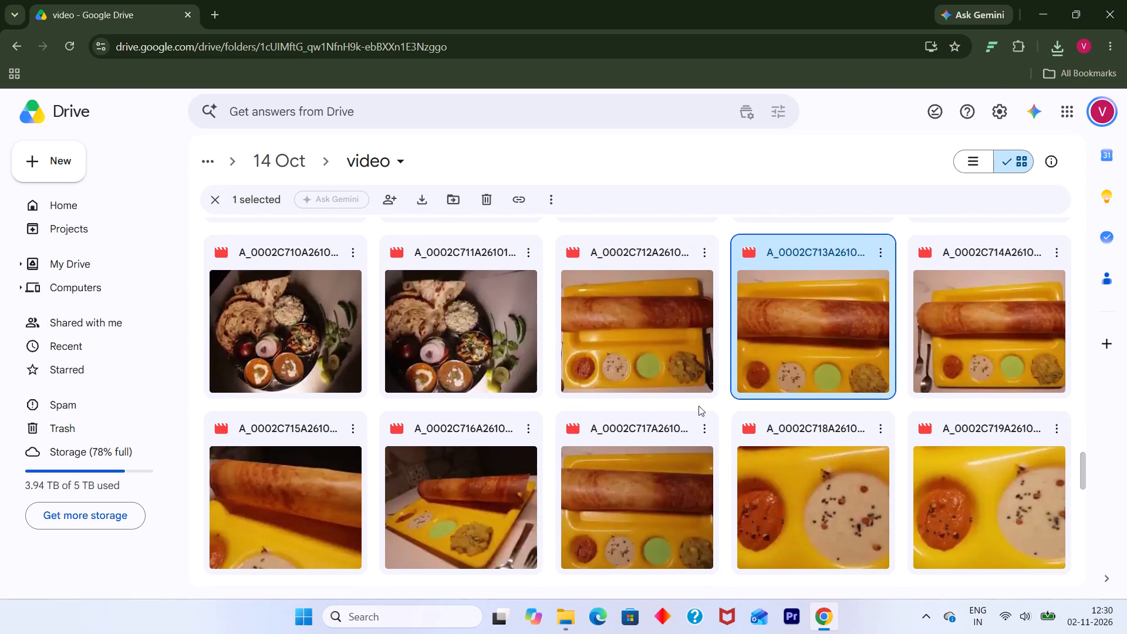
double_click(789, 353)
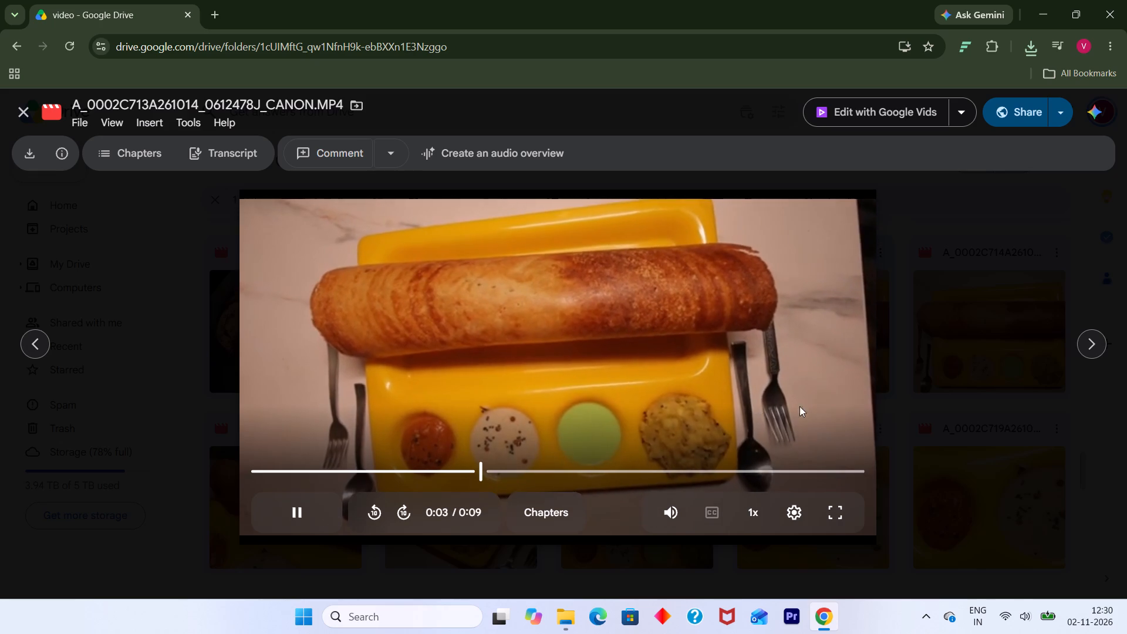
left_click(946, 364)
Preview the chutney close-up clip A_0002C718 and close the preview.
scroll(819, 469, "down", 1)
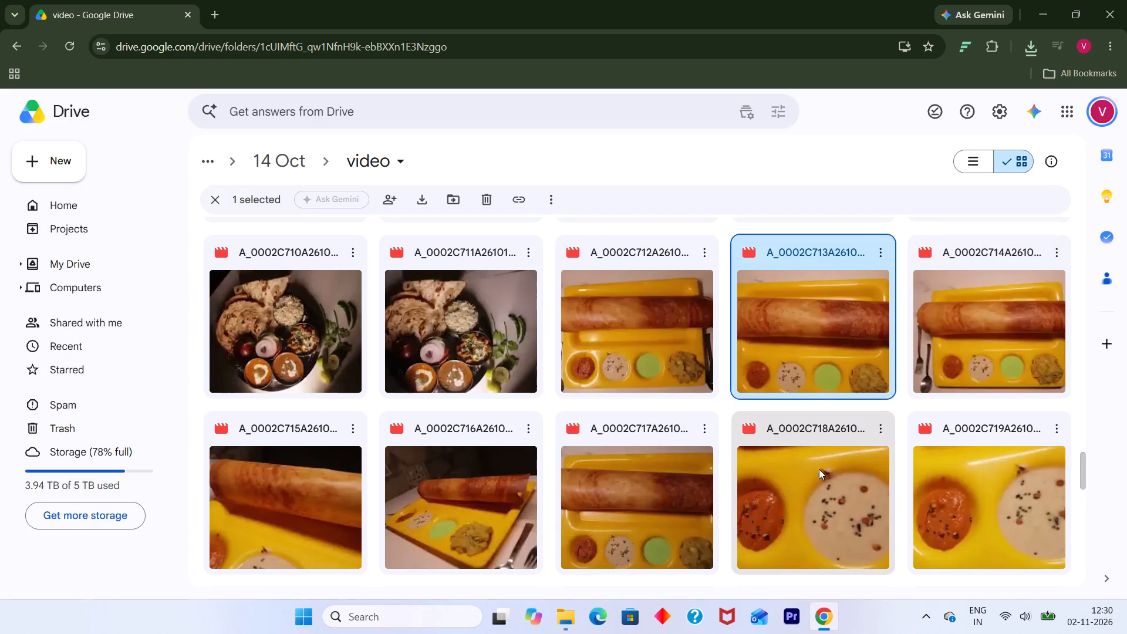
double_click(815, 460)
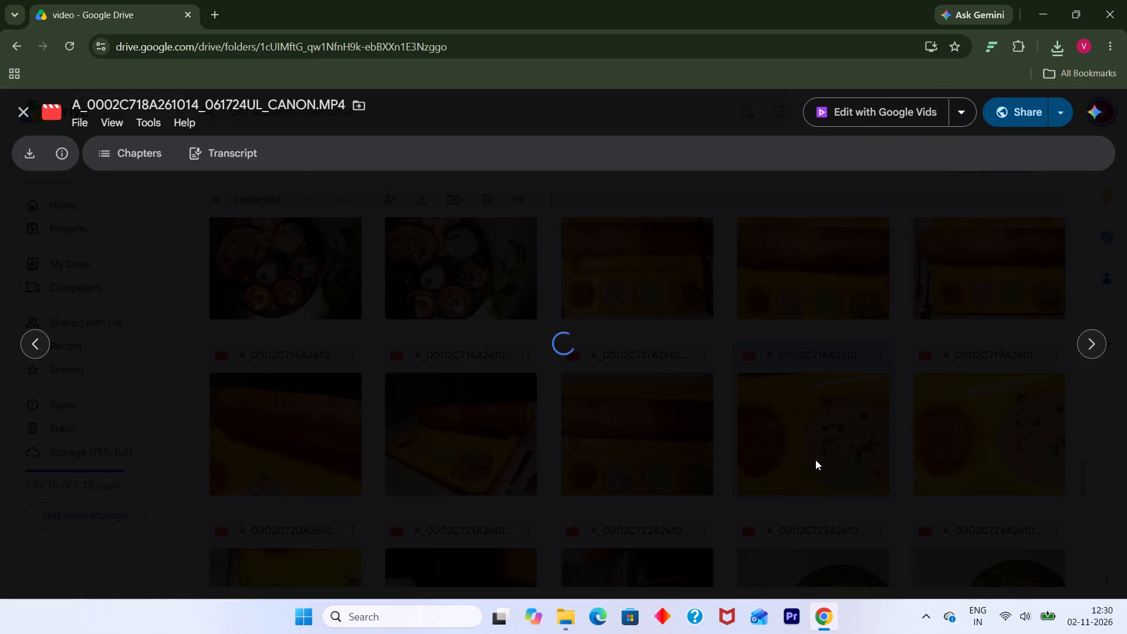
left_click(876, 447)
left_click(1026, 390)
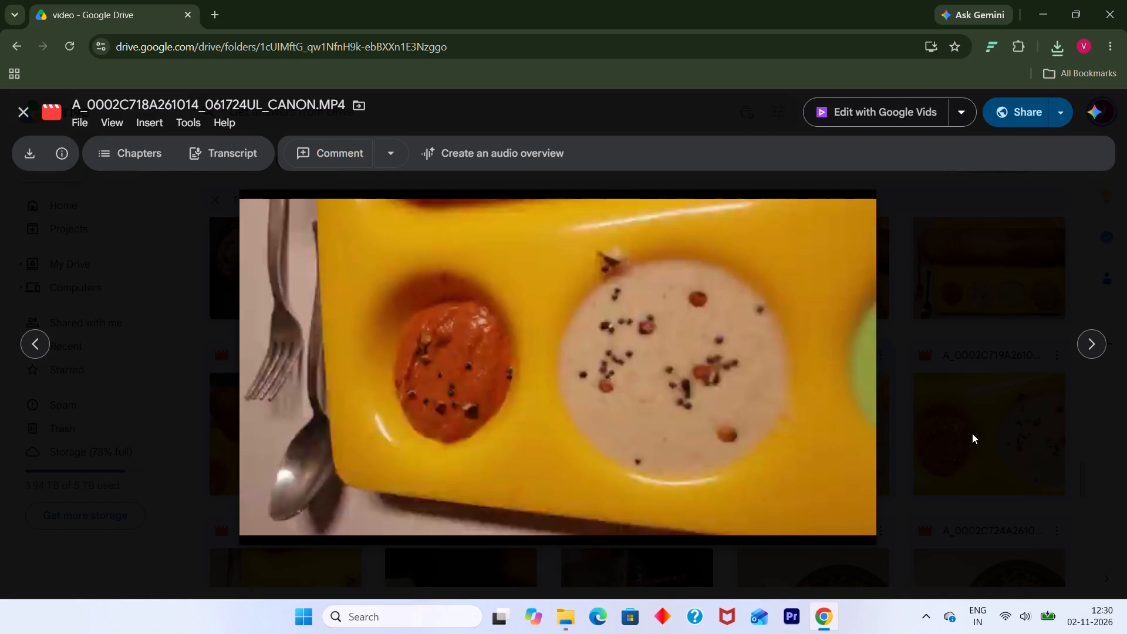
left_click(1053, 408)
Look over the remaining clip thumbnails to the end of the "video" folder, and return to the burger clips.
scroll(816, 453, "down", 3)
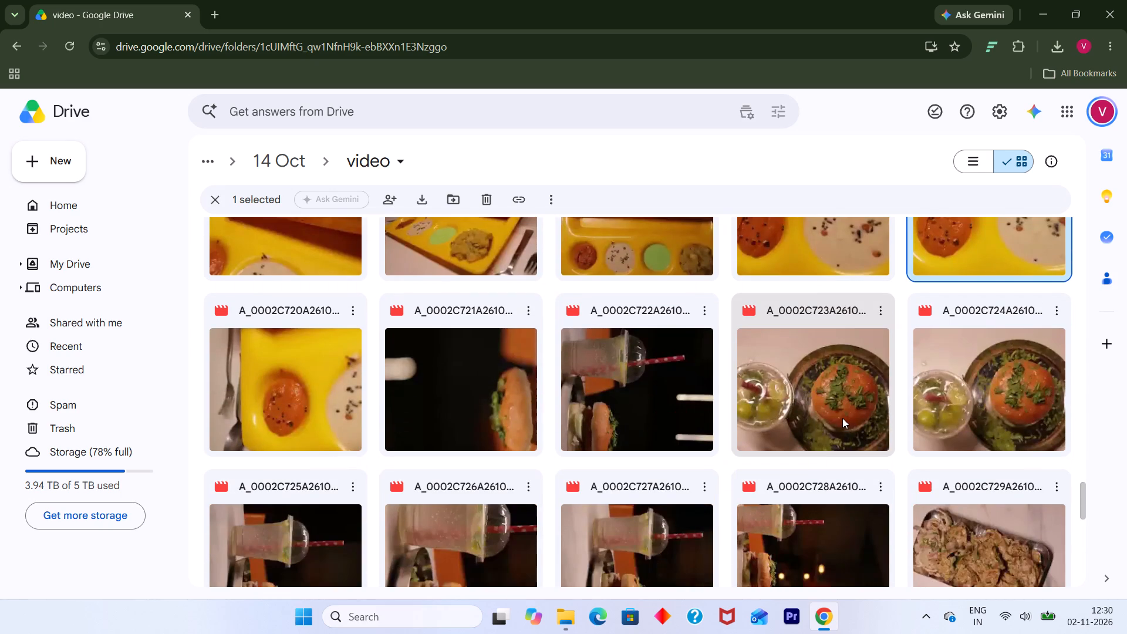
scroll(843, 418, "down", 3)
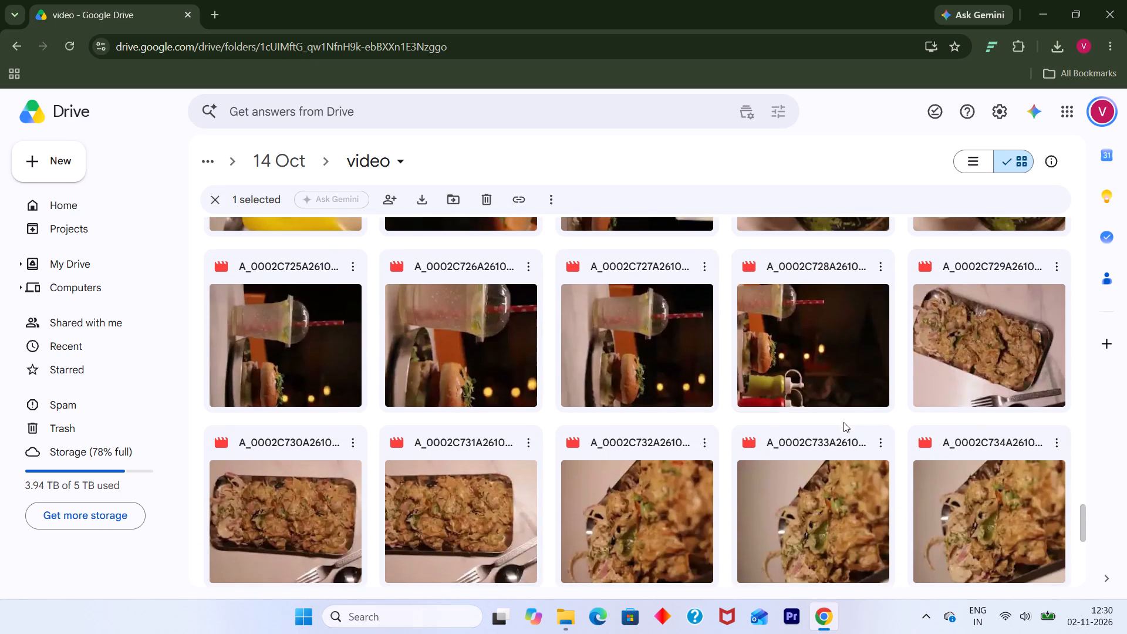
scroll(671, 511, "down", 5)
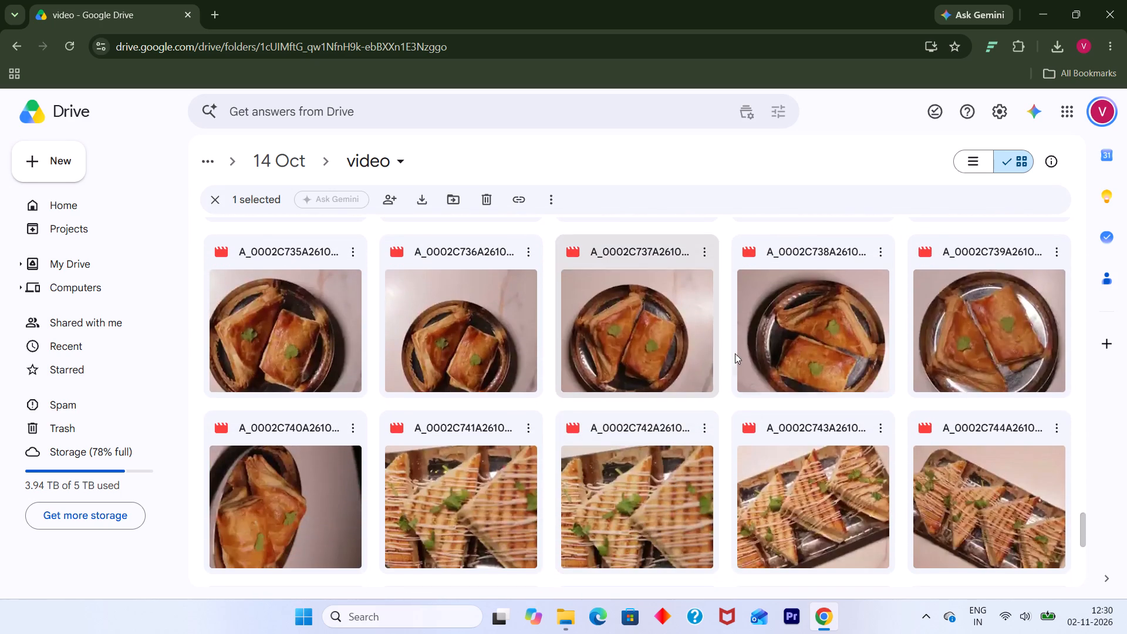
scroll(691, 356, "down", 2)
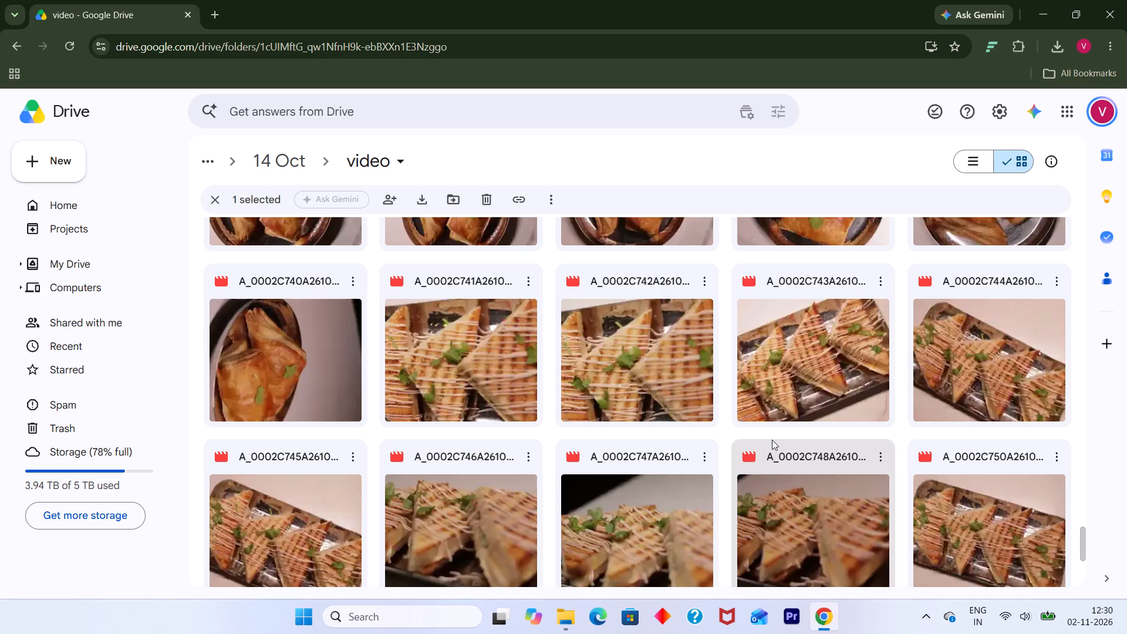
scroll(658, 465, "down", 3)
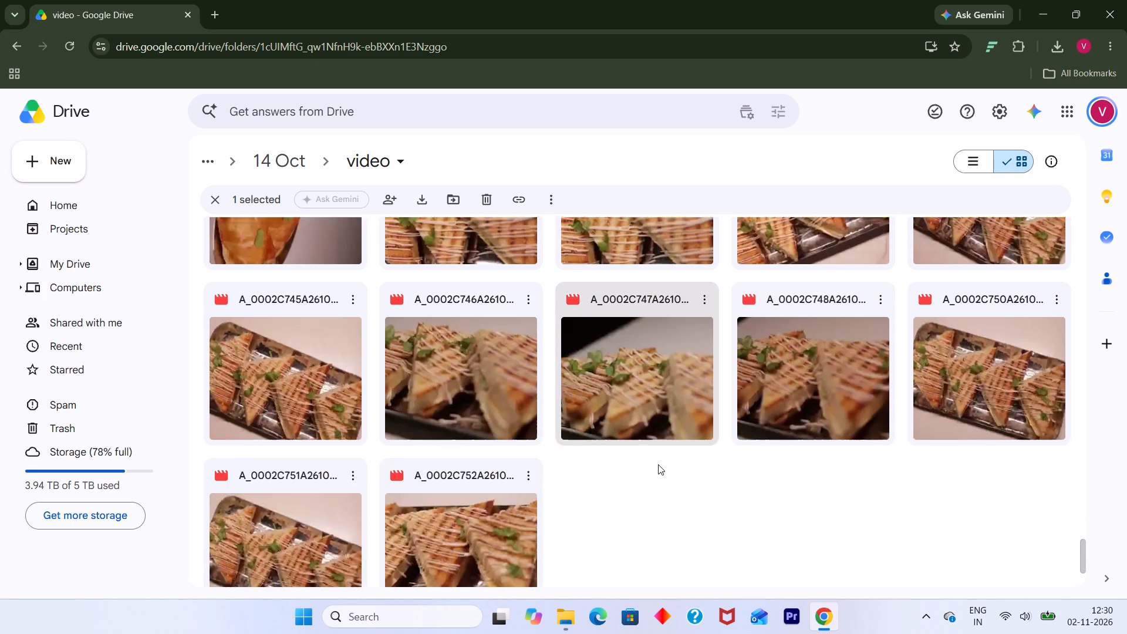
scroll(658, 460, "up", 11)
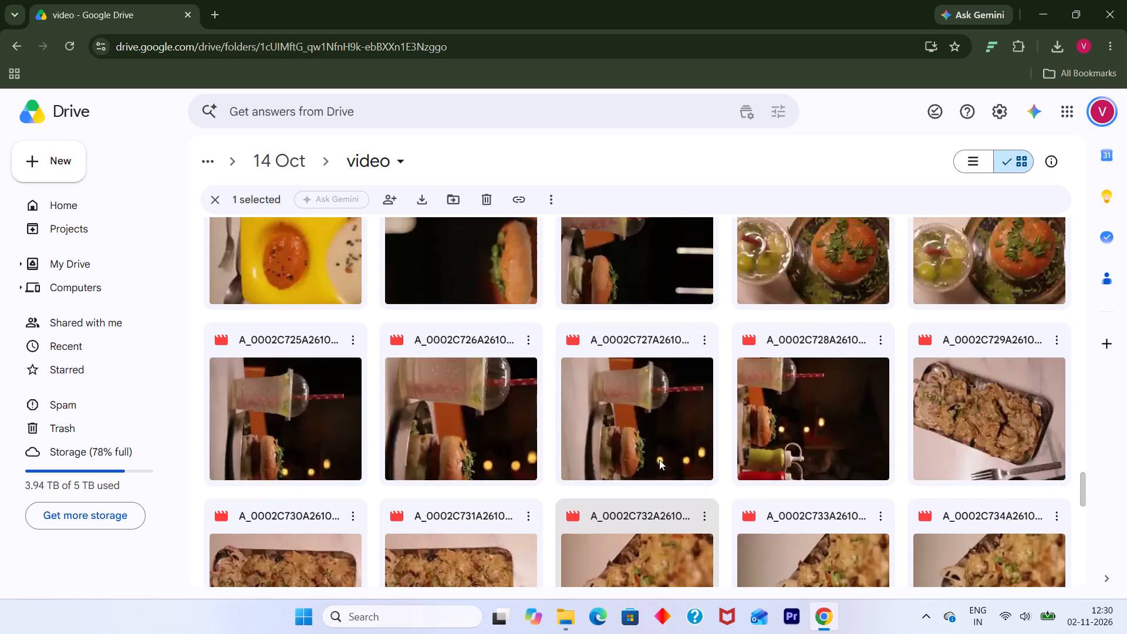
scroll(659, 460, "up", 3)
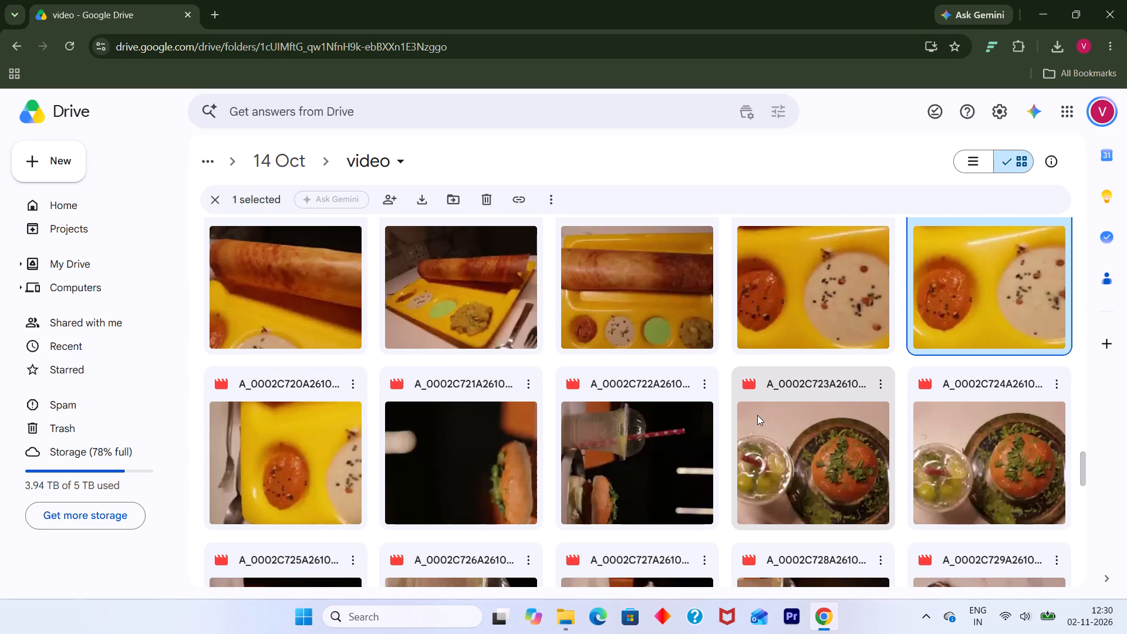
Preview the burger clip A_0002C721, skipping ahead through it, and briefly open A_0002C723, closing each preview.
double_click(446, 456)
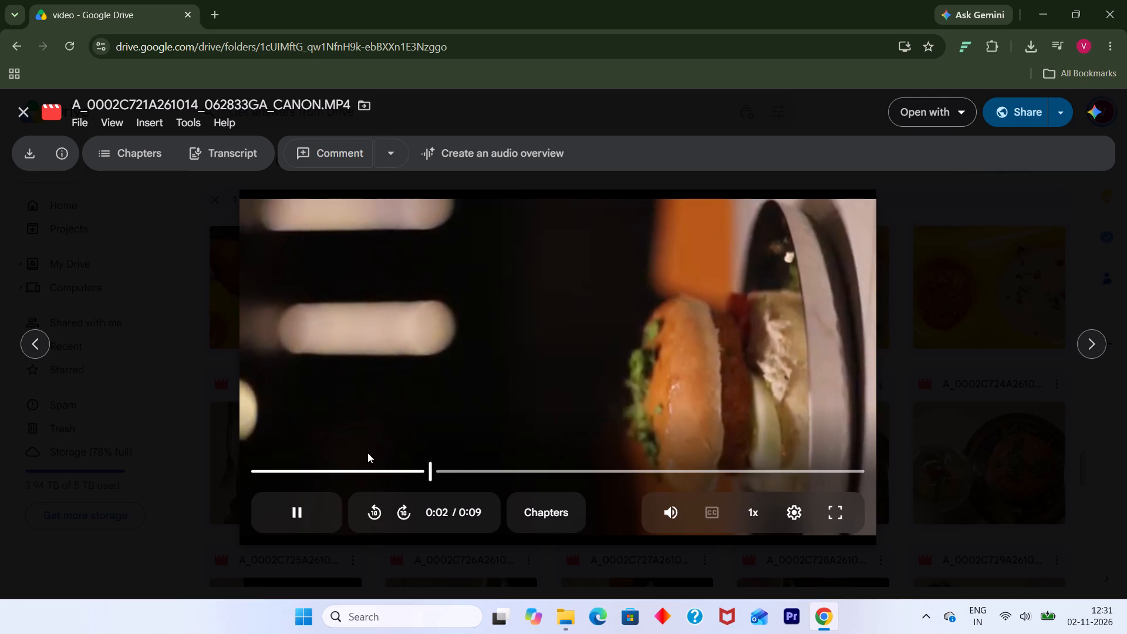
left_click(556, 466)
left_click(699, 463)
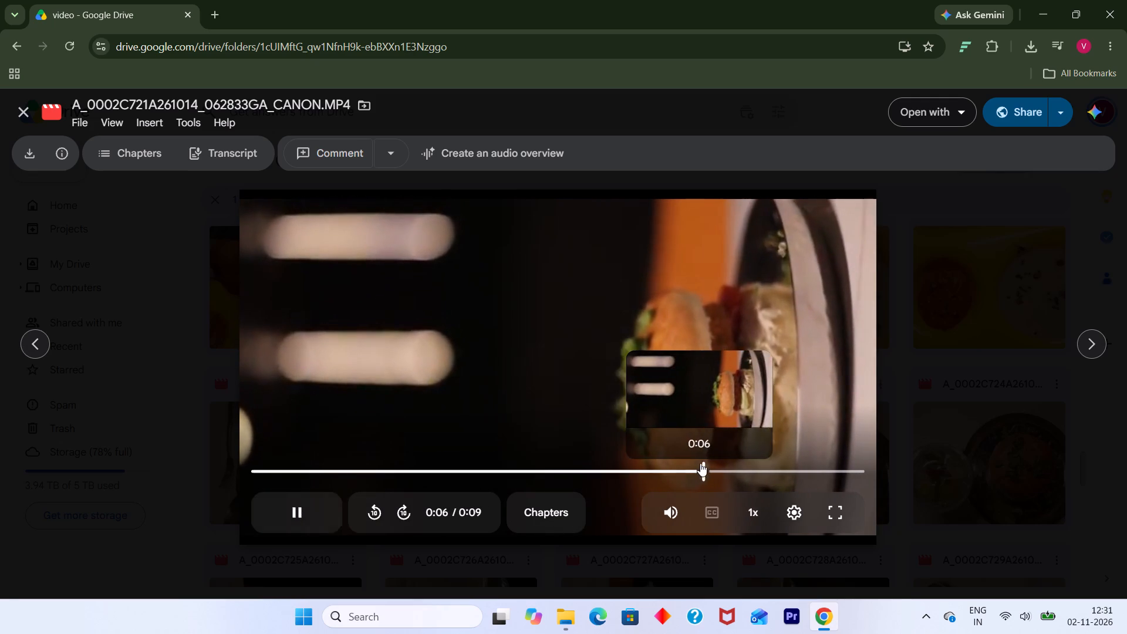
left_click(986, 420)
left_click(946, 434)
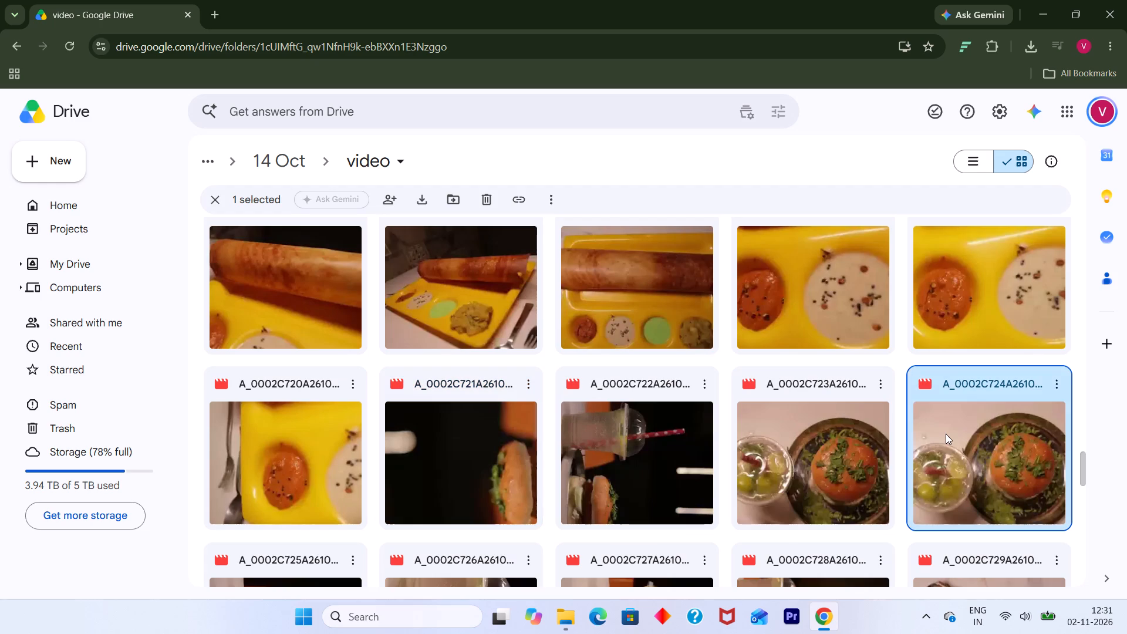
double_click(808, 450)
left_click(808, 450)
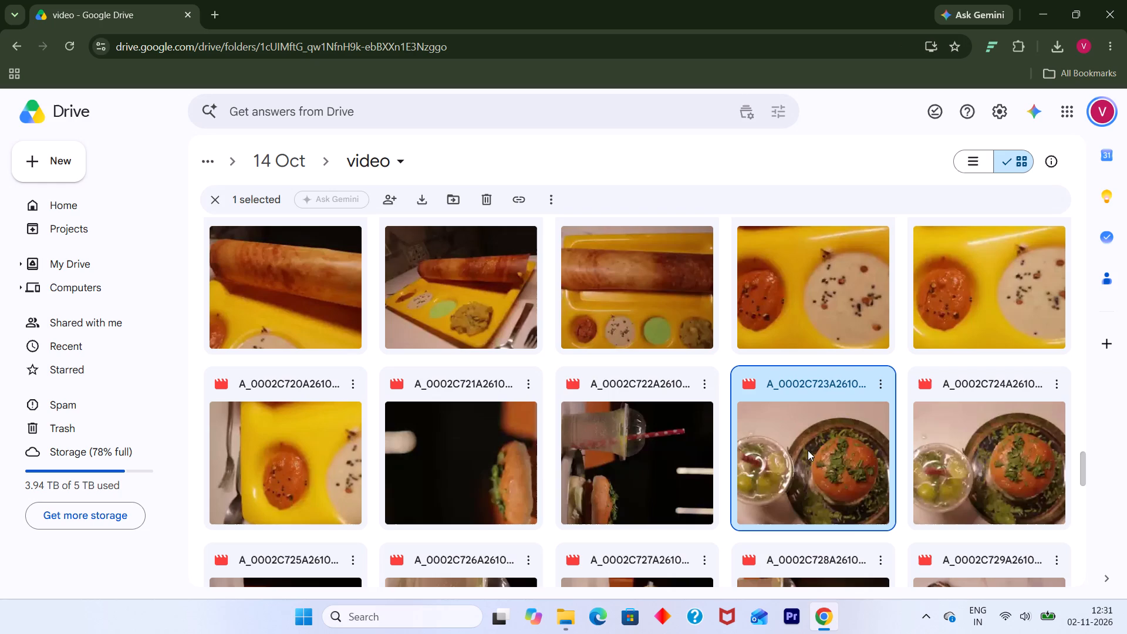
Preview the burger and drink clip A_0002C722, close the preview, and download the clip without a virus scan.
double_click(576, 482)
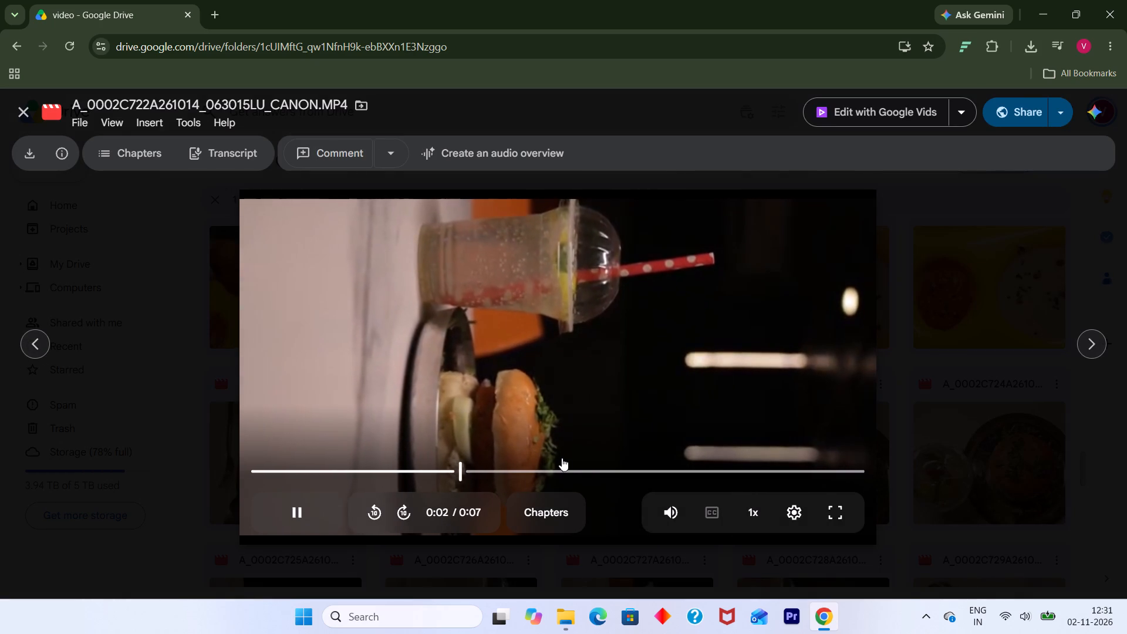
left_click(570, 463)
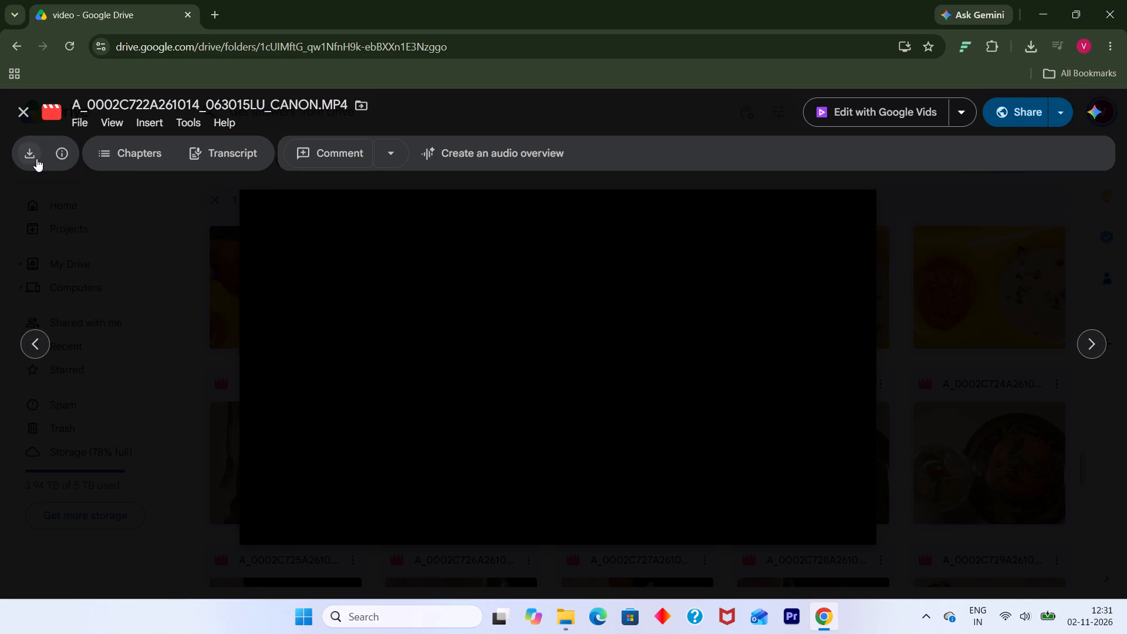
left_click(36, 158)
left_click(22, 115)
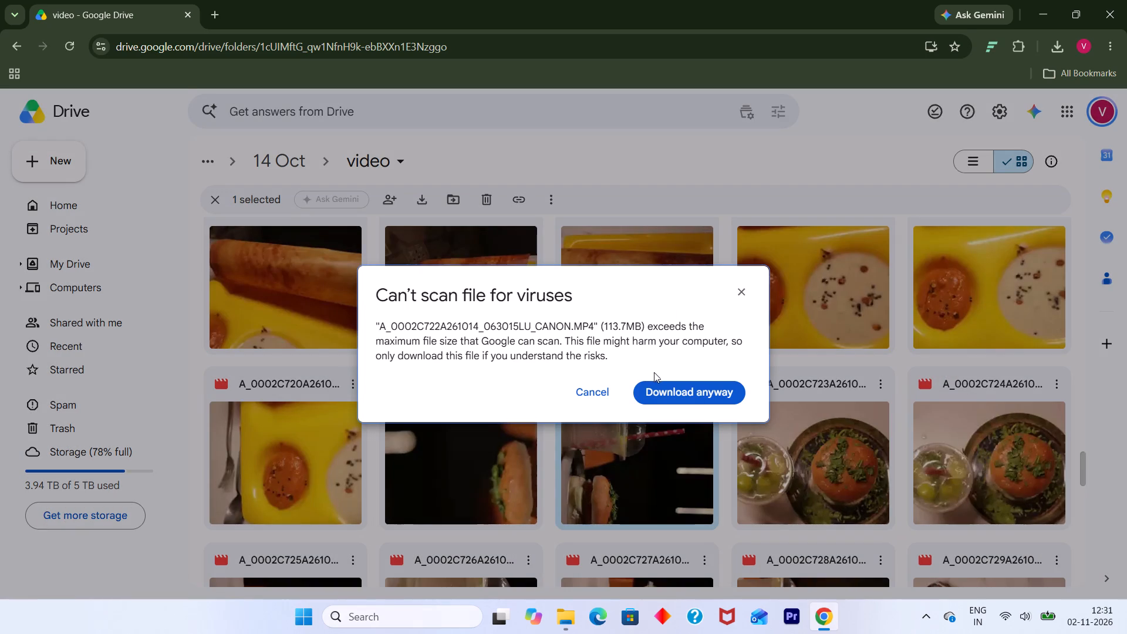
left_click(666, 378)
left_click(669, 386)
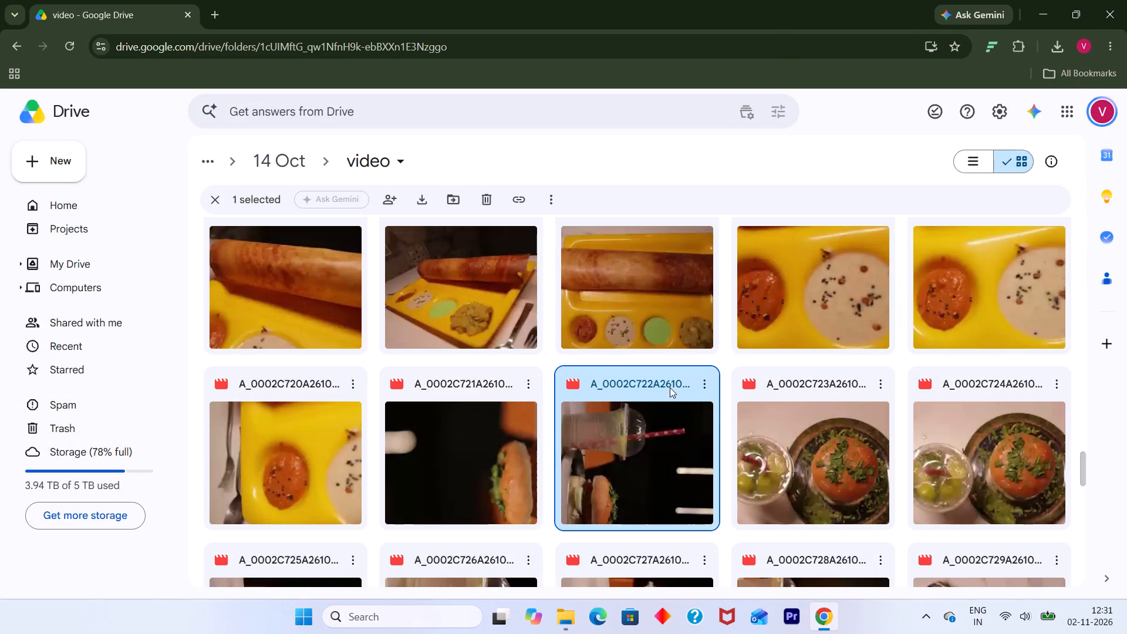
Compare the top-view burger clips A_0002C723 and A_0002C724 by previewing both, reopening A_0002C723, and closing each preview.
double_click(807, 478)
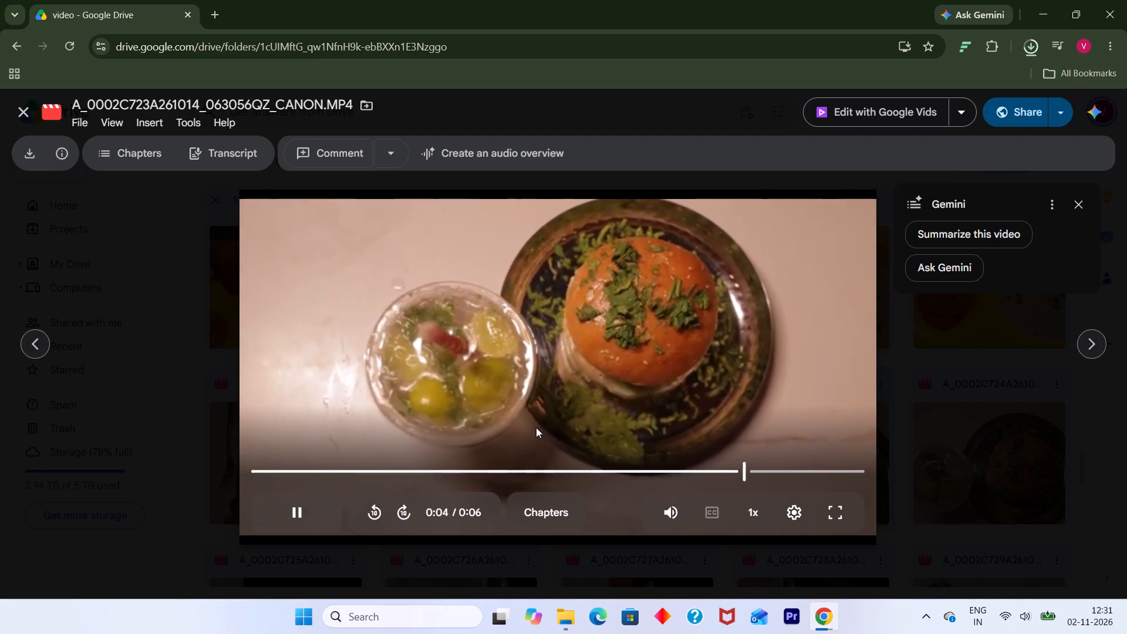
left_click(1121, 426)
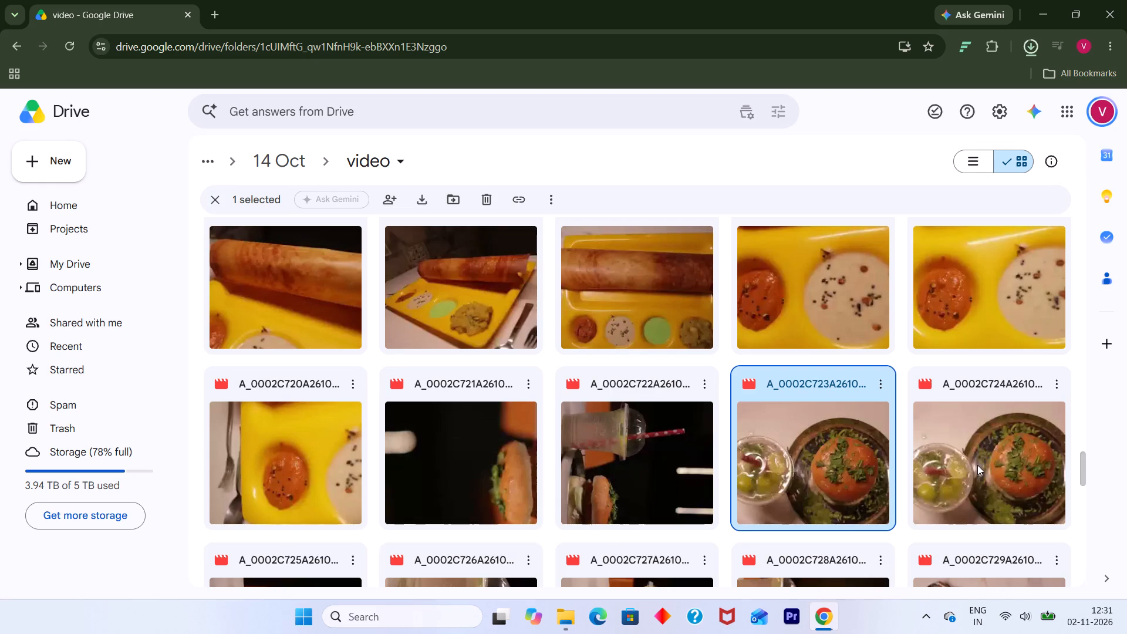
double_click(977, 465)
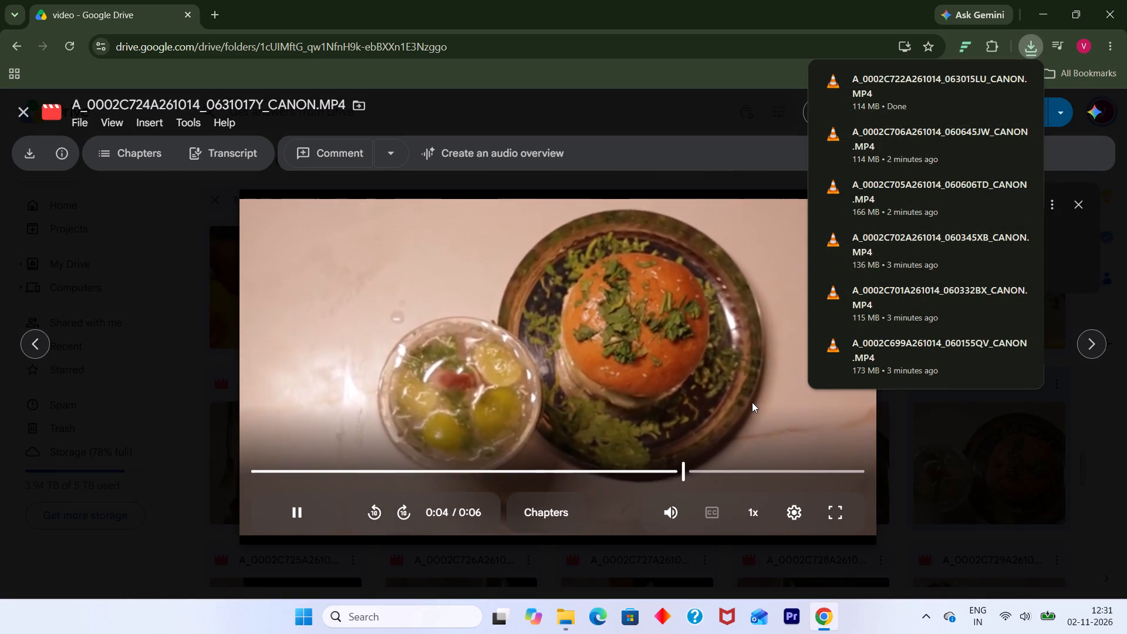
left_click(961, 444)
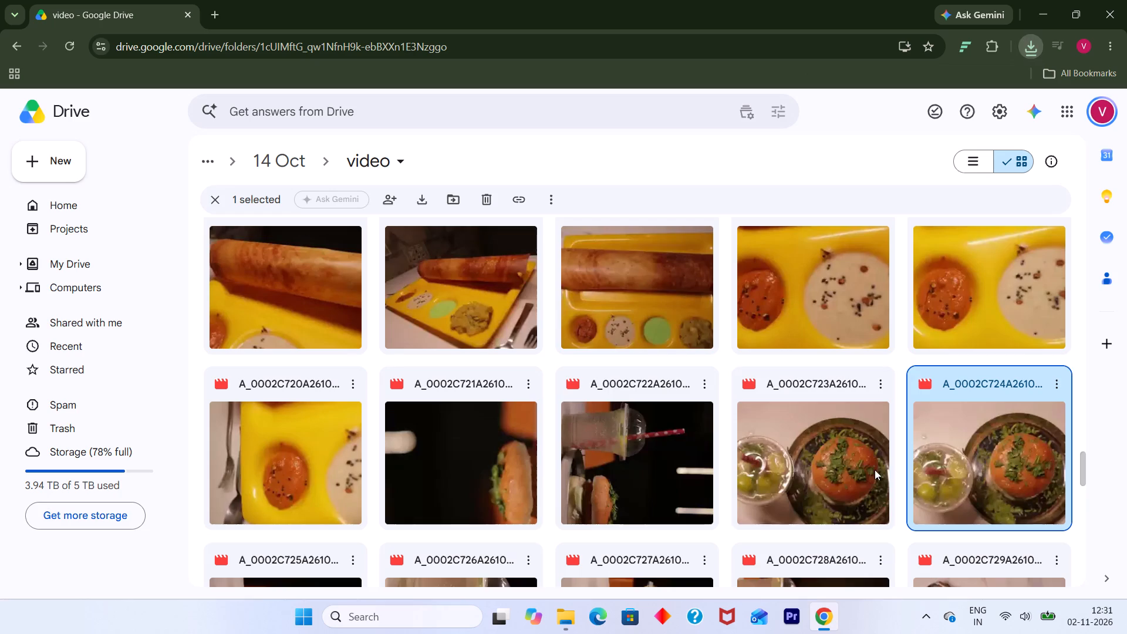
double_click(752, 451)
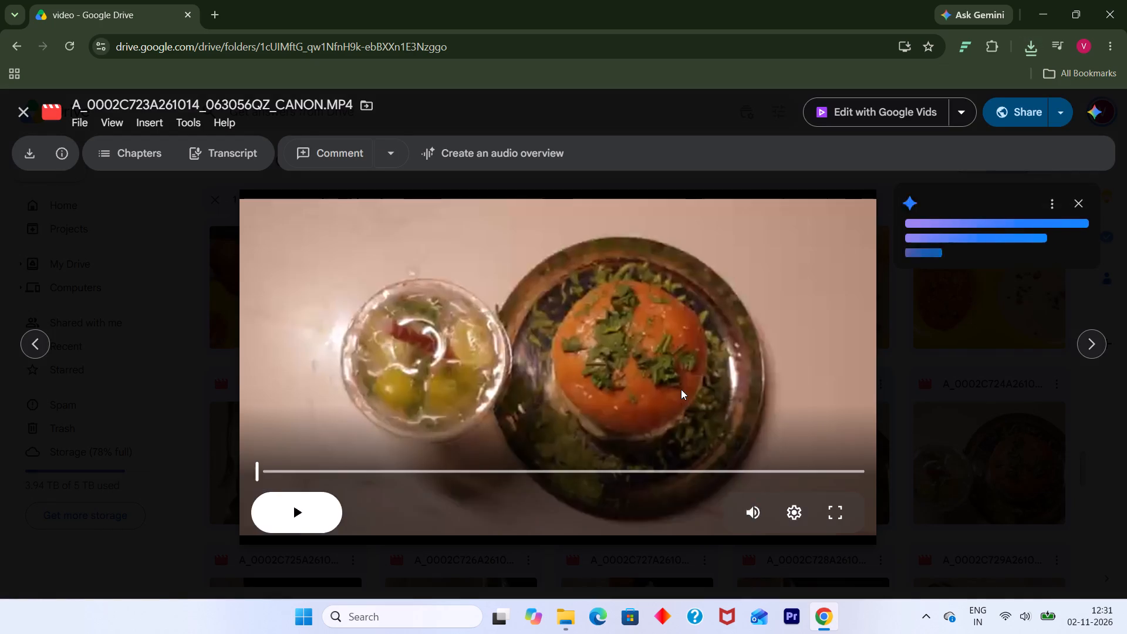
left_click(979, 396)
scroll(929, 435, "down", 4)
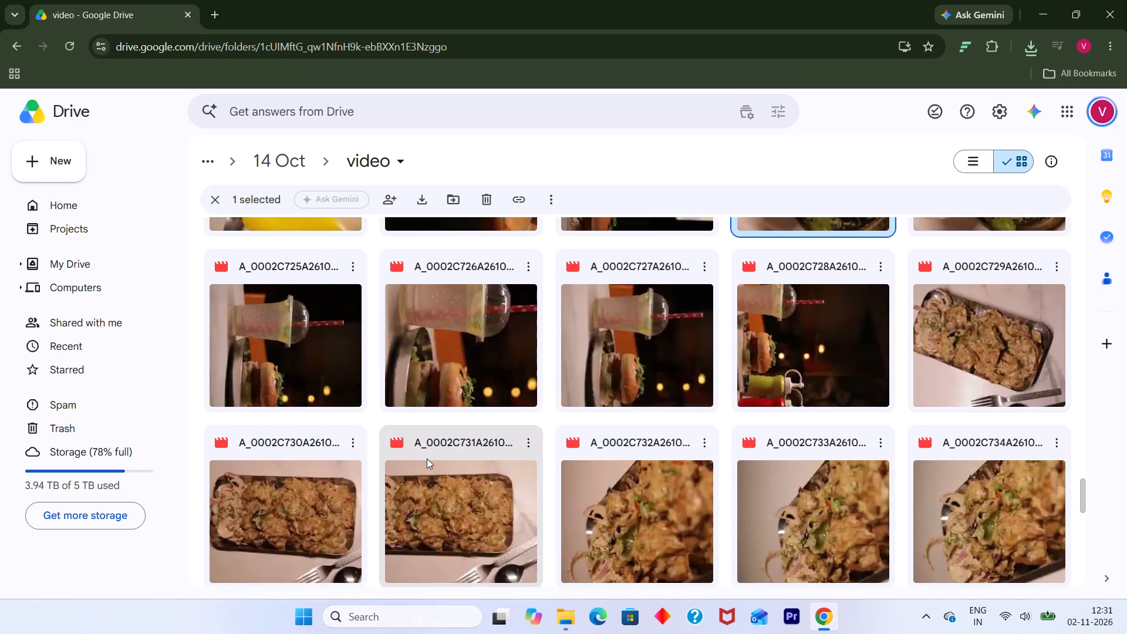
Preview the burger and drink clips A_0002C725 and A_0002C726, and download A_0002C726 without a virus scan.
double_click(309, 365)
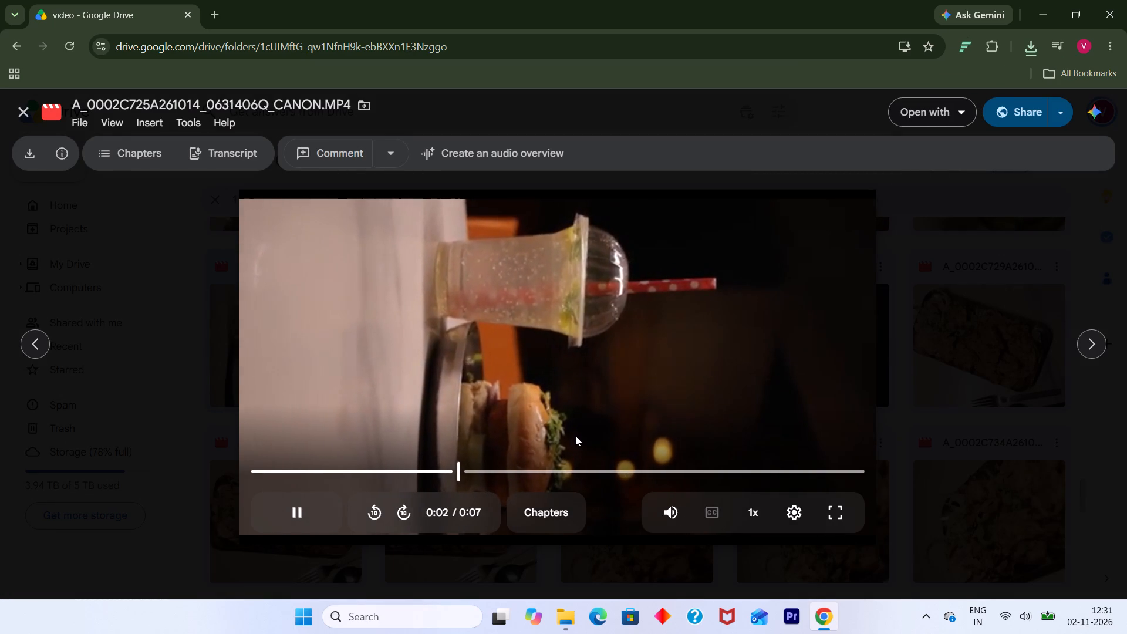
left_click(1073, 372)
double_click(487, 366)
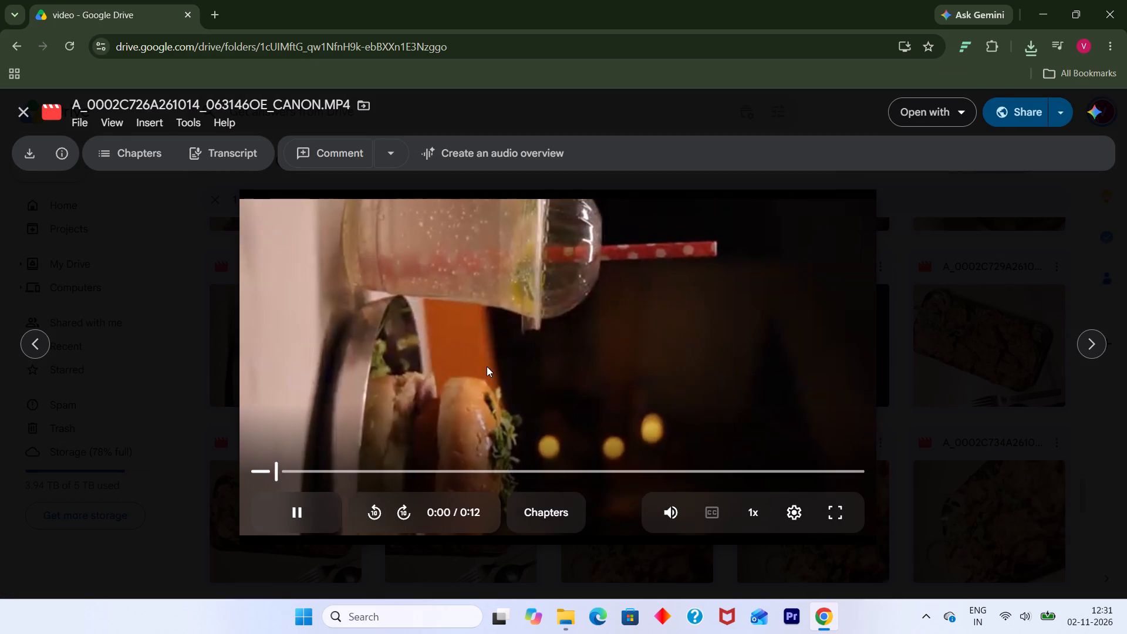
left_click(474, 467)
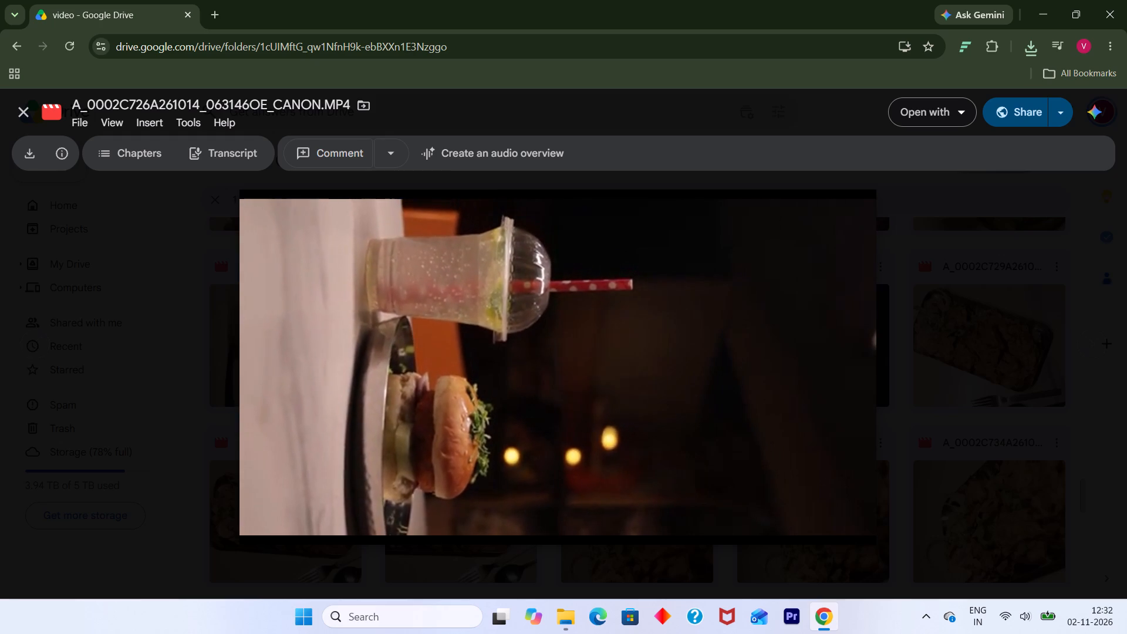
left_click(26, 154)
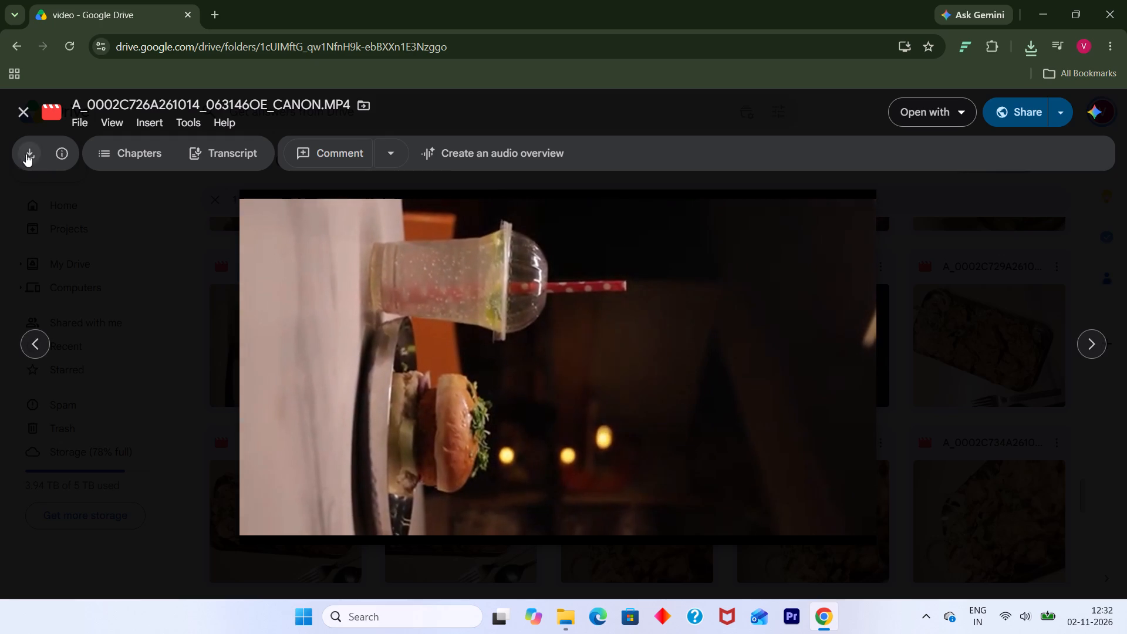
left_click(26, 110)
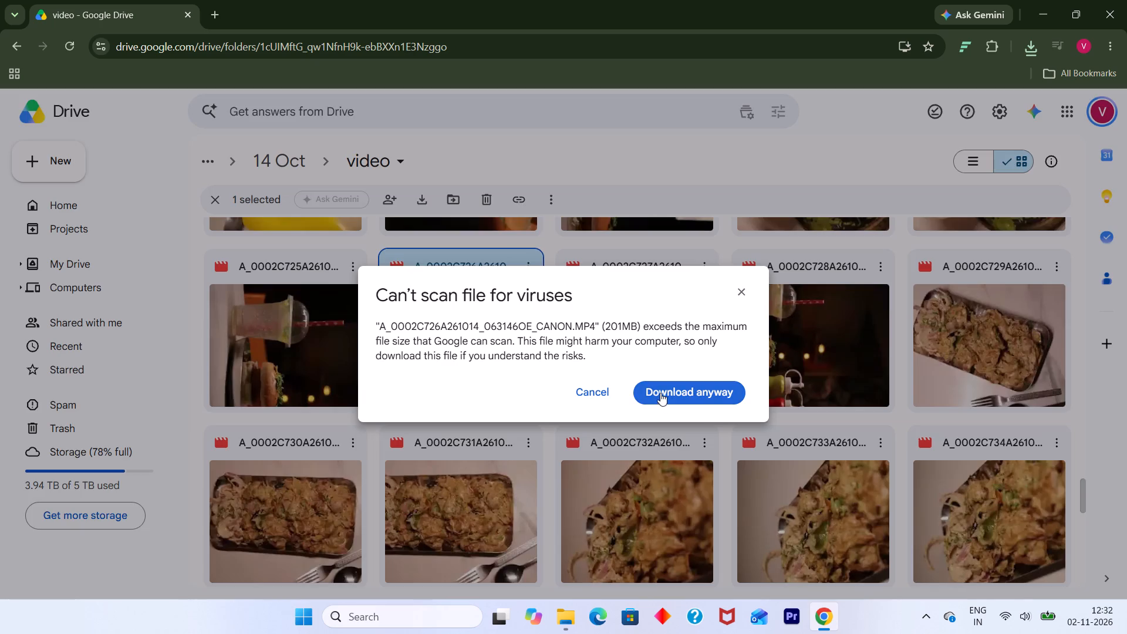
left_click(660, 393)
Preview the burger and drink clips A_0002C727 and A_0002C728, closing each preview.
double_click(604, 359)
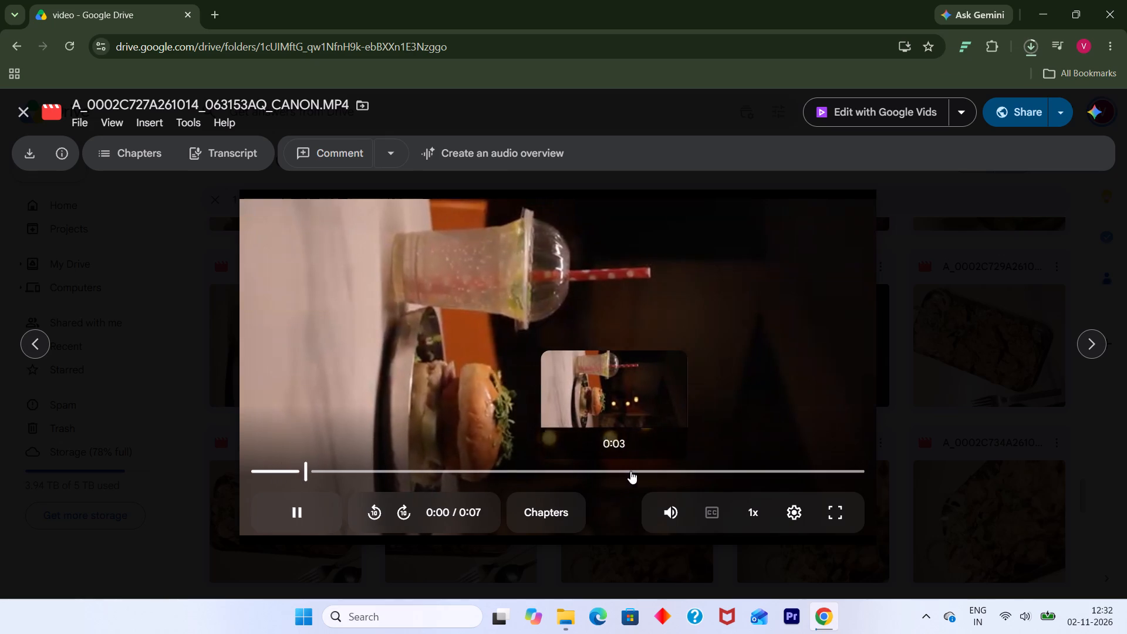
left_click(1036, 431)
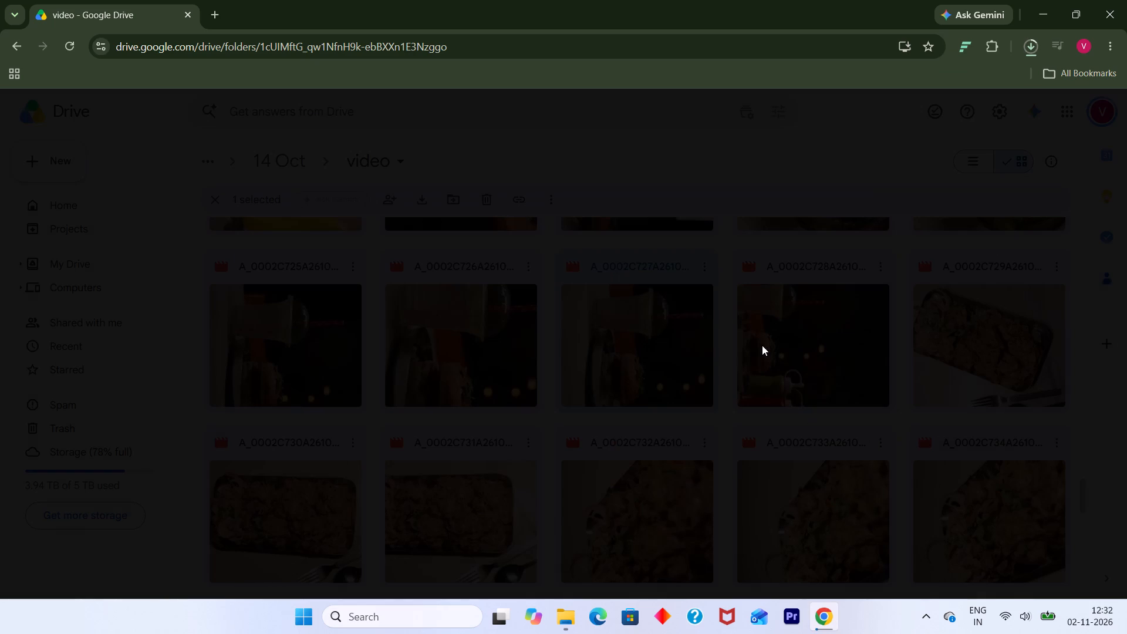
double_click(798, 382)
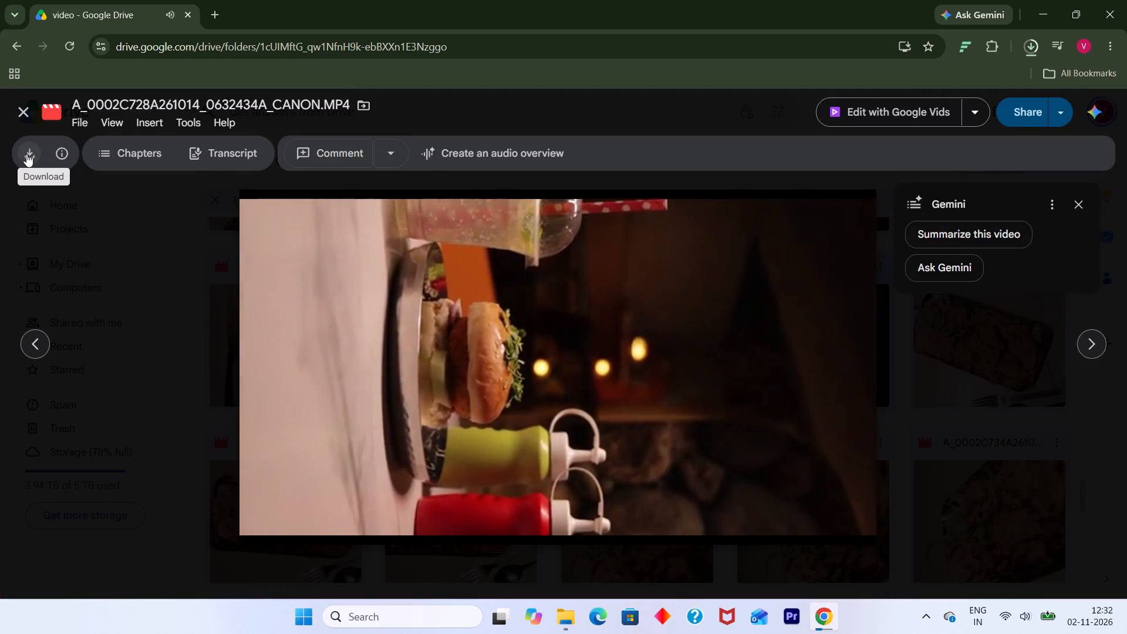
left_click(968, 358)
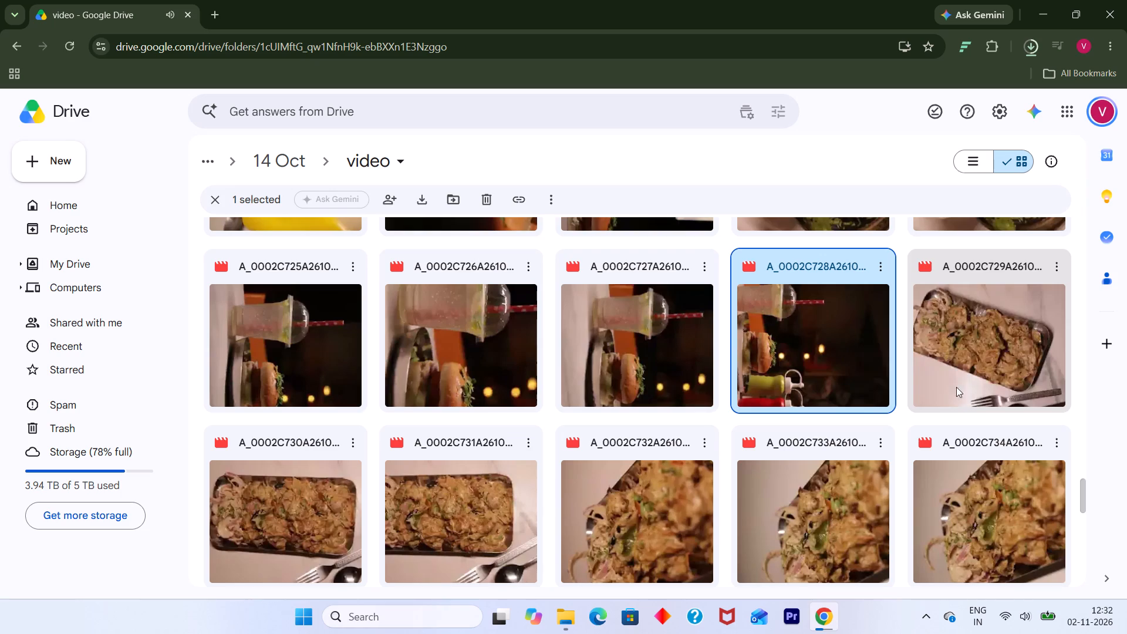
double_click(955, 365)
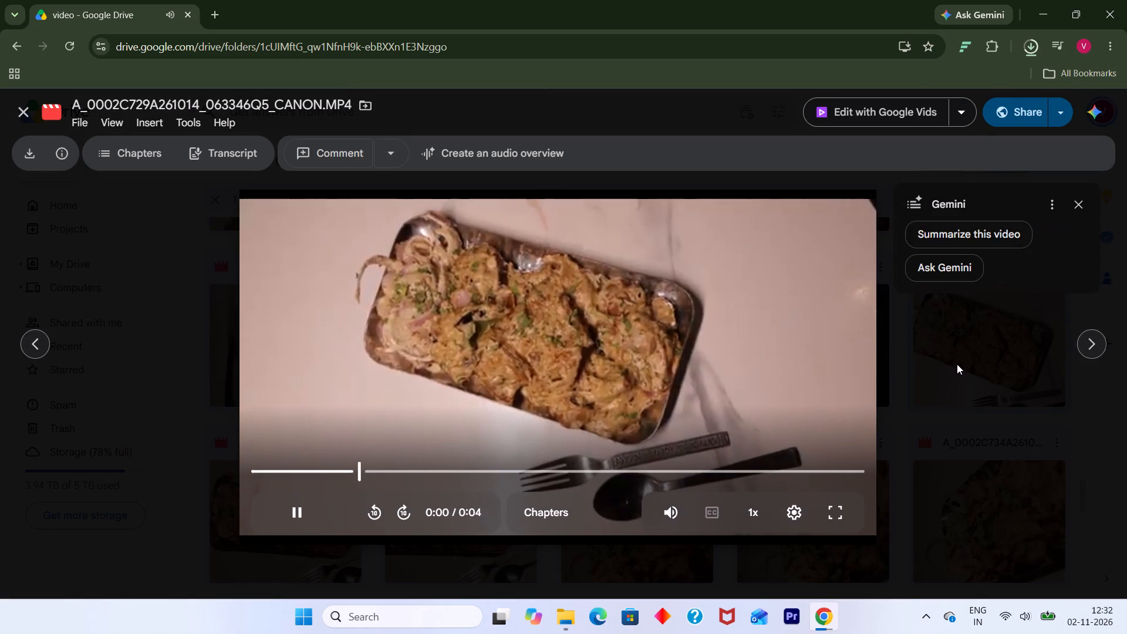
left_click(964, 397)
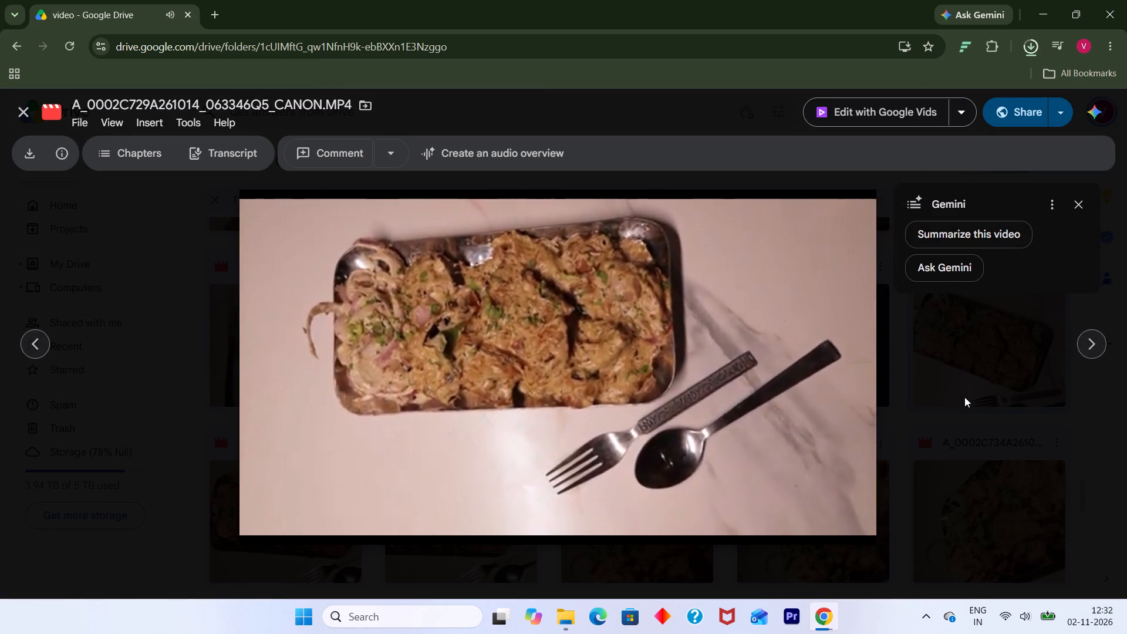
double_click(346, 516)
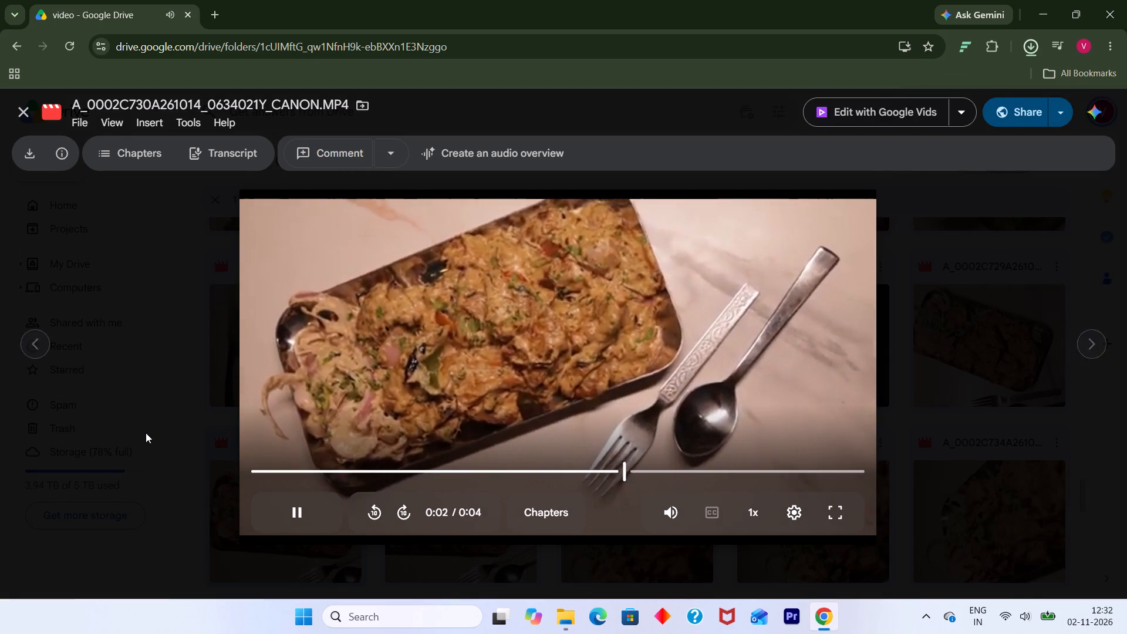
left_click(146, 433)
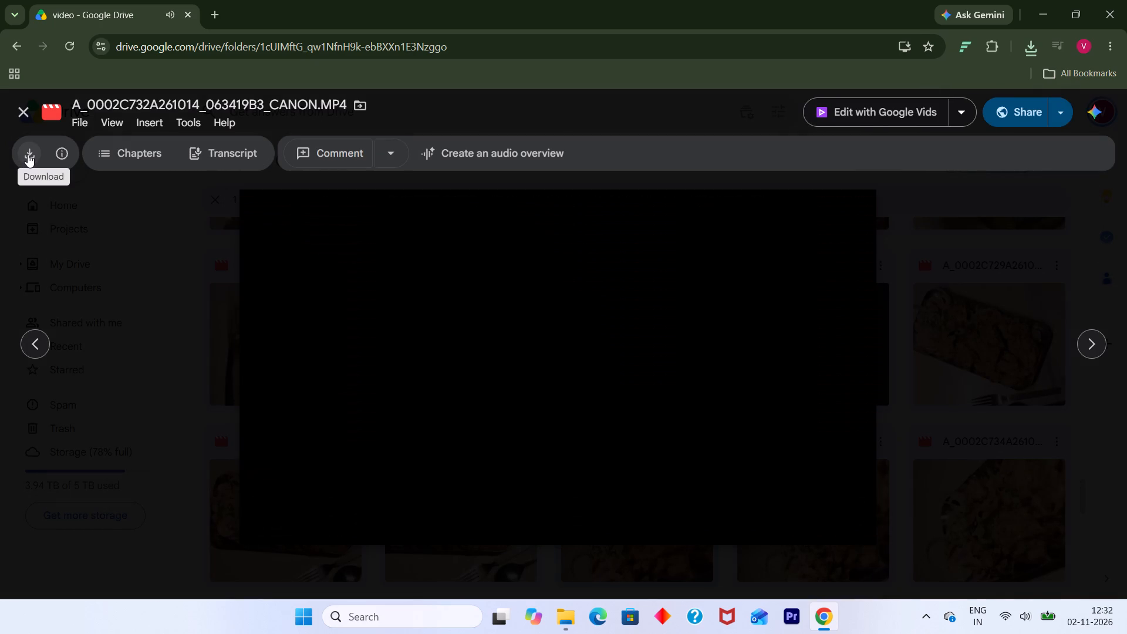
left_click(113, 255)
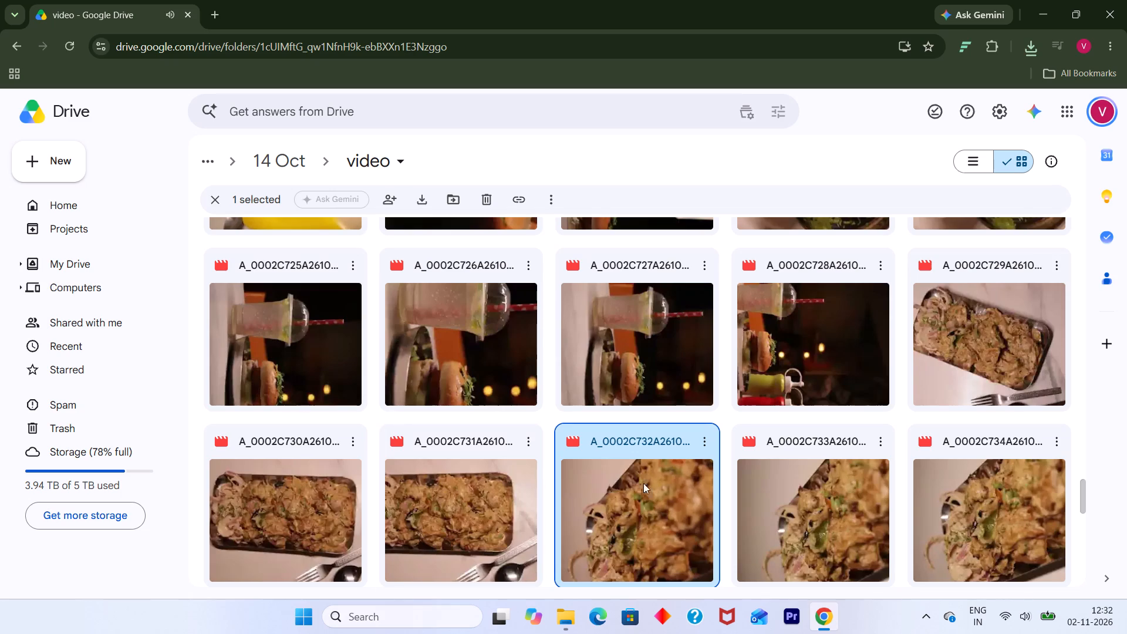
double_click(656, 475)
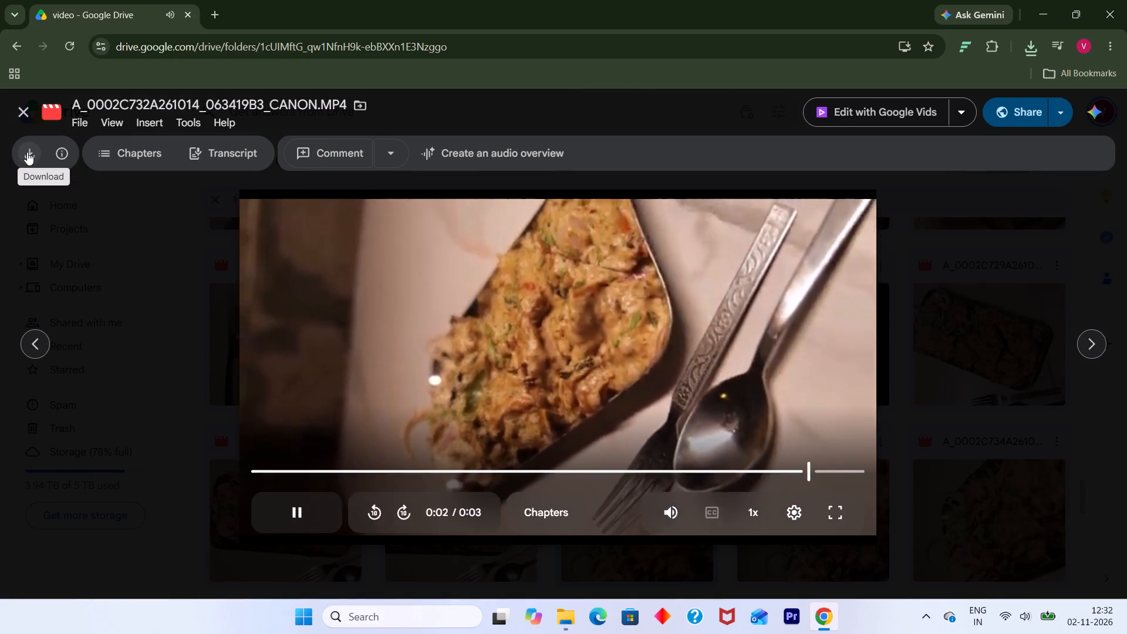
left_click(62, 237)
double_click(709, 492)
left_click(771, 490)
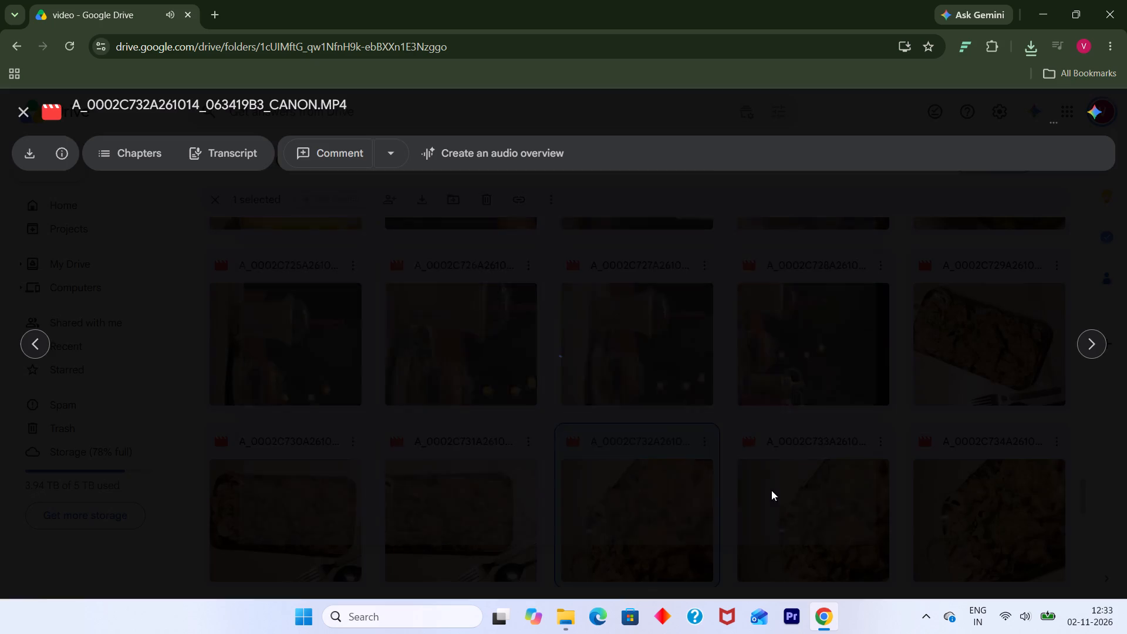
left_click(926, 456)
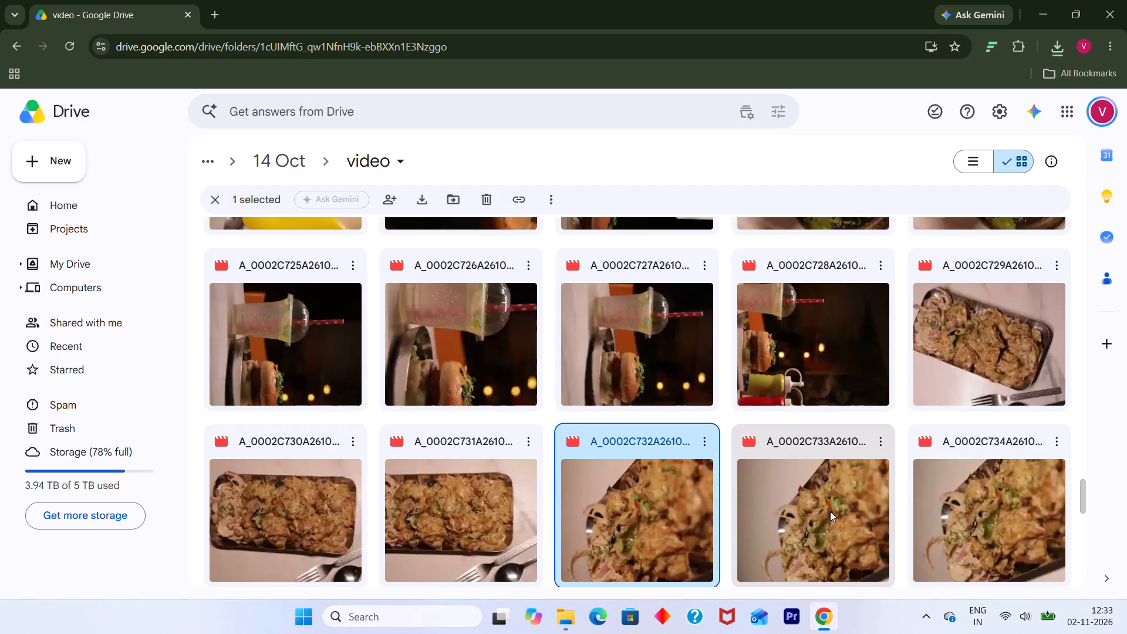
double_click(830, 511)
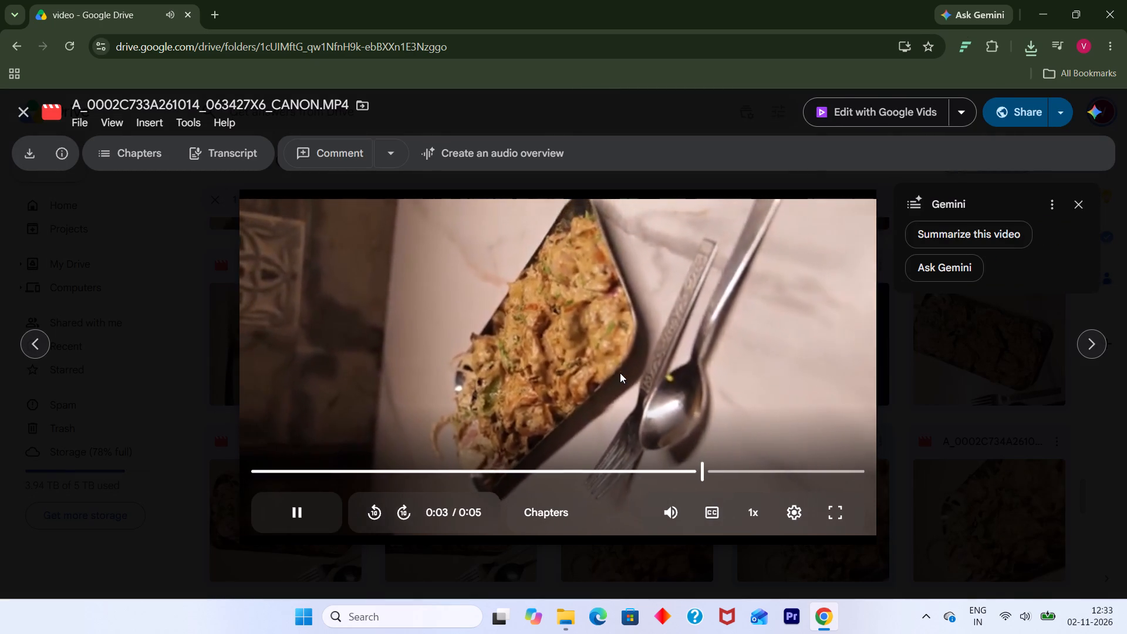
left_click(558, 371)
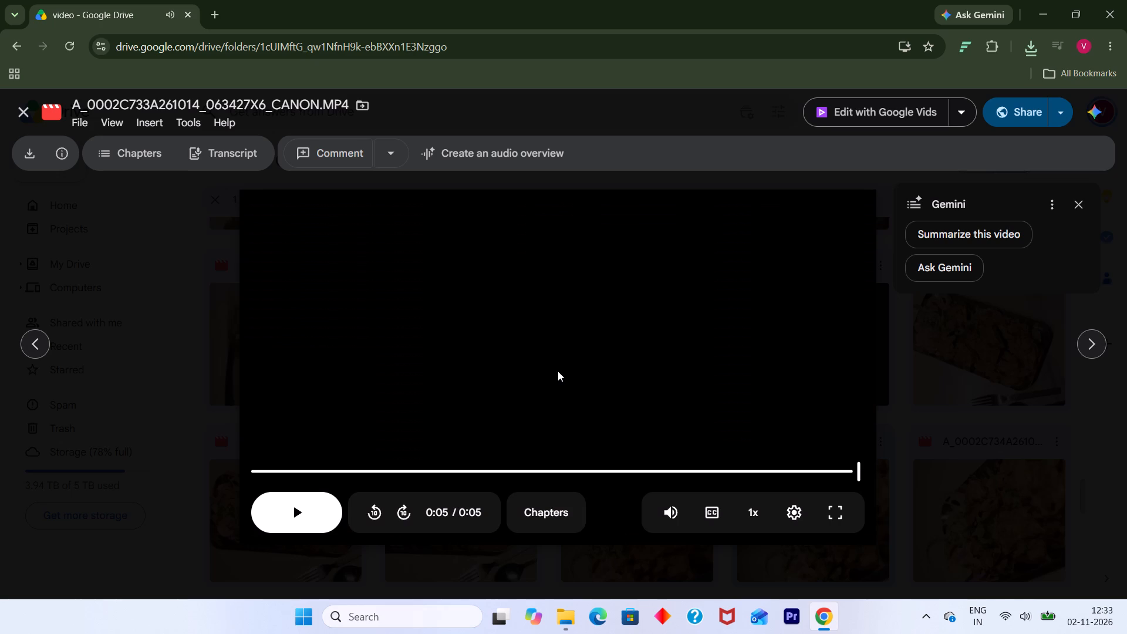
left_click(532, 360)
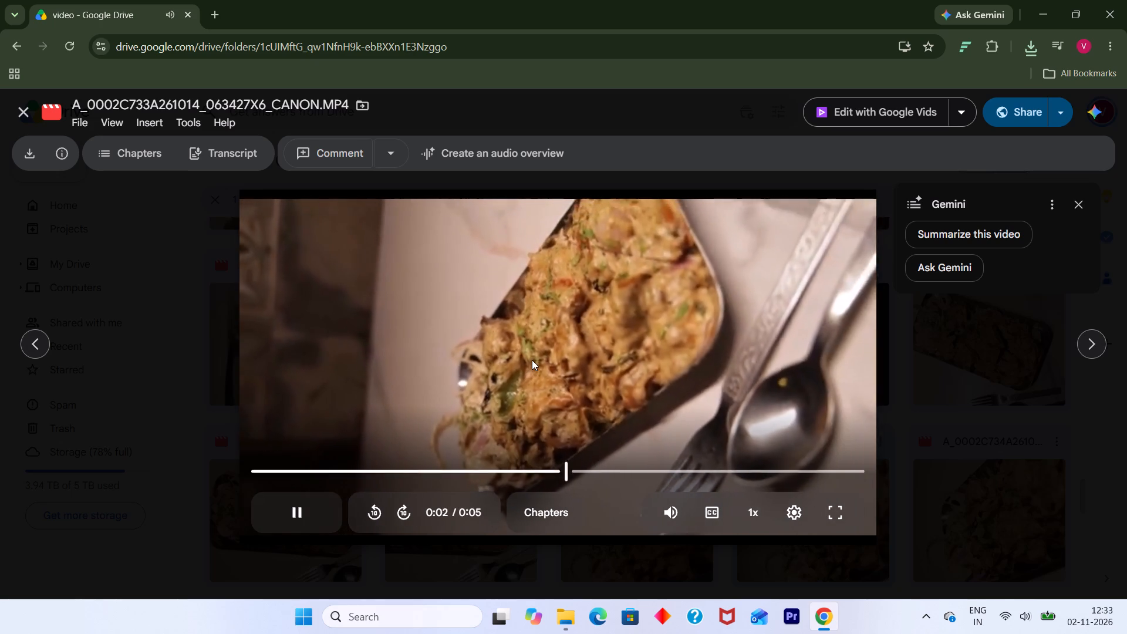
left_click(954, 407)
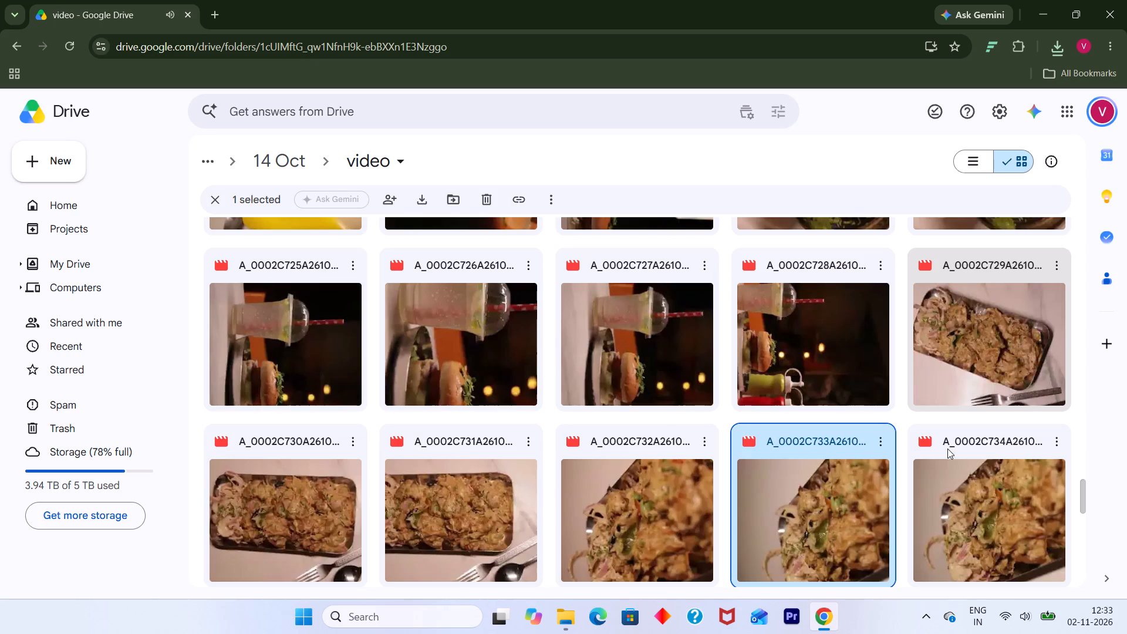
double_click(937, 484)
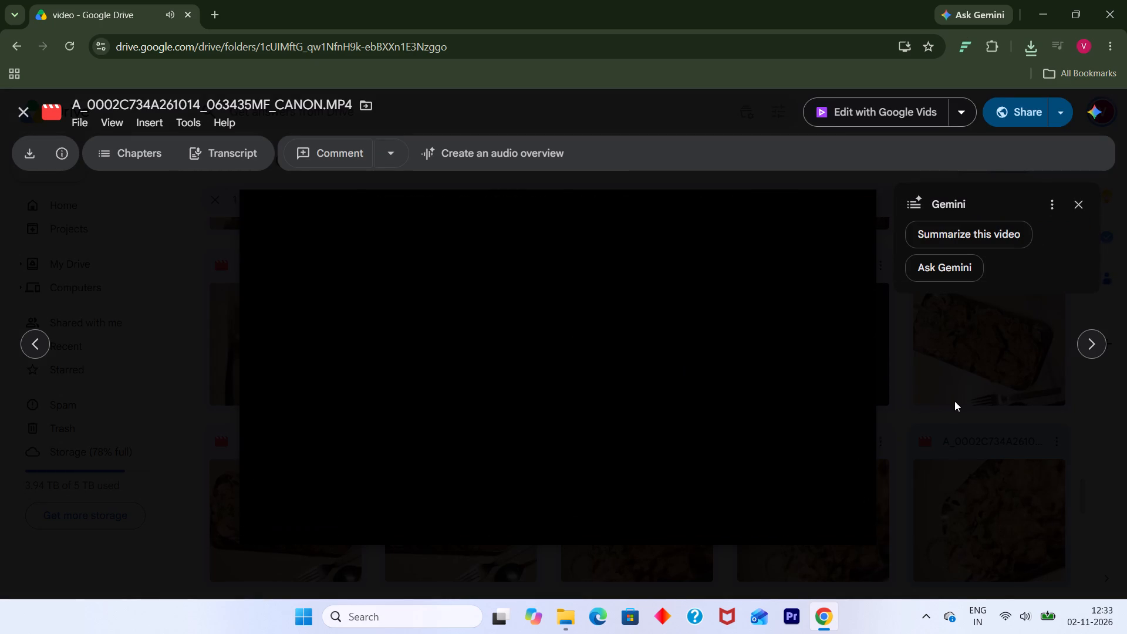
left_click(954, 401)
Reopen the close-up tray dish clip A_0002C732, download it, and close the preview.
scroll(689, 444, "down", 3)
scroll(657, 451, "up", 1)
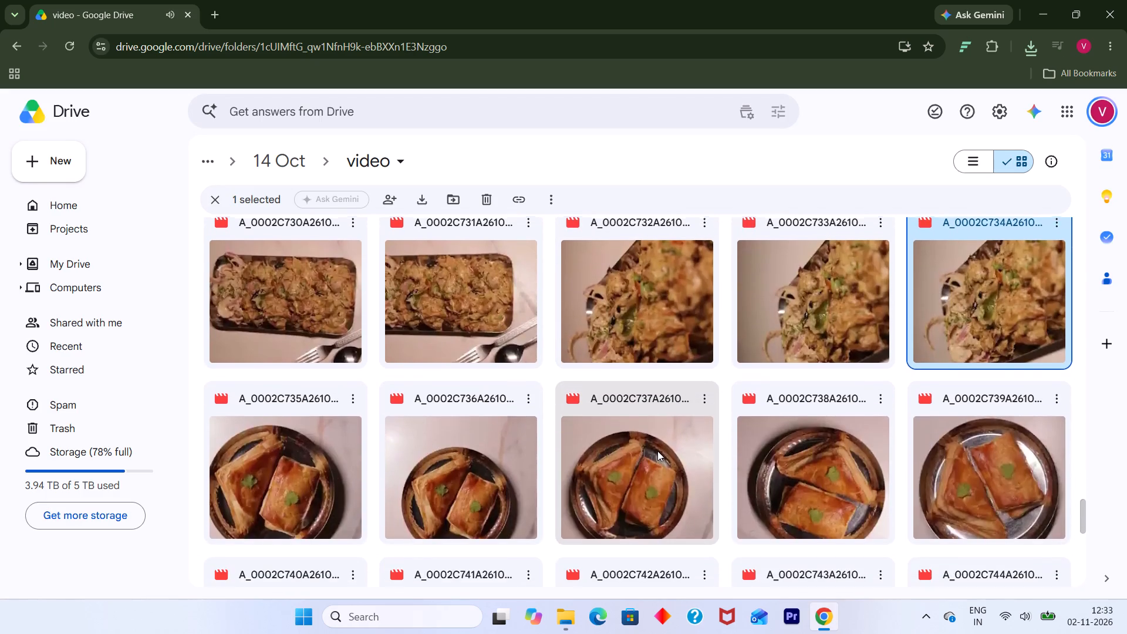
scroll(657, 451, "up", 1)
double_click(635, 466)
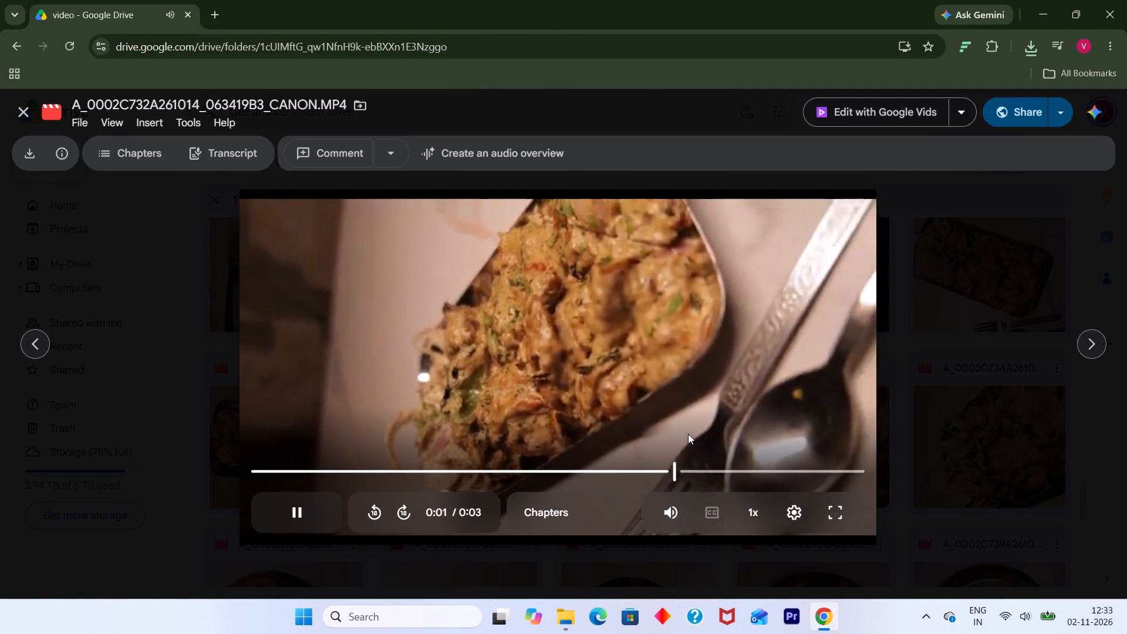
left_click(23, 154)
left_click(23, 115)
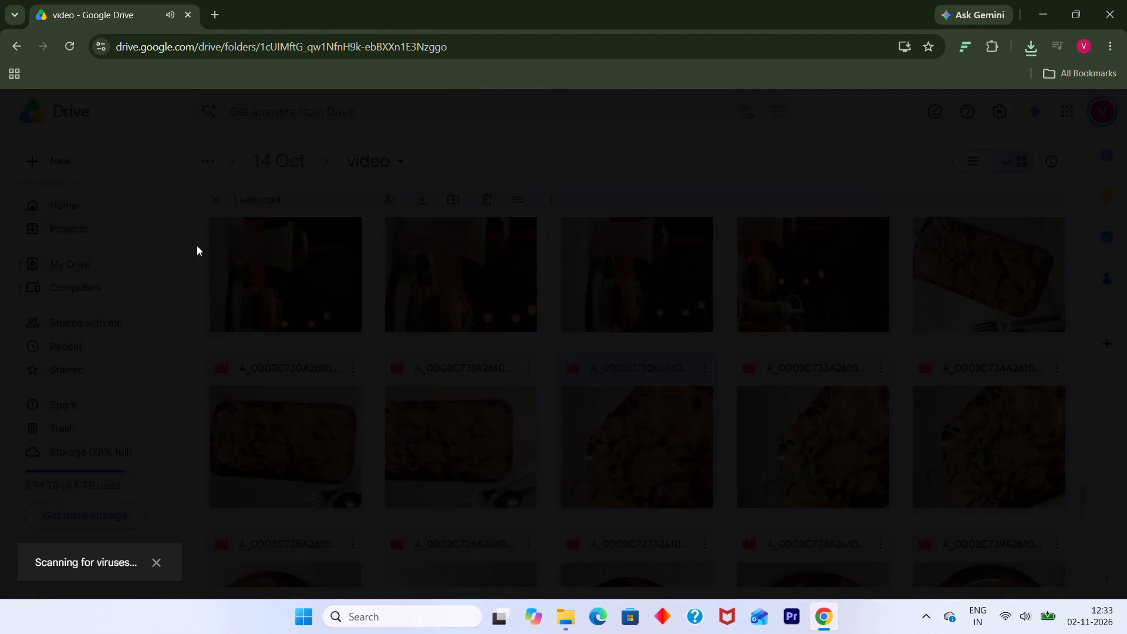
Preview the tray dish clip A_0002C729 again, close it, and reopen A_0002C730.
double_click(1000, 286)
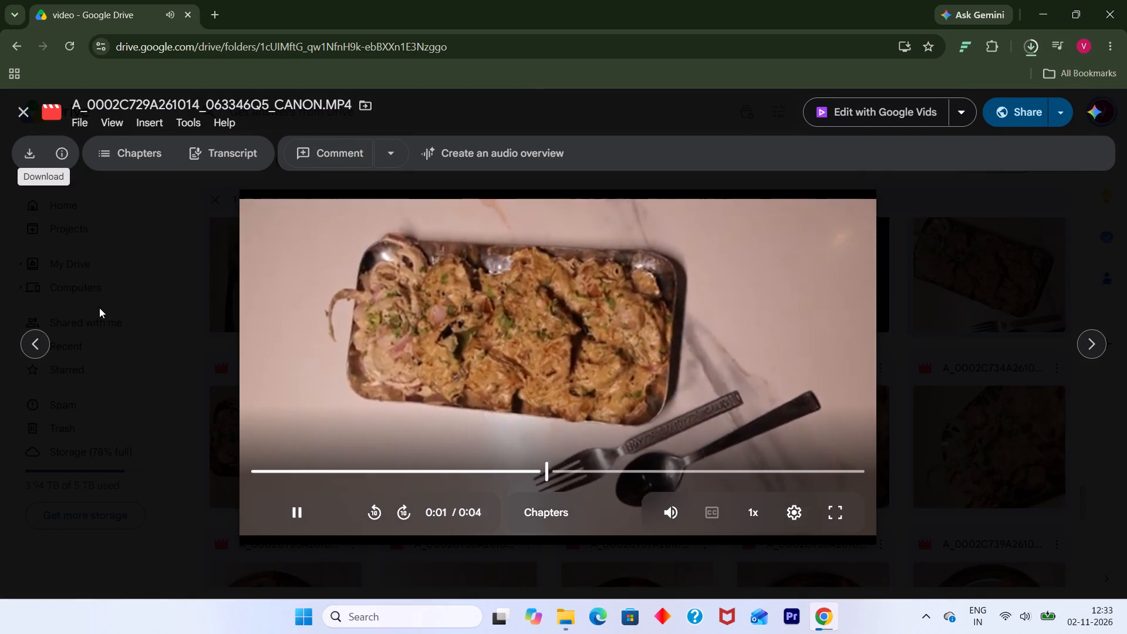
left_click(99, 308)
double_click(265, 421)
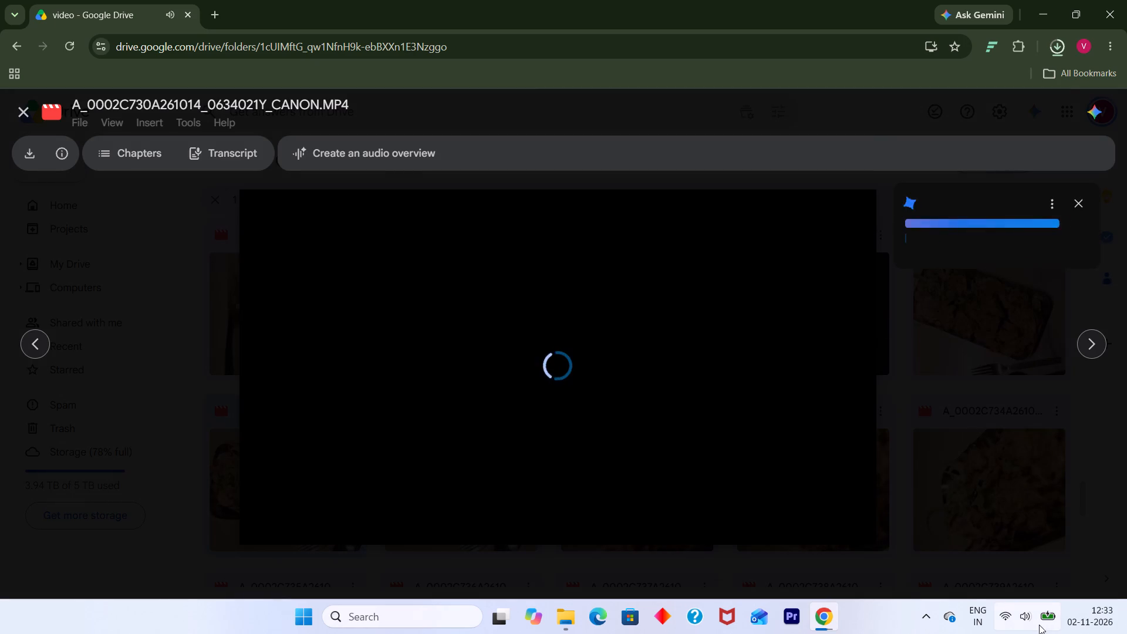
Lower the system volume while the clip plays.
left_click(1031, 619)
left_click_drag(1007, 533, 974, 530)
Download the previewed tray dish clip A_0002C730 and close its preview.
left_click(28, 161)
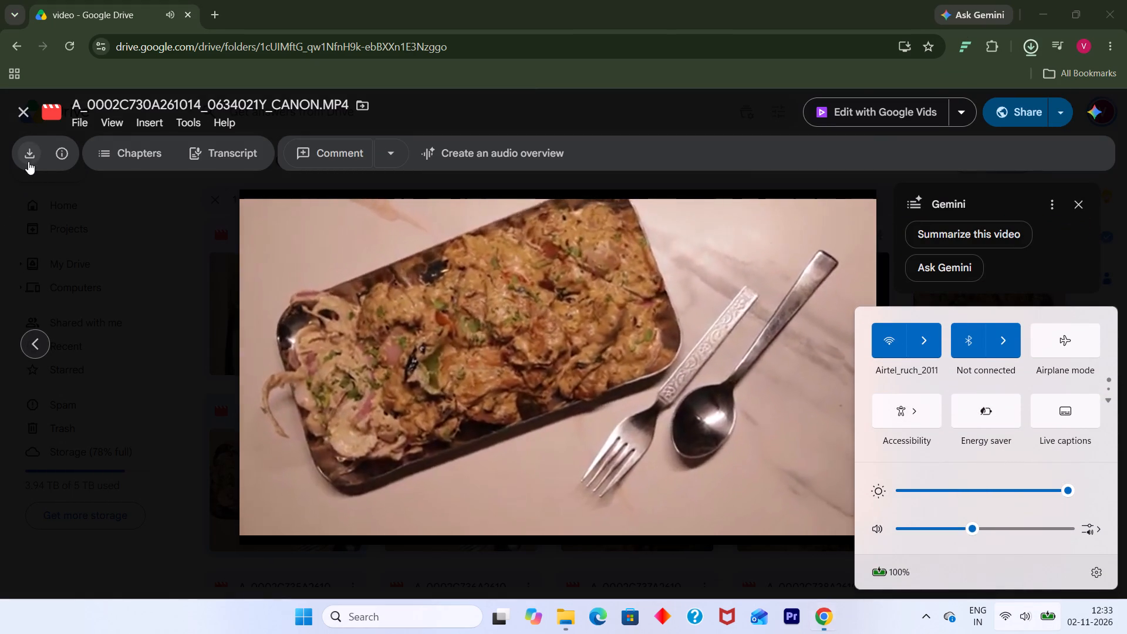
left_click(28, 113)
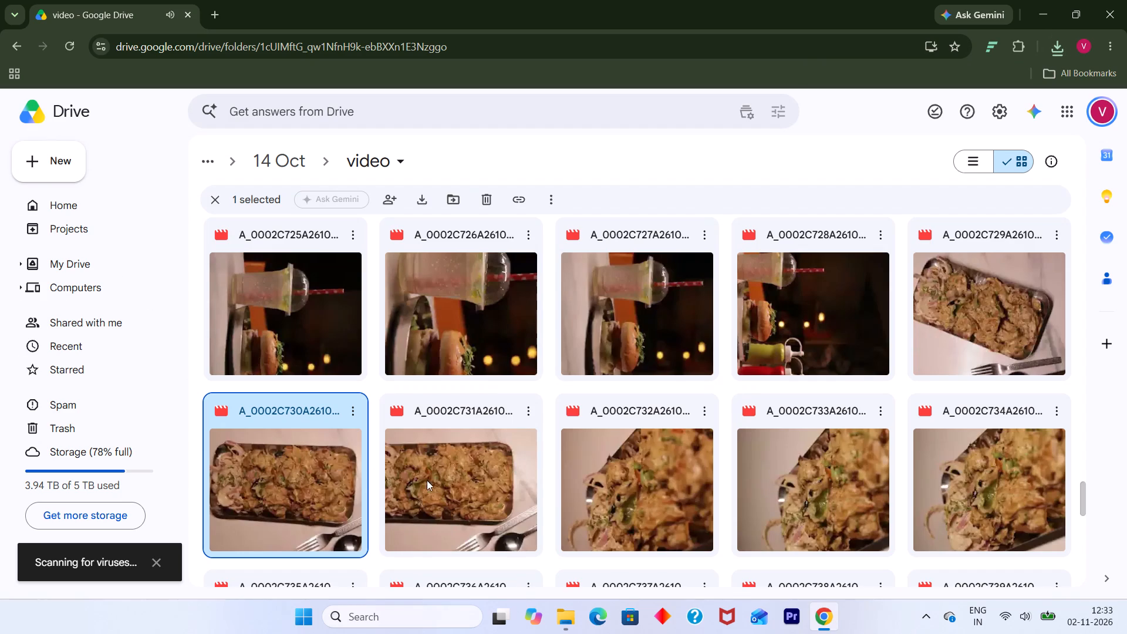
left_click(447, 480)
left_click(659, 395)
Recheck the tray dish clip A_0002C731, and preview A_0002C733 and download it without a virus scan.
double_click(473, 483)
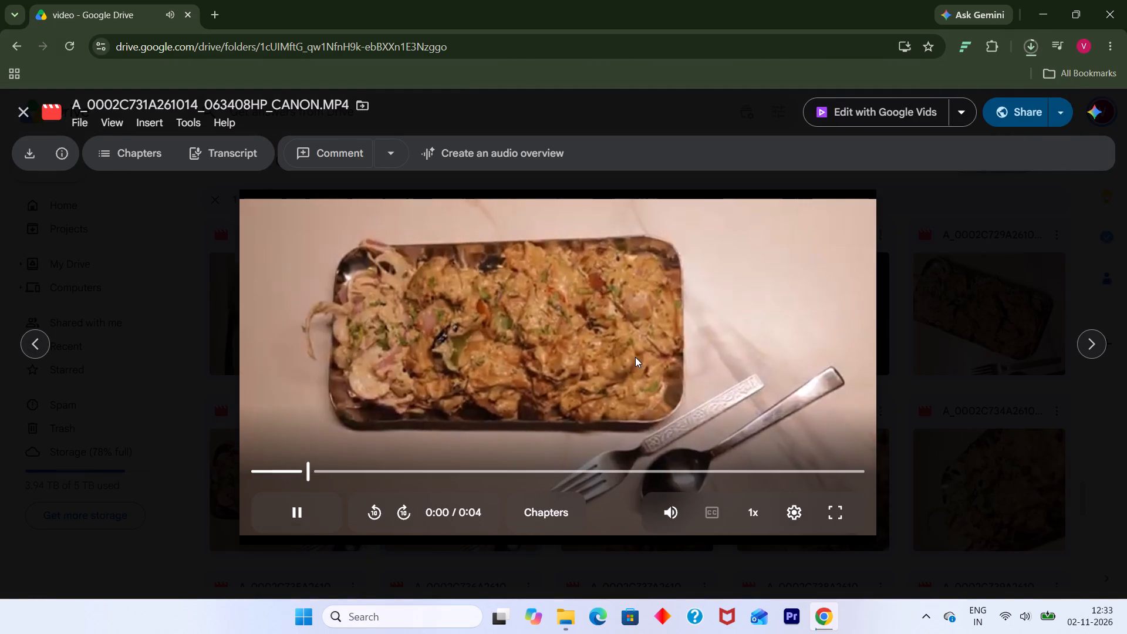
left_click(976, 395)
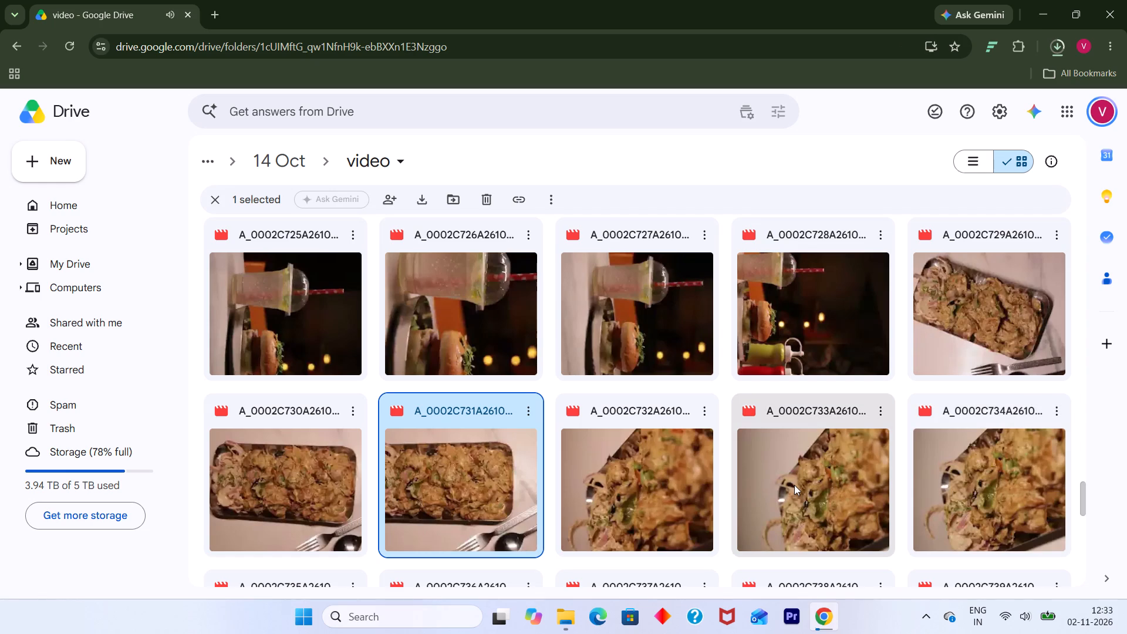
double_click(794, 485)
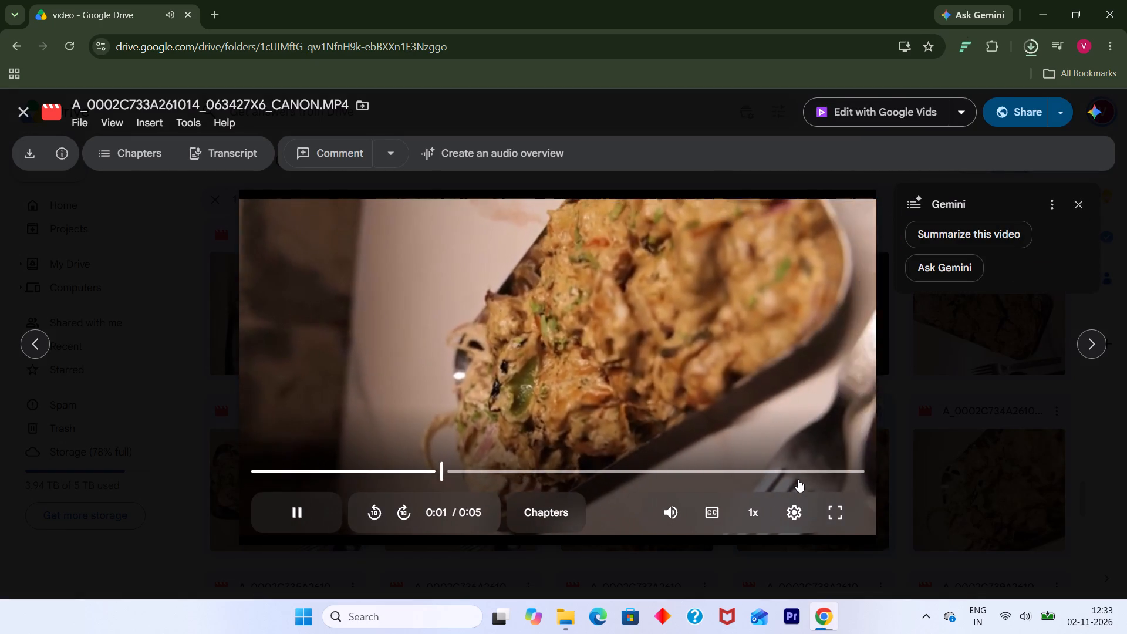
left_click(32, 152)
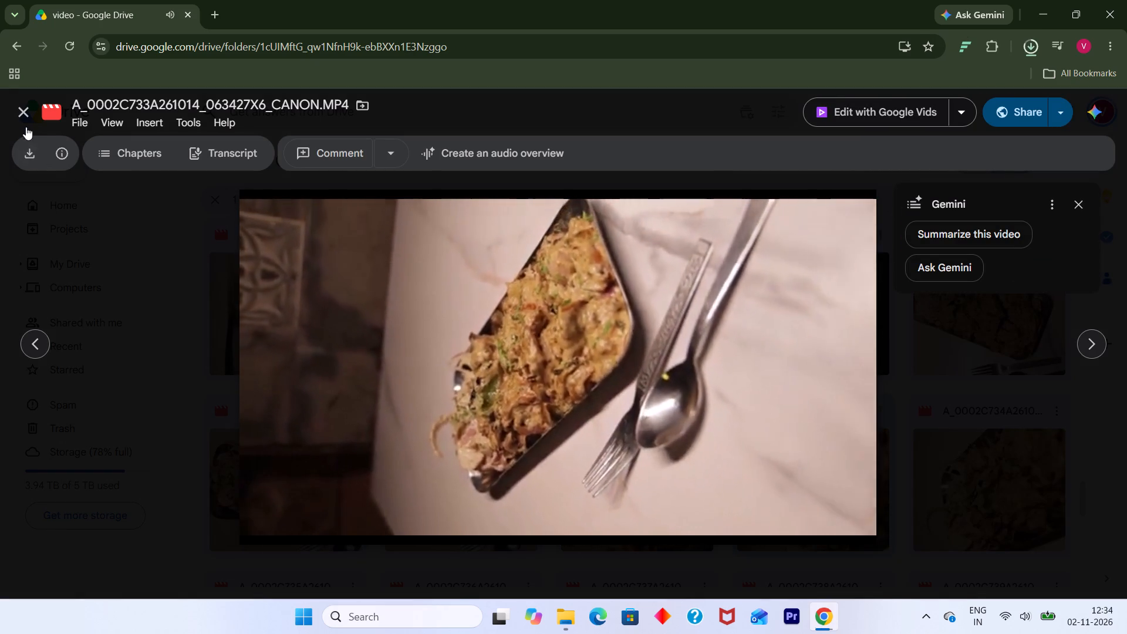
left_click(23, 113)
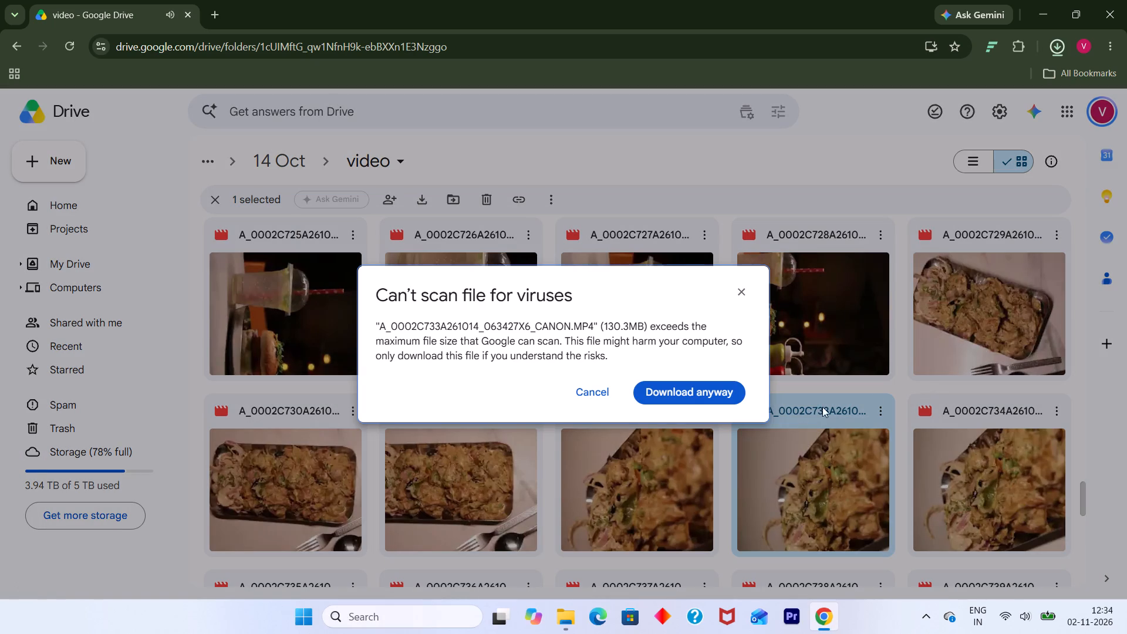
left_click(668, 388)
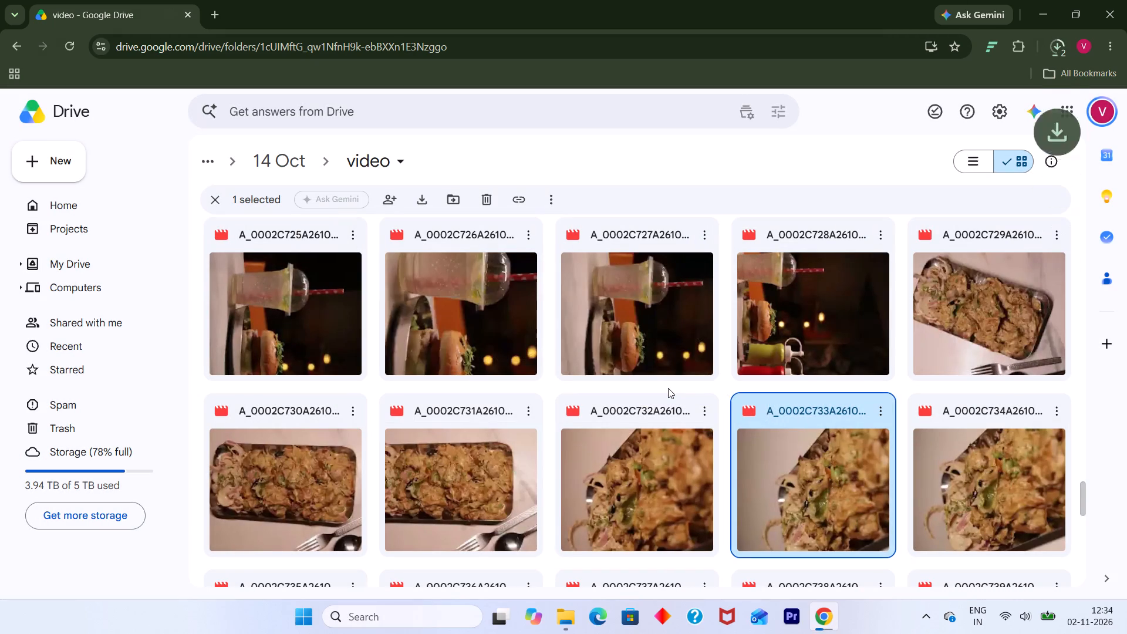
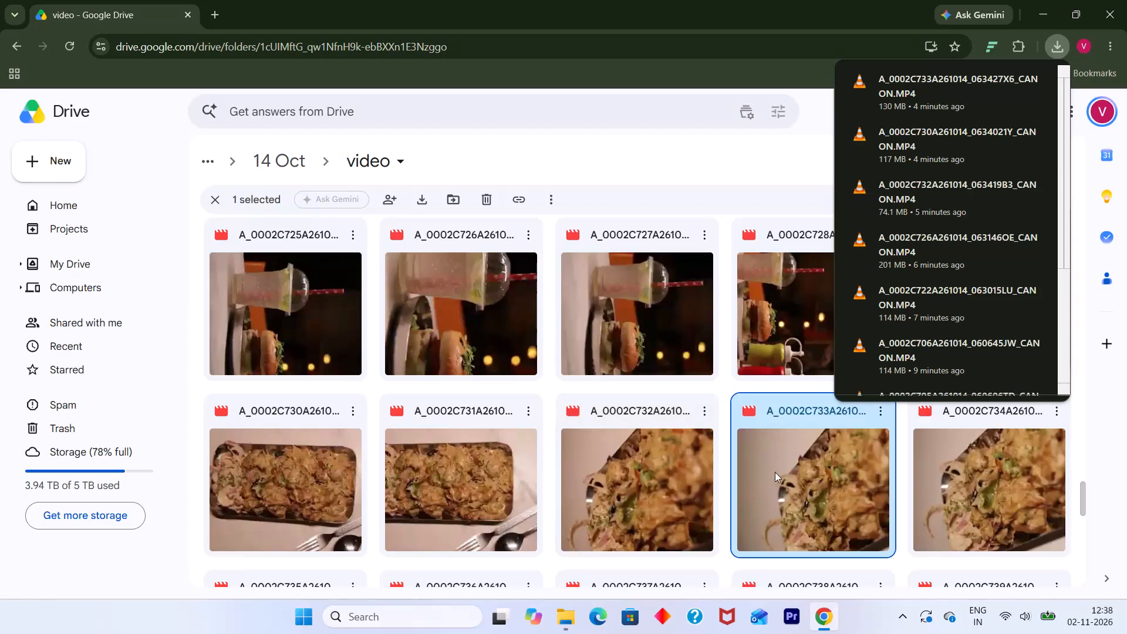
Preview the grilled sandwich clip A_0002C741, download it without a virus scan, and open A_0002C742.
scroll(778, 470, "down", 3)
scroll(693, 453, "down", 2)
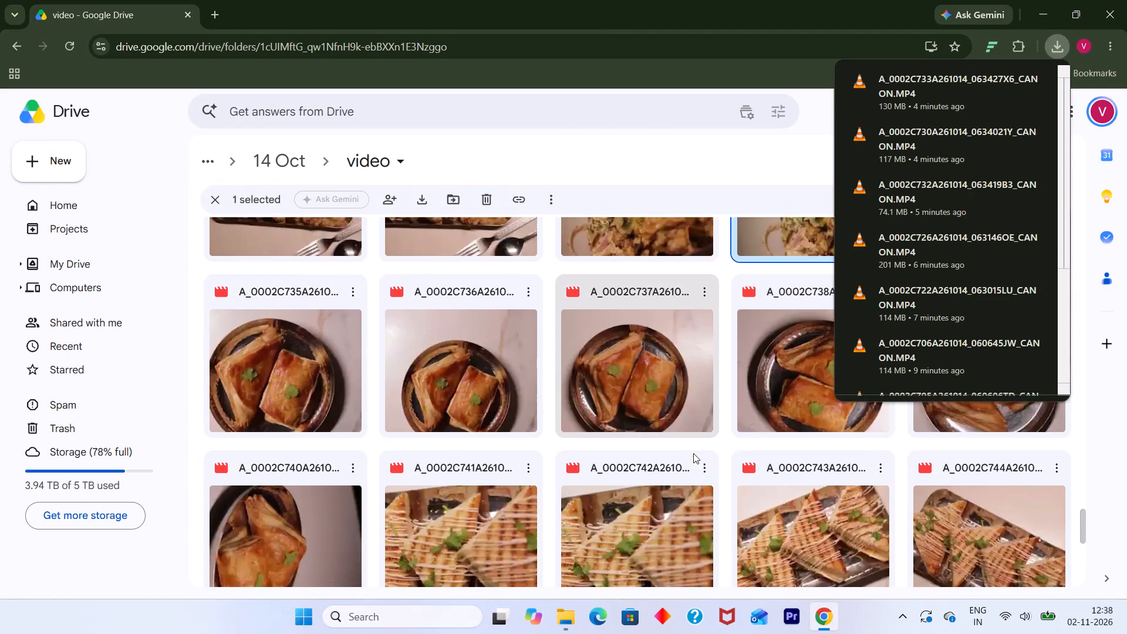
scroll(693, 453, "down", 1)
double_click(495, 412)
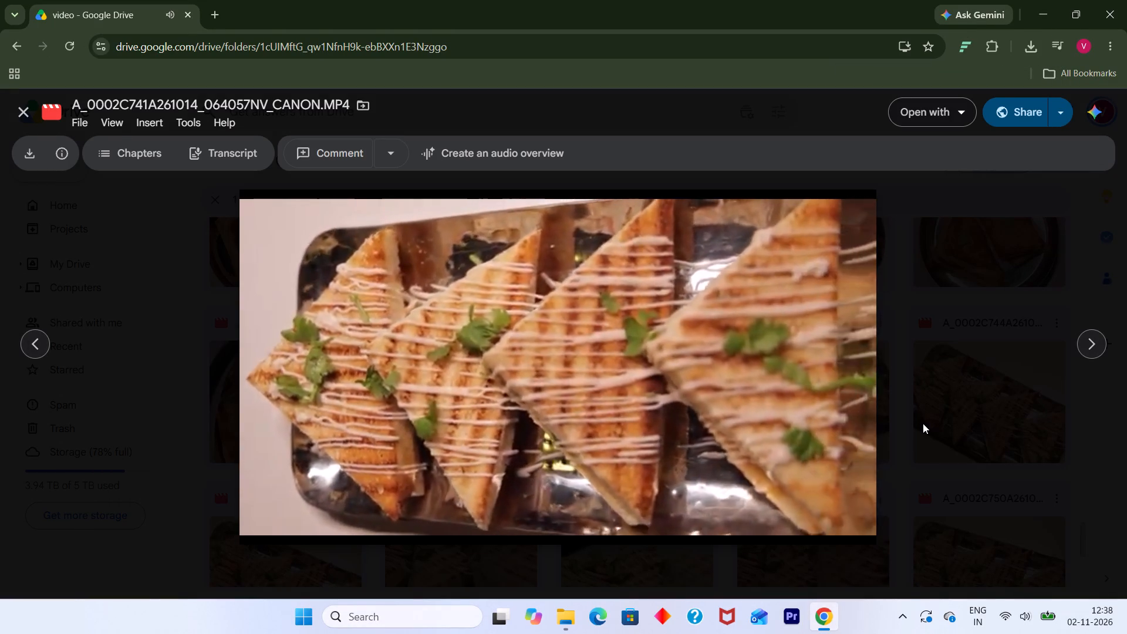
left_click(30, 159)
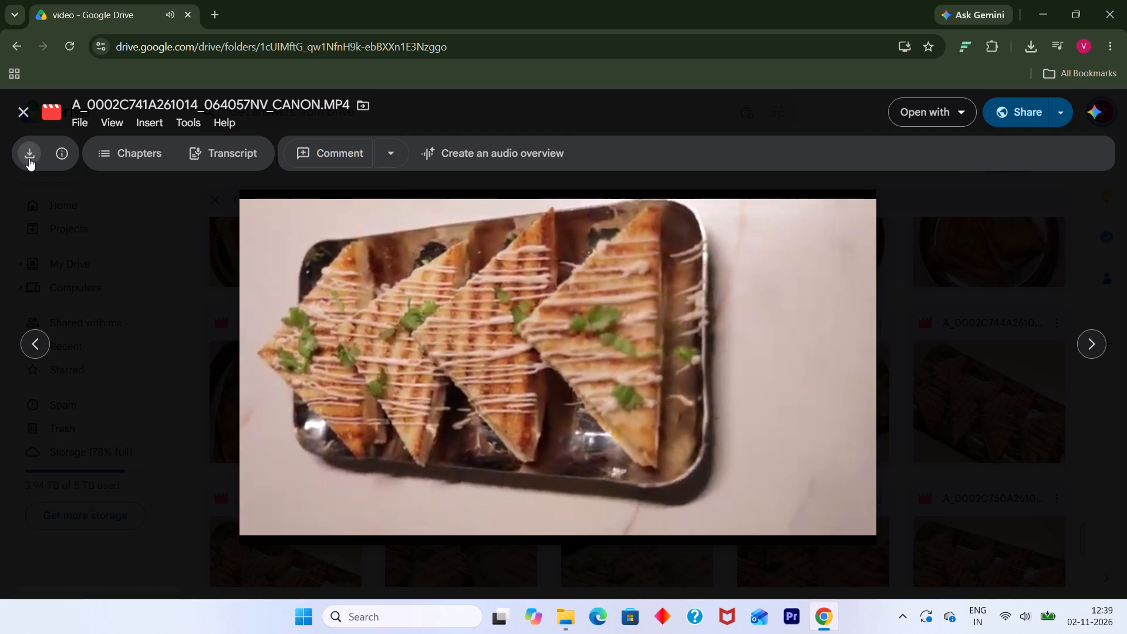
left_click(31, 113)
left_click(649, 421)
triple_click(664, 394)
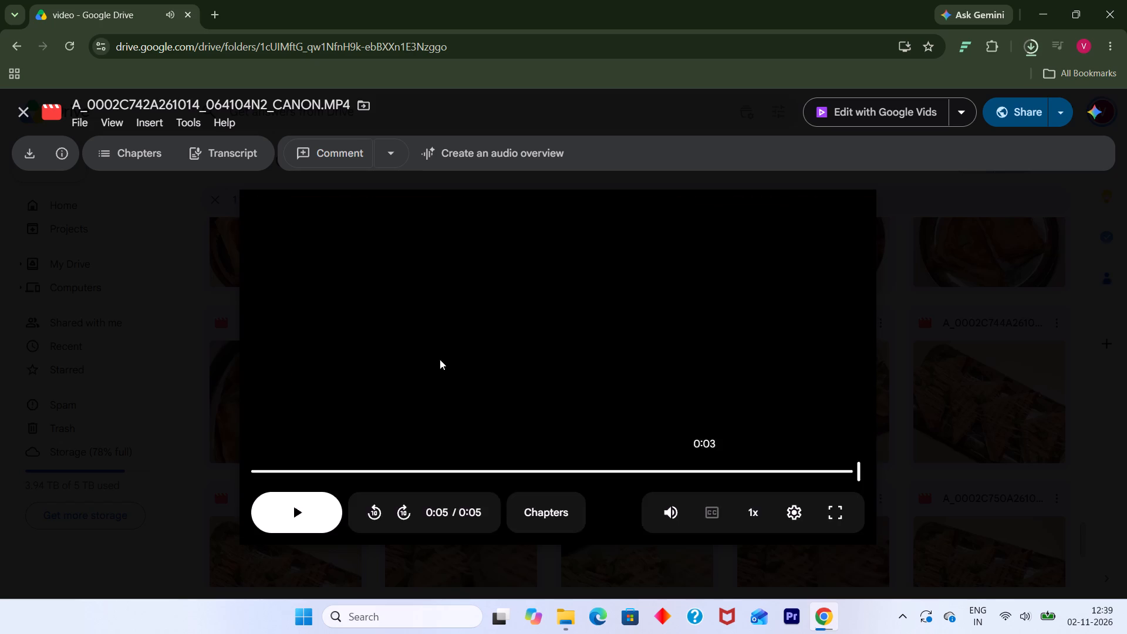
Download the previewed sandwich clip A_0002C742 without a virus scan and close its preview.
left_click(36, 156)
left_click(27, 103)
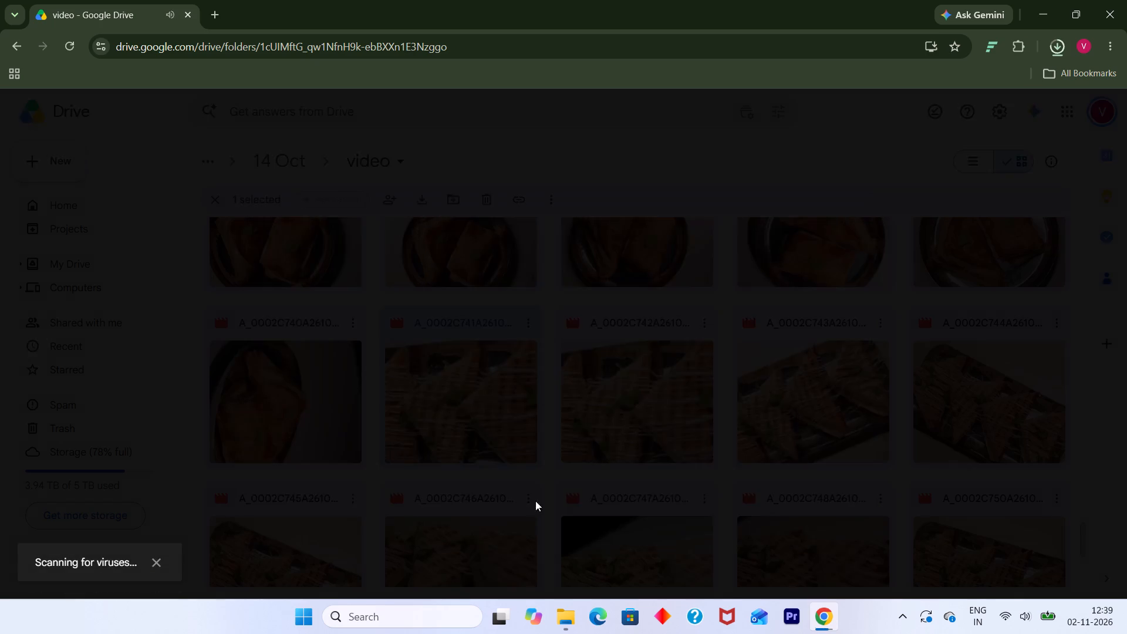
left_click(833, 441)
left_click(703, 407)
left_click(704, 390)
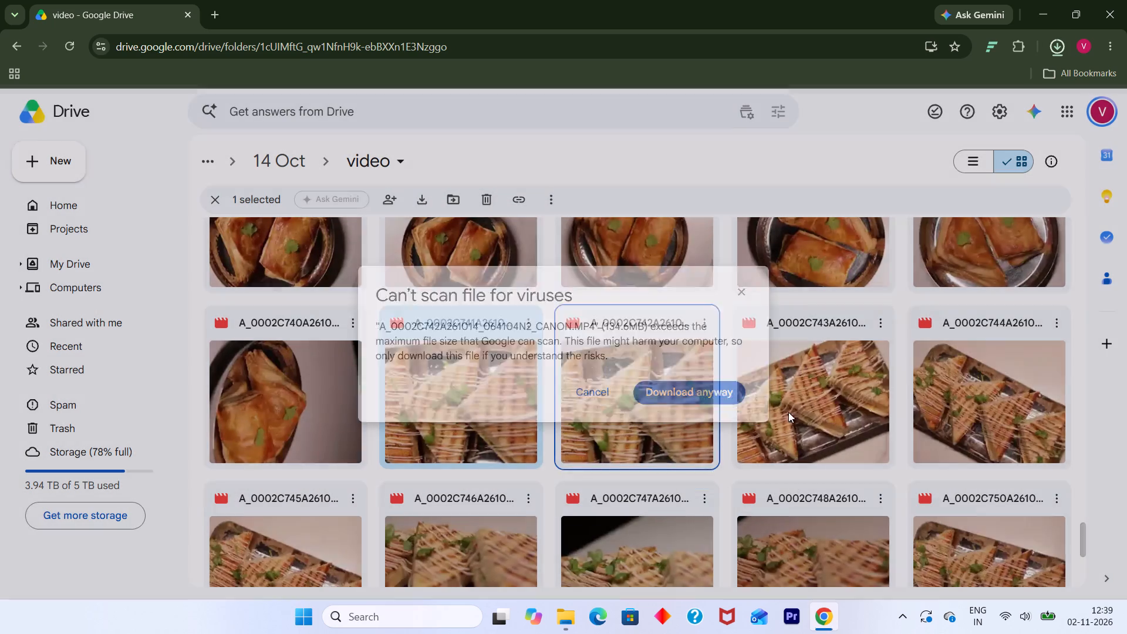
Preview the sandwich clips A_0002C743 through A_0002C748 one after another to judge which are worth downloading.
double_click(808, 416)
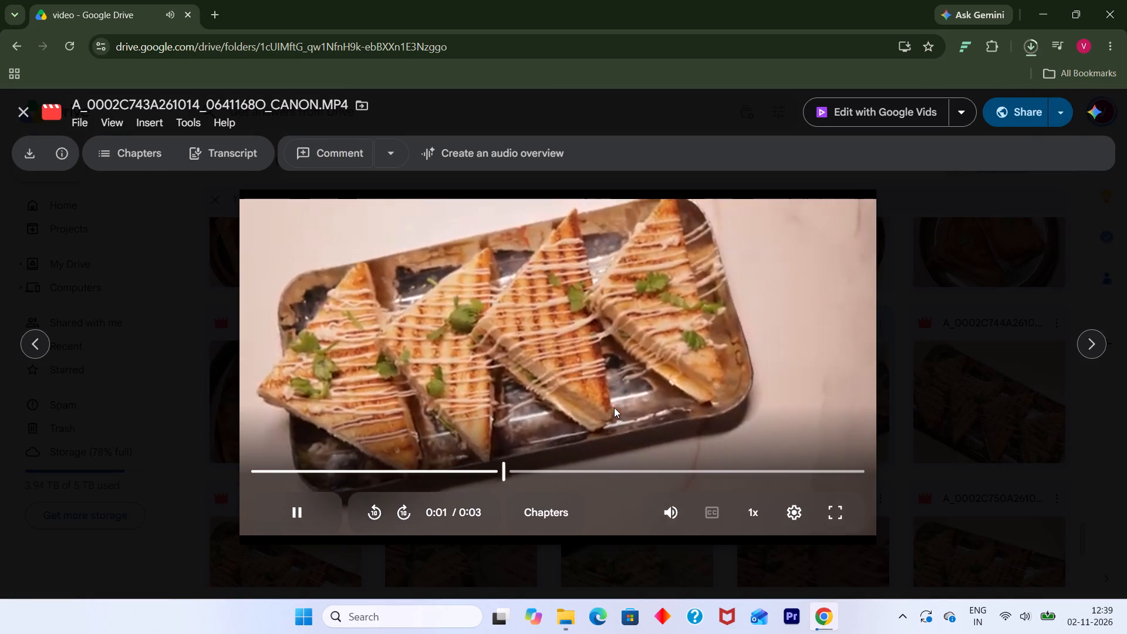
left_click(941, 423)
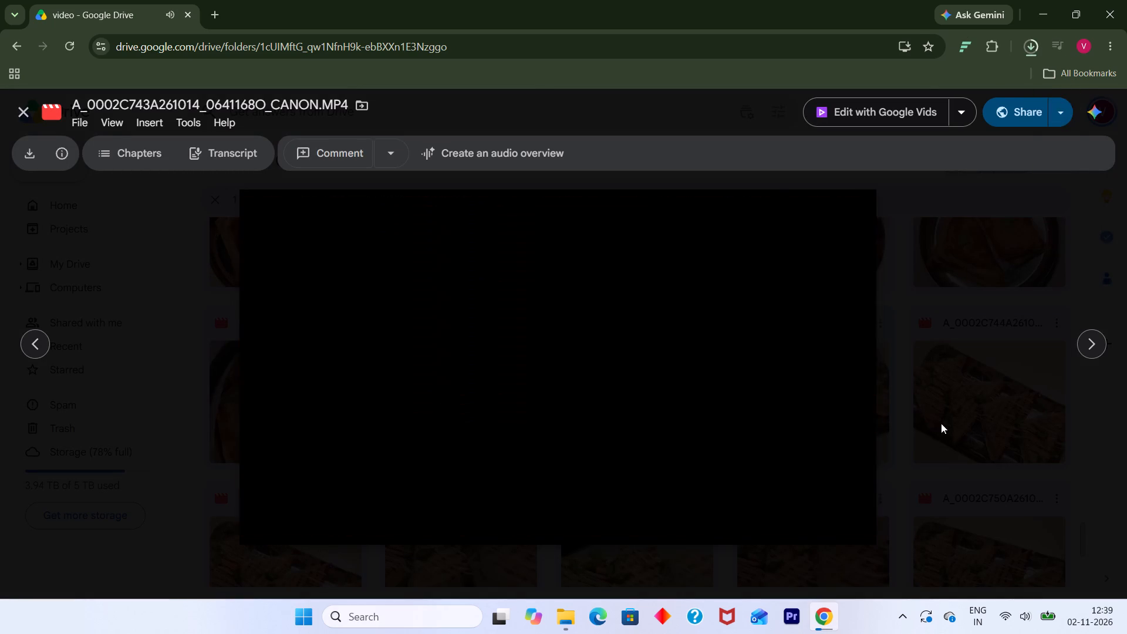
double_click(967, 418)
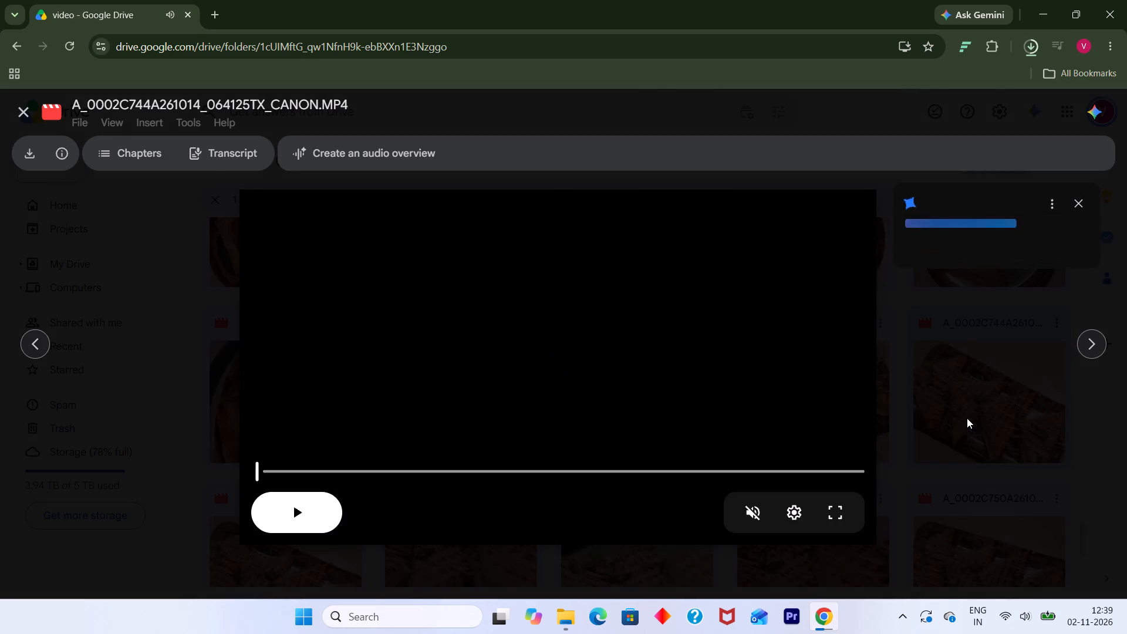
left_click(966, 418)
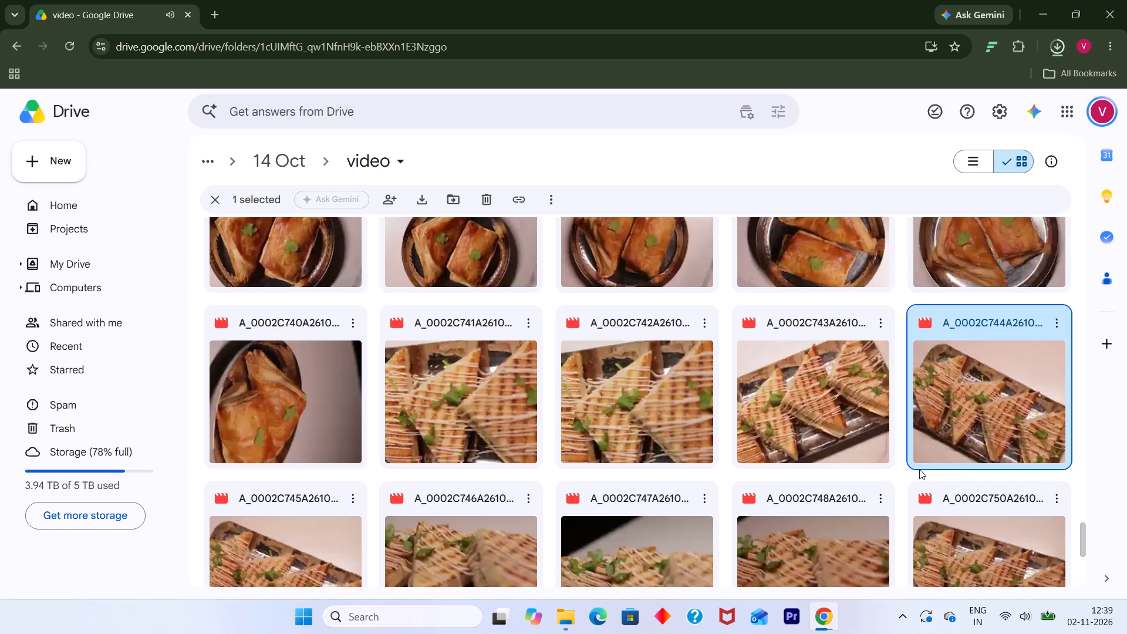
scroll(919, 470, "down", 2)
double_click(342, 449)
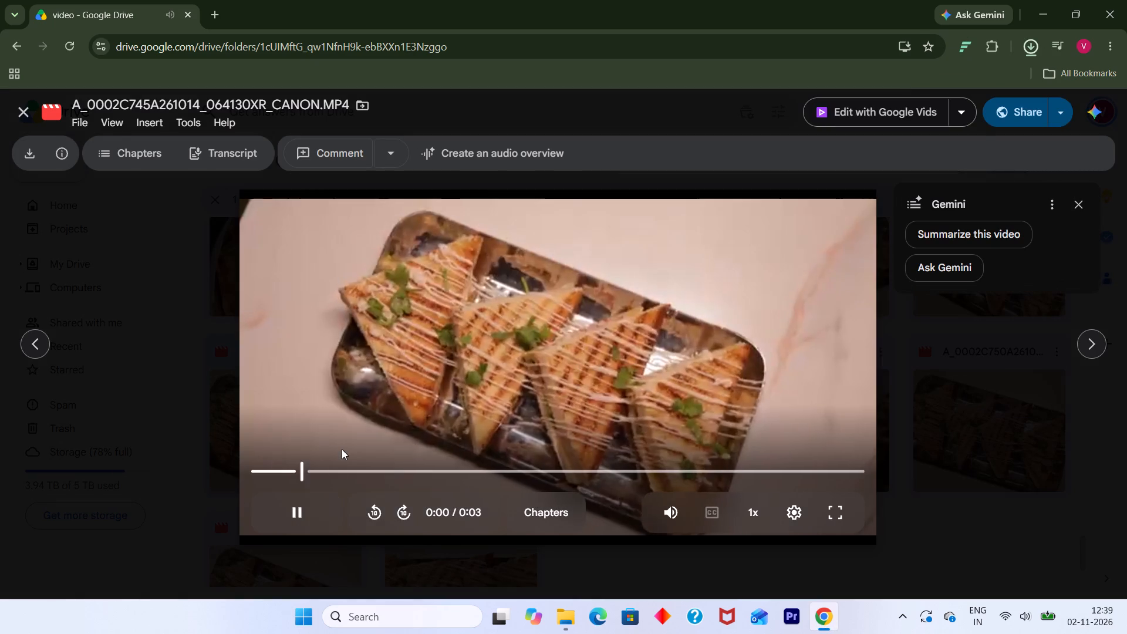
left_click(979, 460)
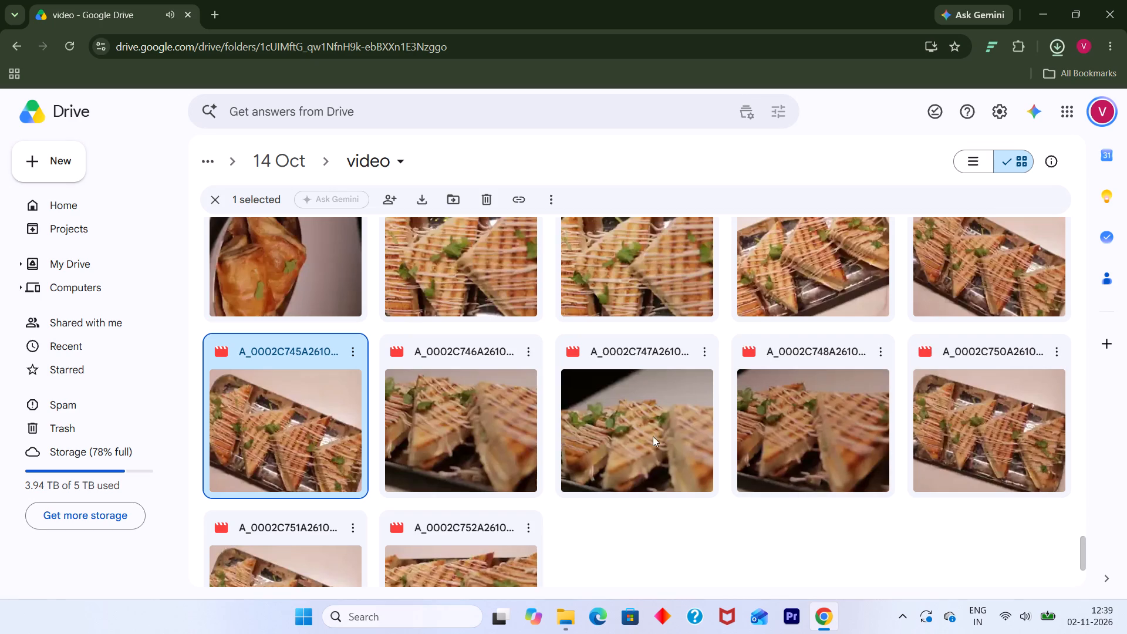
double_click(515, 457)
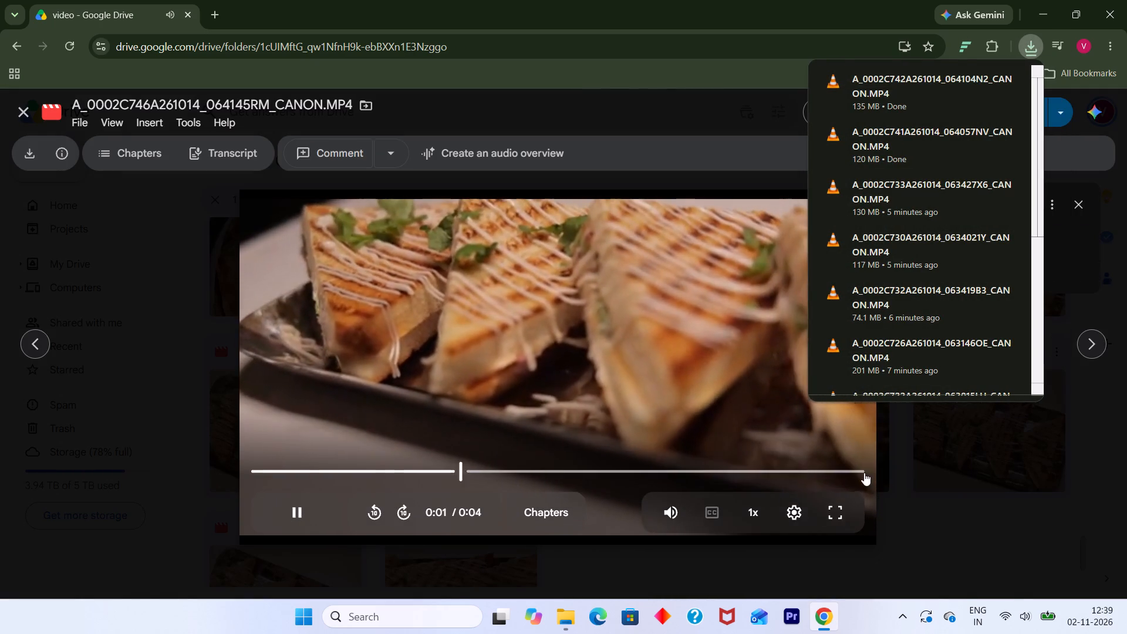
left_click(981, 485)
double_click(642, 444)
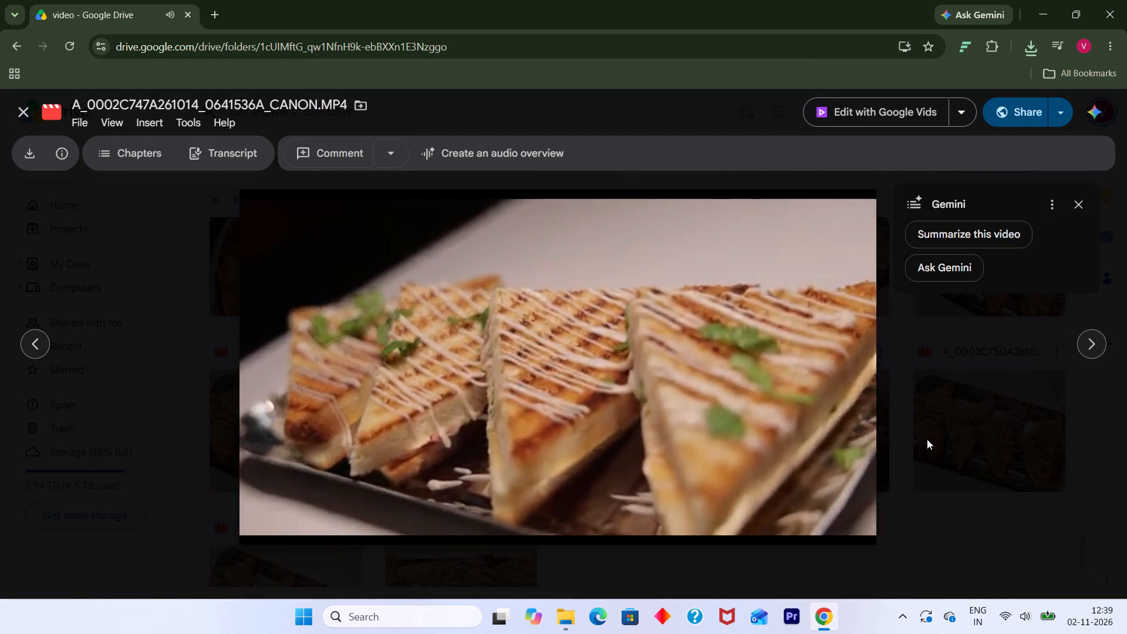
left_click(951, 439)
double_click(863, 450)
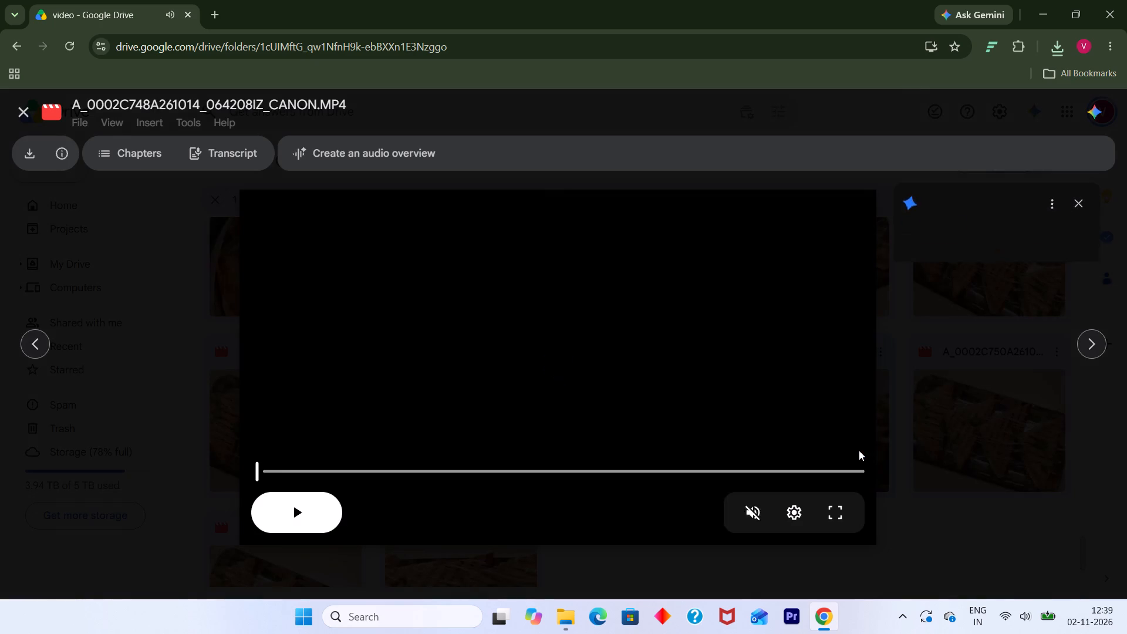
left_click(994, 458)
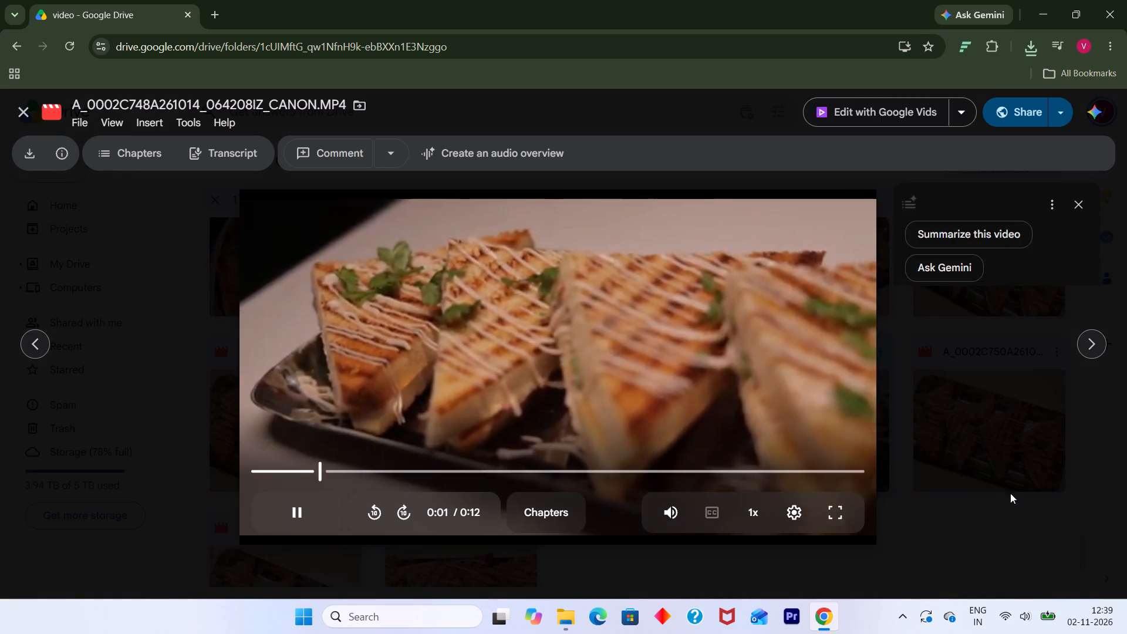
Preview the sandwich tray clip A_0002C750, download it, and close its preview.
double_click(1012, 458)
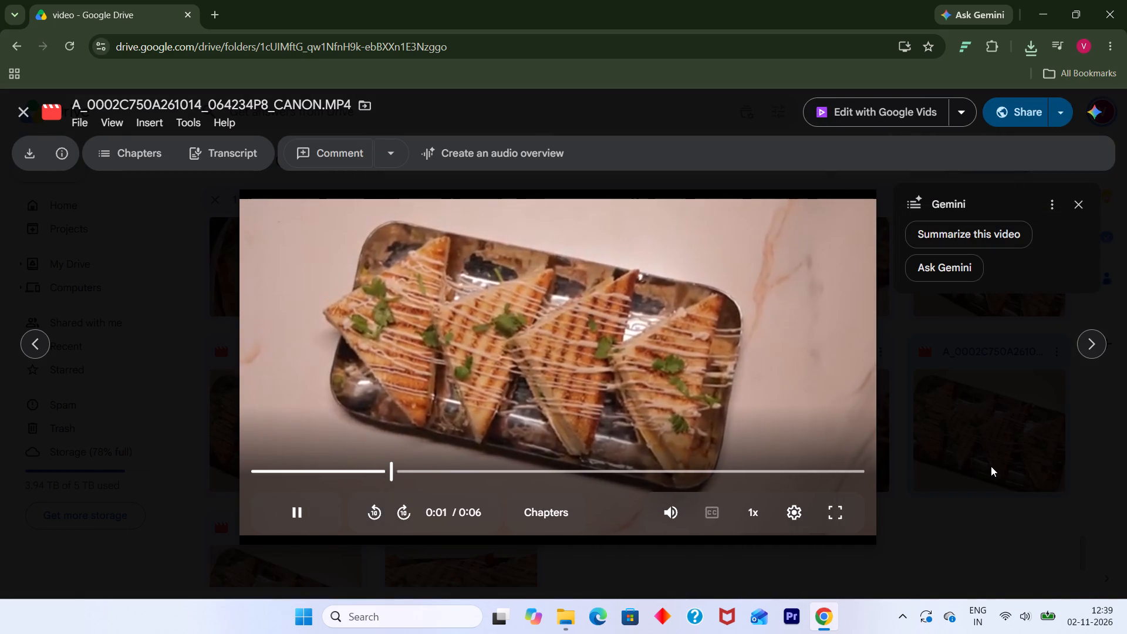
left_click(29, 155)
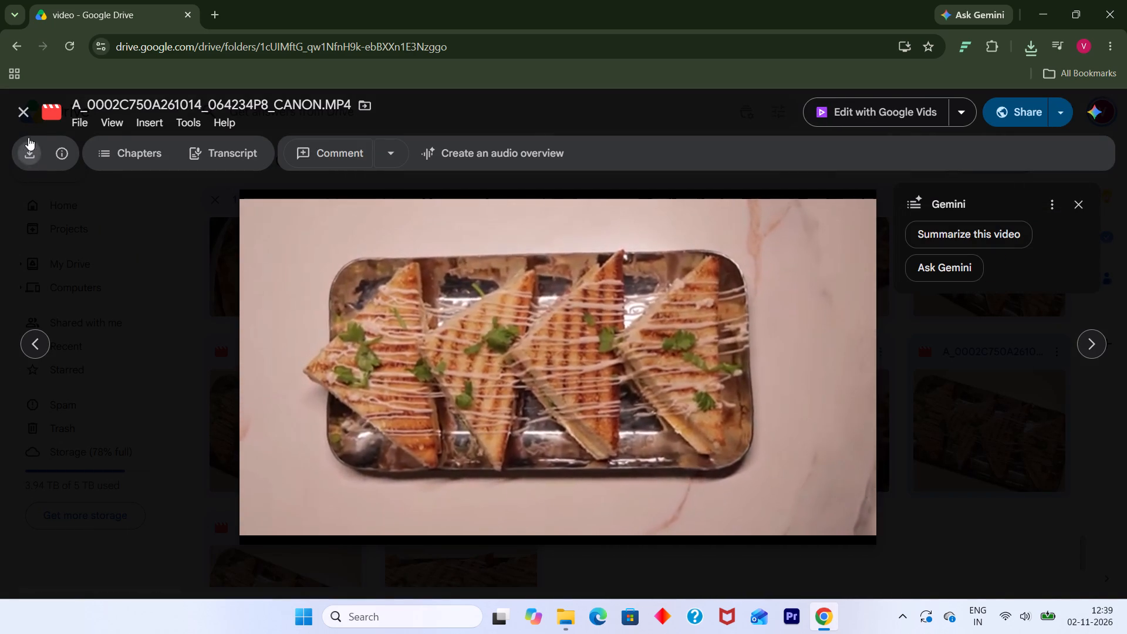
left_click(24, 115)
Preview the sandwich tray clip A_0002C751 in the folder's final row and close it.
scroll(690, 493, "down", 3)
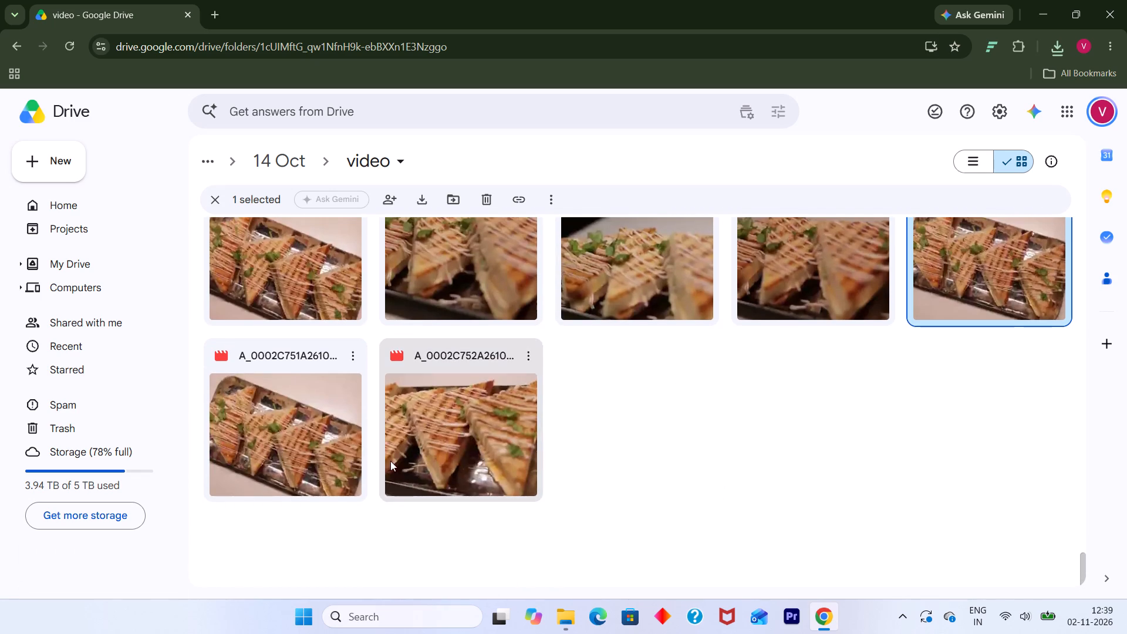
double_click(322, 444)
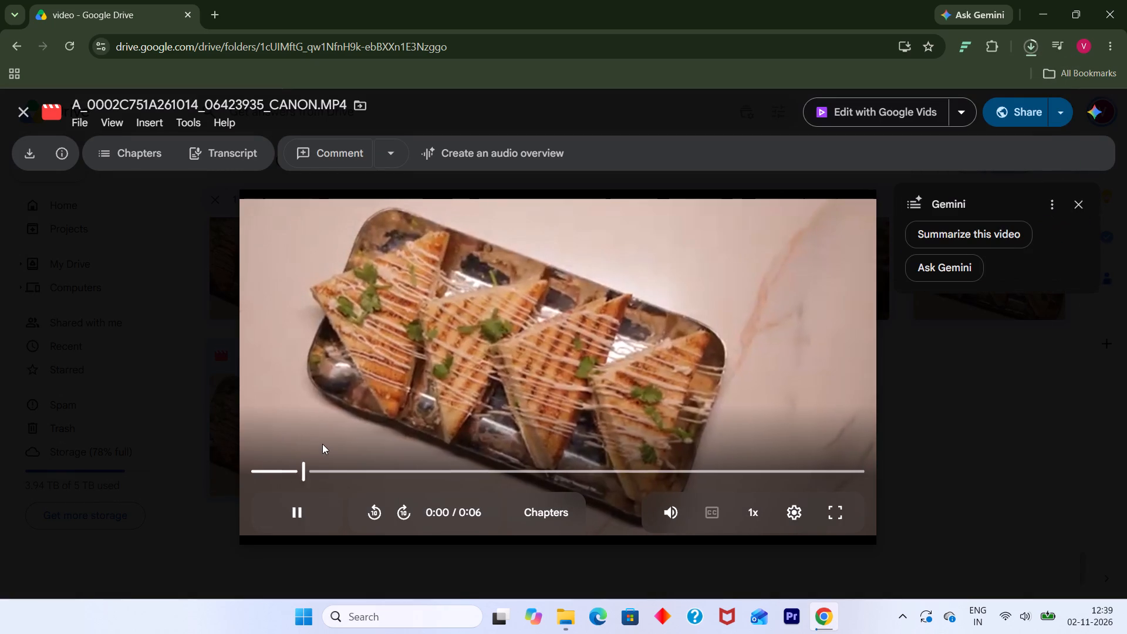
left_click(917, 500)
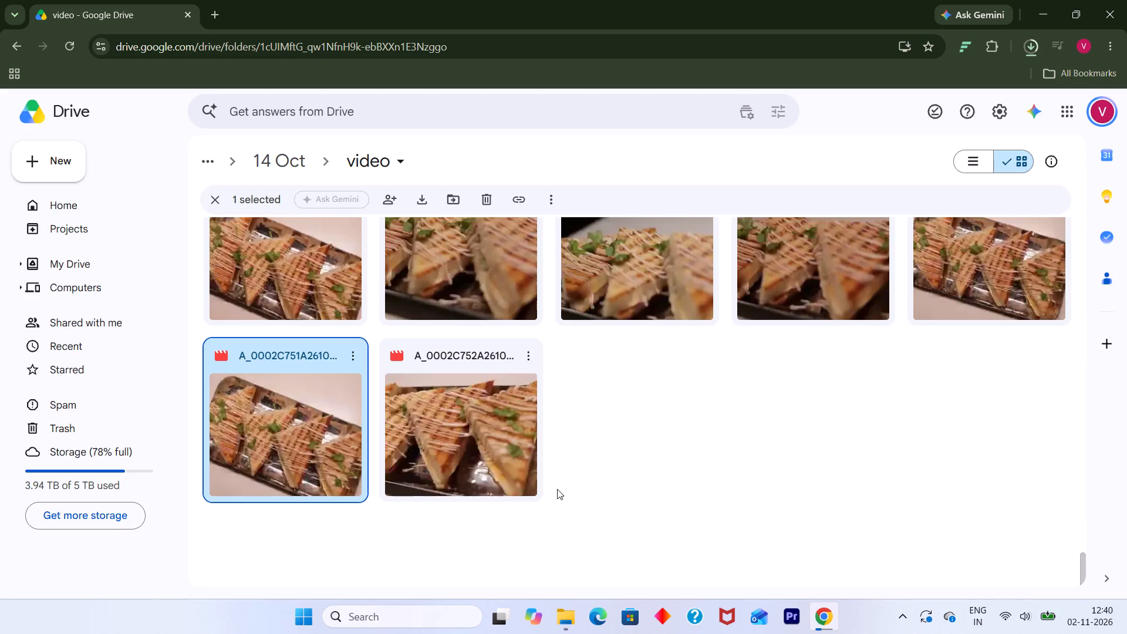
Preview the last sandwich clip A_0002C752, replay it, download it without a virus scan, and close its preview.
double_click(490, 458)
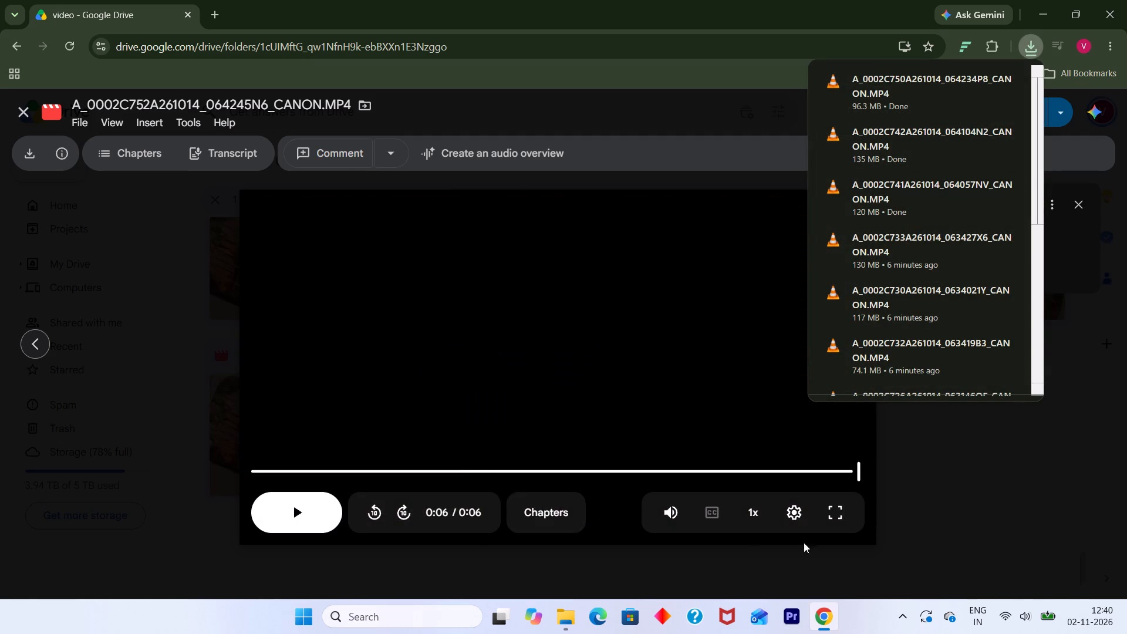
left_click(319, 515)
left_click(319, 515)
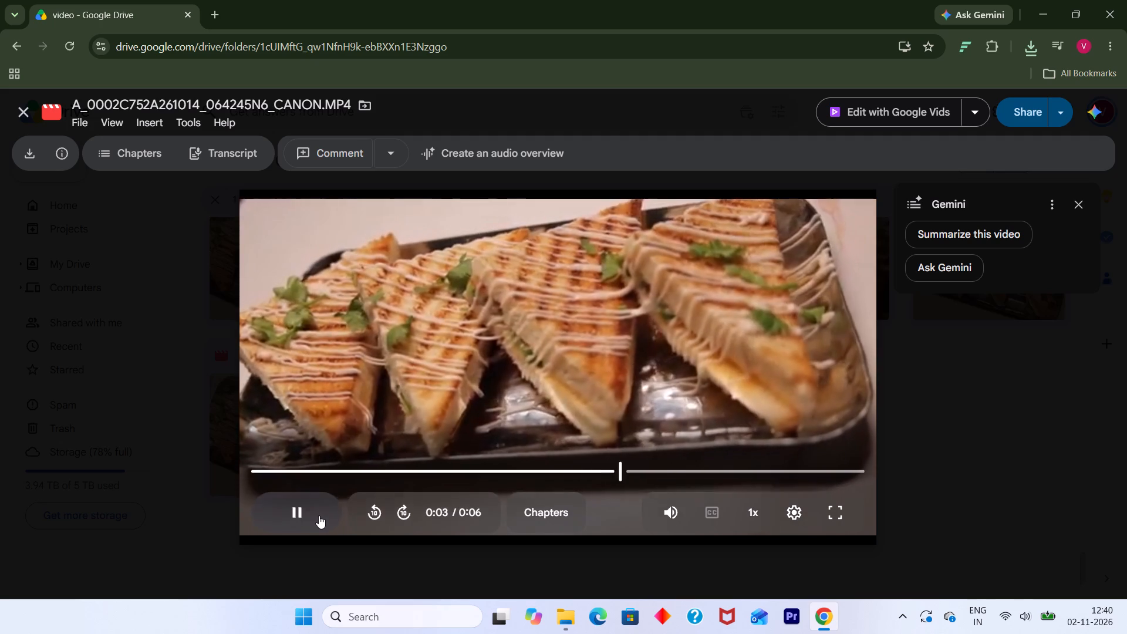
left_click(32, 153)
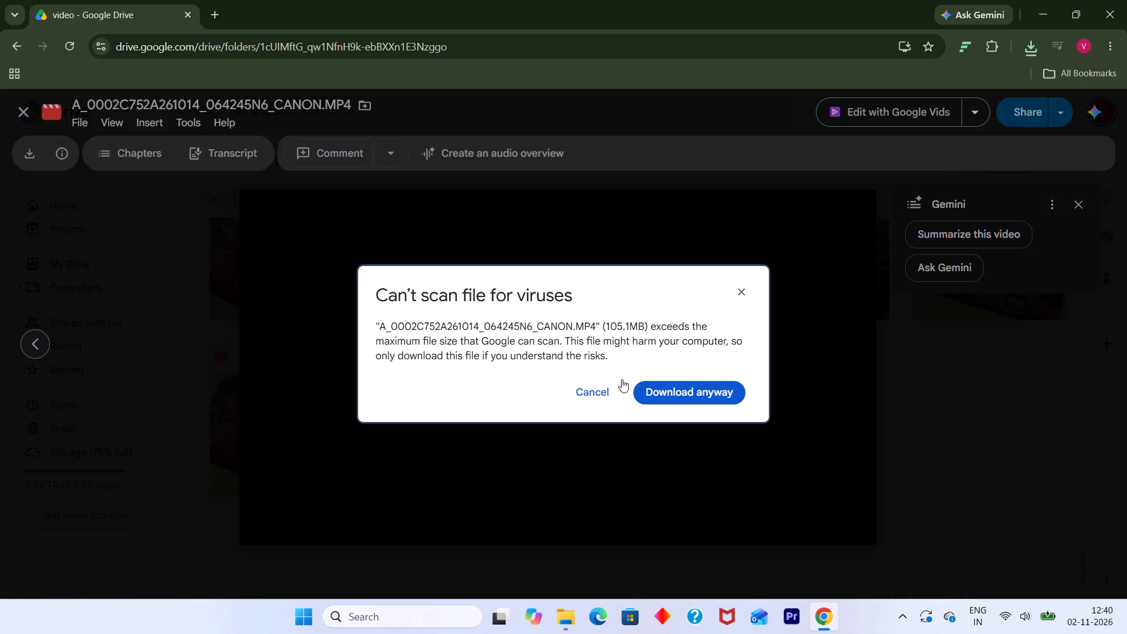
left_click(711, 391)
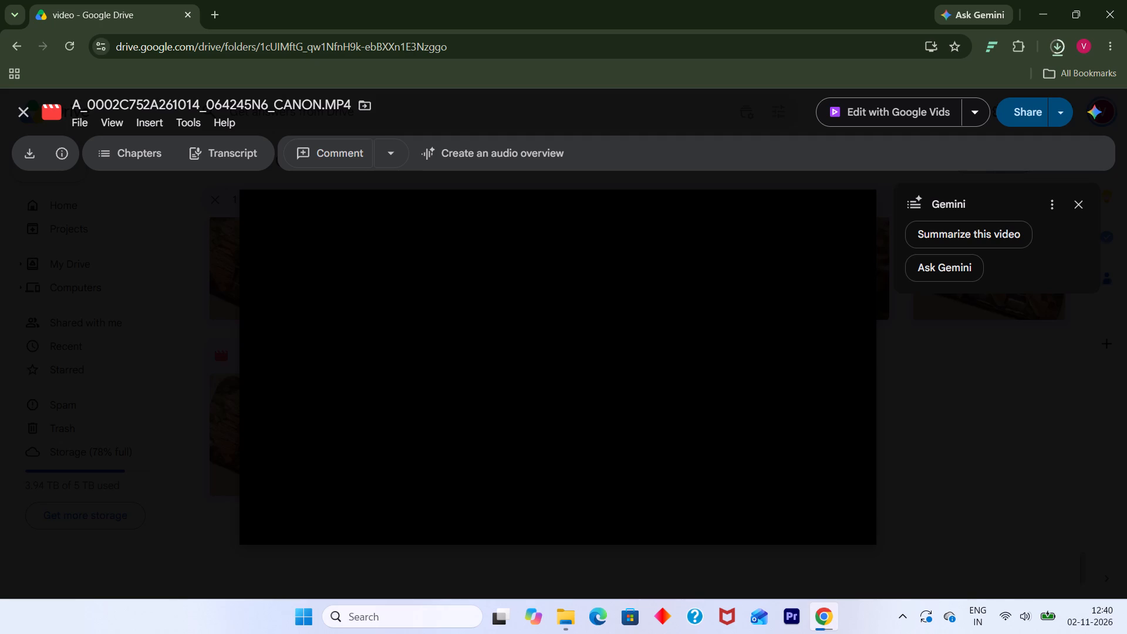
left_click(970, 429)
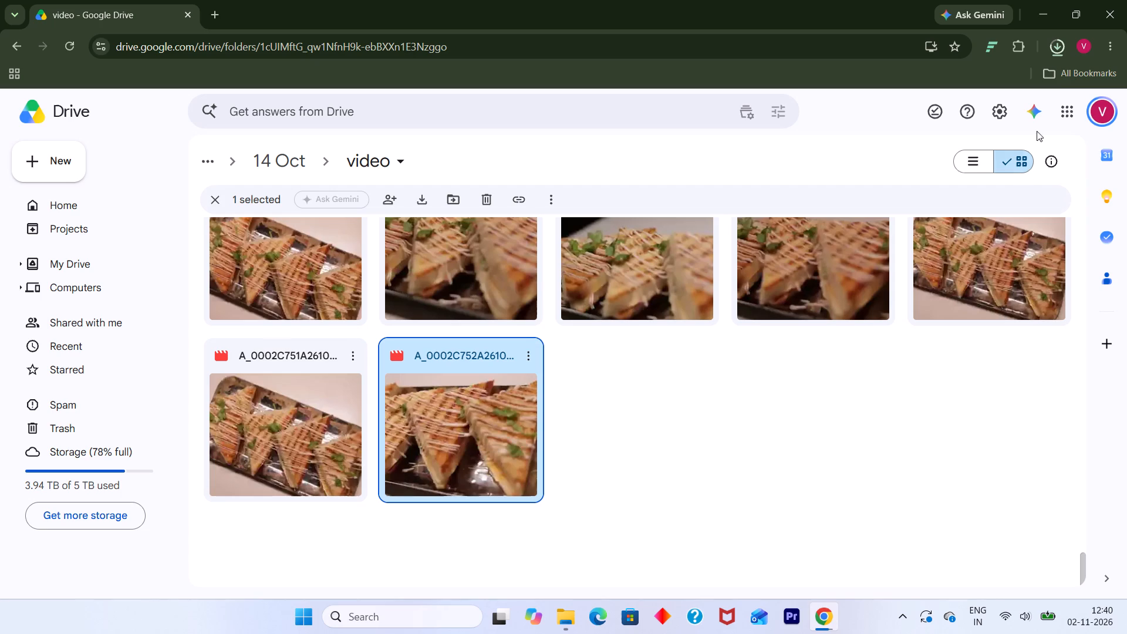
Show the downloaded clip A_0002C750 in its folder and check clips A_0002C732 and A_0002C699 in VLC media player.
left_click(1057, 41)
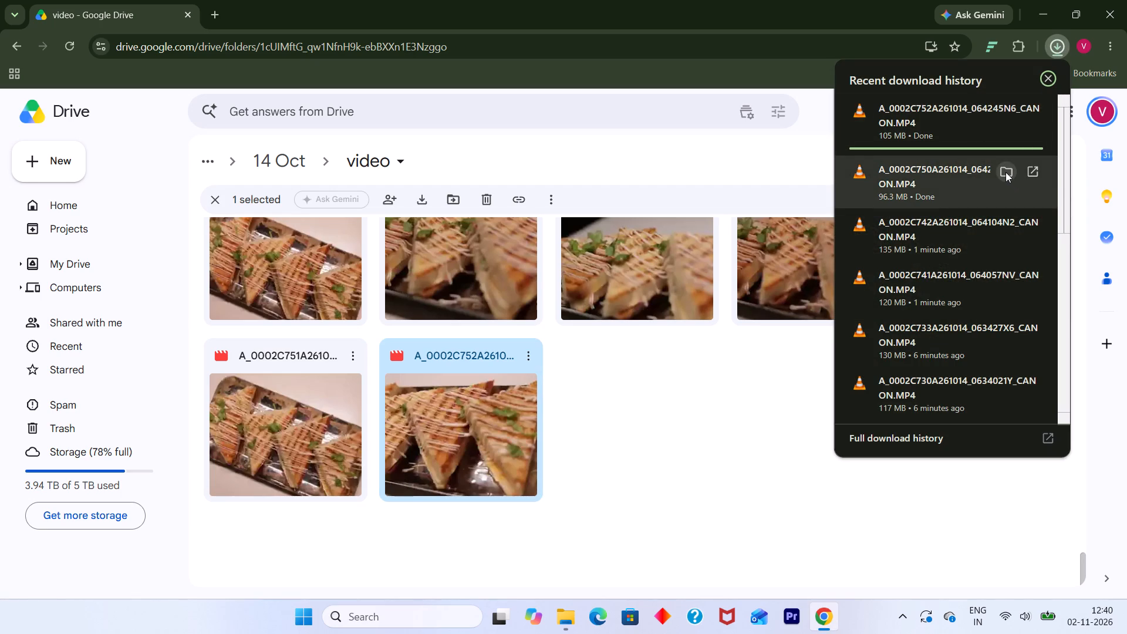
left_click(1005, 172)
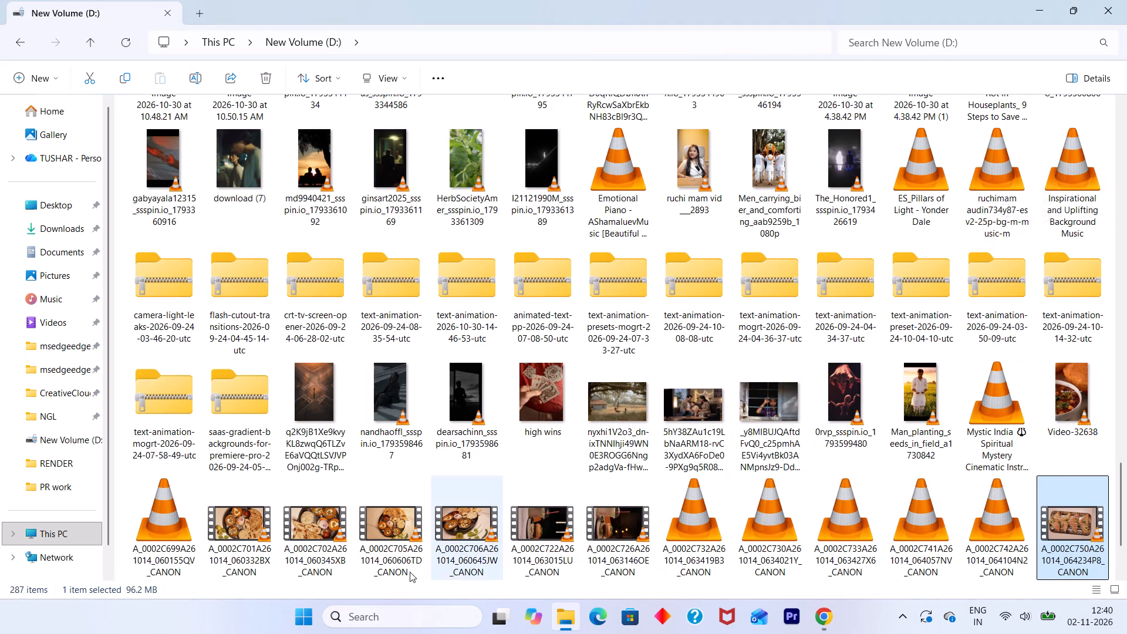
double_click(697, 549)
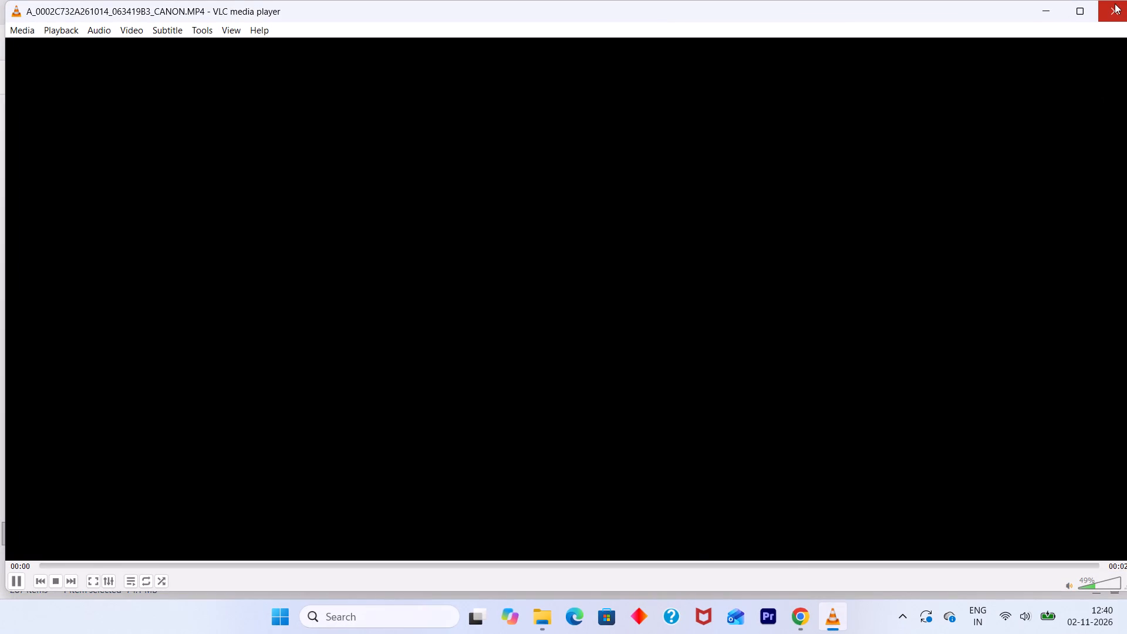
left_click(1116, 5)
double_click(195, 512)
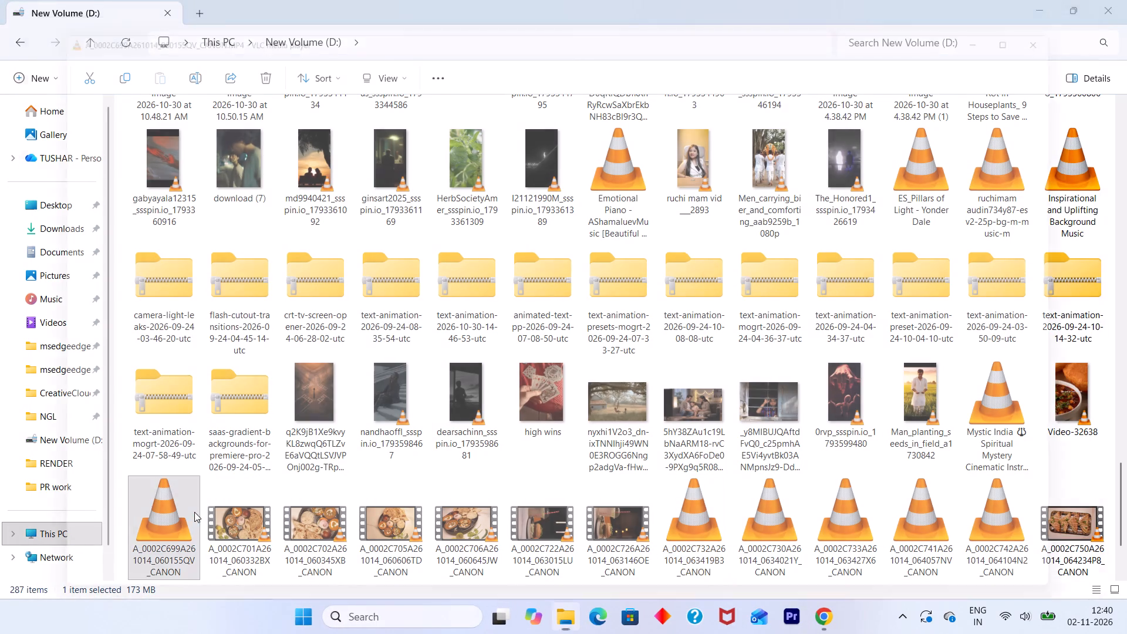
left_click(1116, 6)
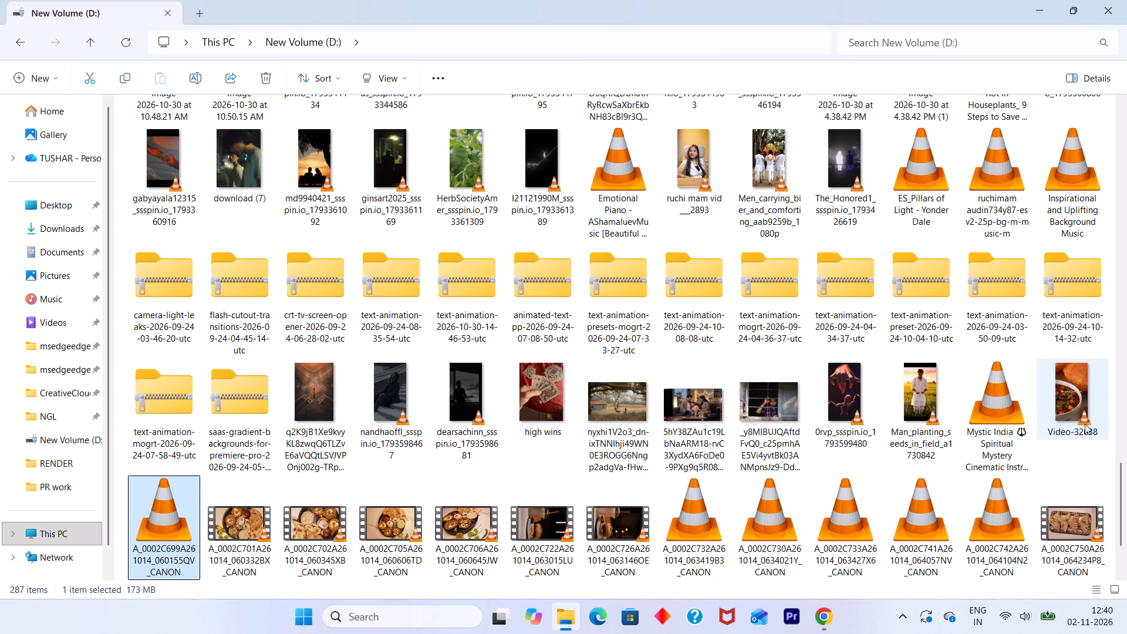
Switch back to Chrome and close the browser window.
left_click(819, 616)
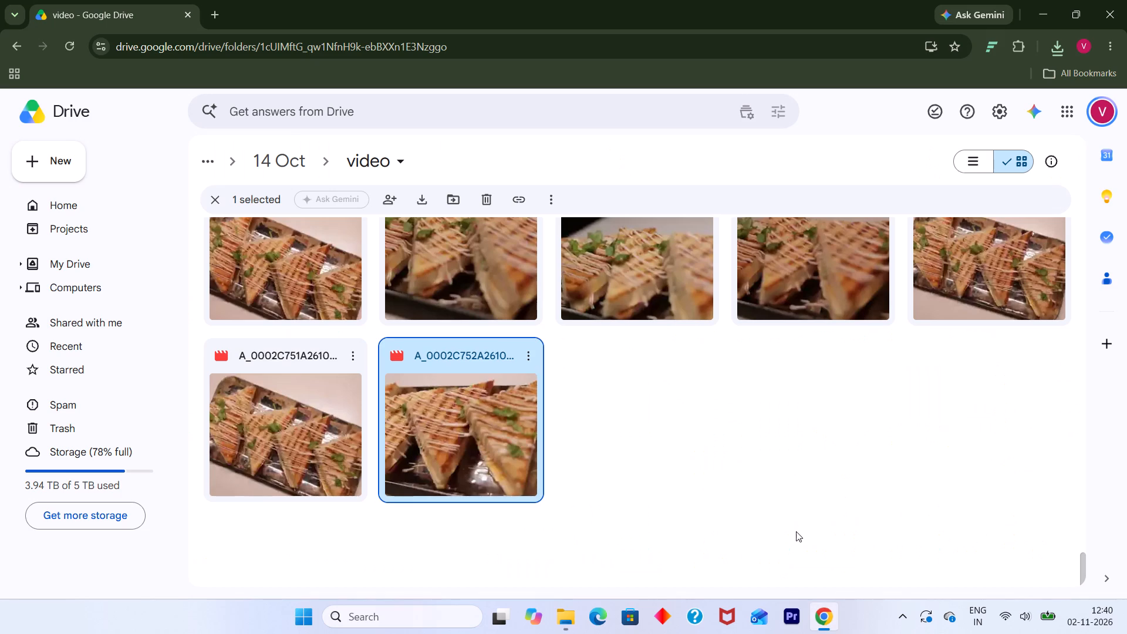
left_click(1110, 12)
Open Adobe Premiere and create a new project named "gupta foods _01" in D:\RENDER\PR work.
left_click(800, 619)
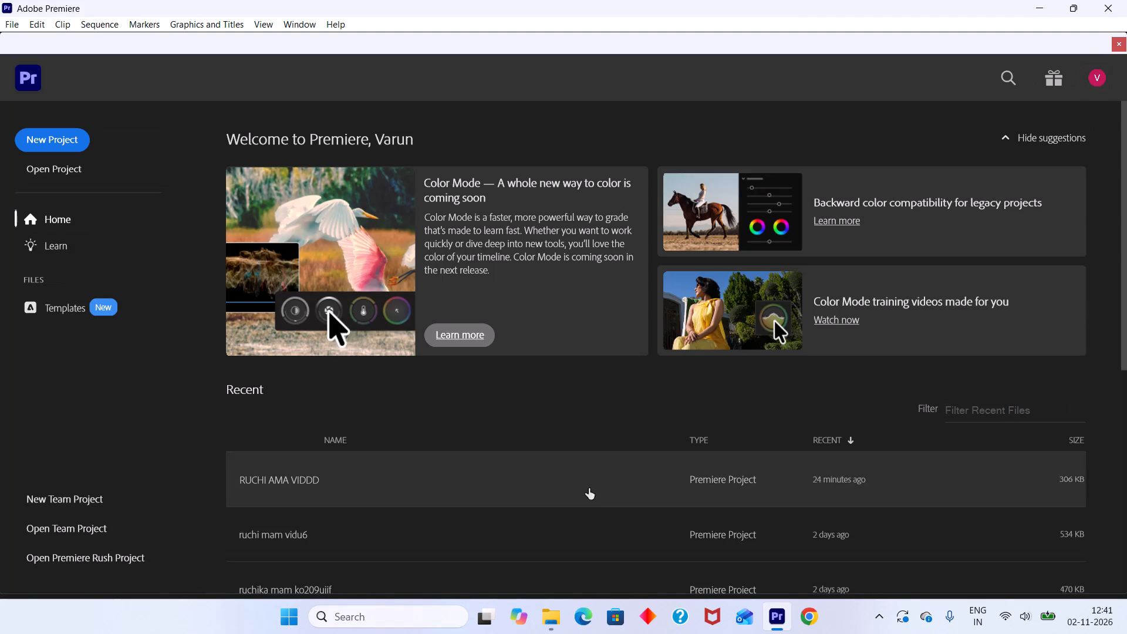
left_click(52, 142)
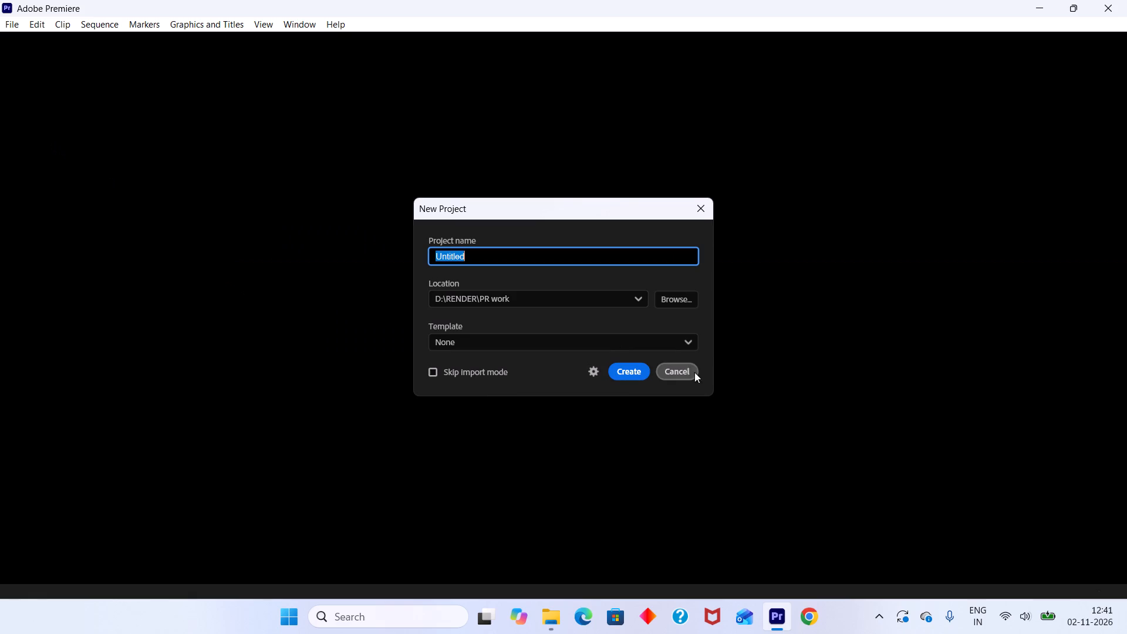
type("gupta")
key("space")
key("f")
type("oods")
key("space")
type("_01")
key("Return")
key("Return")
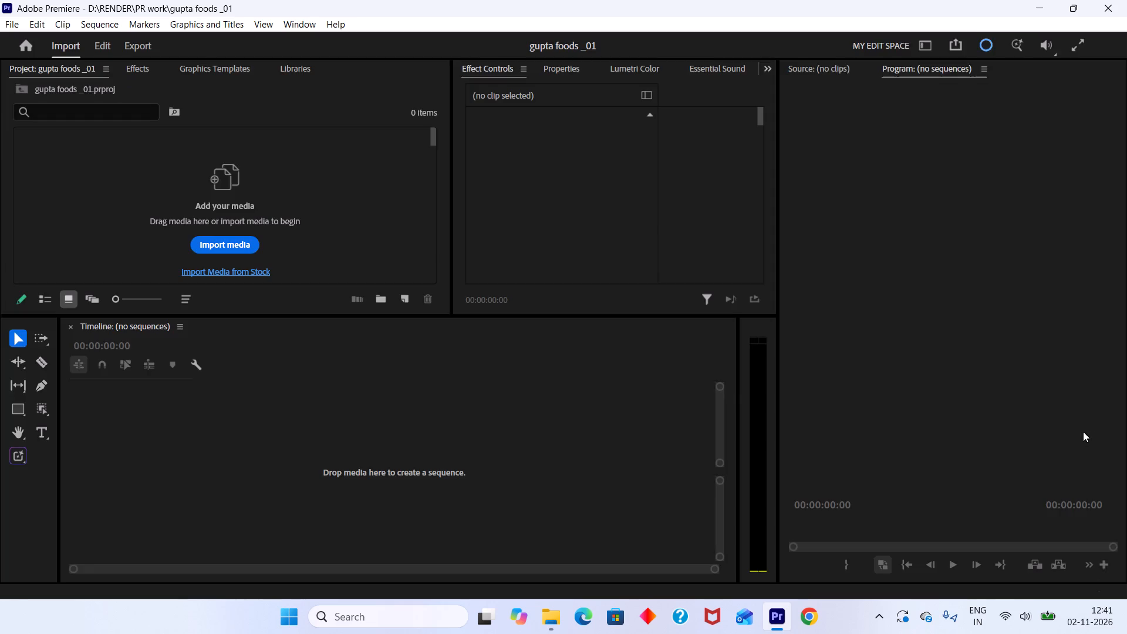
Skip the media import page and import Video-32638 and the thirteen A_0002C Canon clips from D: into the project.
left_click(1040, 552)
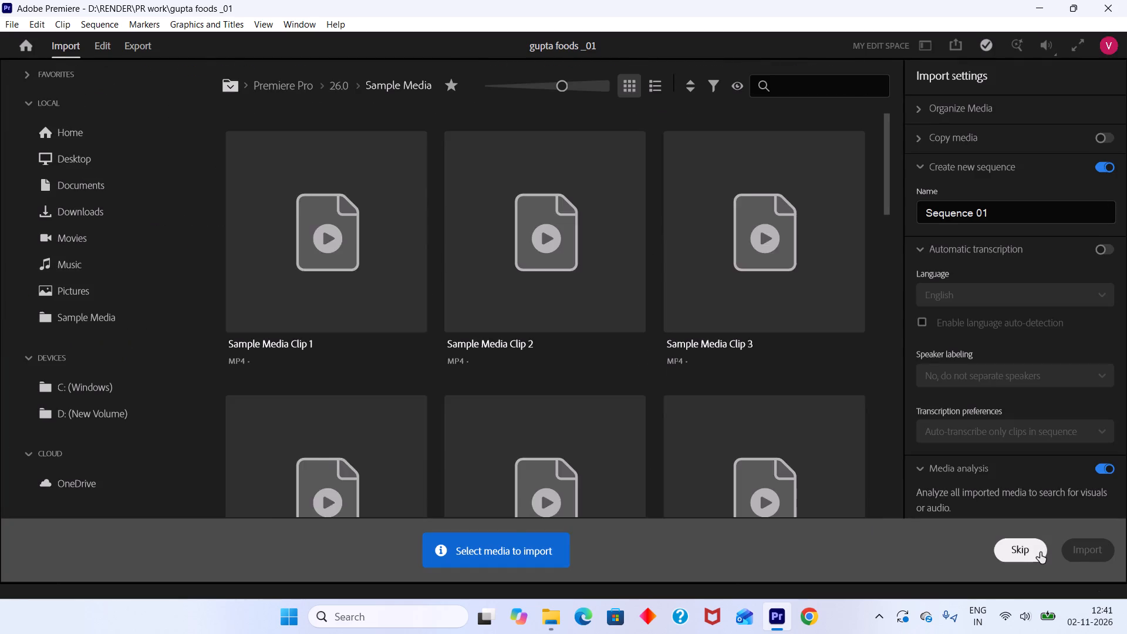
left_click(289, 221)
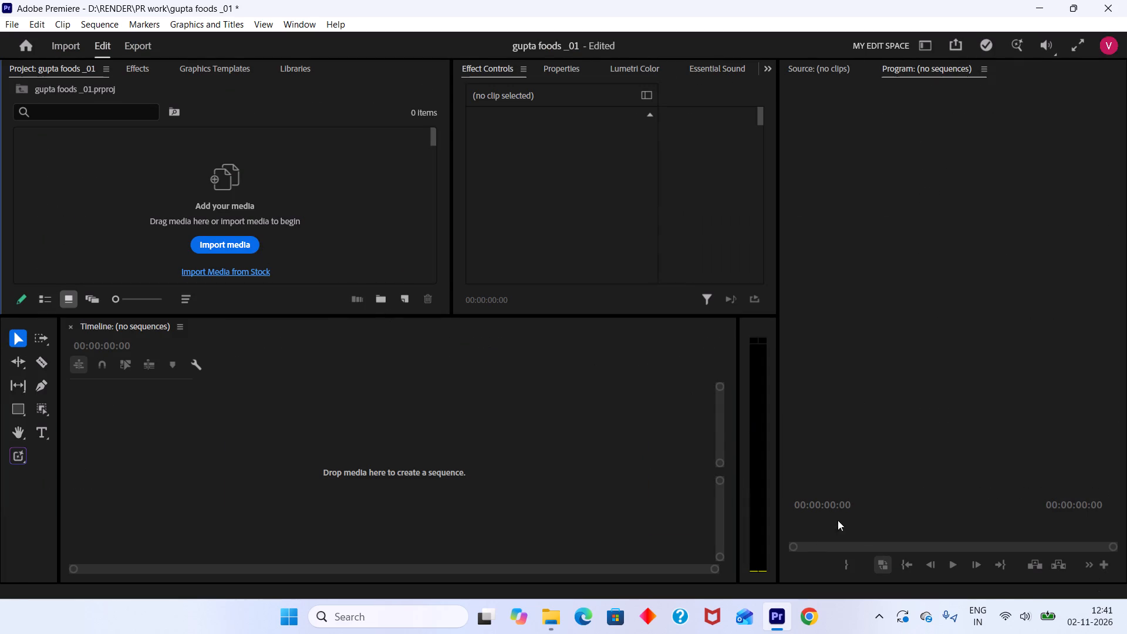
left_click(554, 616)
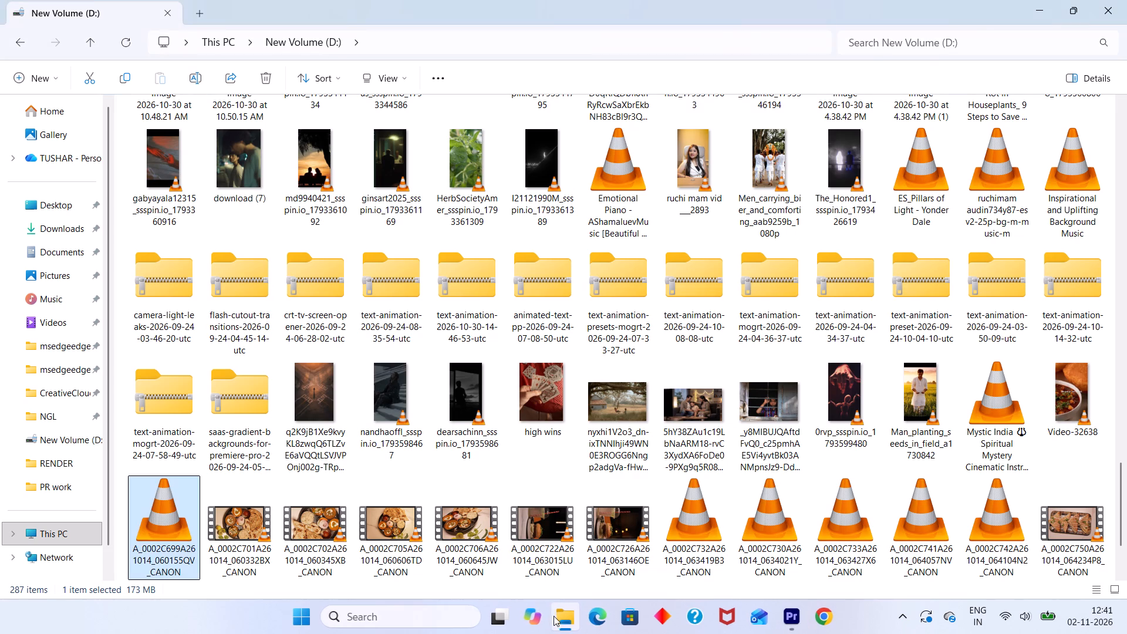
left_click(1069, 420)
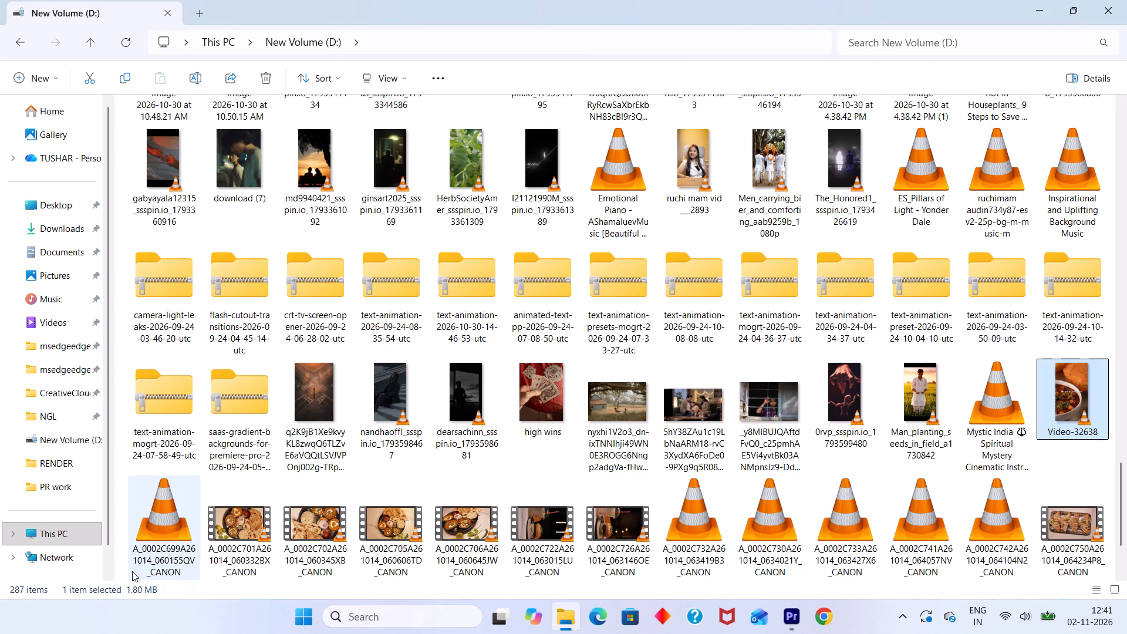
left_click_drag(126, 564, 1051, 514, "ctrl")
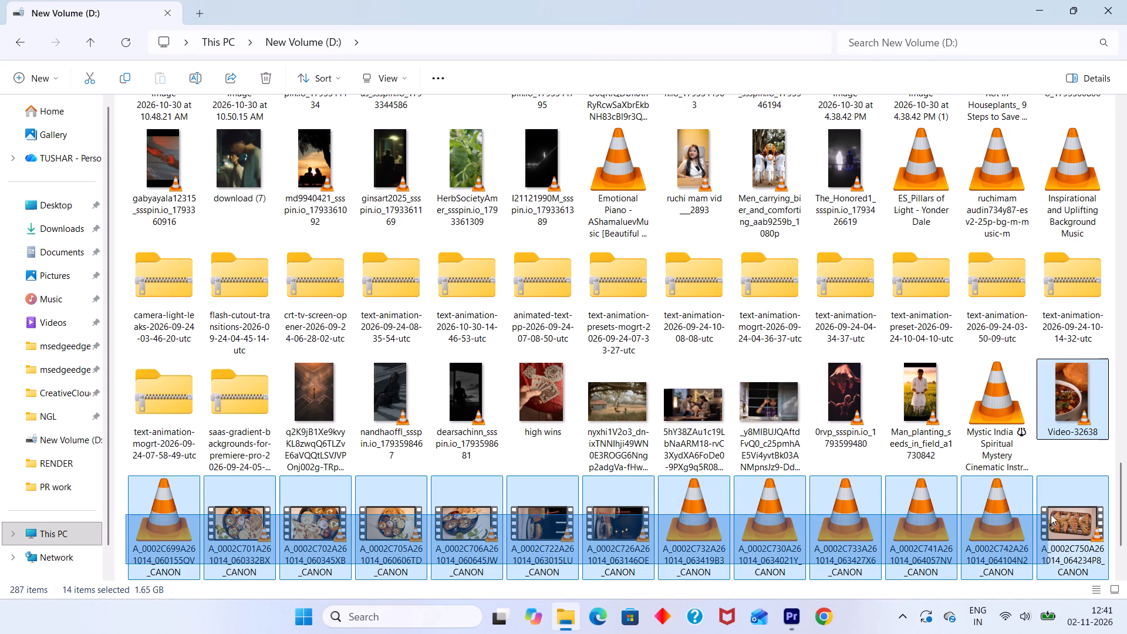
left_click_drag(1051, 514, 1062, 514, "ctrl")
left_click_drag(1065, 538, 802, 613)
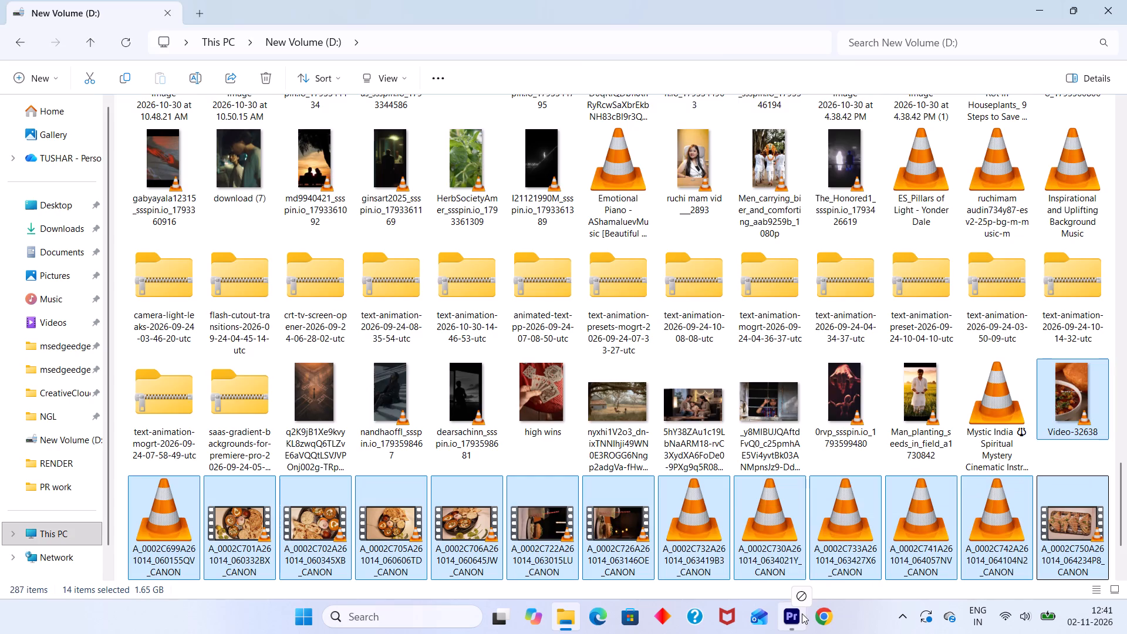
left_click_drag(802, 613, 317, 261)
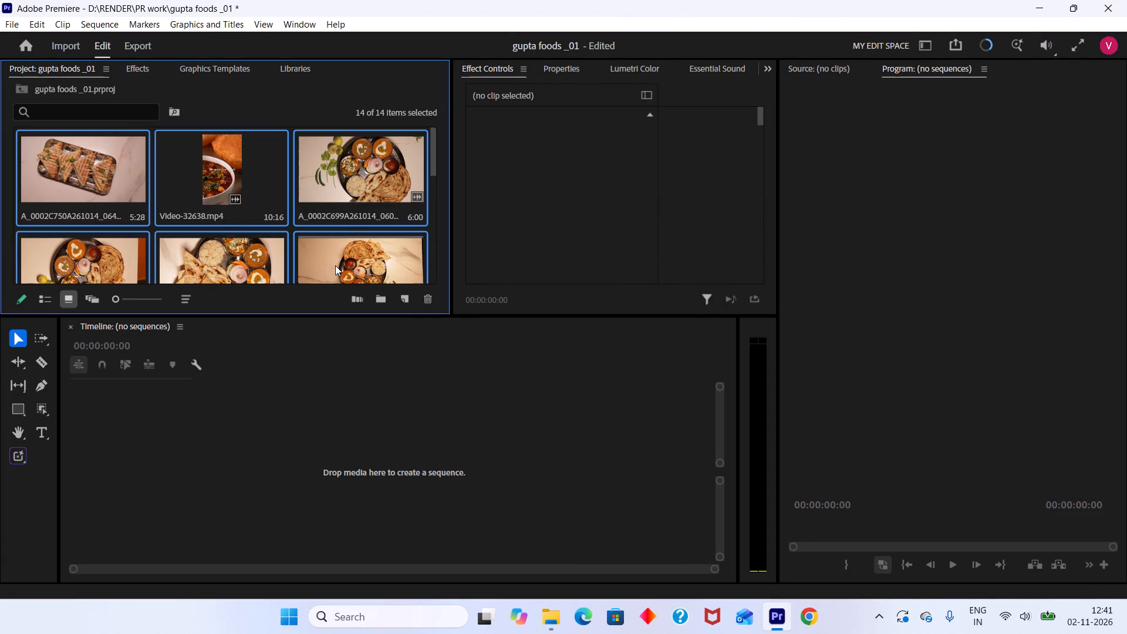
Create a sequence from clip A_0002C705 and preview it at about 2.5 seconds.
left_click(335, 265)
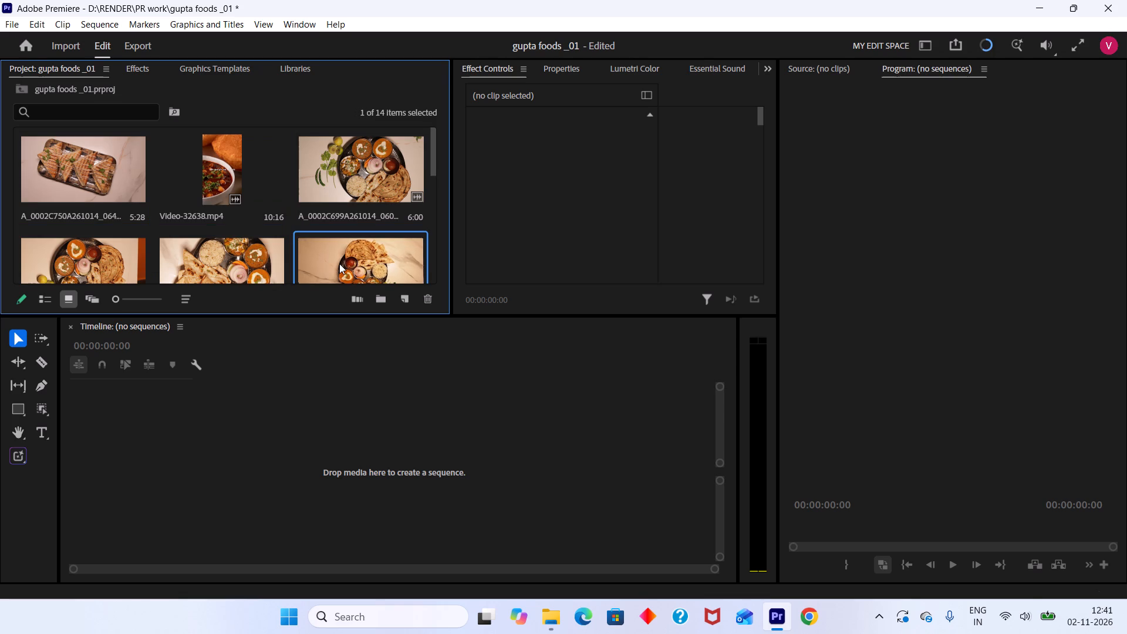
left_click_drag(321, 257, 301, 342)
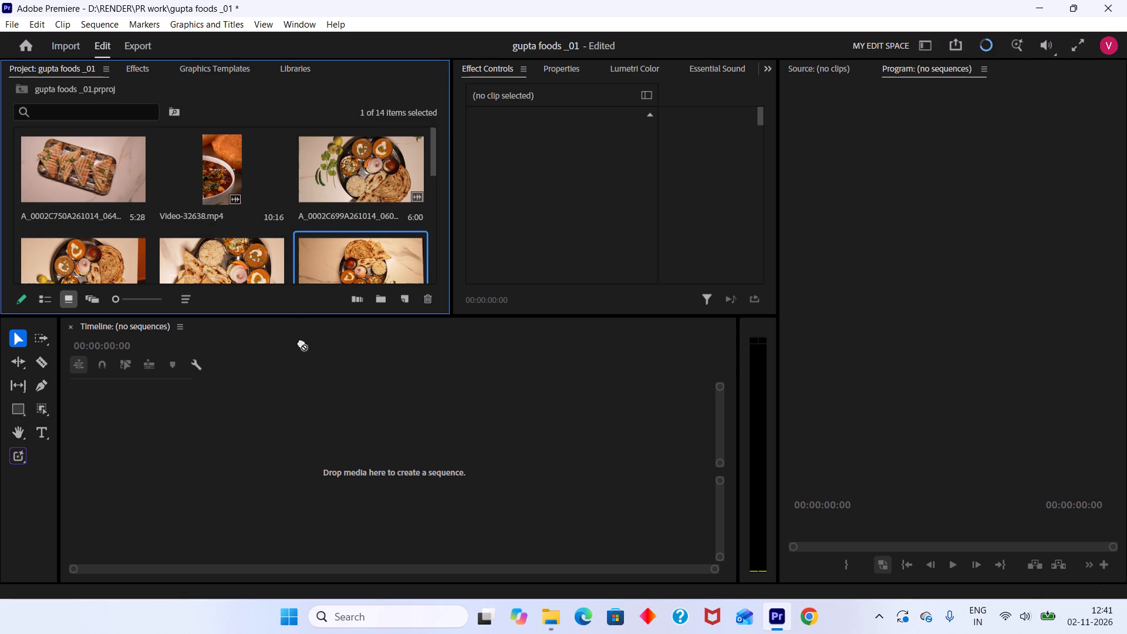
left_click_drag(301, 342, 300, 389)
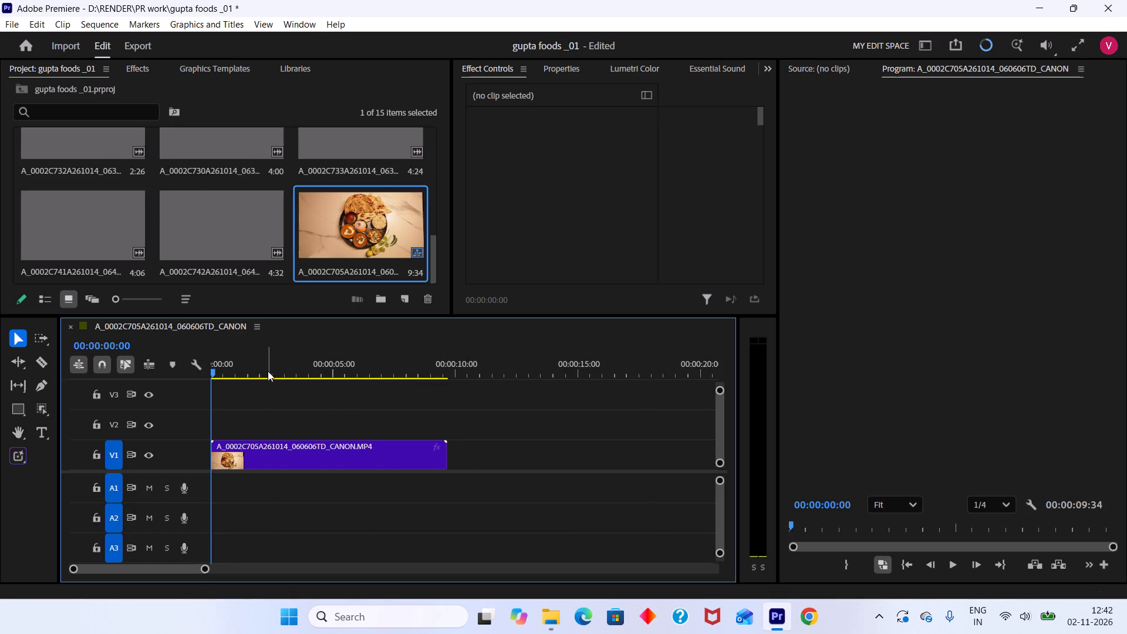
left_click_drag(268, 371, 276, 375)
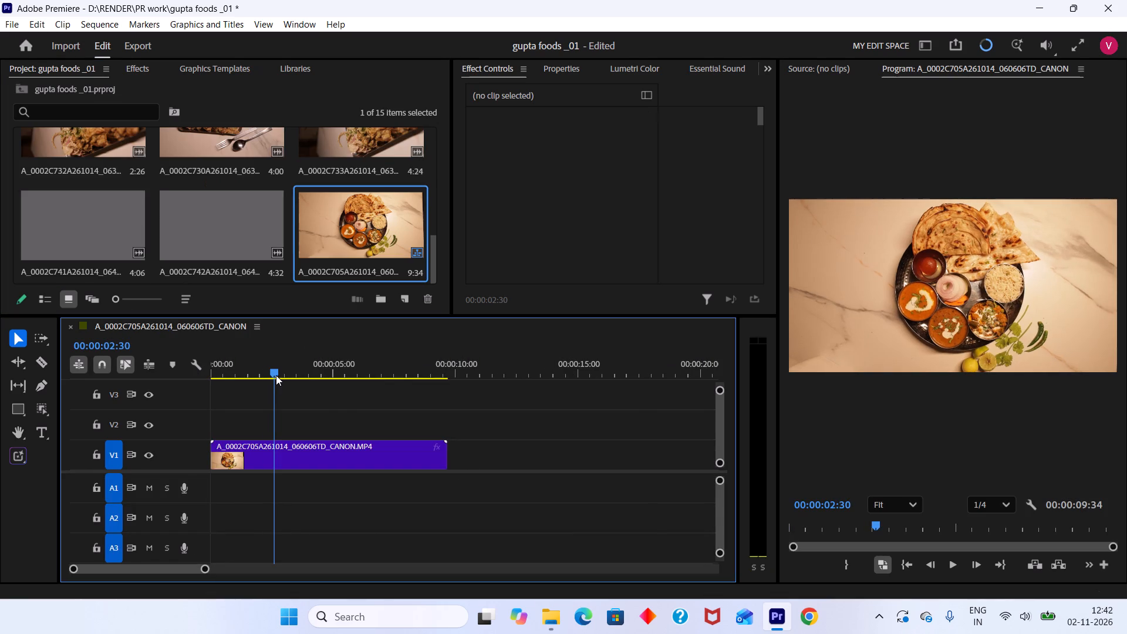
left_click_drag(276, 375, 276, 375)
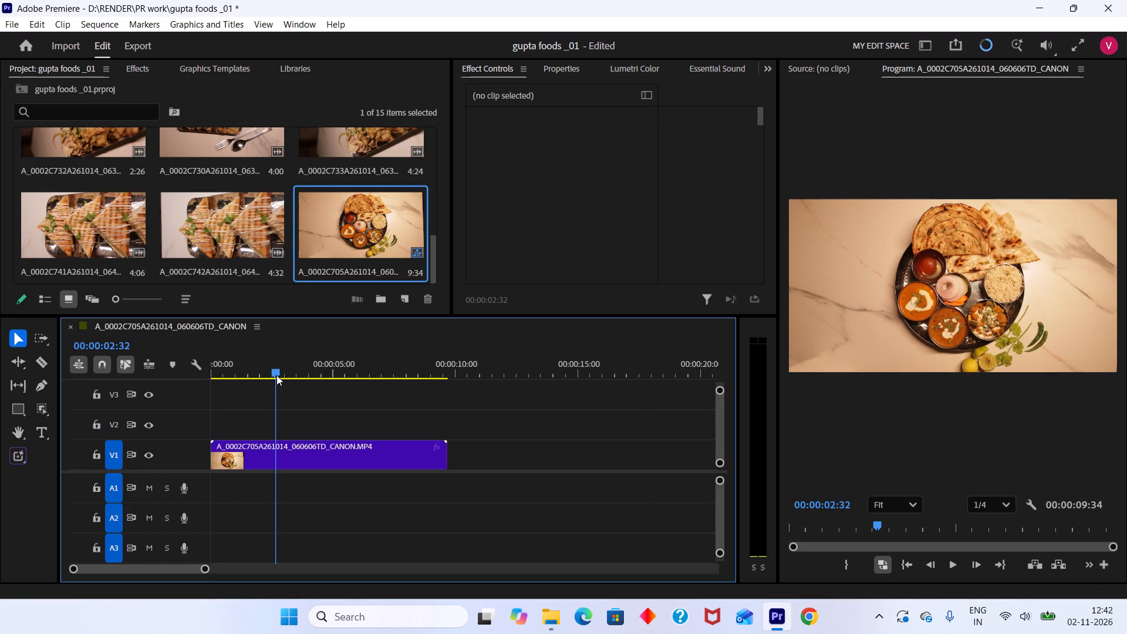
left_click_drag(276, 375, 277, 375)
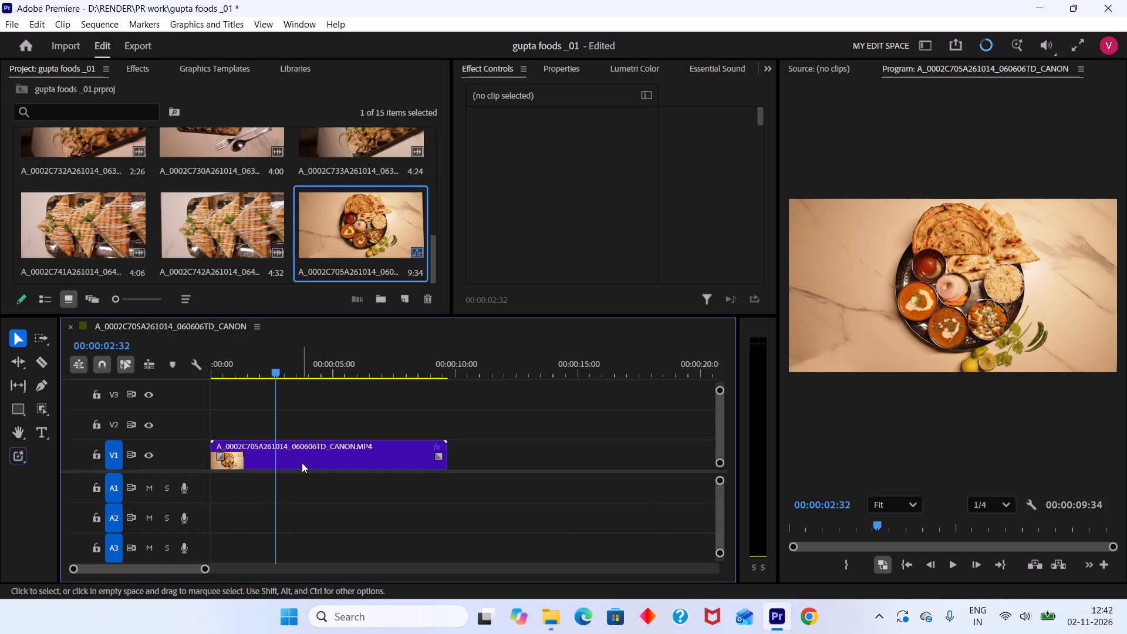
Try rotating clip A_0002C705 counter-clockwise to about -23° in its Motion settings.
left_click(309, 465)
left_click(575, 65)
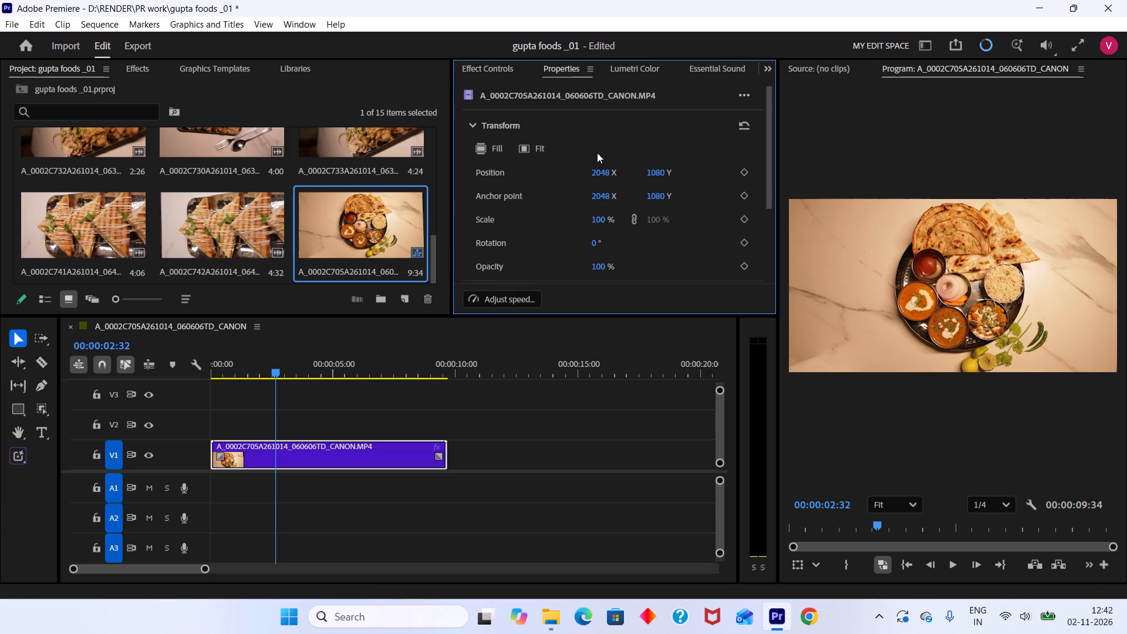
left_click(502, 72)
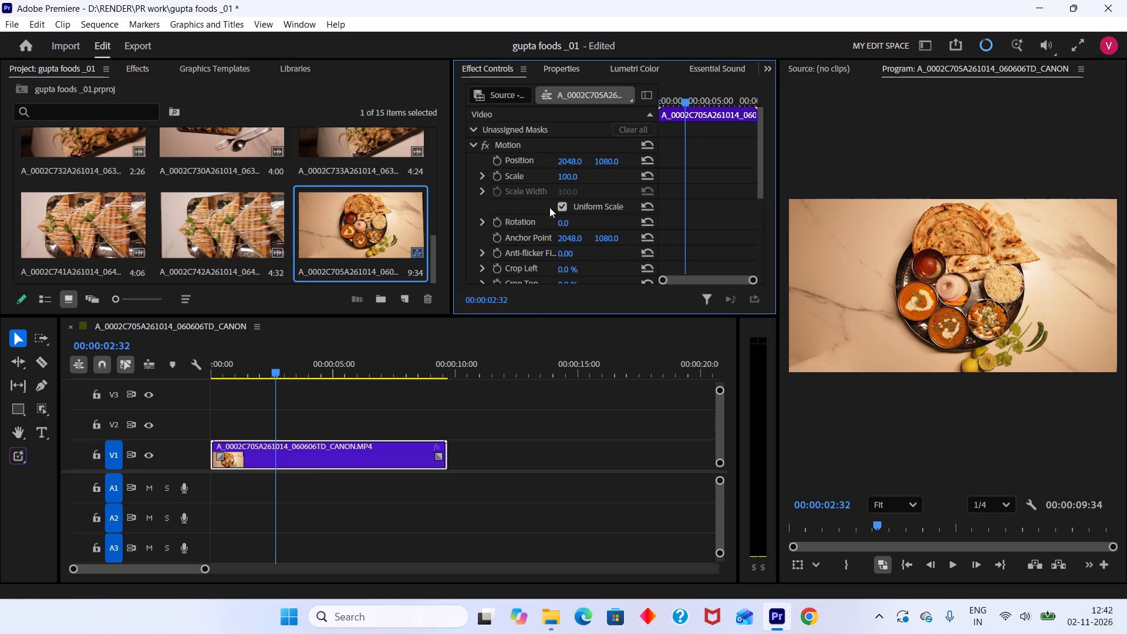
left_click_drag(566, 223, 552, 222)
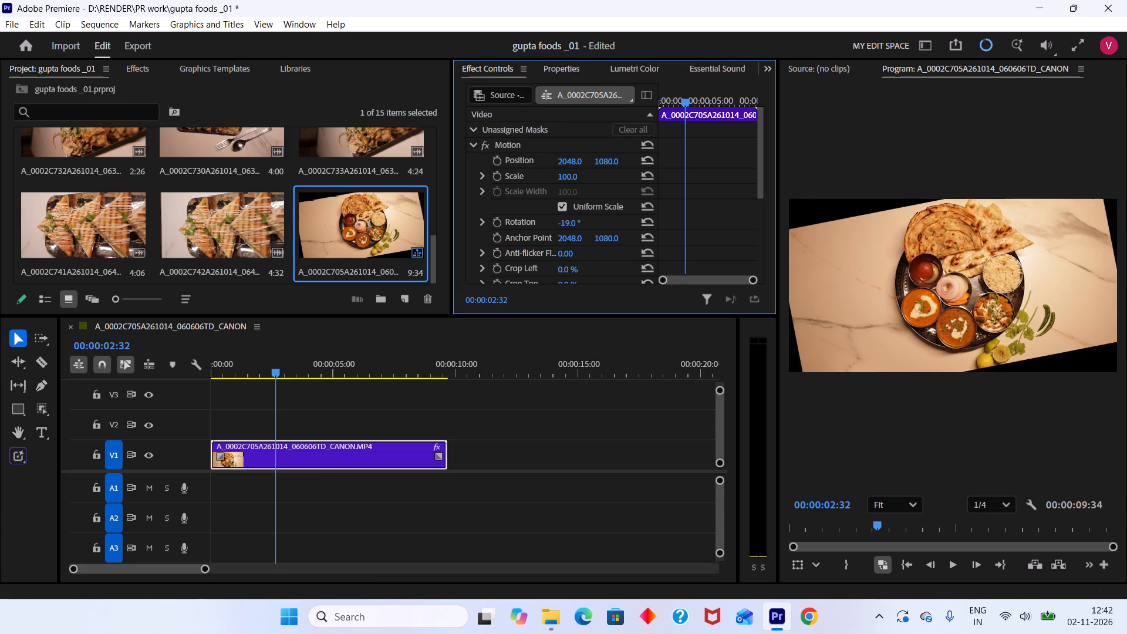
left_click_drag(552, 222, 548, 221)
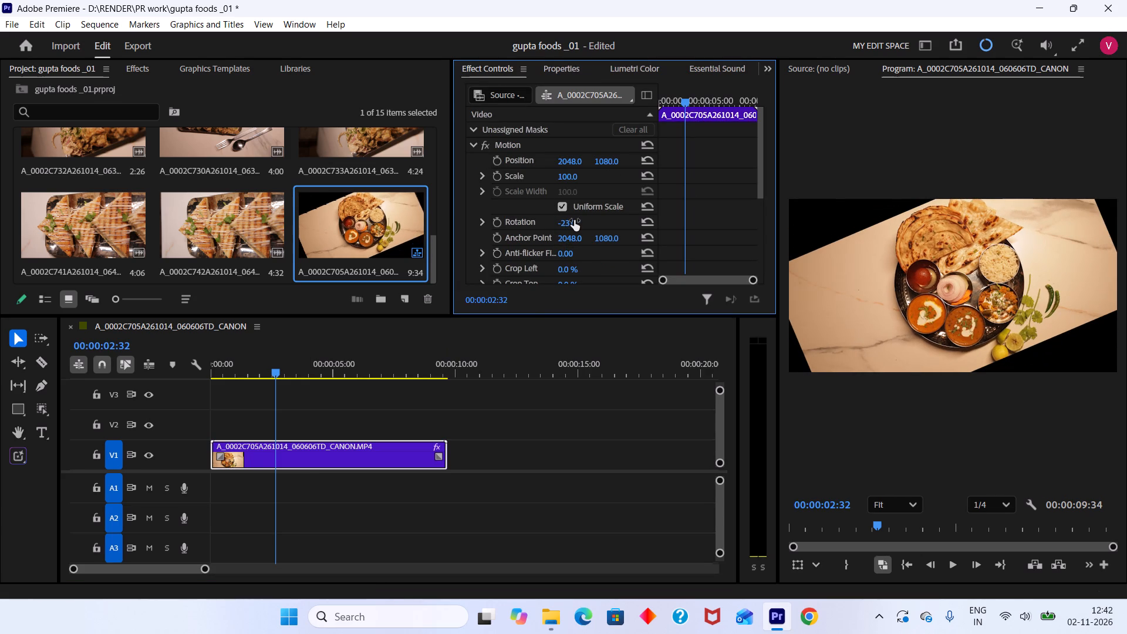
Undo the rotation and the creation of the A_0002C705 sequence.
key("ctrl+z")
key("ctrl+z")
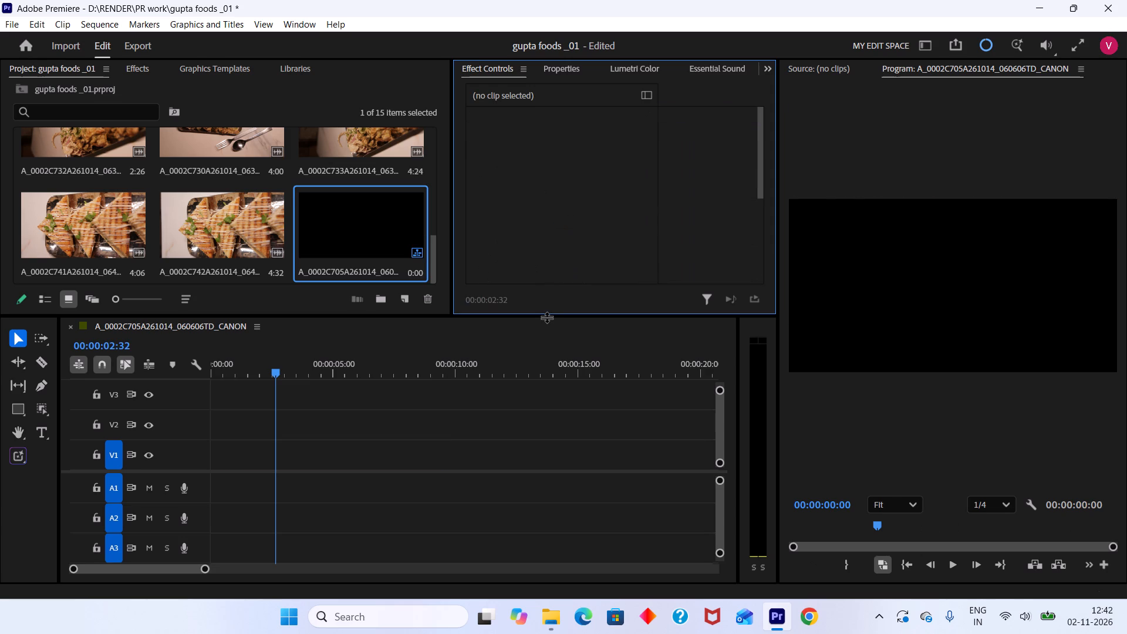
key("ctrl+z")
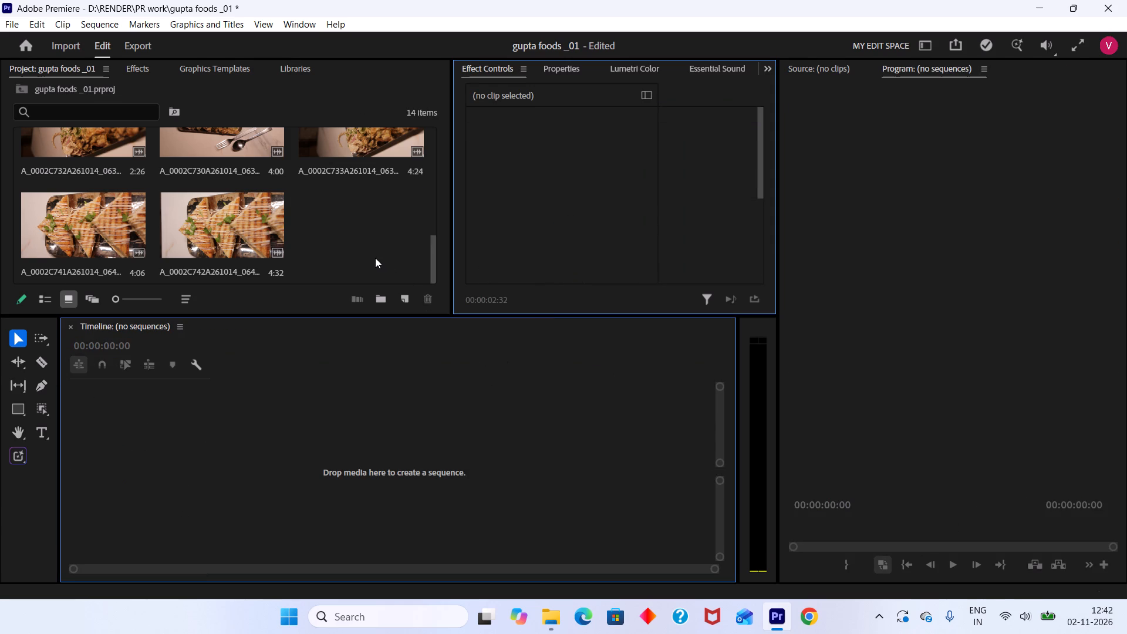
Create a new sequence from the thali clip A_0002C701 and preview it at about one second.
scroll(373, 257, "up", 4)
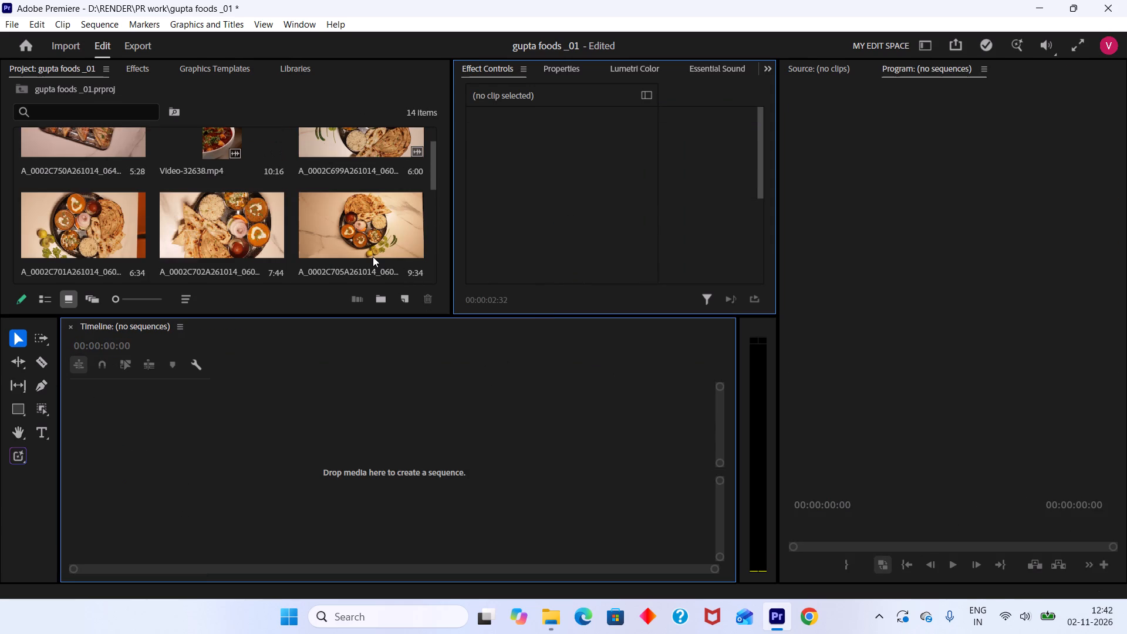
scroll(373, 257, "up", 4)
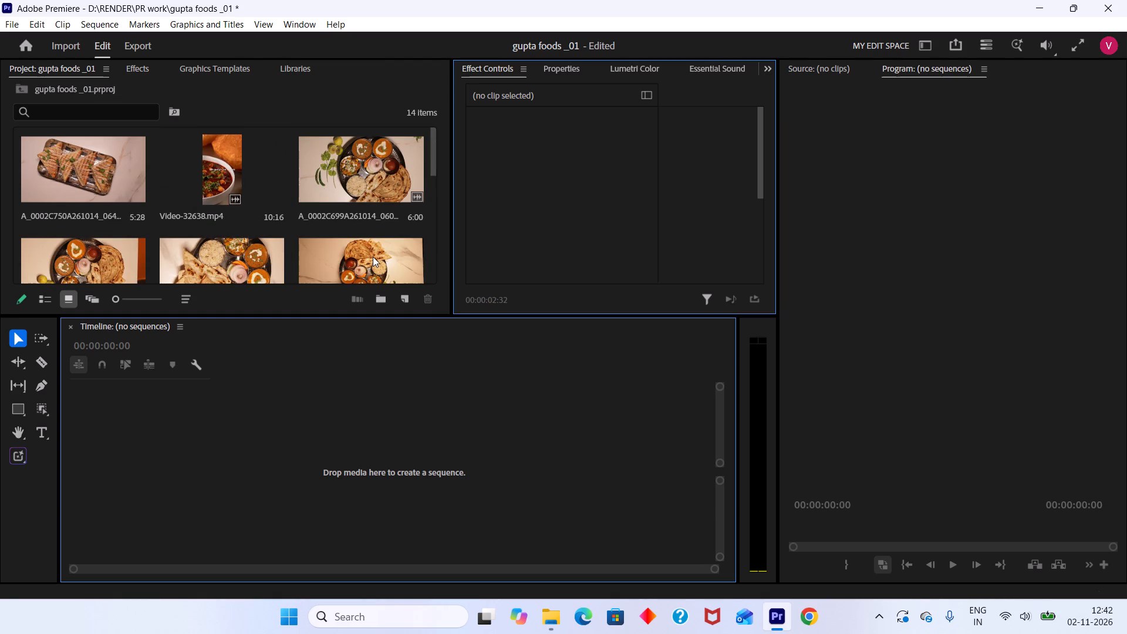
left_click(82, 275)
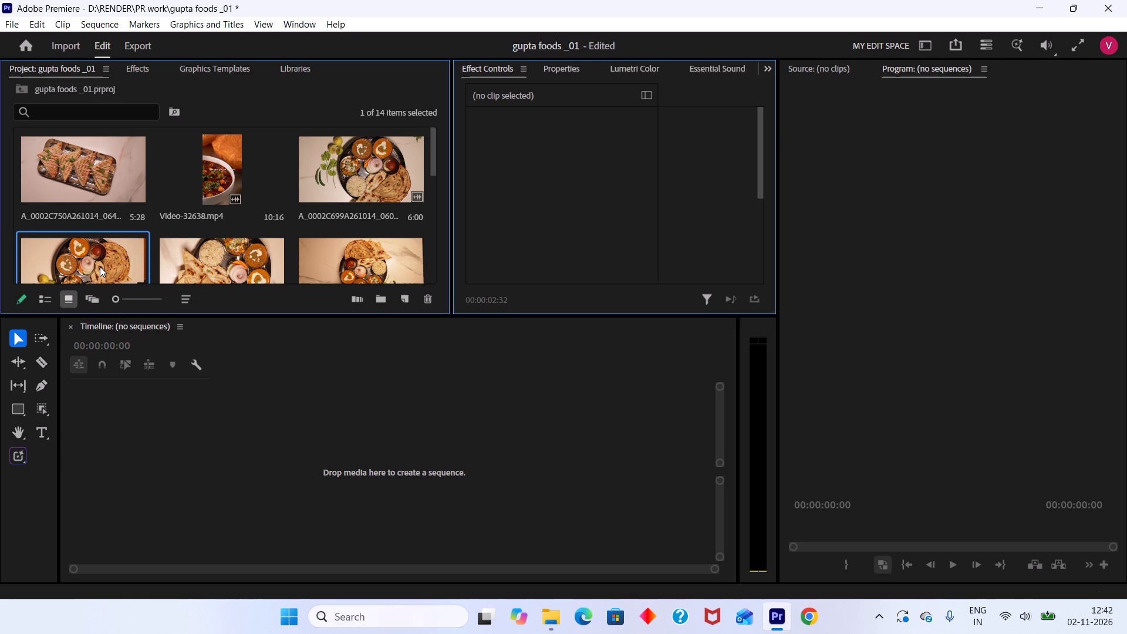
left_click_drag(109, 264, 138, 430)
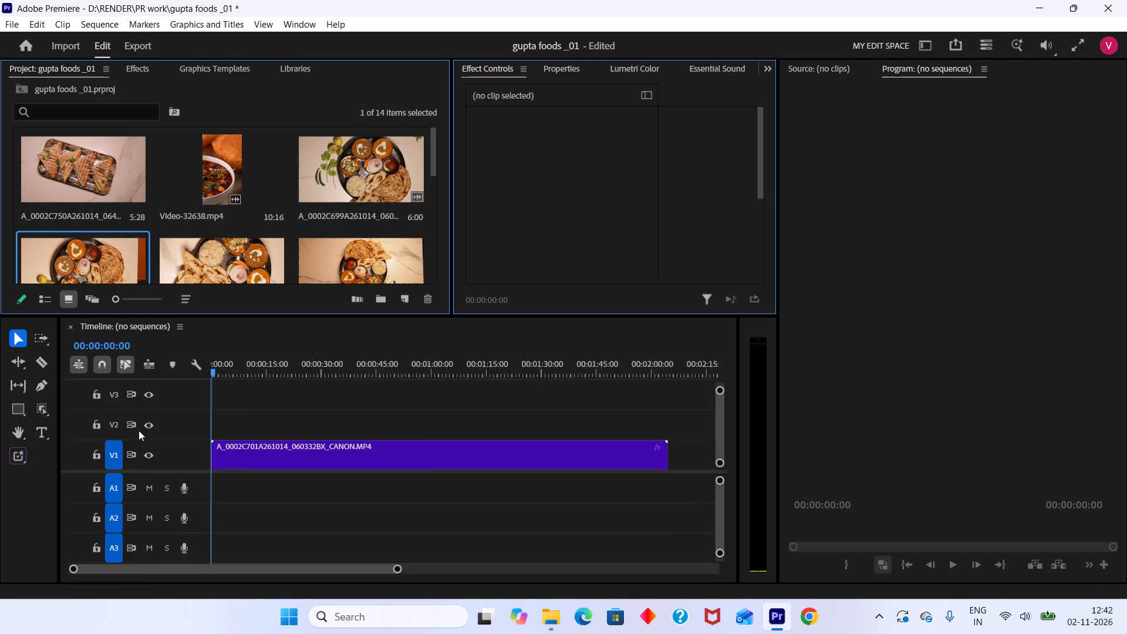
left_click_drag(245, 355, 253, 360)
Set the rotation of clip A_0002C701 in the timeline to -90°.
left_click(575, 73)
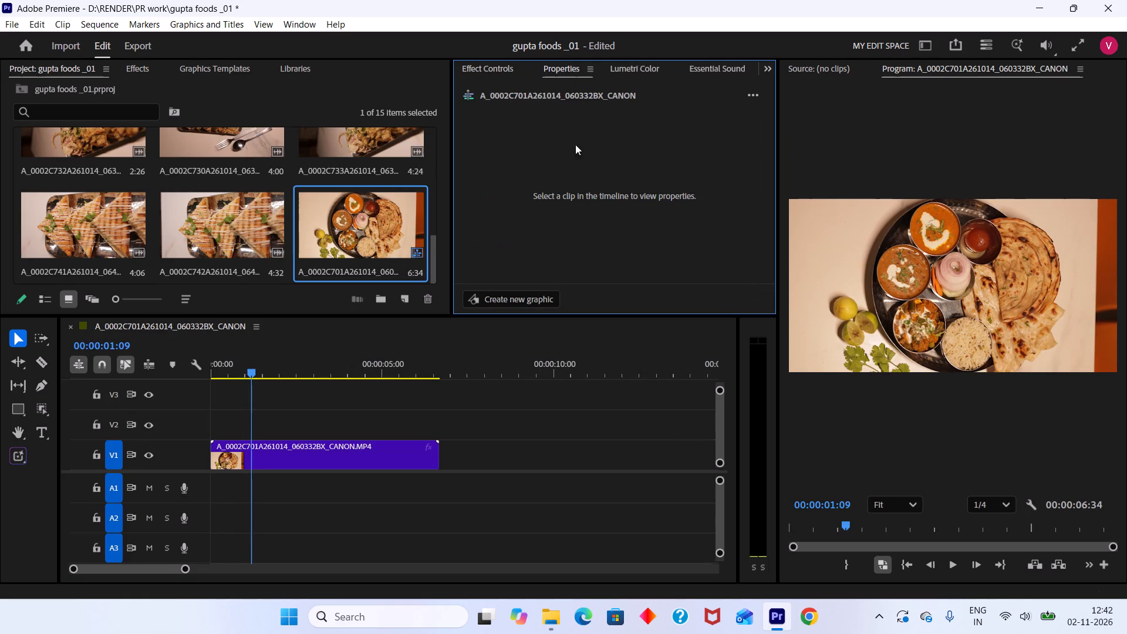
left_click(388, 453)
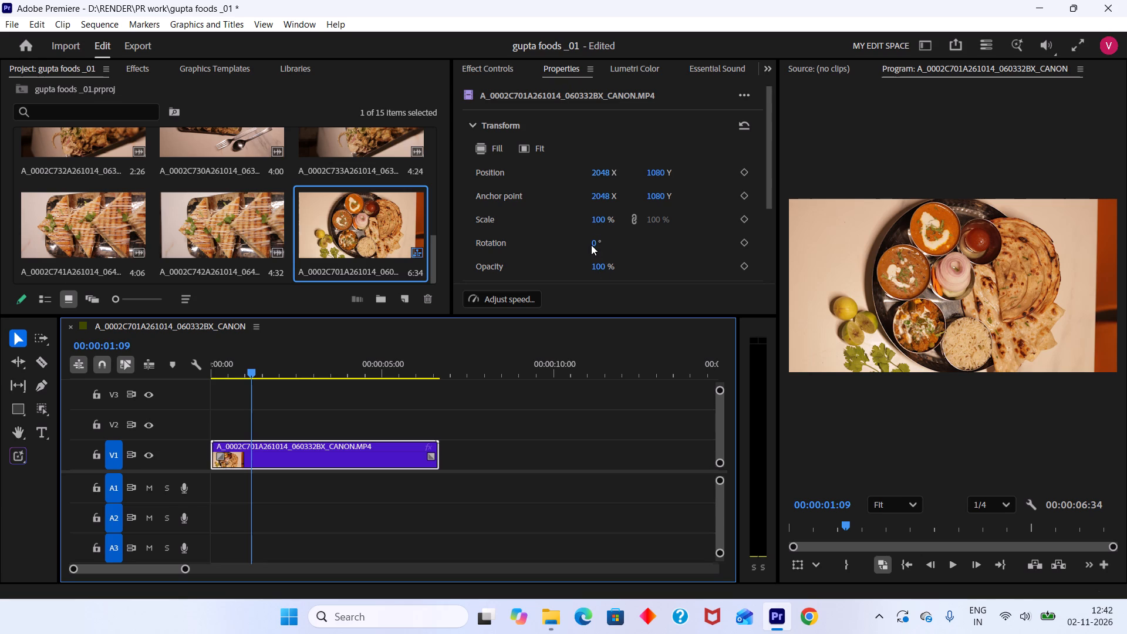
left_click_drag(593, 243, 555, 240)
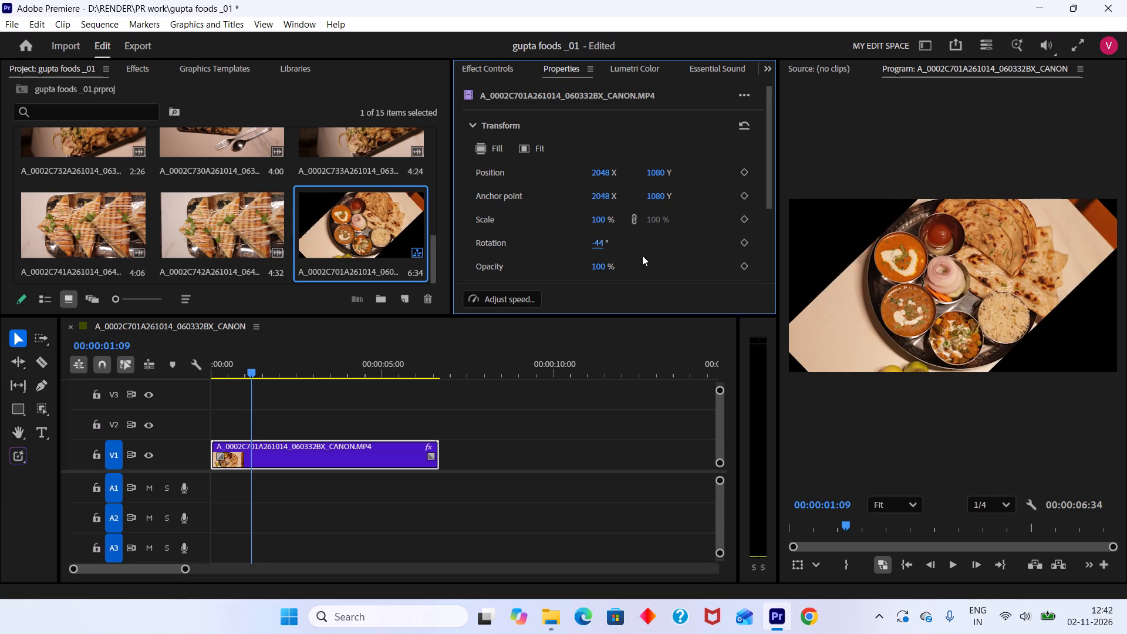
left_click(599, 244)
type("-90")
key("Return")
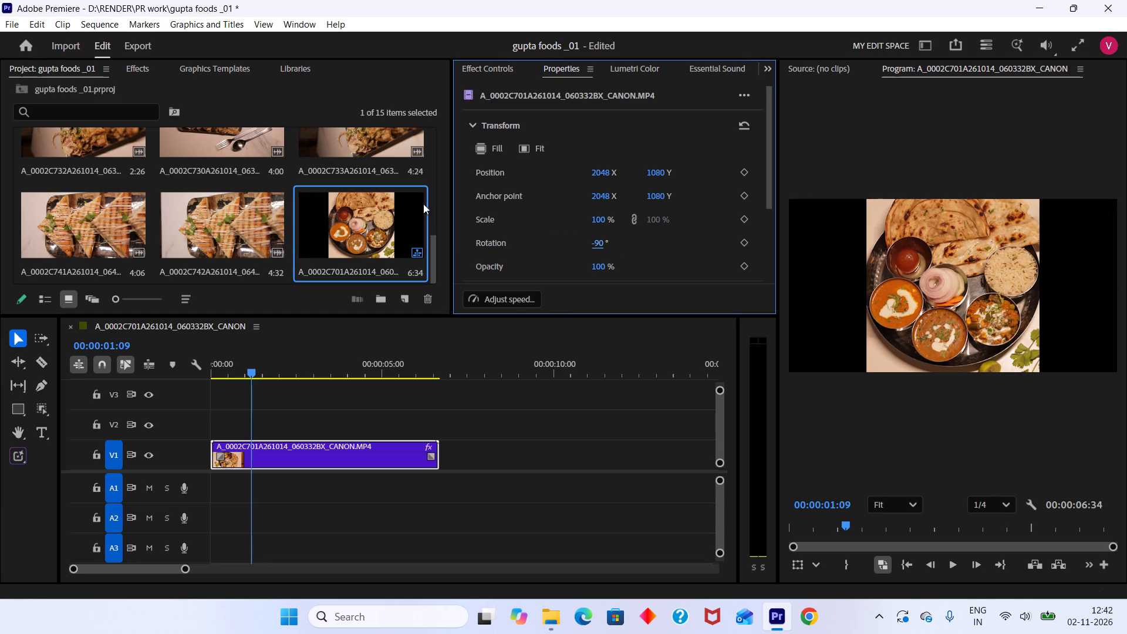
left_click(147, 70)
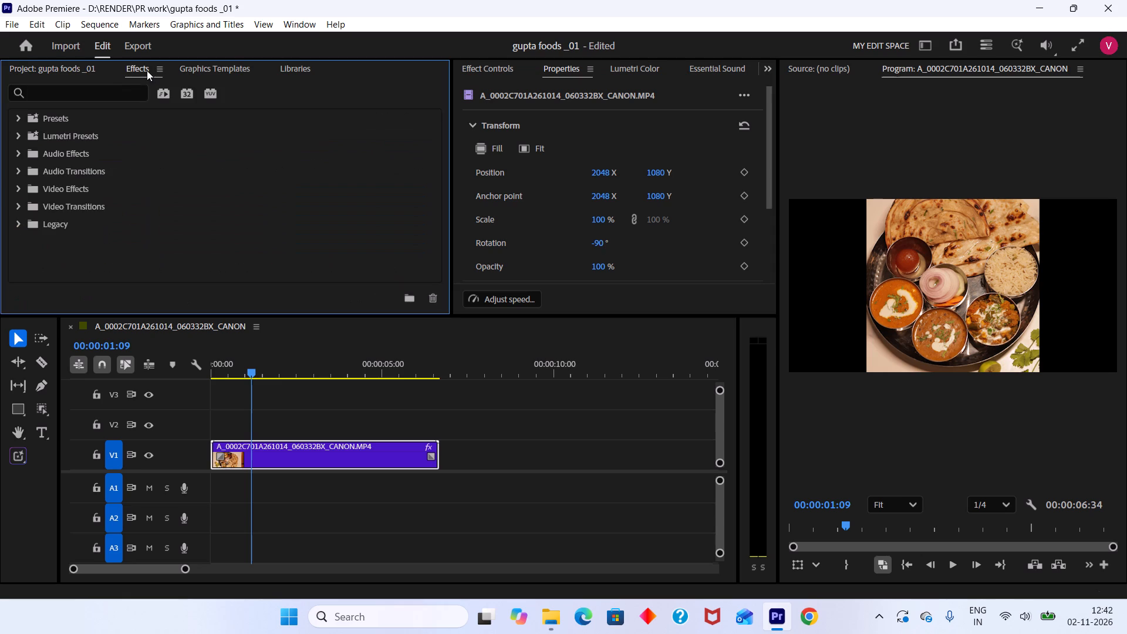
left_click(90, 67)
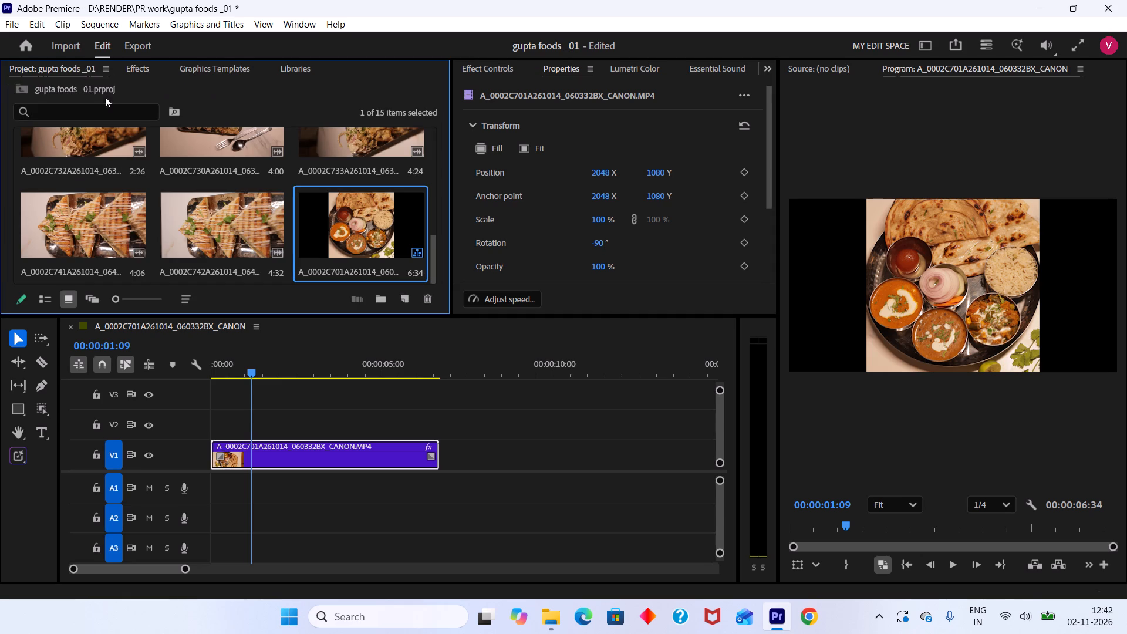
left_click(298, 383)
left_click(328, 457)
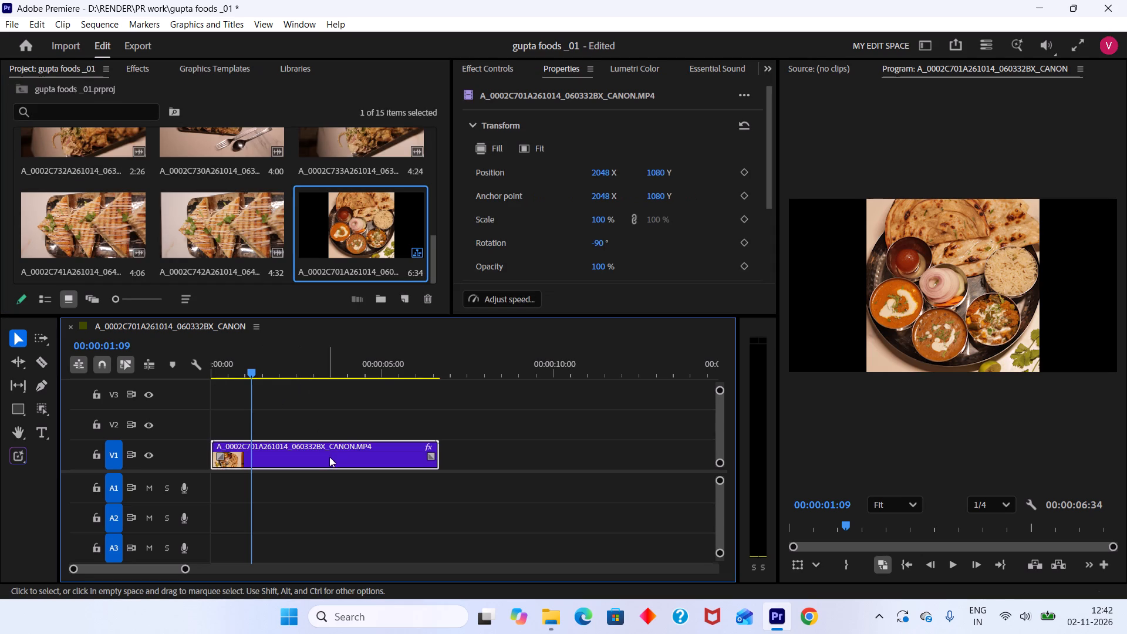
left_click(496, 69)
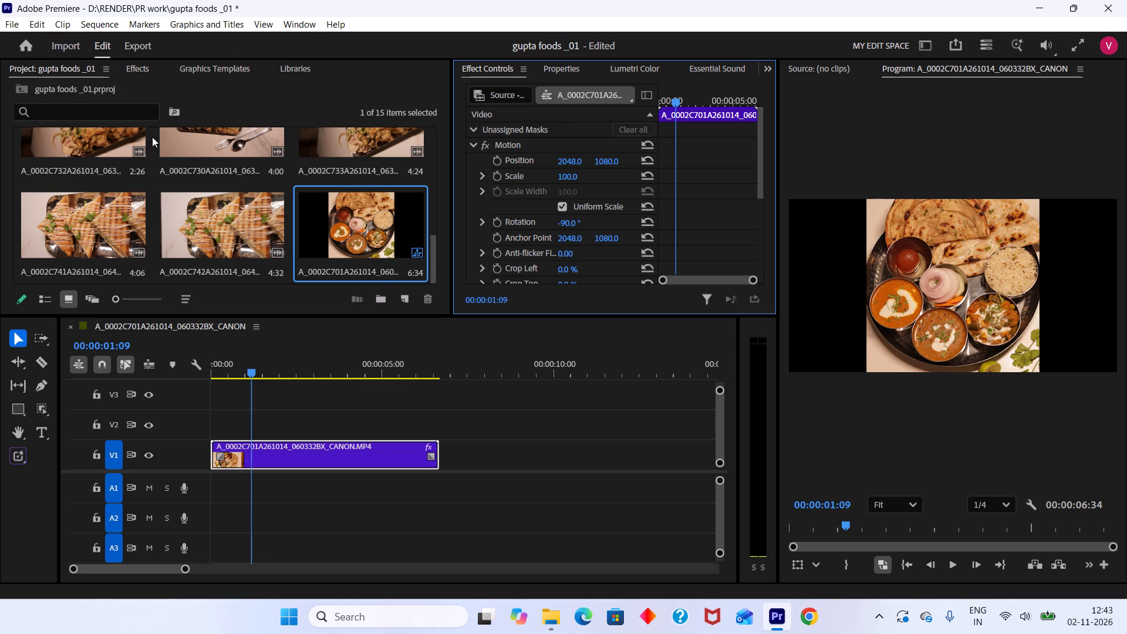
Change the A_0002C701 sequence's frame size to 2160 horizontal by 4096 vertical in the sequence settings.
left_click(104, 25)
left_click(163, 41)
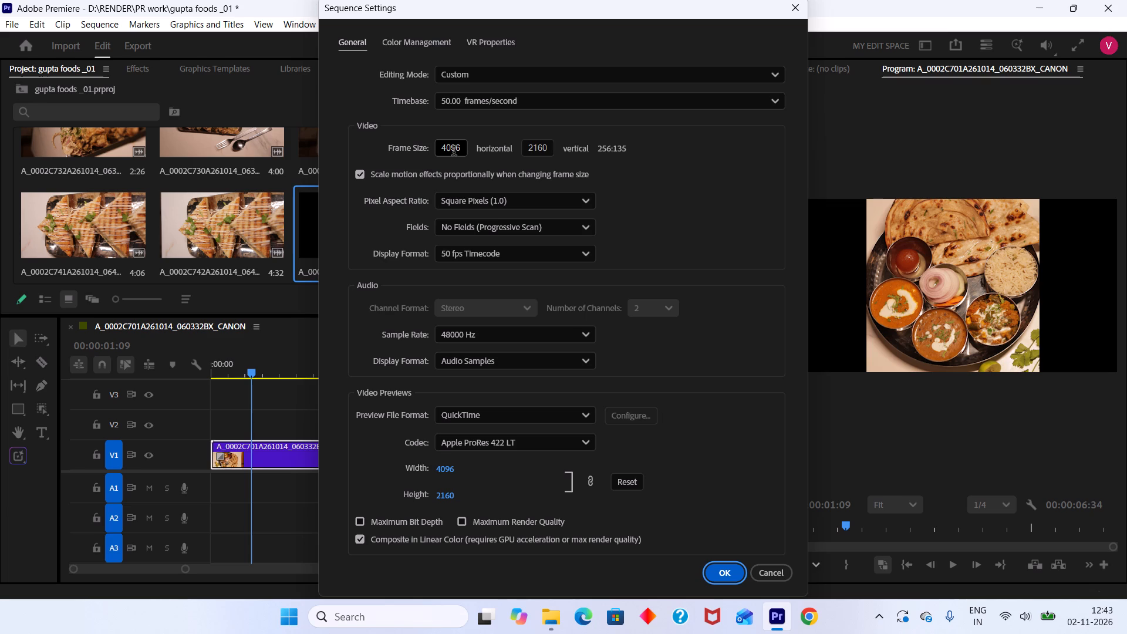
double_click(454, 152)
key("ctrl+c")
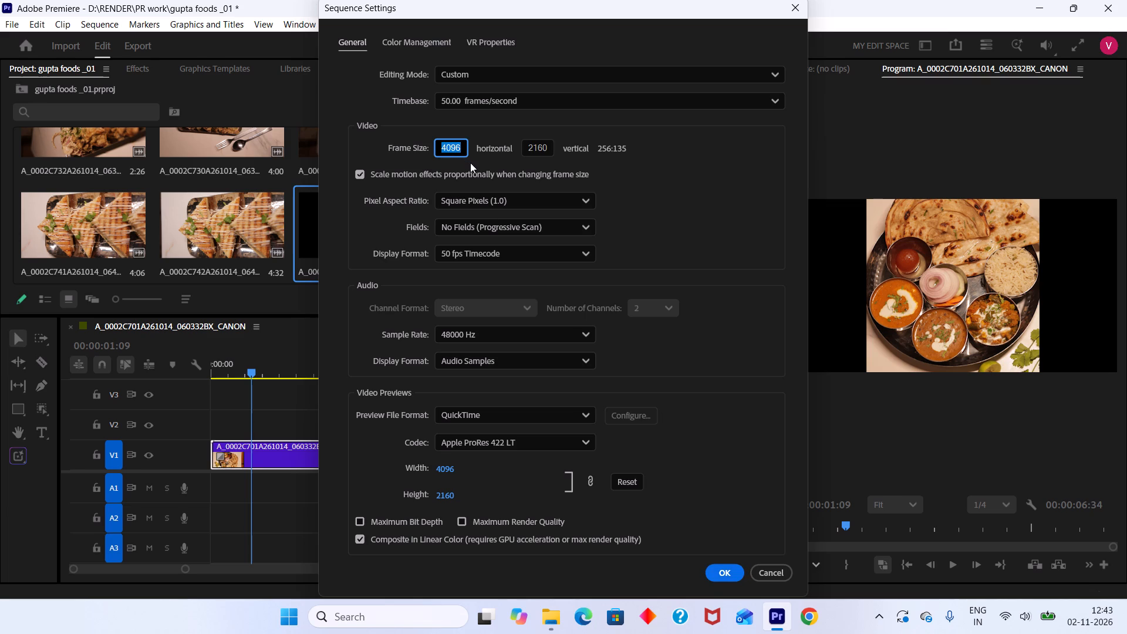
key("ctrl+c")
key("ctrl+c")
double_click(532, 146)
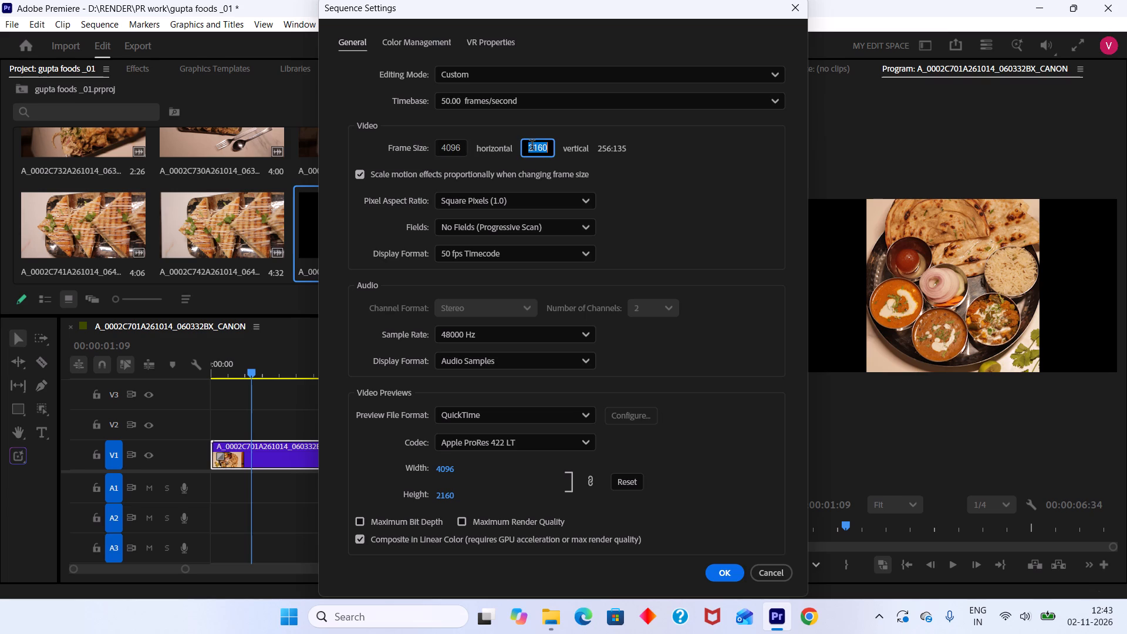
key("ctrl+v")
double_click(452, 147)
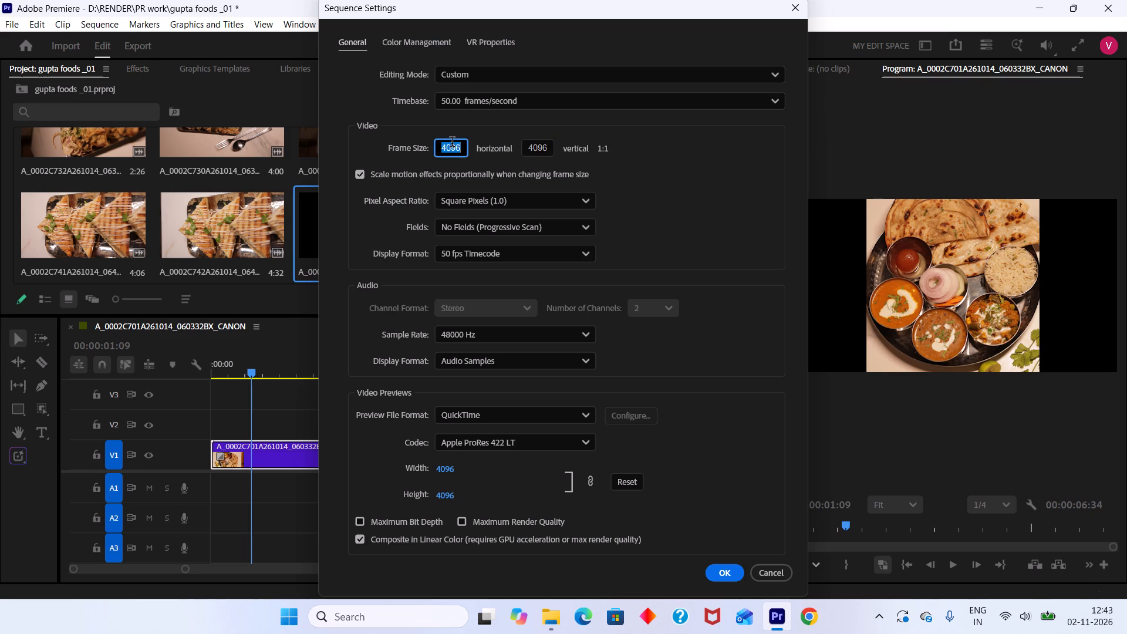
type("2160")
key("Return")
key("Return")
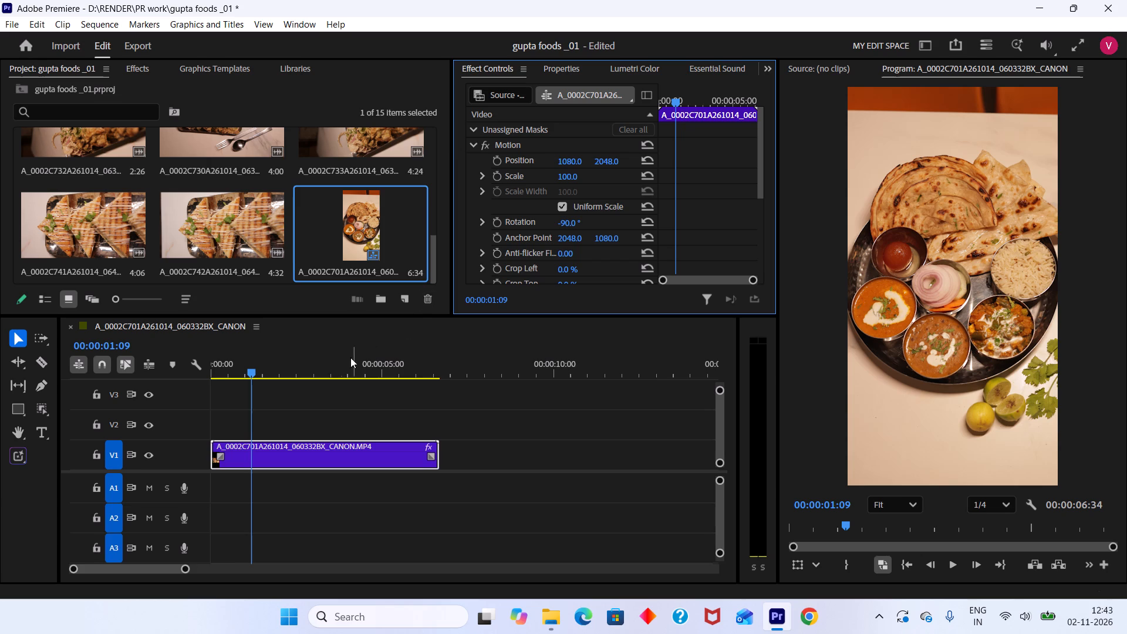
Save the project.
scroll(317, 389, "down", 8, "alt")
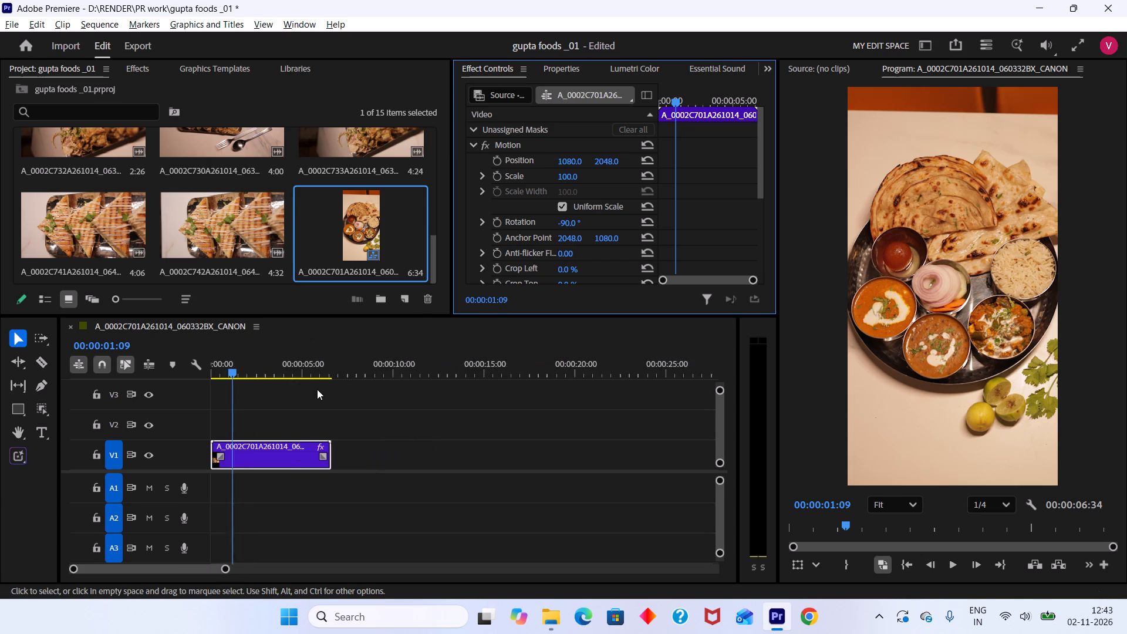
scroll(317, 389, "down", 1, "alt")
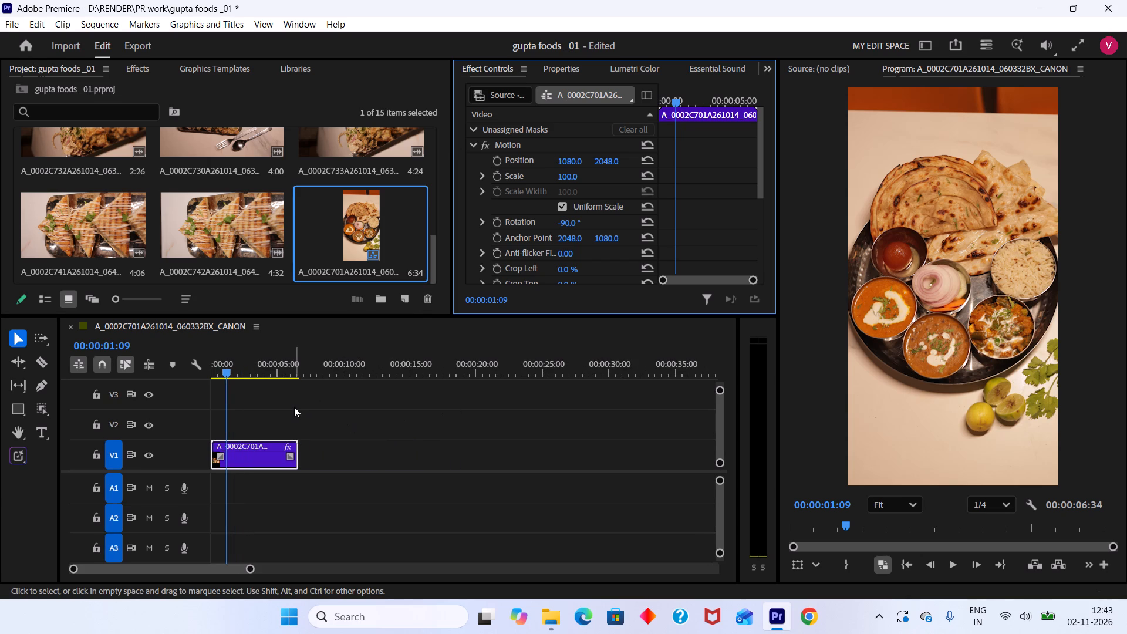
scroll(294, 407, "down", 2, "alt")
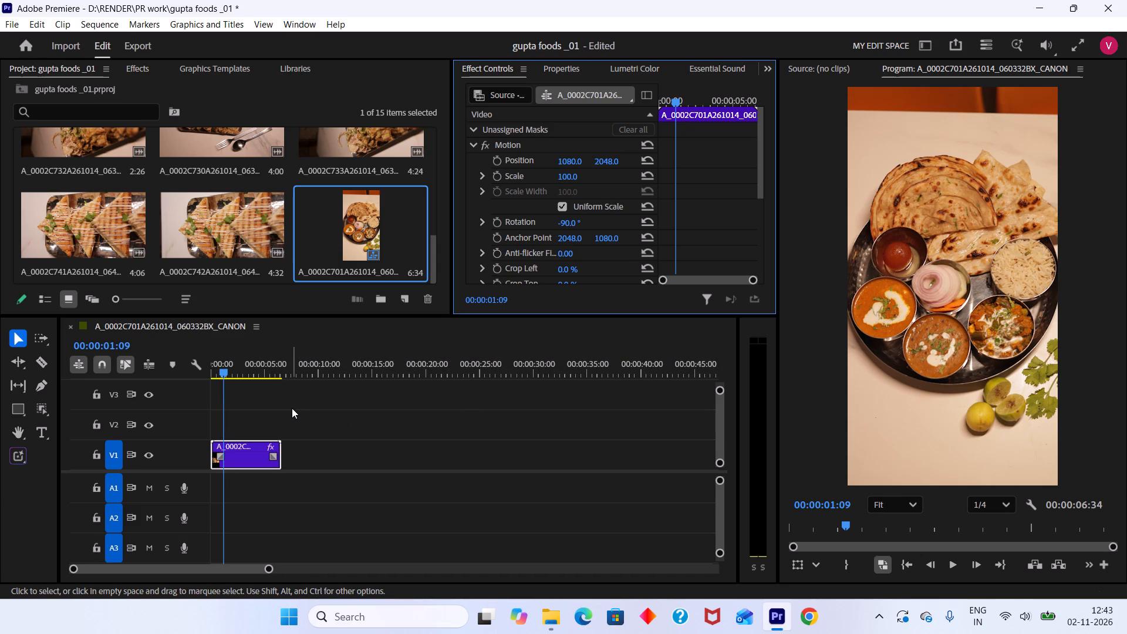
key("ctrl+s")
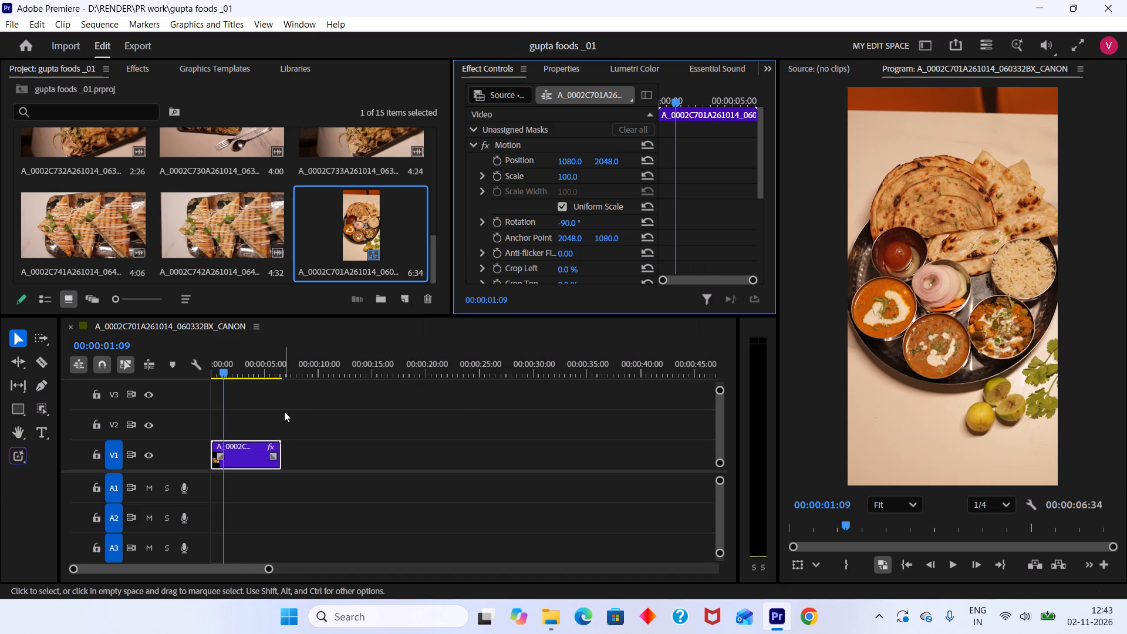
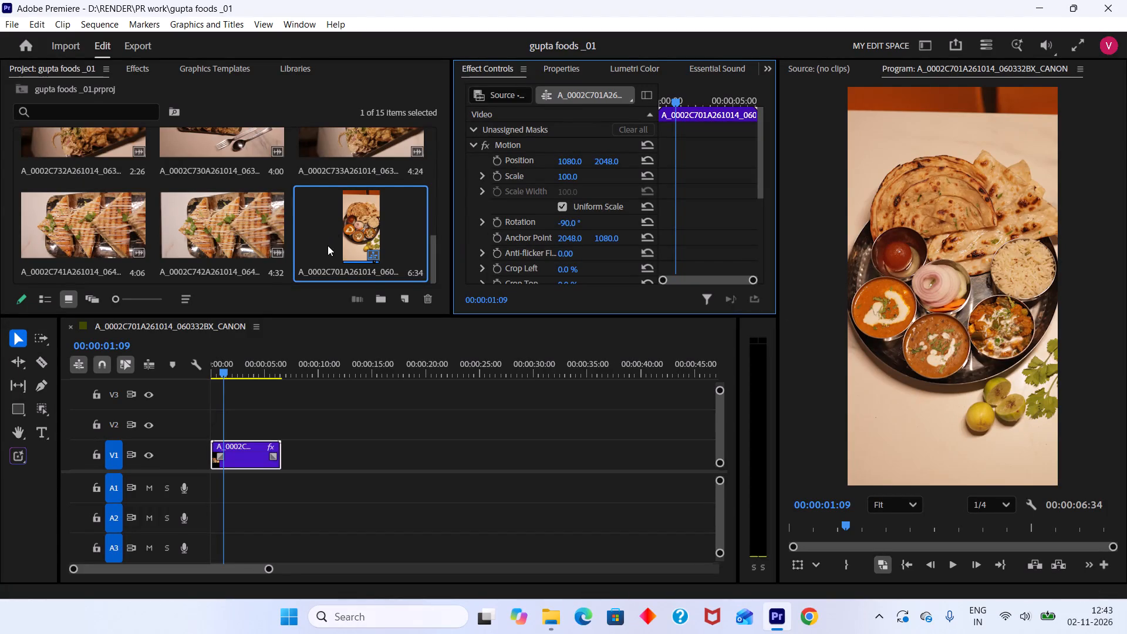
Browse the project clips, then open A_0002C733 in the source monitor and scrub through its footage.
scroll(328, 247, "up", 1)
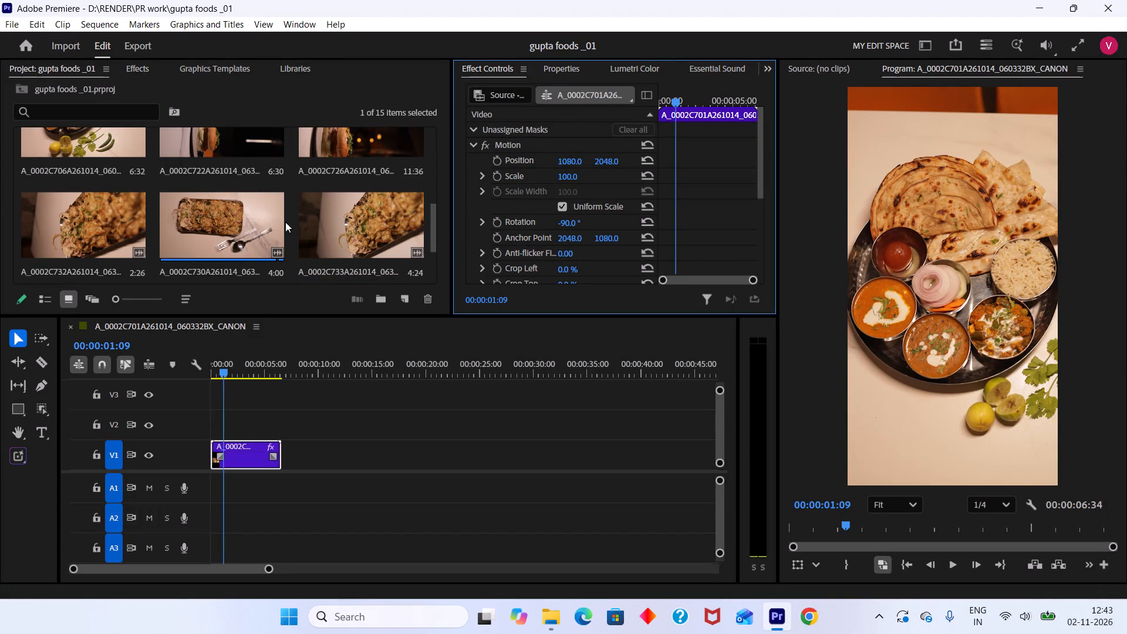
scroll(318, 230, "up", 3)
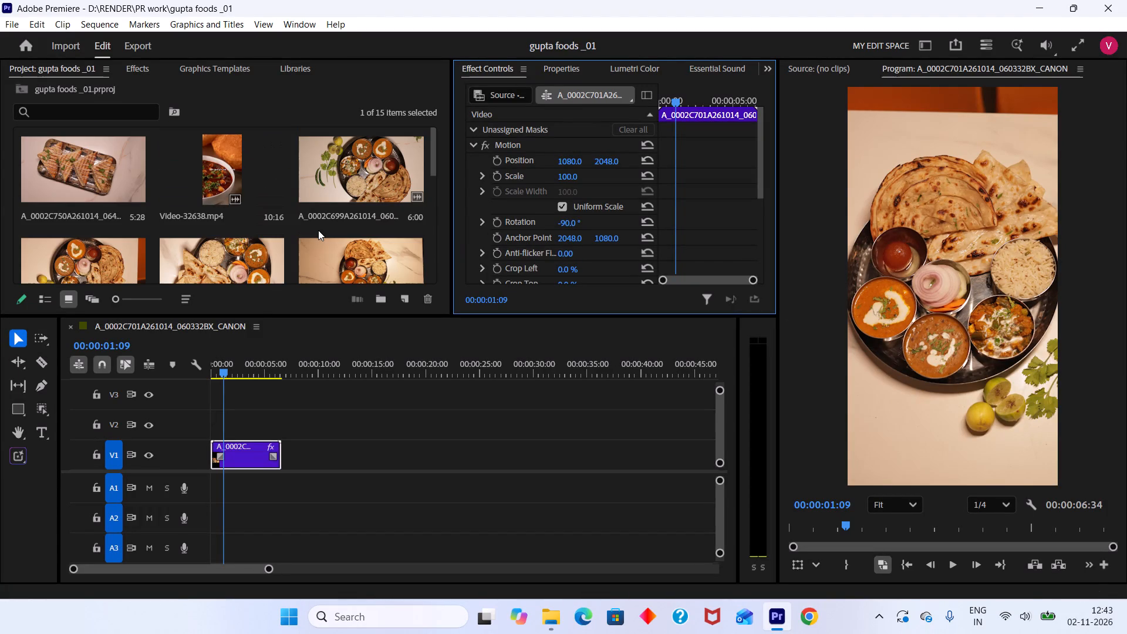
scroll(150, 210, "up", 2)
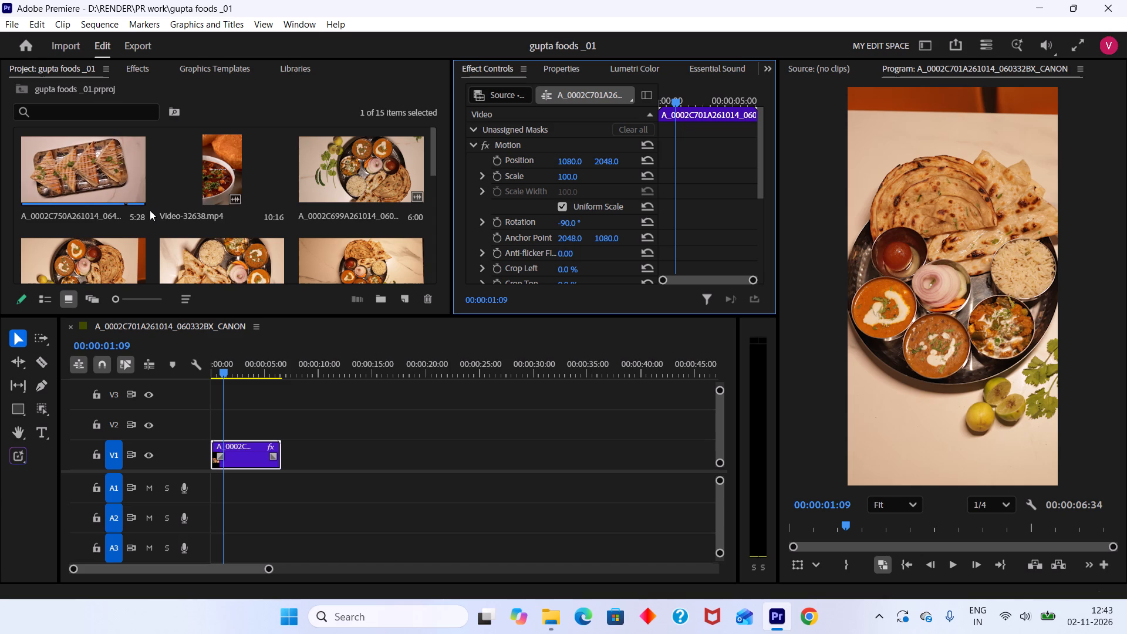
scroll(178, 210, "down", 3)
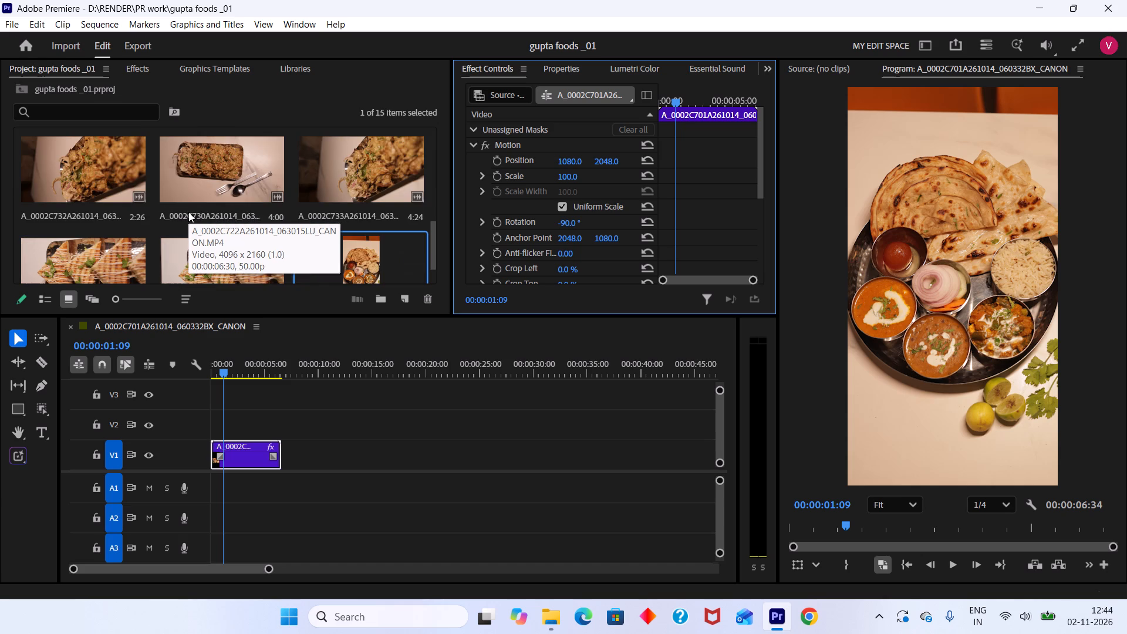
left_click(374, 183)
double_click(374, 183)
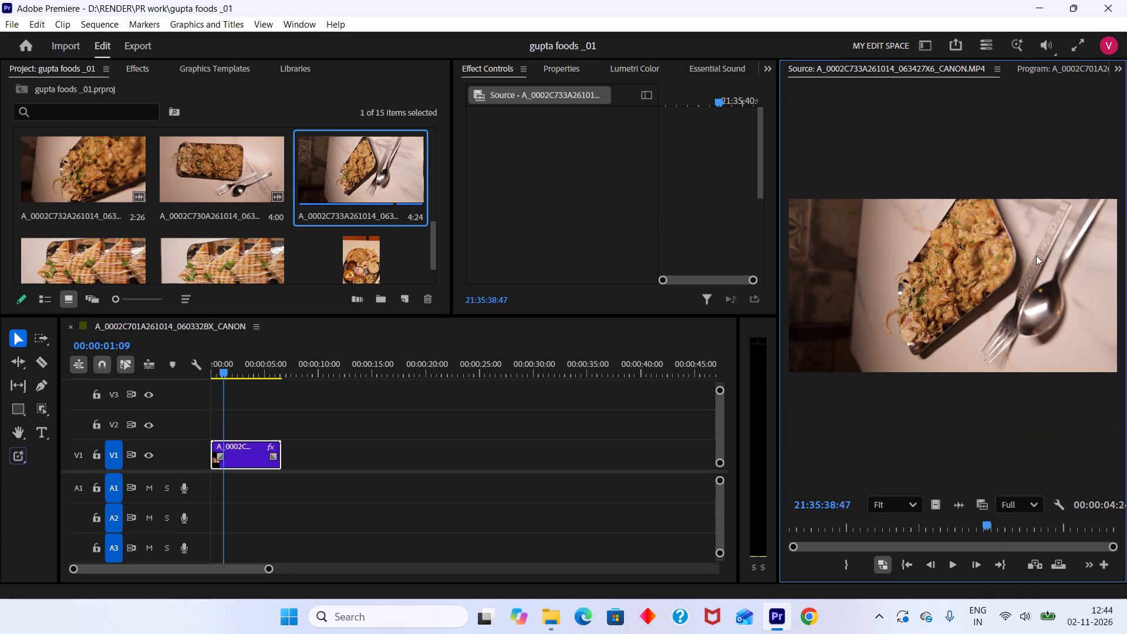
left_click_drag(994, 527, 956, 531)
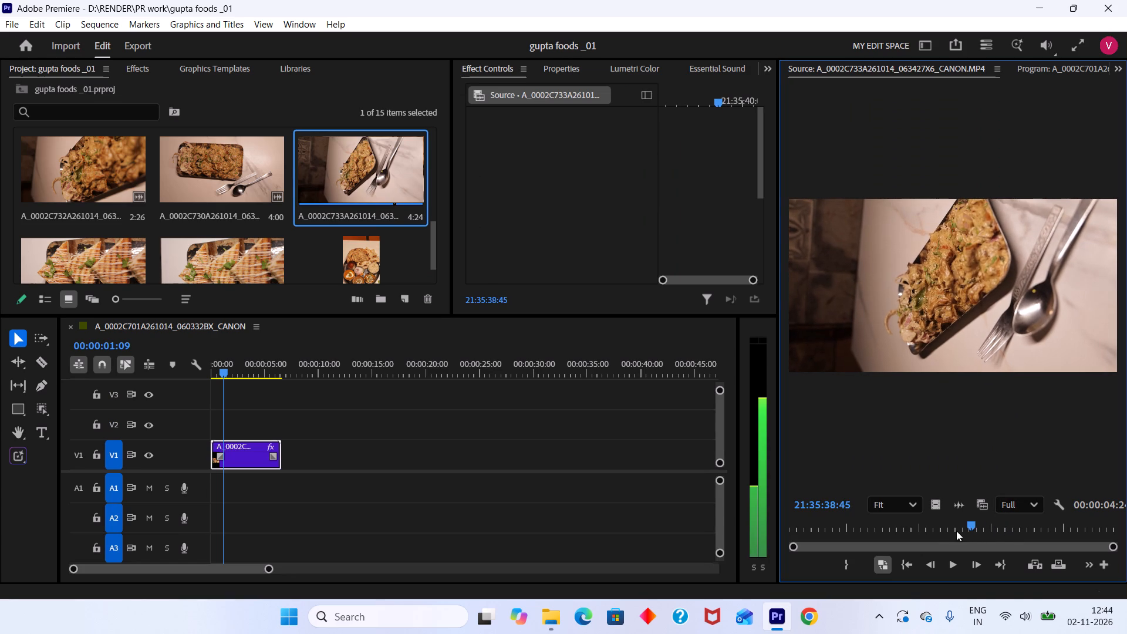
left_click_drag(956, 531, 940, 528)
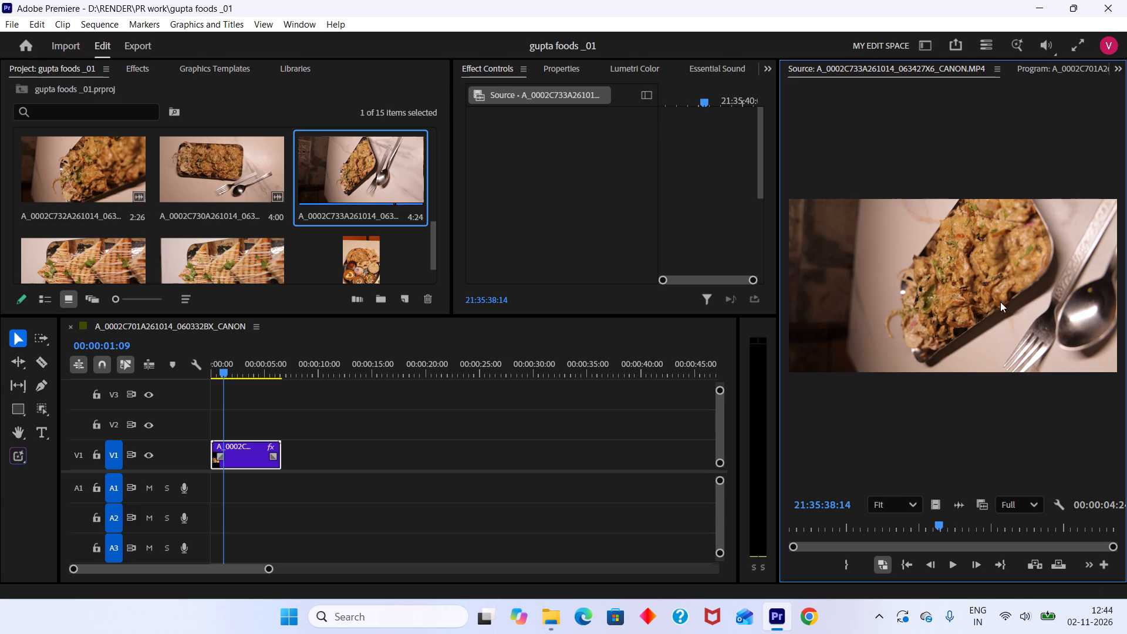
Scrub through the thali clip A_0002C701 in the timeline and return the playhead to the sequence start.
left_click(239, 371)
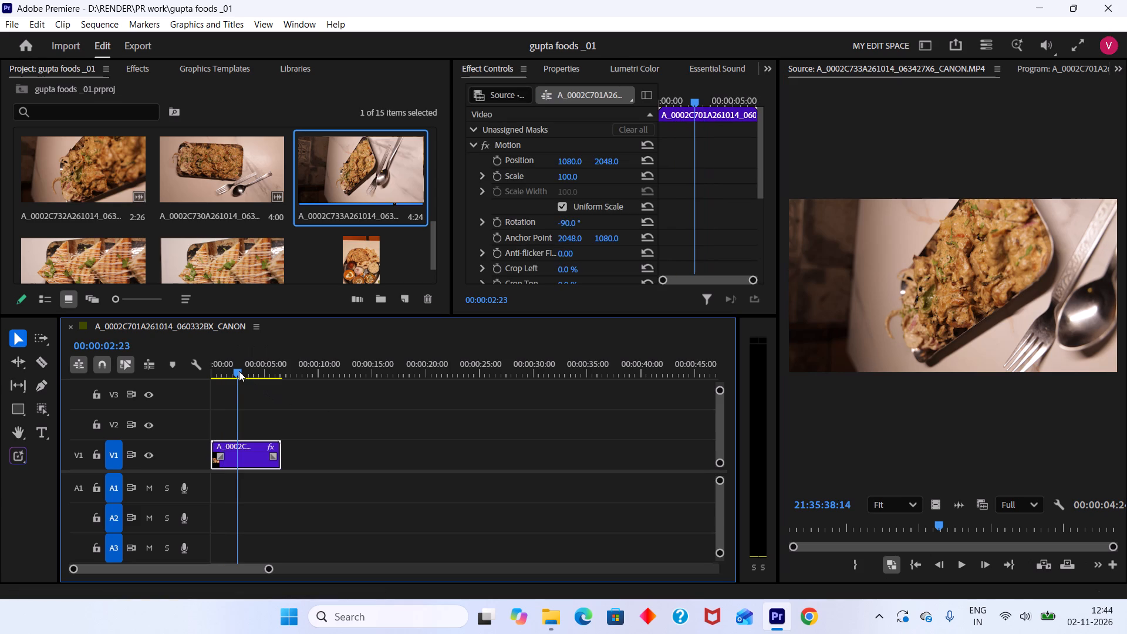
left_click_drag(239, 370, 259, 370)
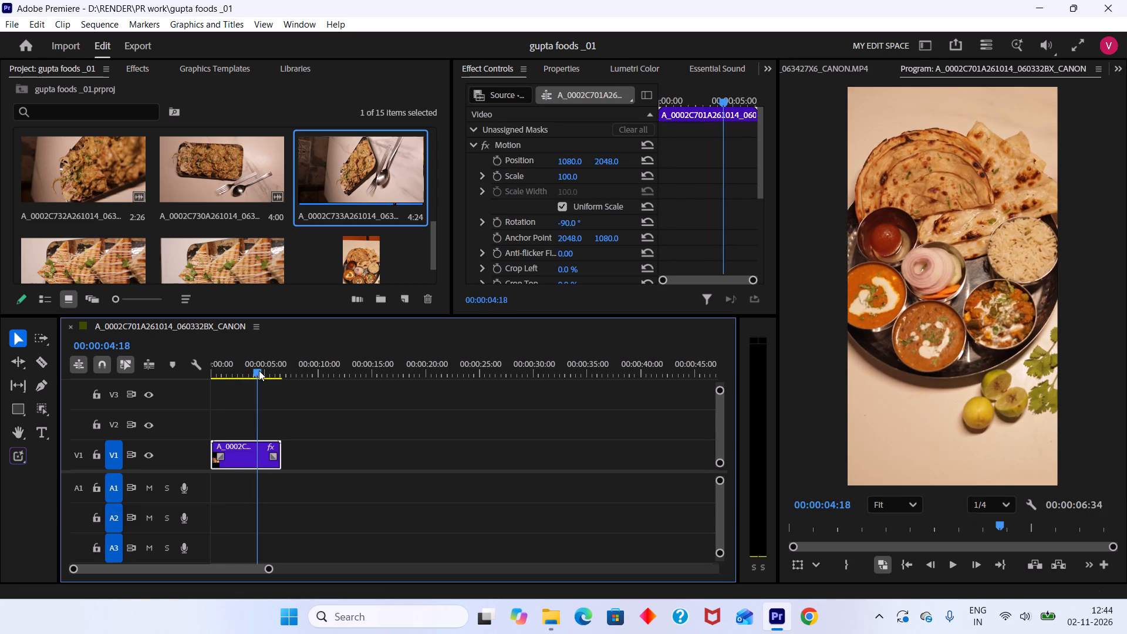
left_click_drag(259, 370, 173, 353)
Place Video-32638.mp4 with its audio on tracks V1 and A1, starting at about 29 seconds.
scroll(288, 230, "down", 2)
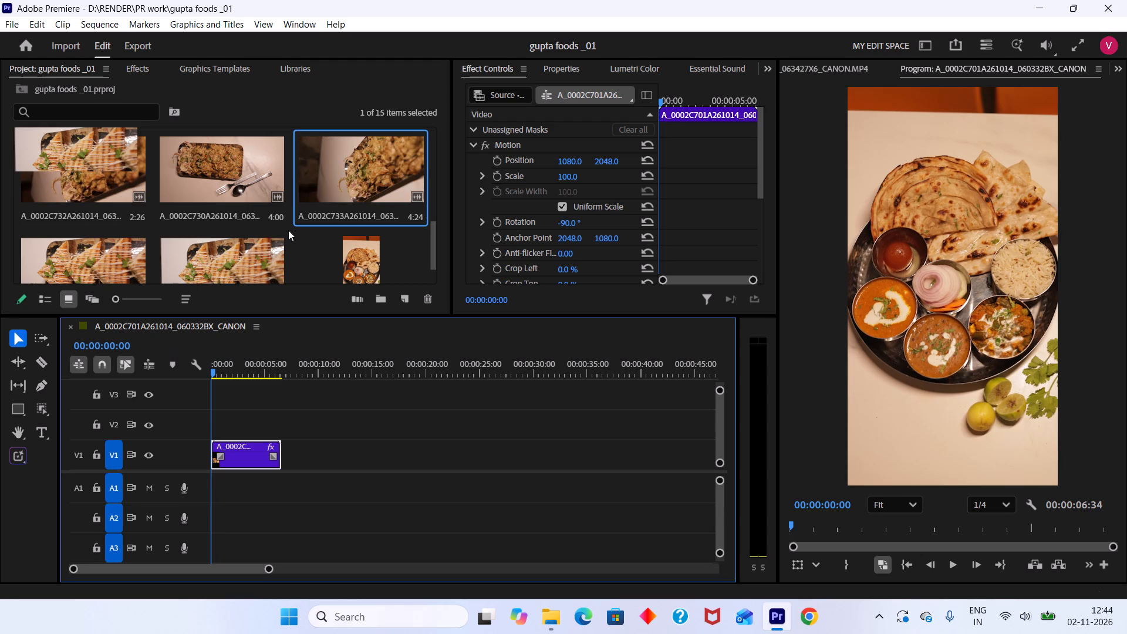
scroll(288, 230, "down", 3)
scroll(288, 230, "up", 3)
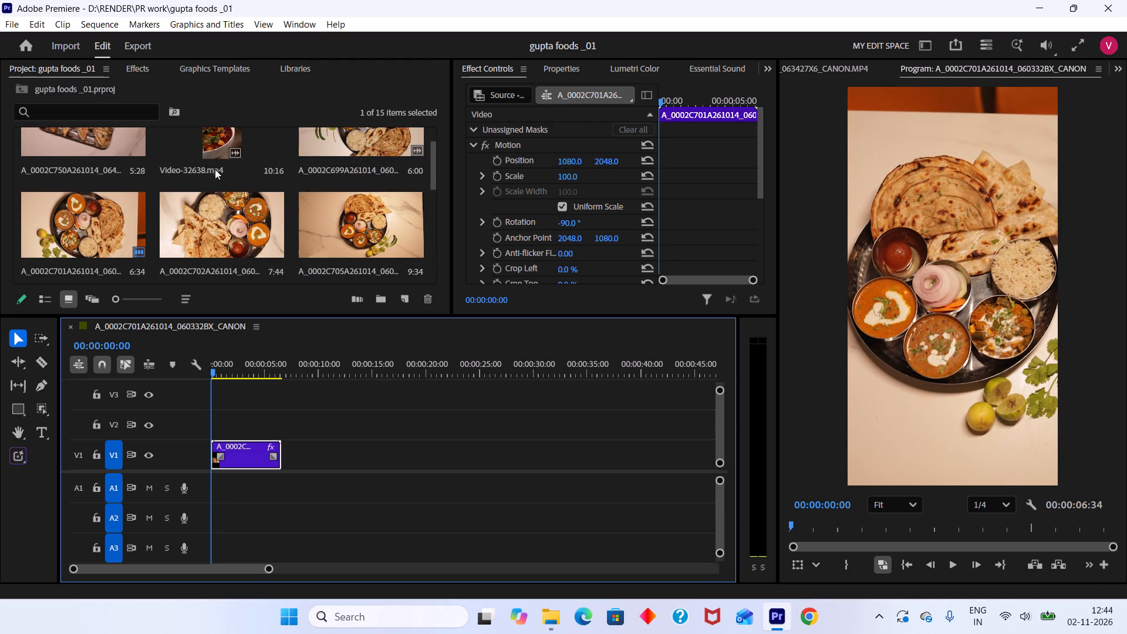
left_click(201, 158)
left_click_drag(221, 147, 519, 462)
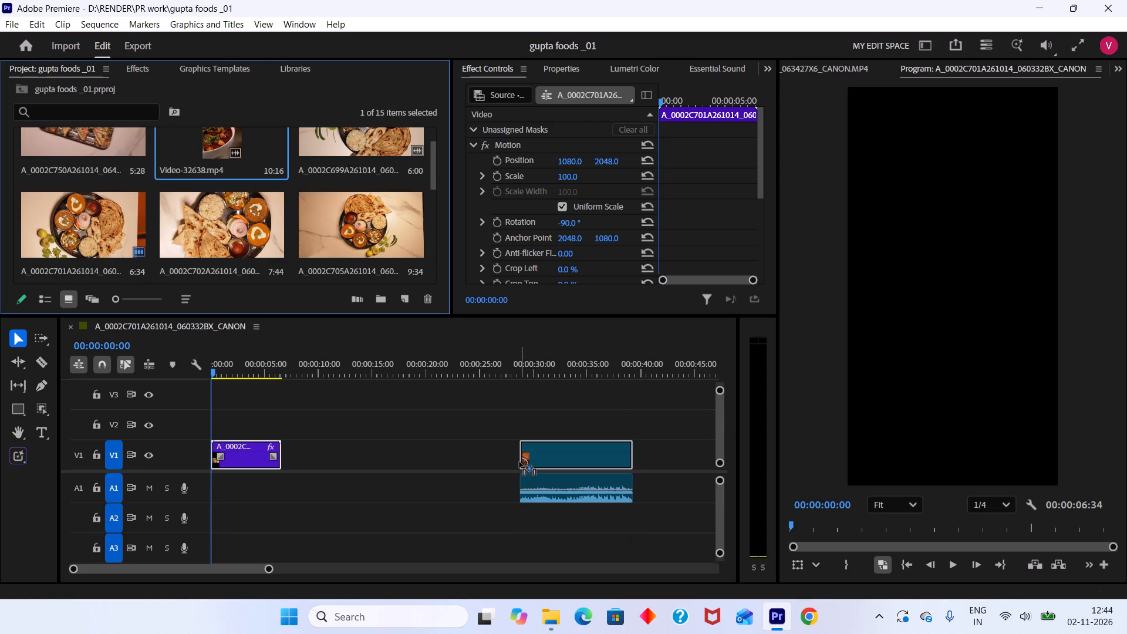
left_click_drag(519, 462, 520, 463)
Set the scale of Video-32638.mp4 to 328 so it fills the vertical frame.
left_click(516, 355)
key("space")
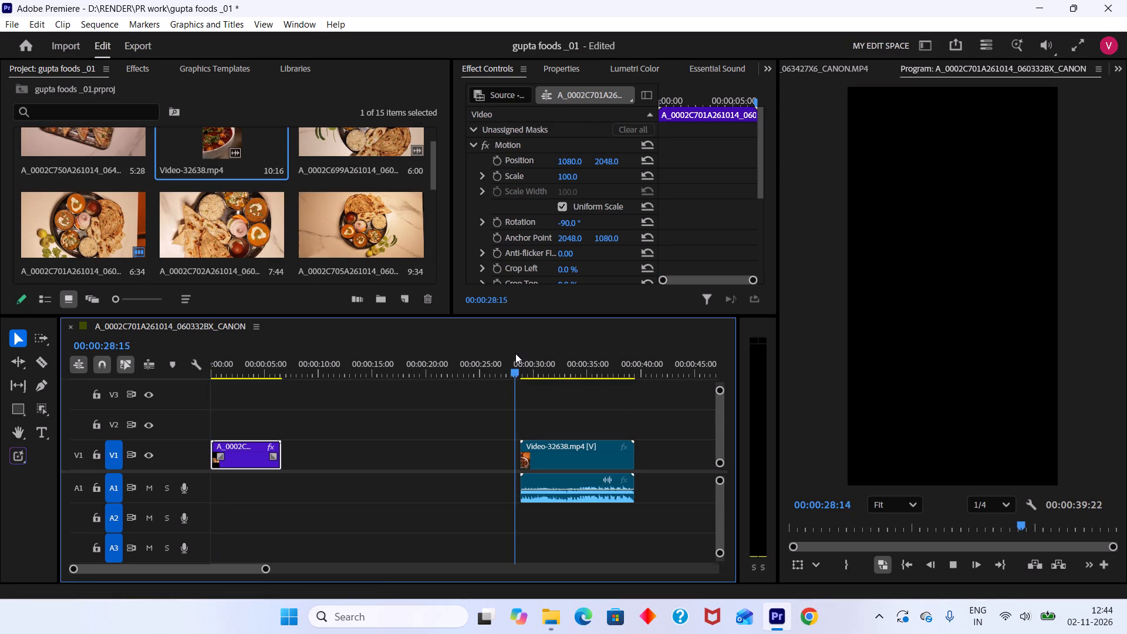
key("space")
left_click(563, 449)
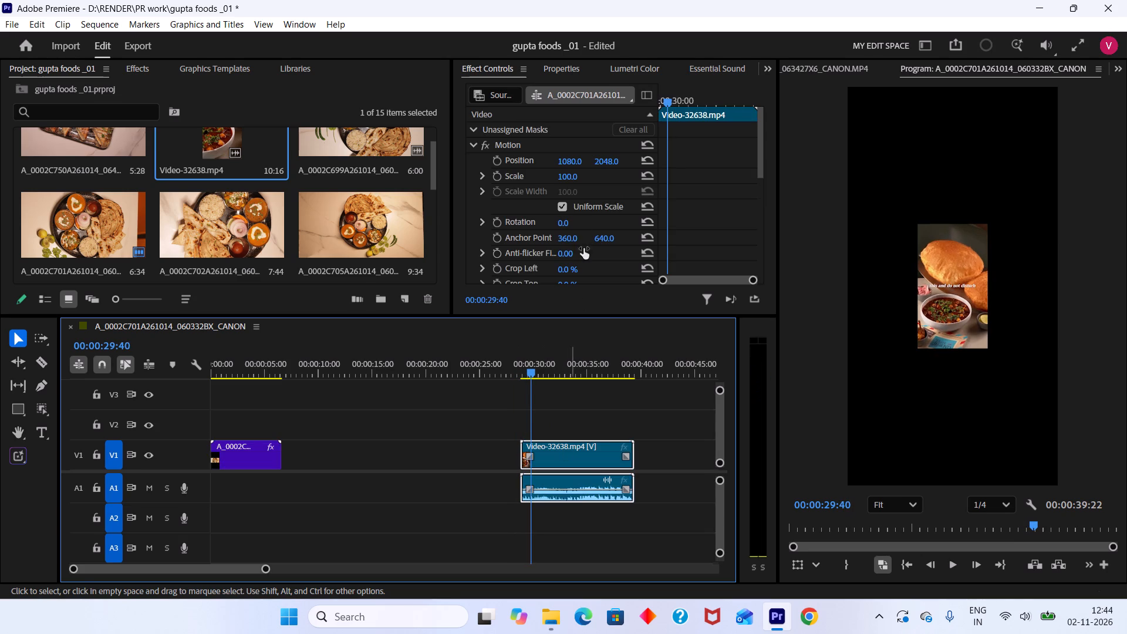
left_click_drag(567, 177, 700, 162)
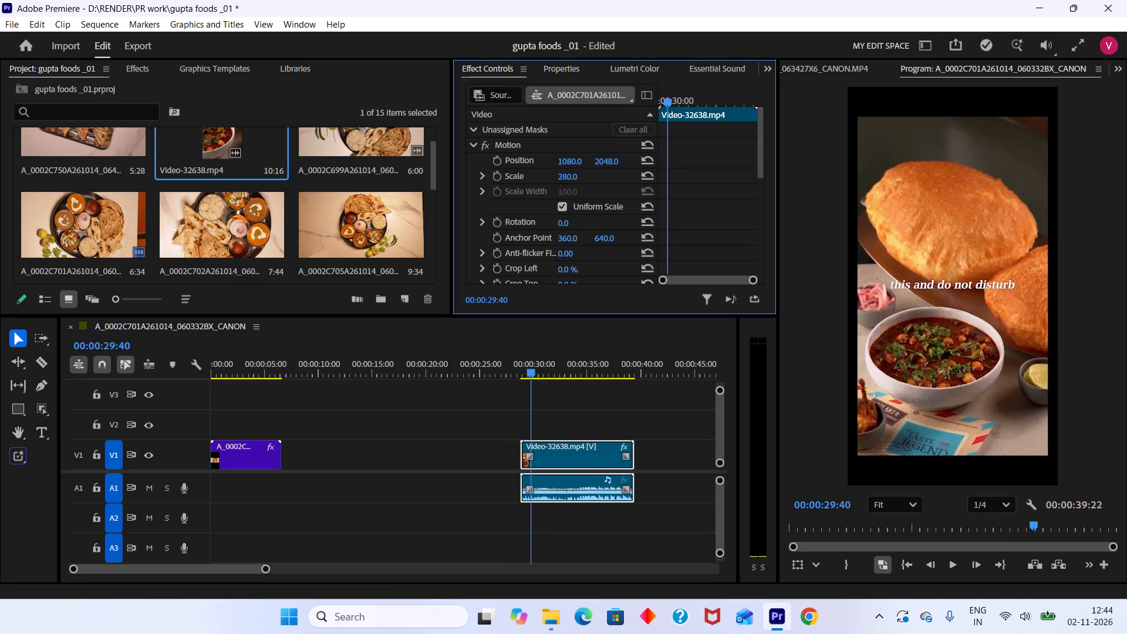
left_click_drag(700, 162, 731, 147)
Play and scrub through Video-32638.mp4 in the timeline to examine its shots and pacing.
key("space")
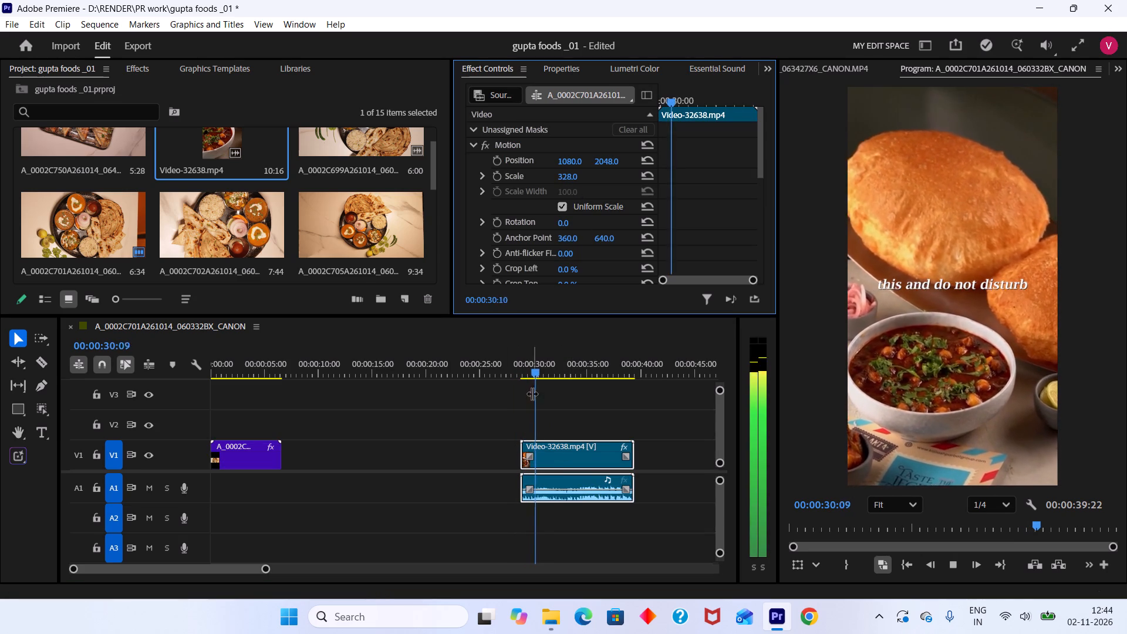
left_click_drag(541, 373, 591, 397)
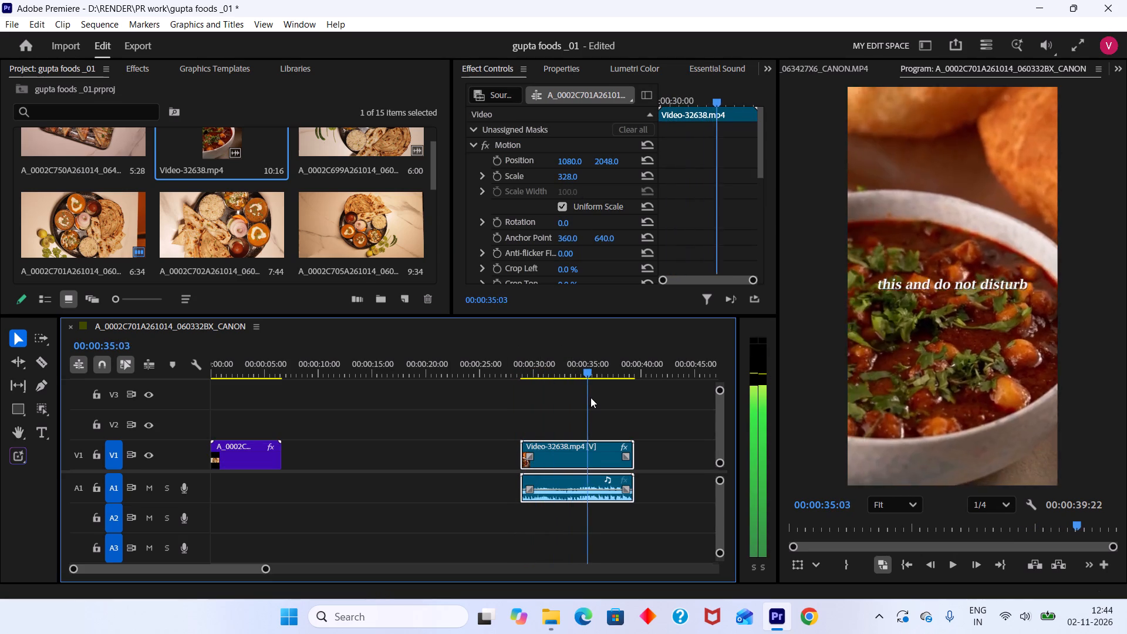
left_click_drag(591, 397, 613, 403)
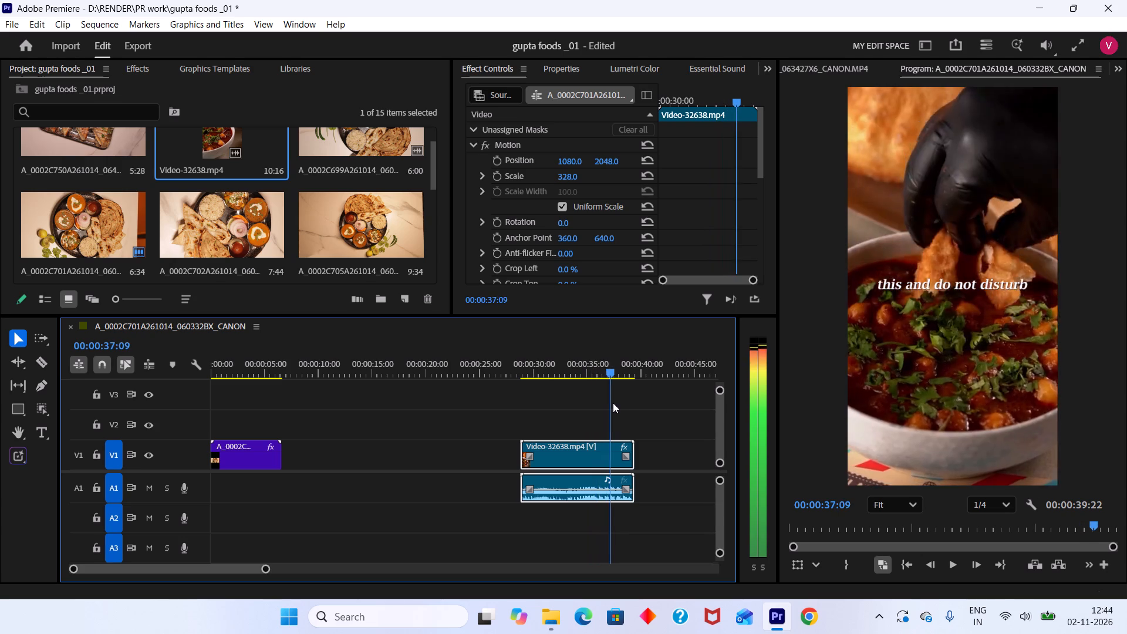
left_click_drag(613, 403, 626, 402)
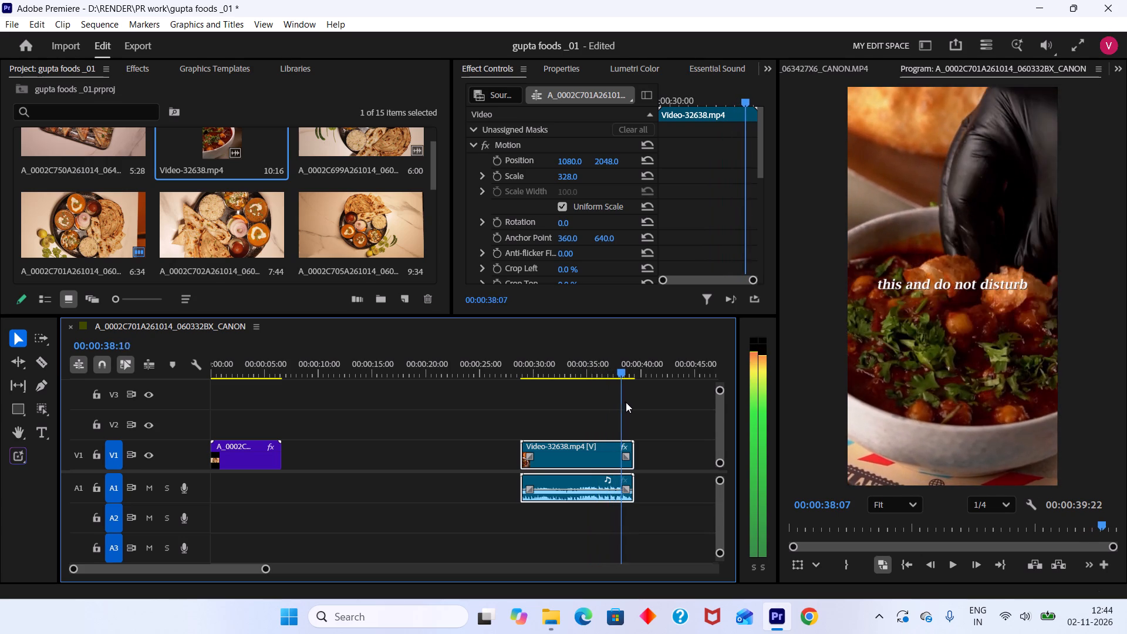
left_click_drag(626, 402, 627, 394)
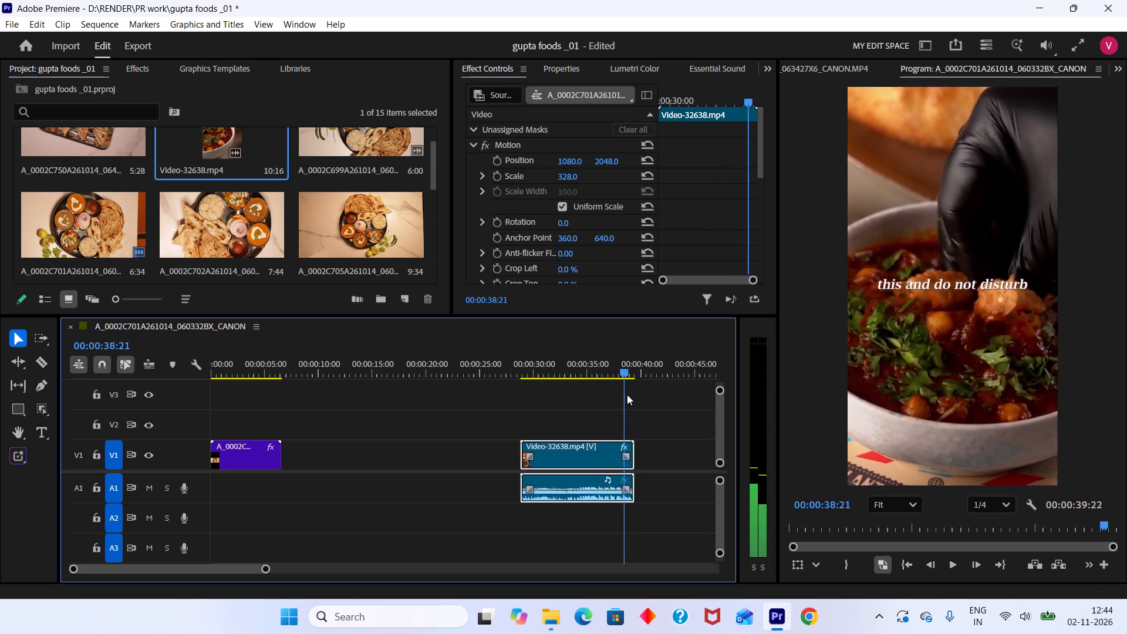
left_click_drag(627, 394, 628, 396)
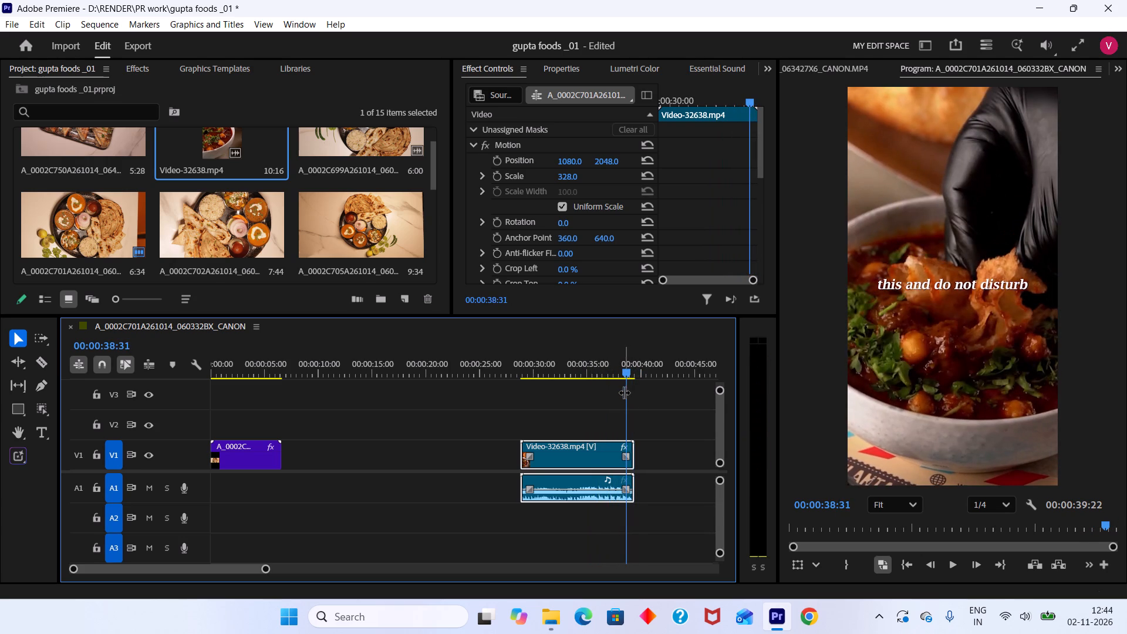
left_click_drag(627, 370, 559, 341)
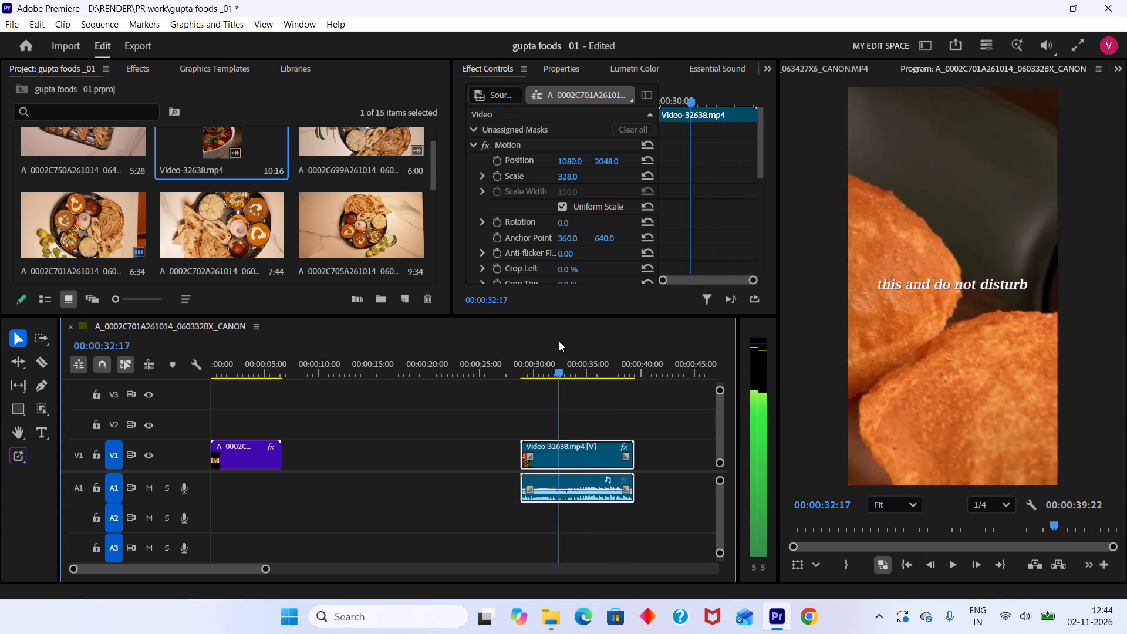
left_click_drag(559, 341, 521, 325)
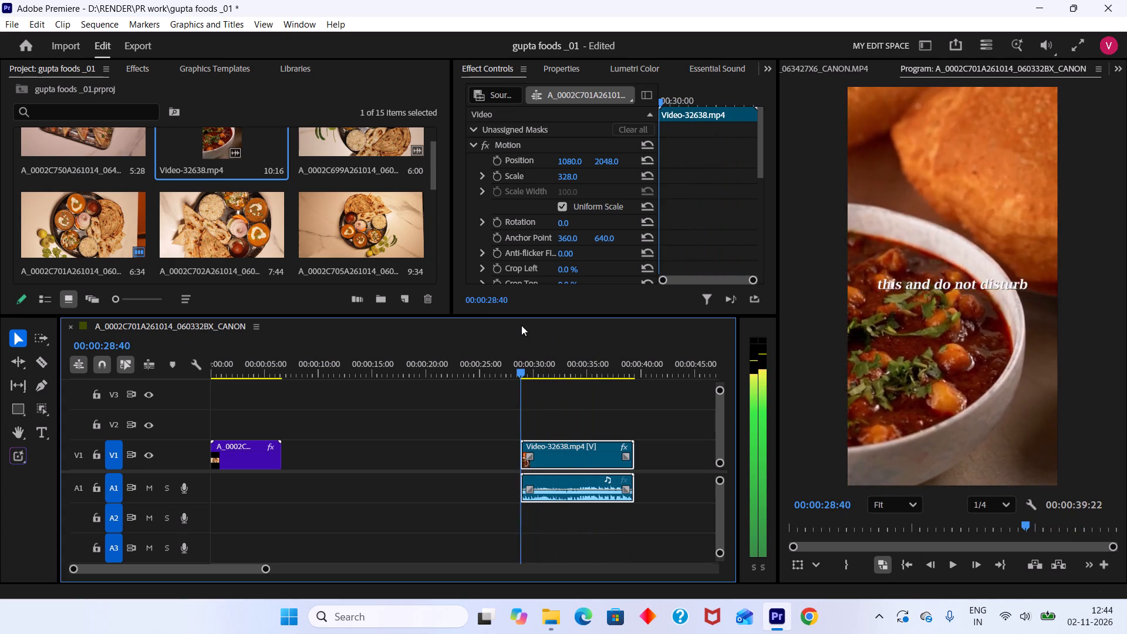
left_click_drag(521, 325, 518, 323)
key("space")
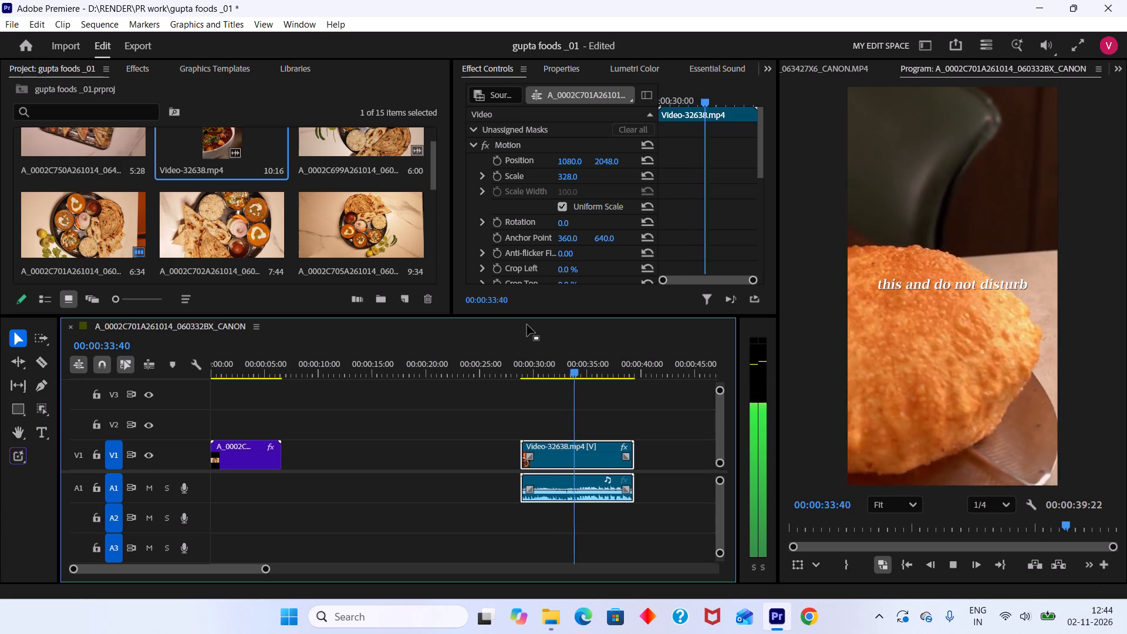
key("space")
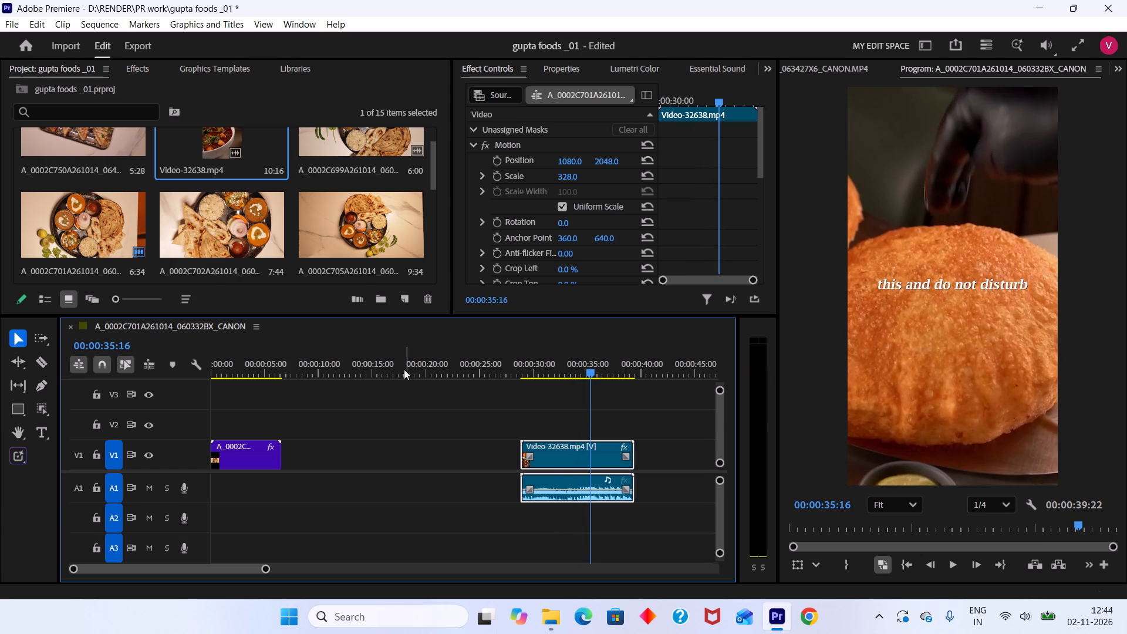
Review the thali clip in the timeline and browse the project footage, including clips A_0002C742 and A_0002C750.
left_click_drag(256, 348, 243, 353)
scroll(281, 230, "down", 2)
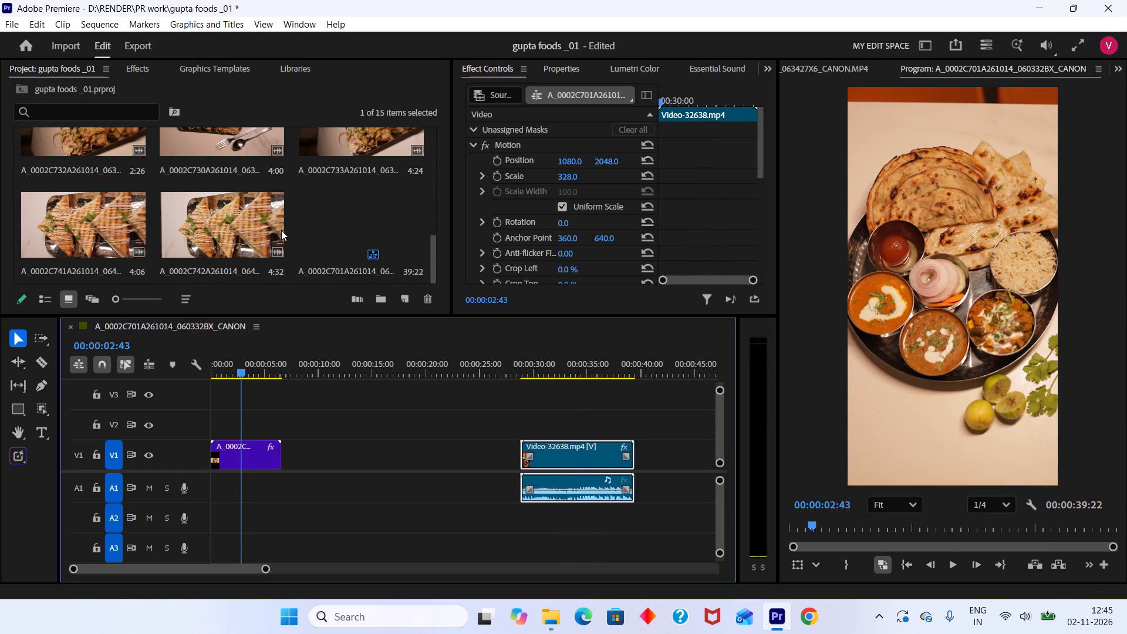
scroll(281, 230, "down", 1)
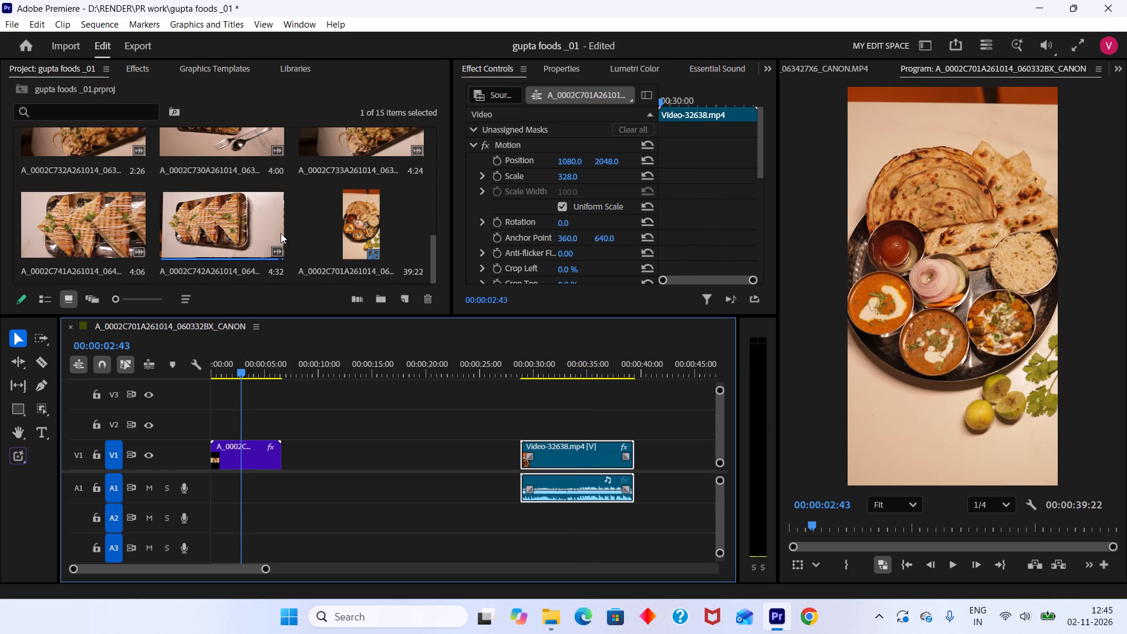
scroll(281, 233, "down", 2)
left_click(226, 215)
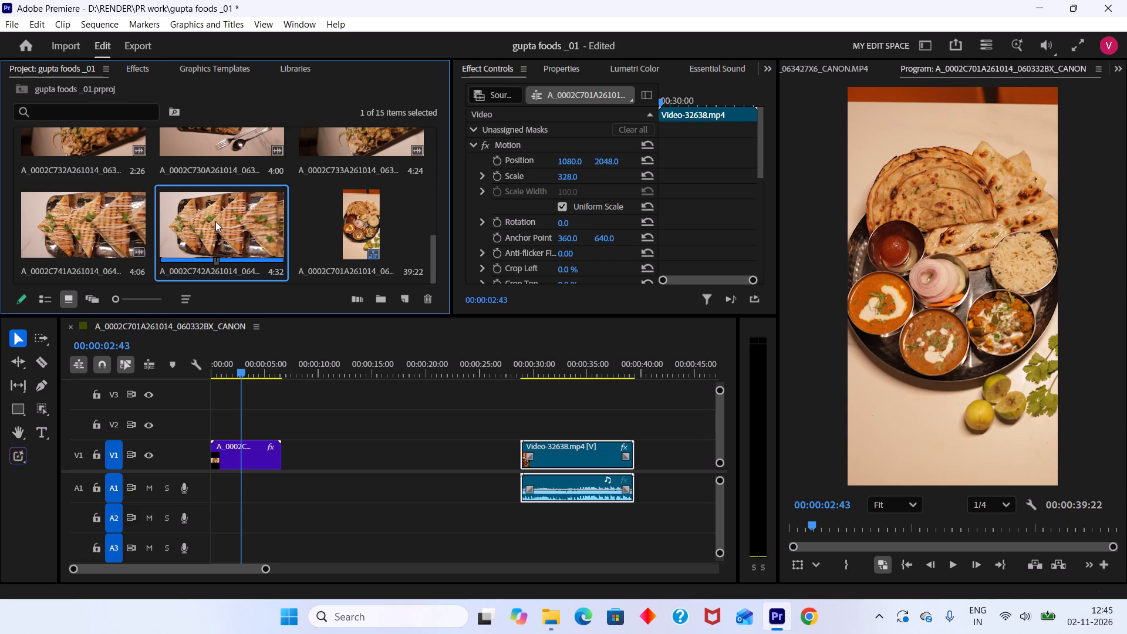
scroll(215, 224, "down", 1)
scroll(216, 224, "up", 4)
left_click(110, 183)
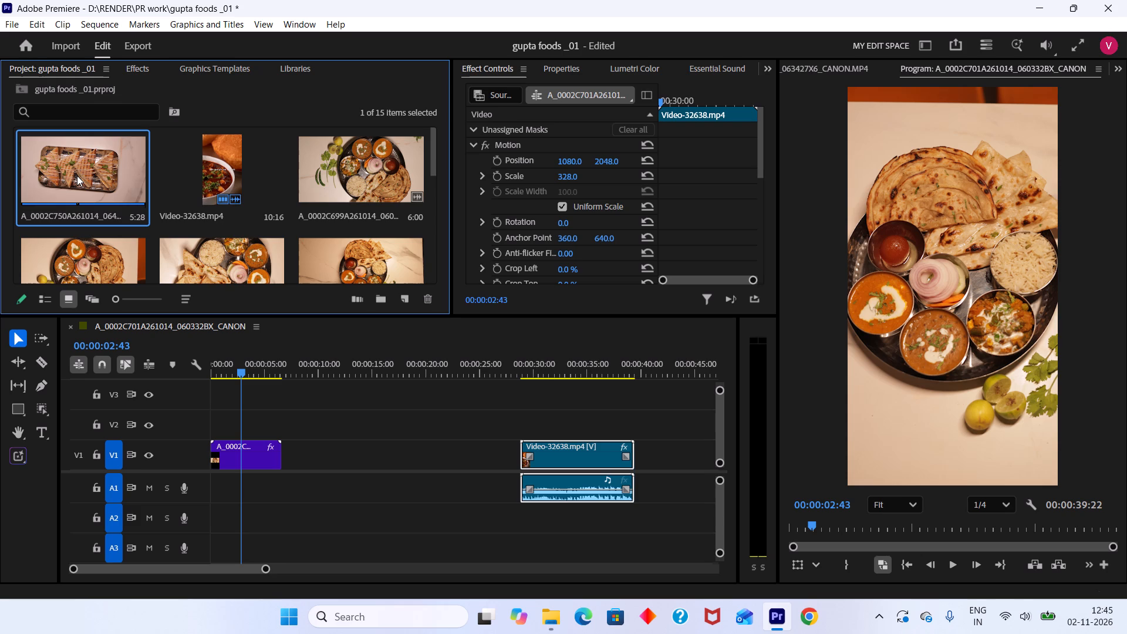
Save the project.
key("ctrl+s")
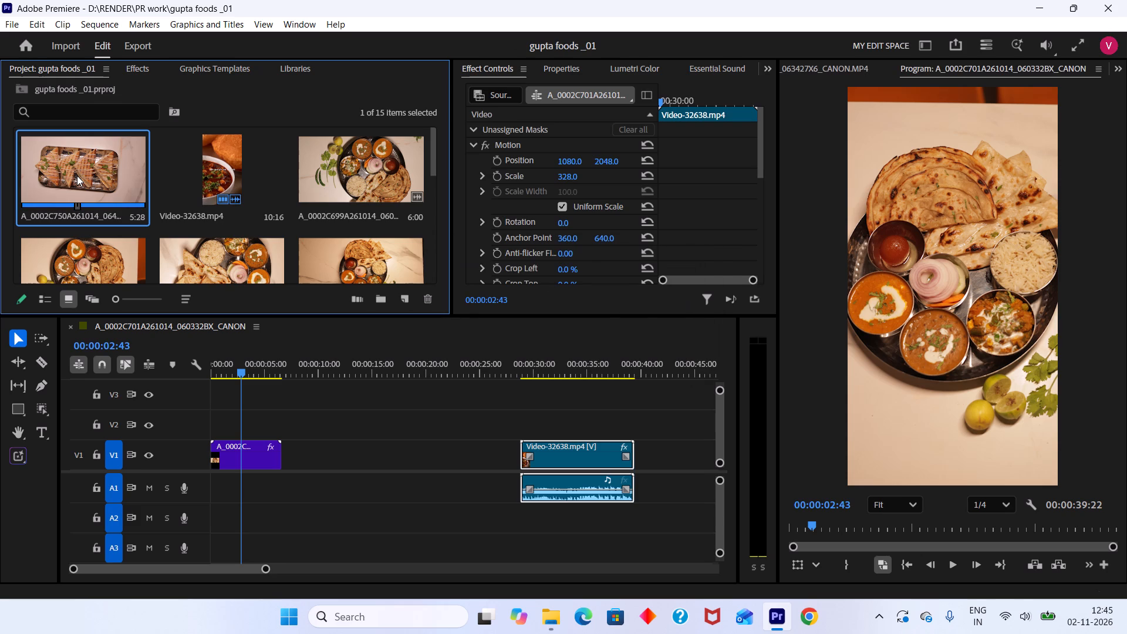
Scrub through Video-32638.mp4 in the timeline to examine its shot changes, from the opening puri shot to the dipping shot.
left_click_drag(527, 372, 538, 374)
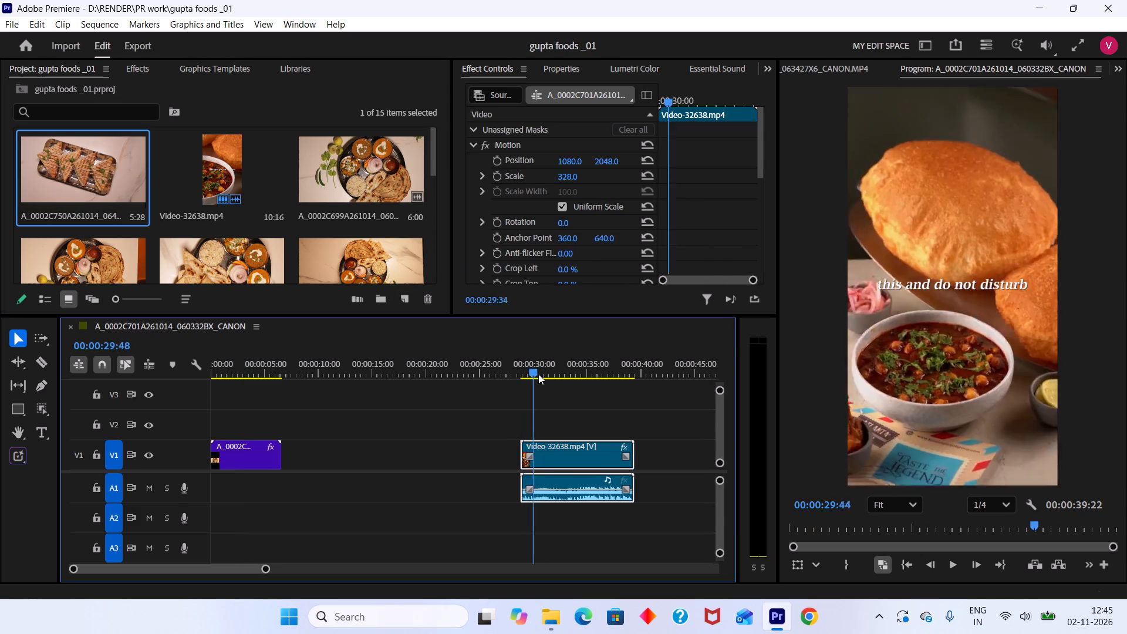
left_click_drag(538, 374, 632, 389)
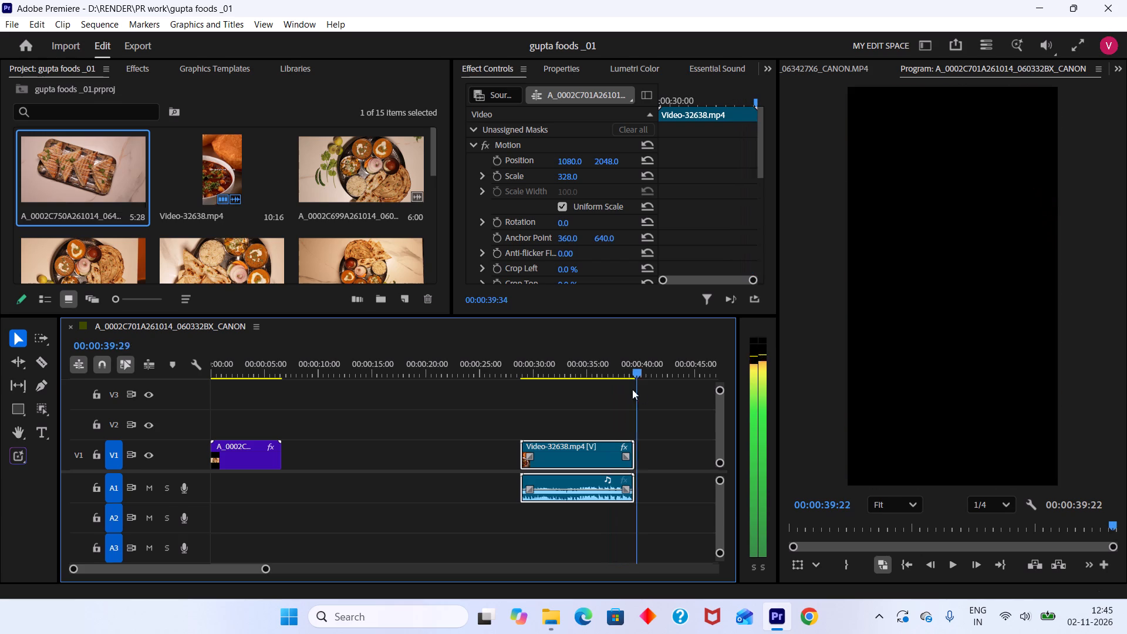
left_click_drag(632, 389, 567, 364)
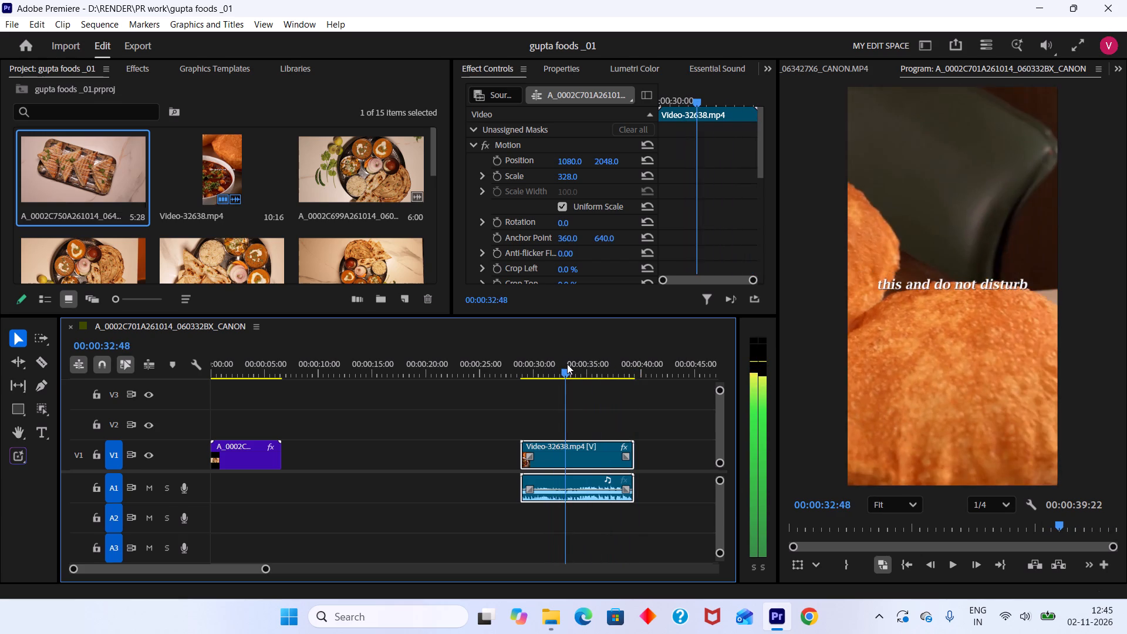
left_click_drag(567, 364, 578, 410)
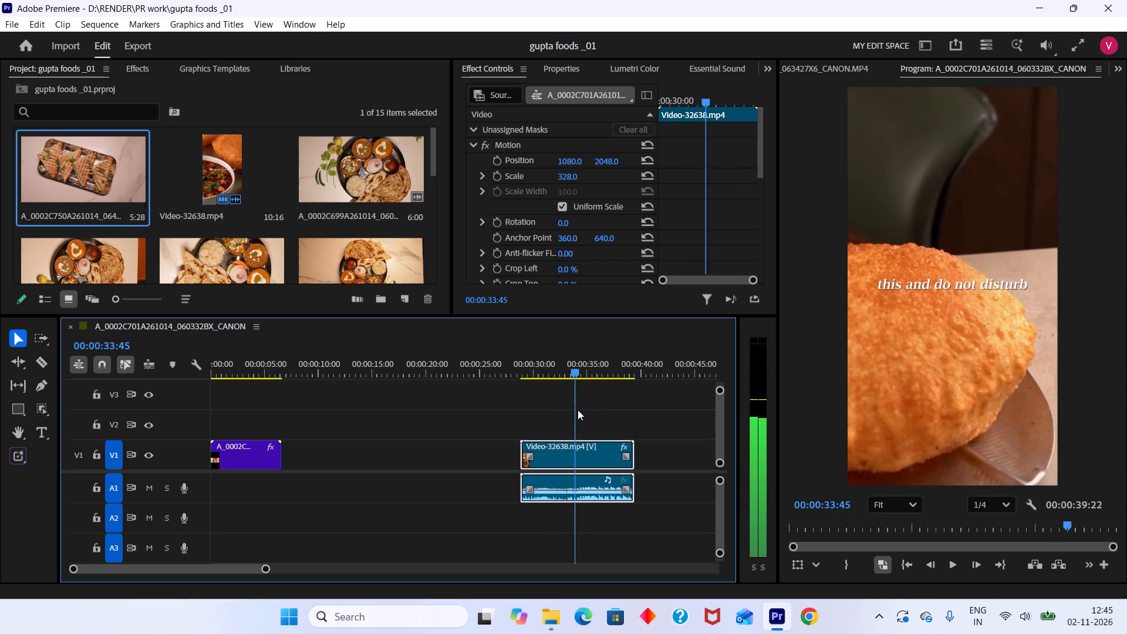
left_click_drag(578, 410, 599, 432)
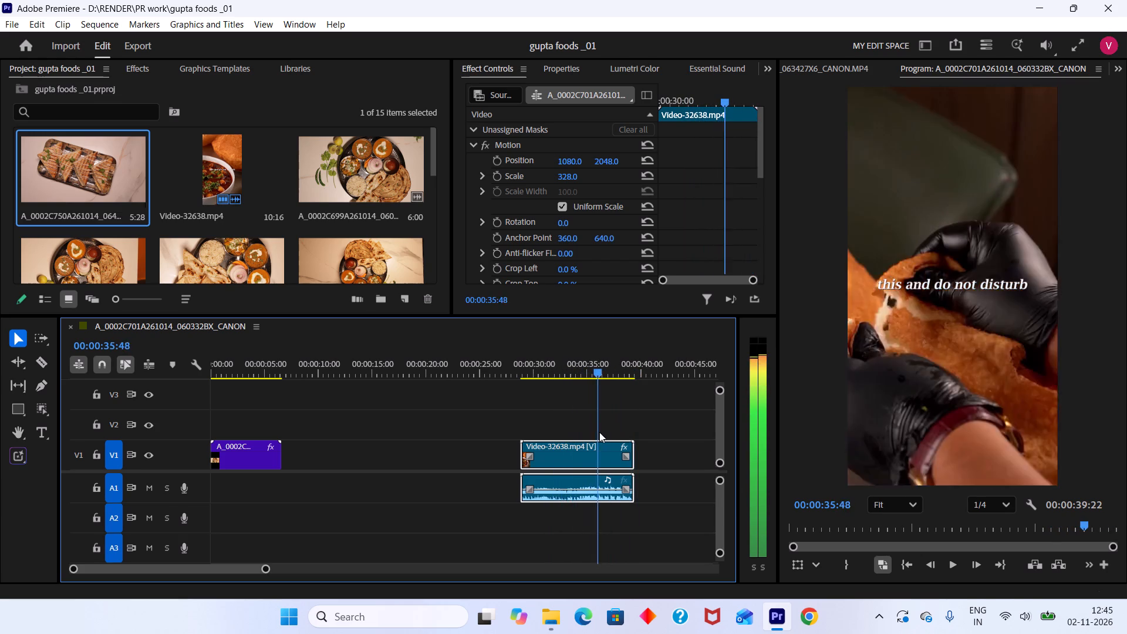
left_click_drag(599, 432, 573, 419)
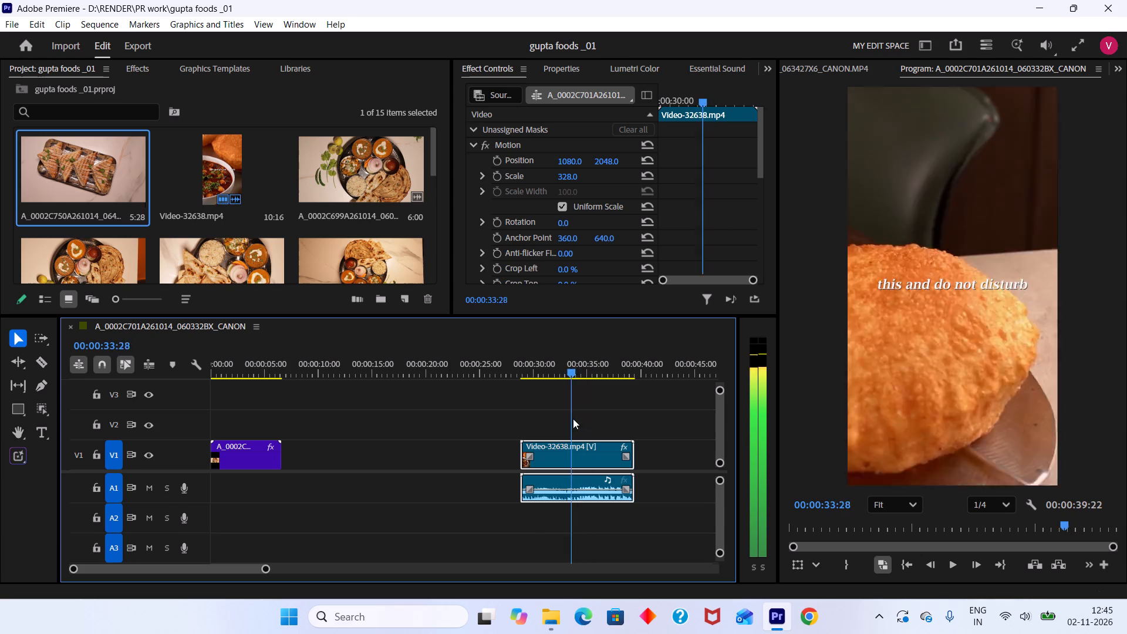
left_click_drag(573, 419, 580, 429)
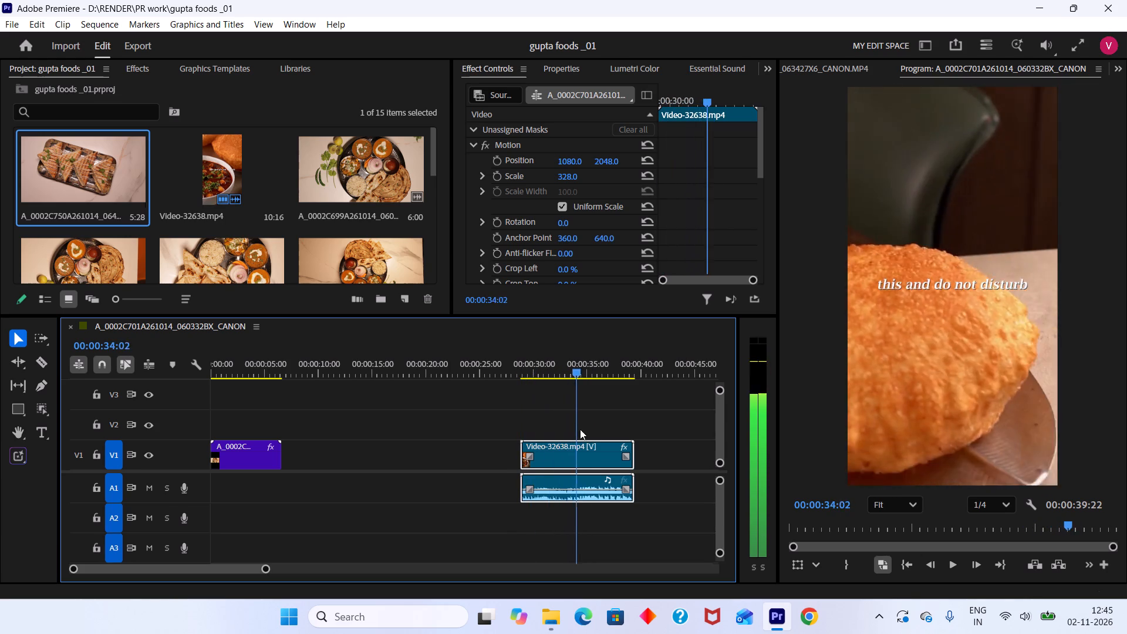
left_click_drag(580, 429, 595, 443)
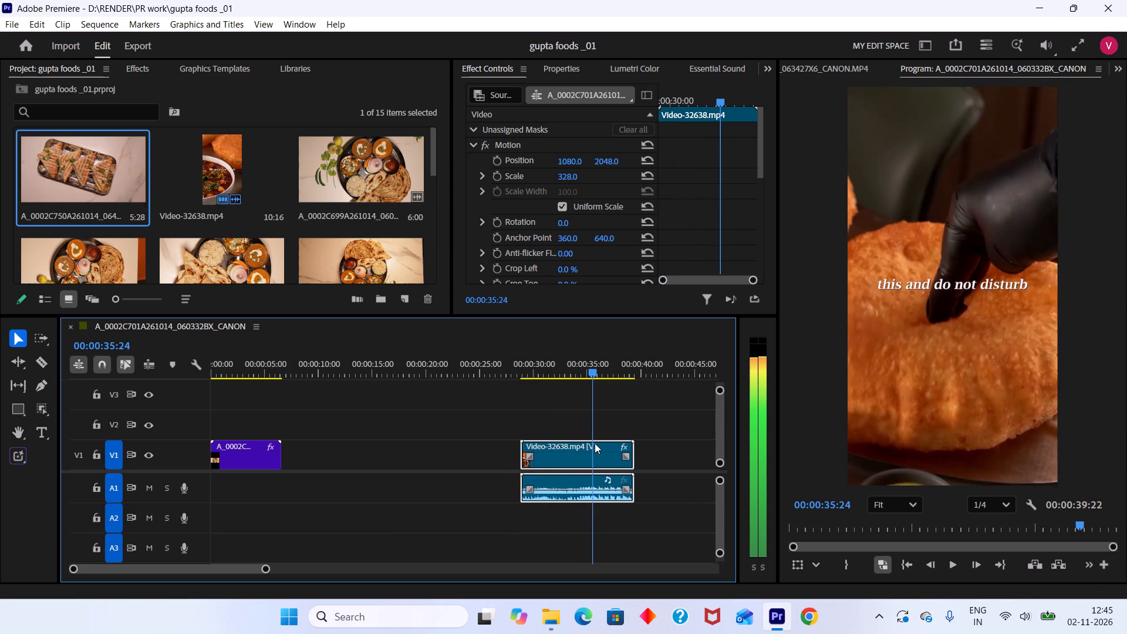
left_click_drag(595, 443, 600, 447)
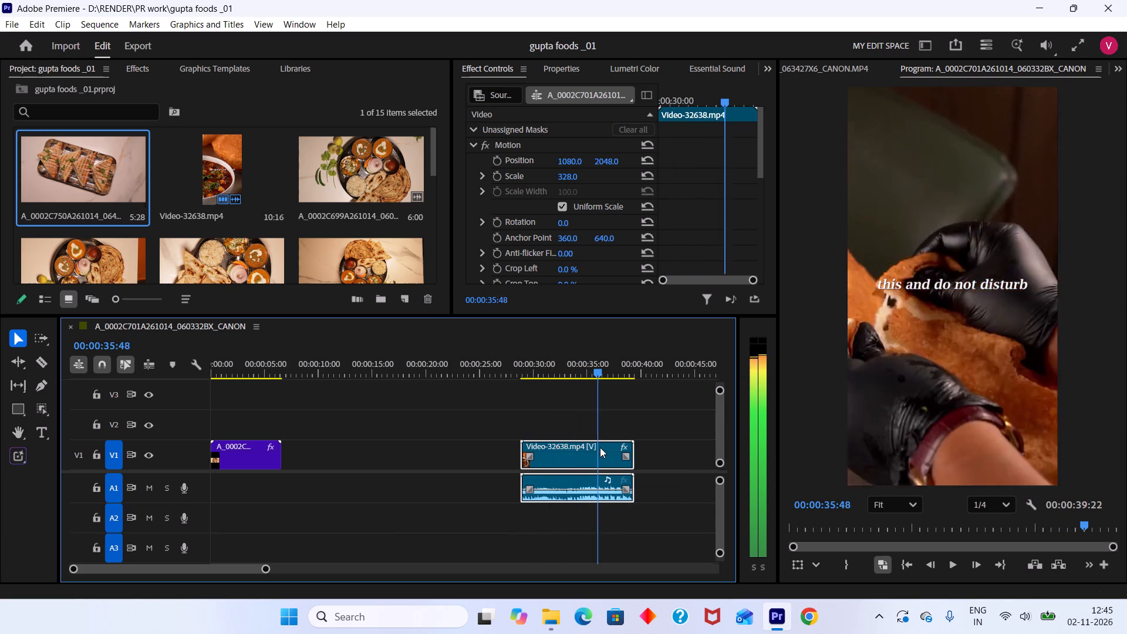
left_click_drag(600, 447, 607, 458)
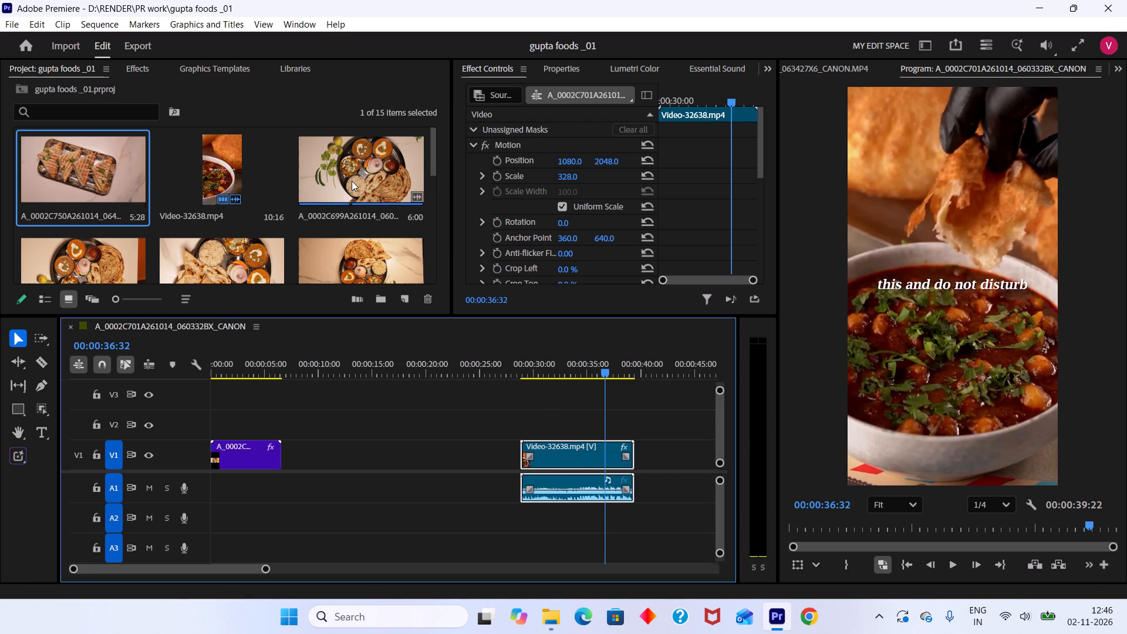
Browse the project footage to compare the available food clips with the reference video's shots.
scroll(352, 183, "down", 1)
scroll(217, 214, "down", 1)
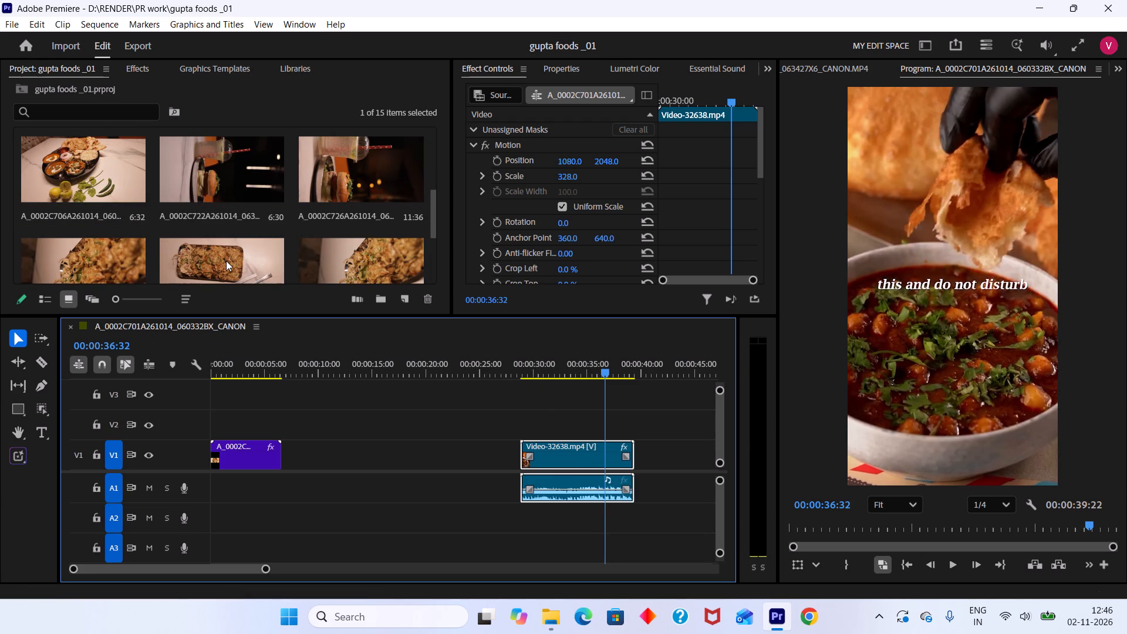
scroll(226, 261, "down", 1)
scroll(226, 261, "up", 1)
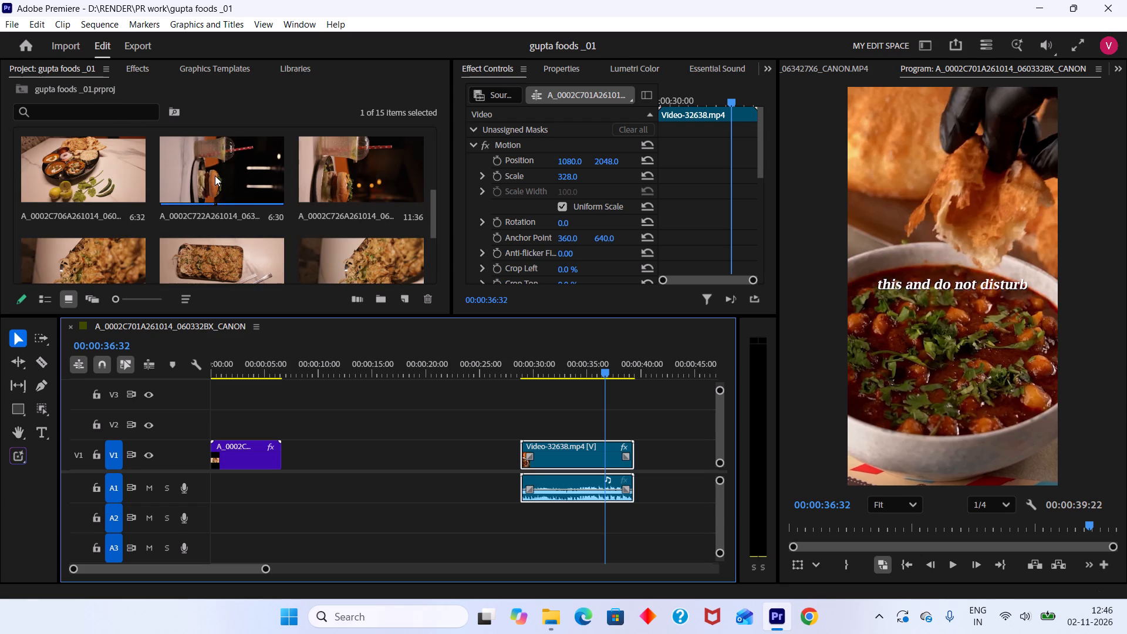
scroll(312, 215, "down", 4)
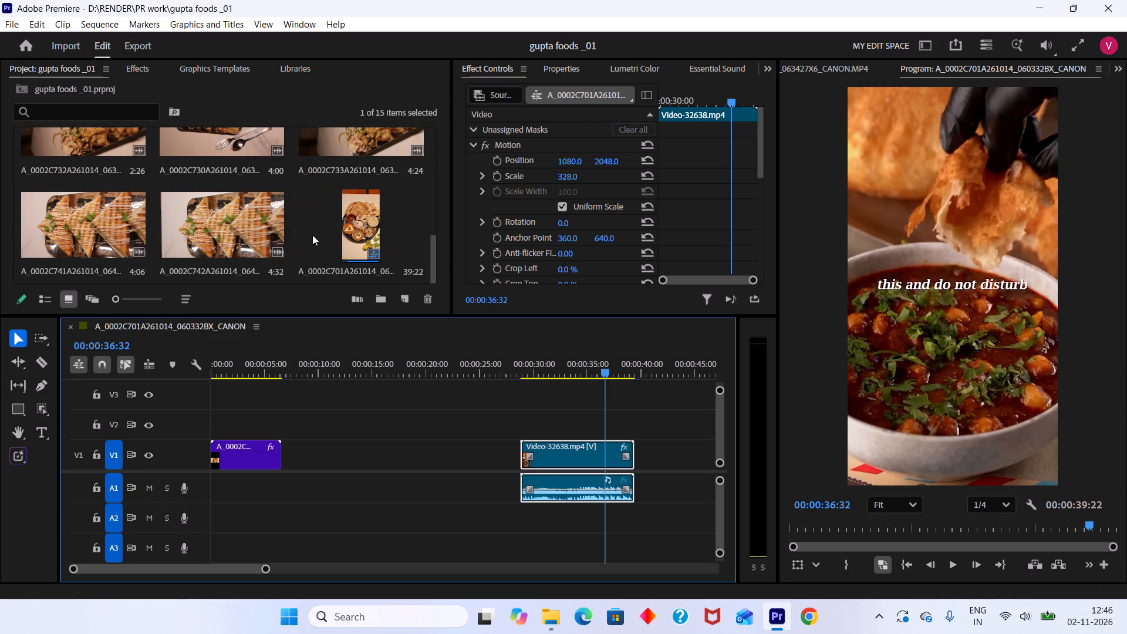
scroll(313, 241, "up", 1)
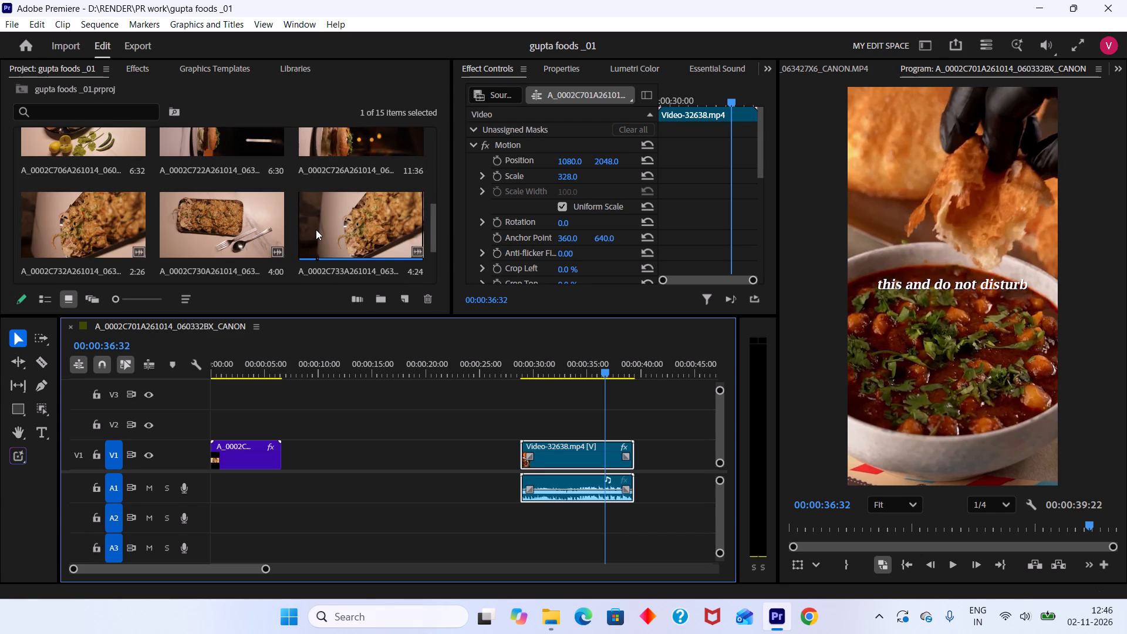
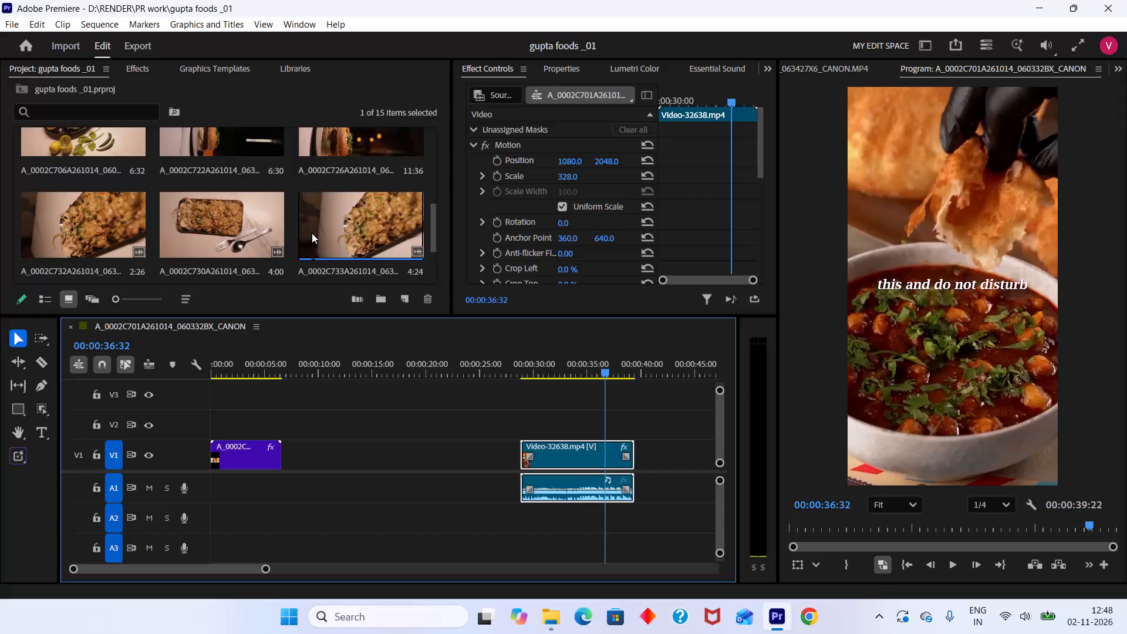
Unlink the audio from the video of the Video-32638.mp4 clip in the timeline.
key("ctrl+l")
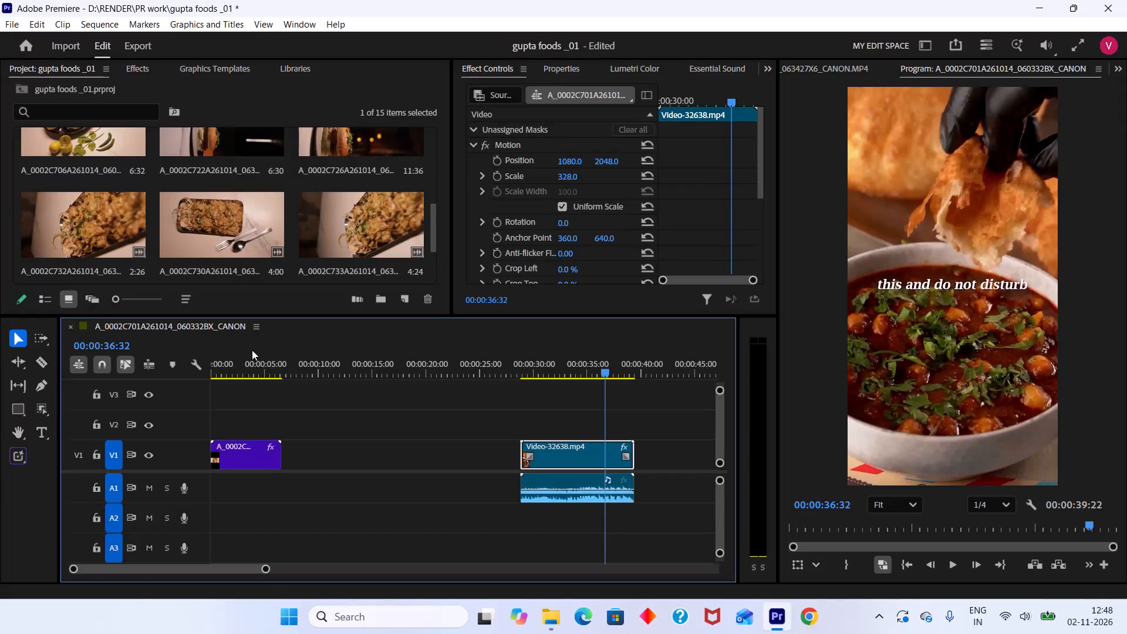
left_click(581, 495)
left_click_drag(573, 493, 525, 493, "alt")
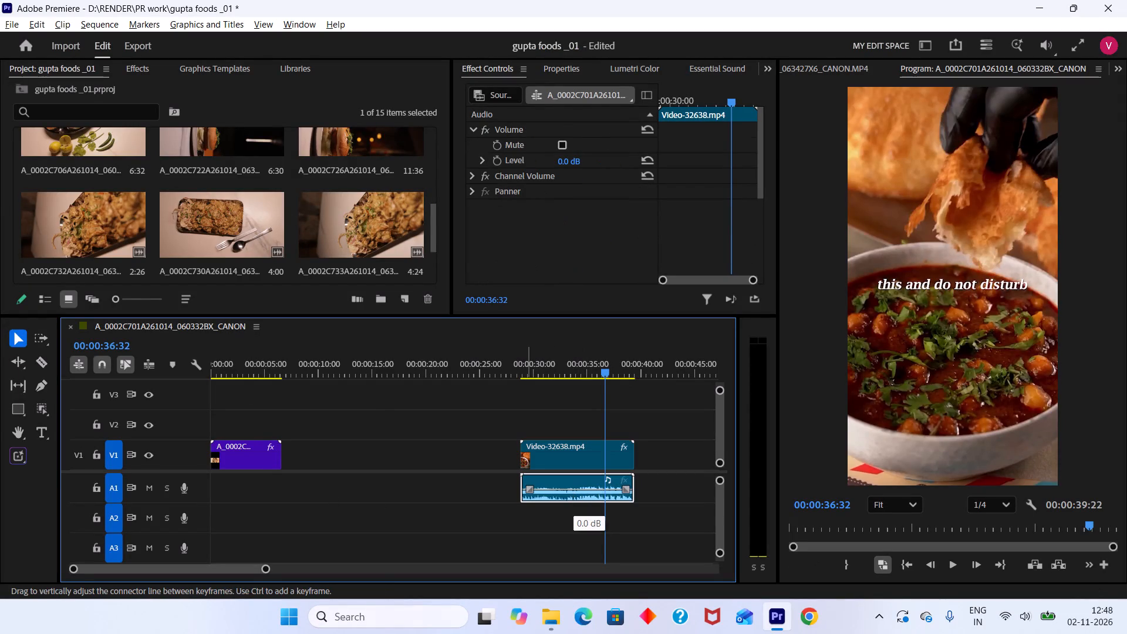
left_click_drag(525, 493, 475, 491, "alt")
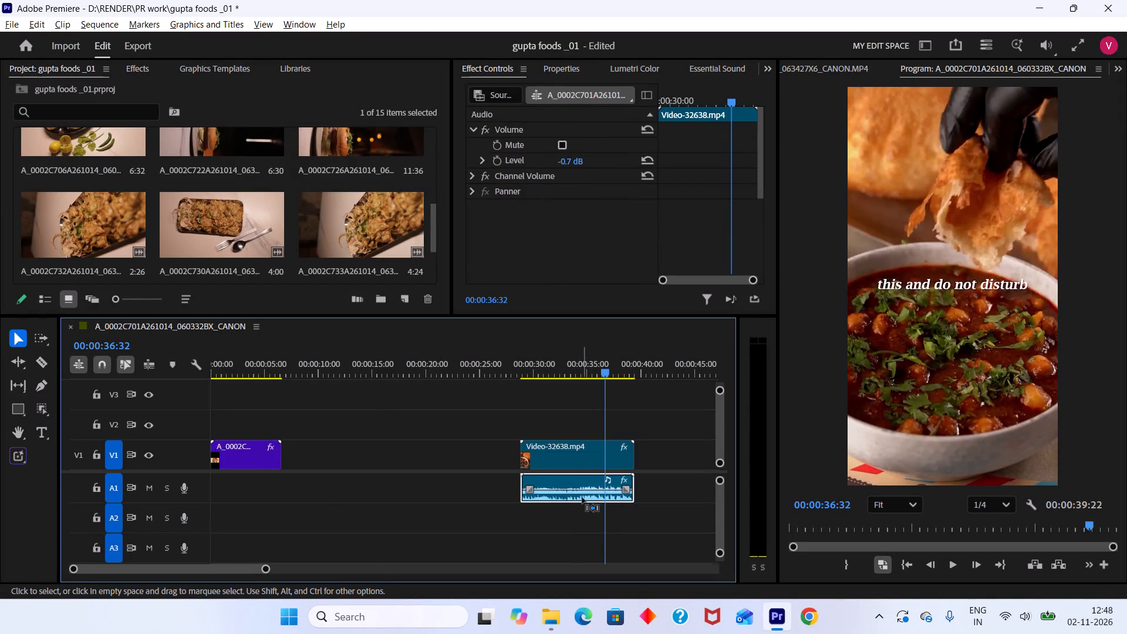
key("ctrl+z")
Duplicate the Video-32638.mp4 audio to the start of track A1, beneath the opening thali clip.
left_click(579, 478)
left_click_drag(580, 478, 218, 485, "alt")
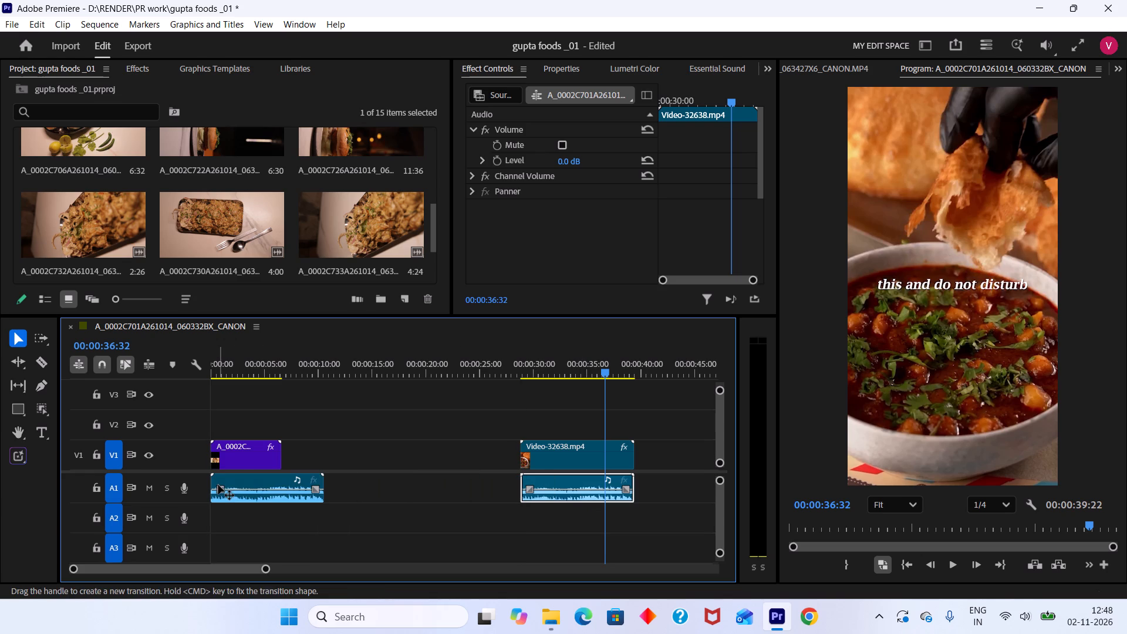
Play the opening thali clip with the copied audio, and play the beginning of Video-32638.mp4 for comparison.
left_click_drag(278, 363, 150, 415)
key("space")
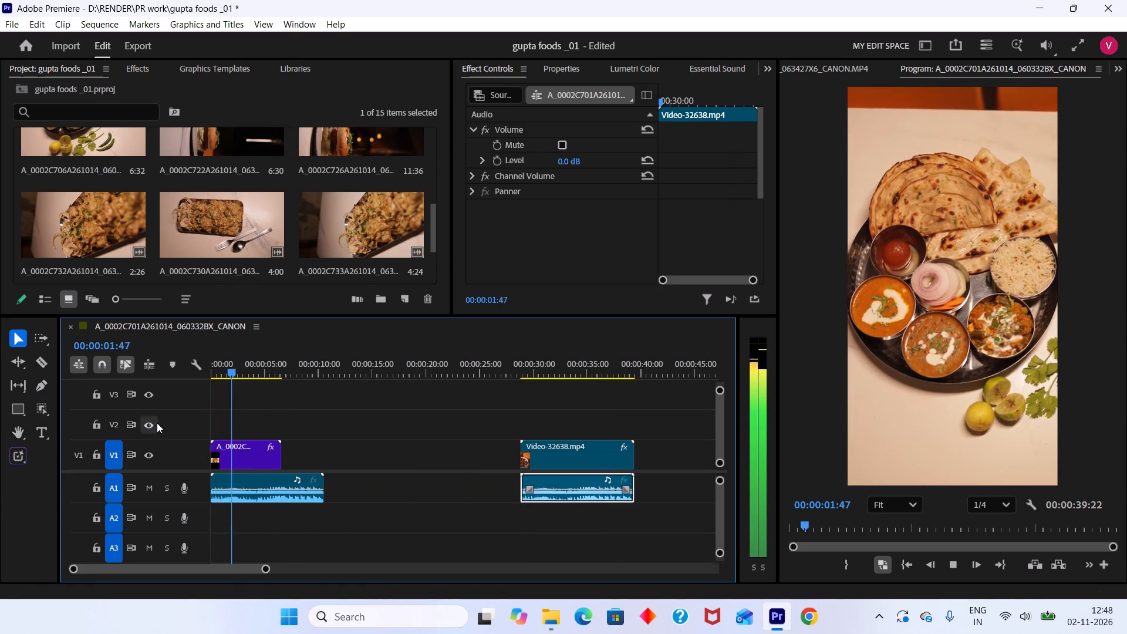
left_click_drag(245, 366, 514, 426)
key("space")
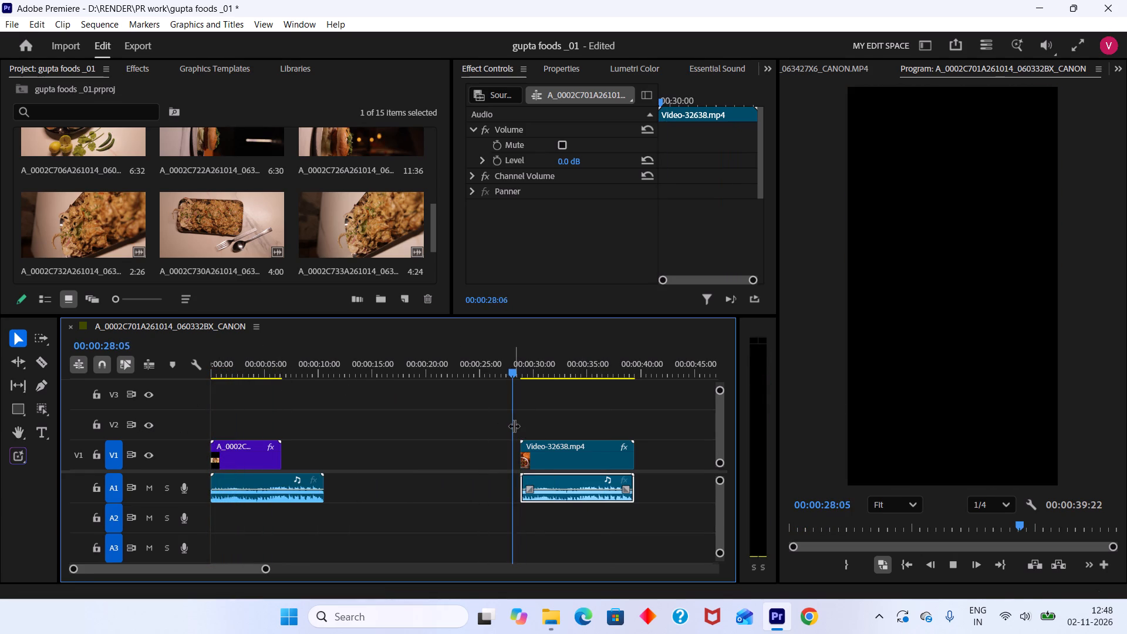
key("space")
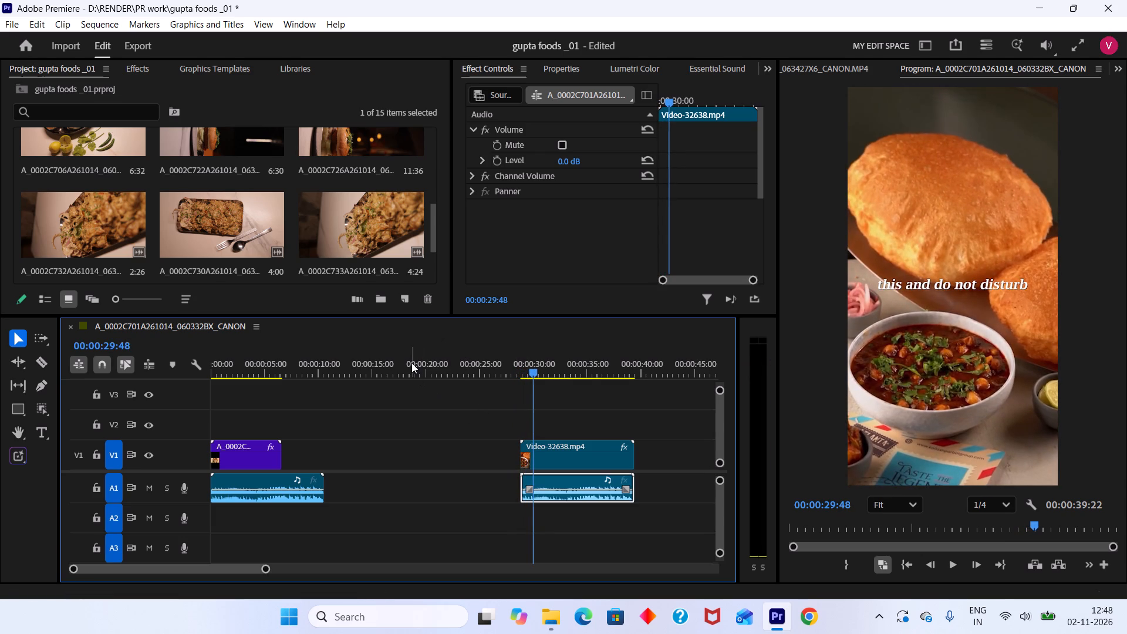
Add the text "This and do not disturb" over the thali clip at the start of the sequence.
left_click_drag(411, 363, 174, 413)
key("t")
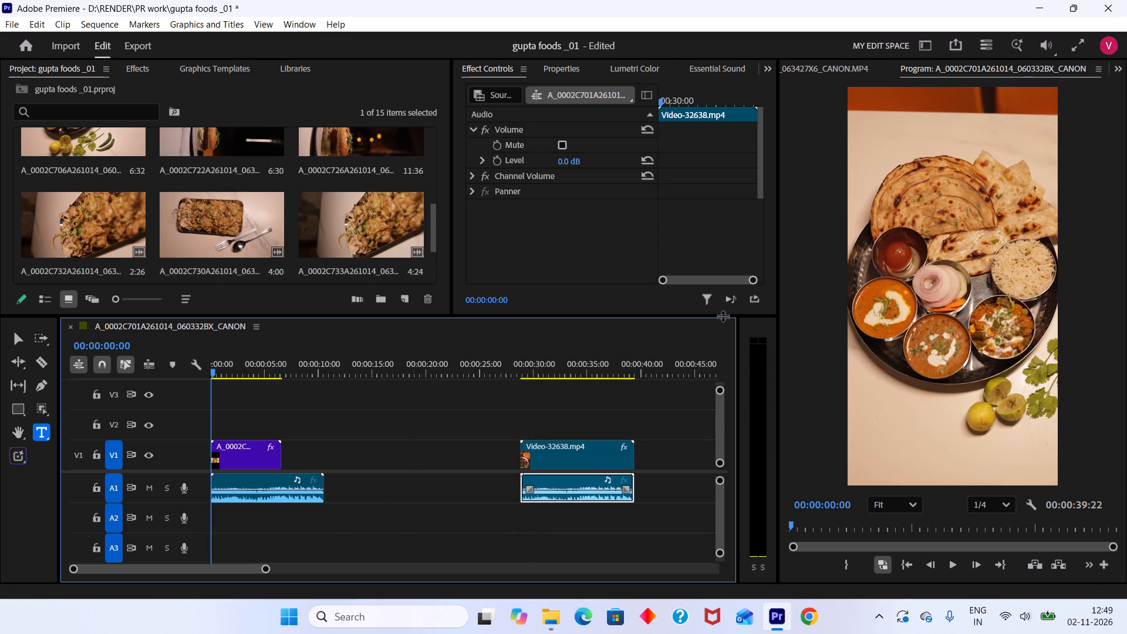
left_click(867, 305)
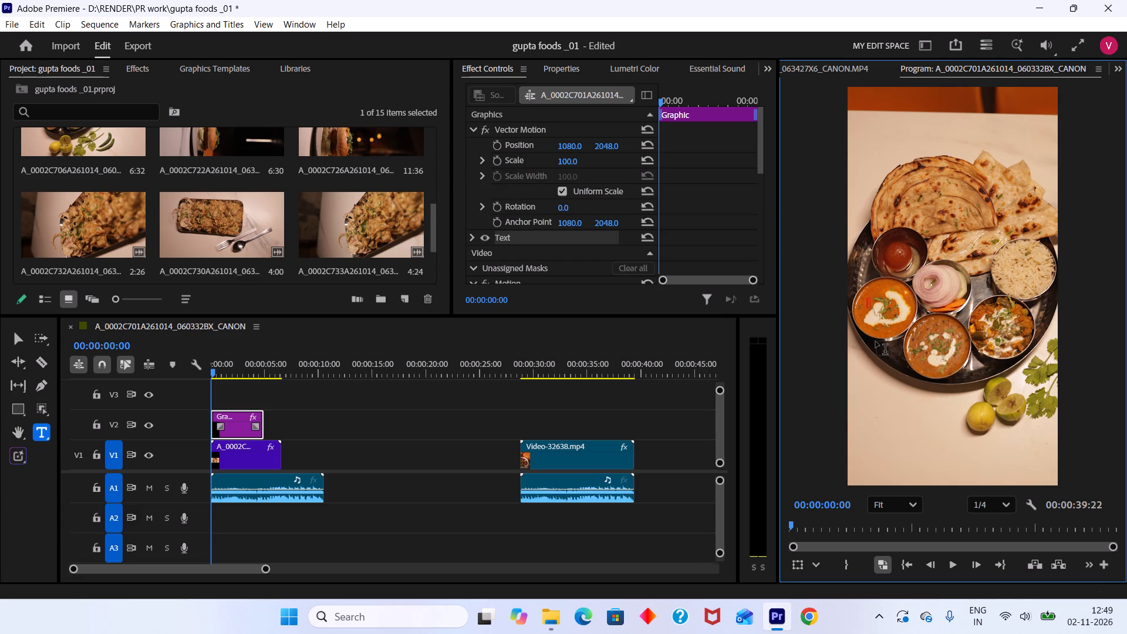
key("t")
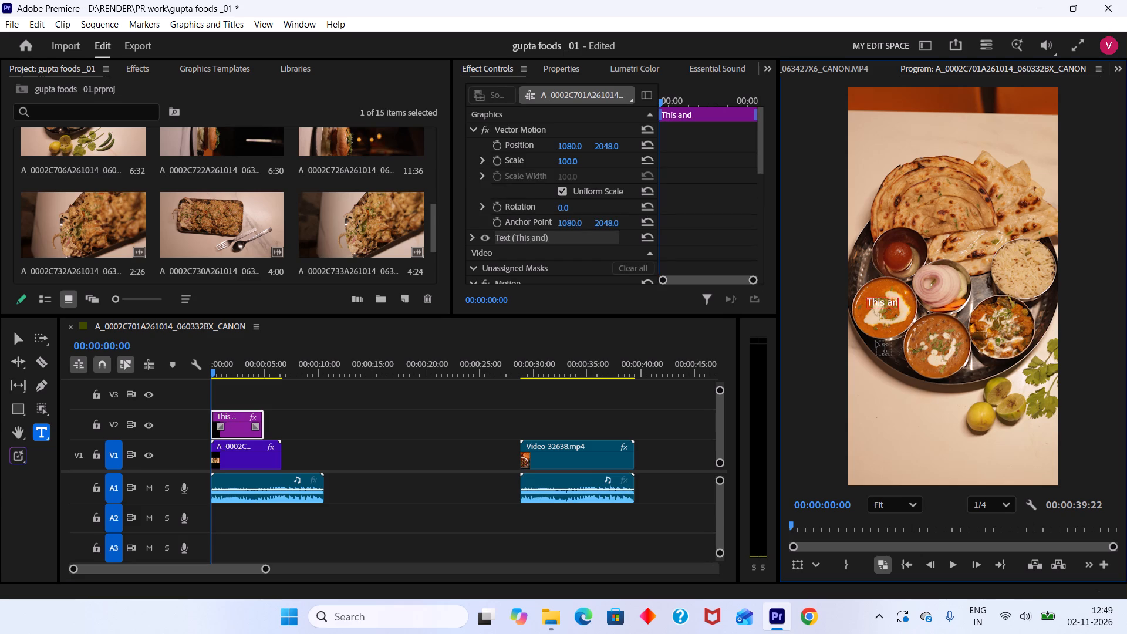
type("do")
key("space")
type("not disturb")
scroll(876, 342, "up", 1)
Search the font list for "play" and "playf" with the "This and do not disturb" text selected.
left_click(563, 63)
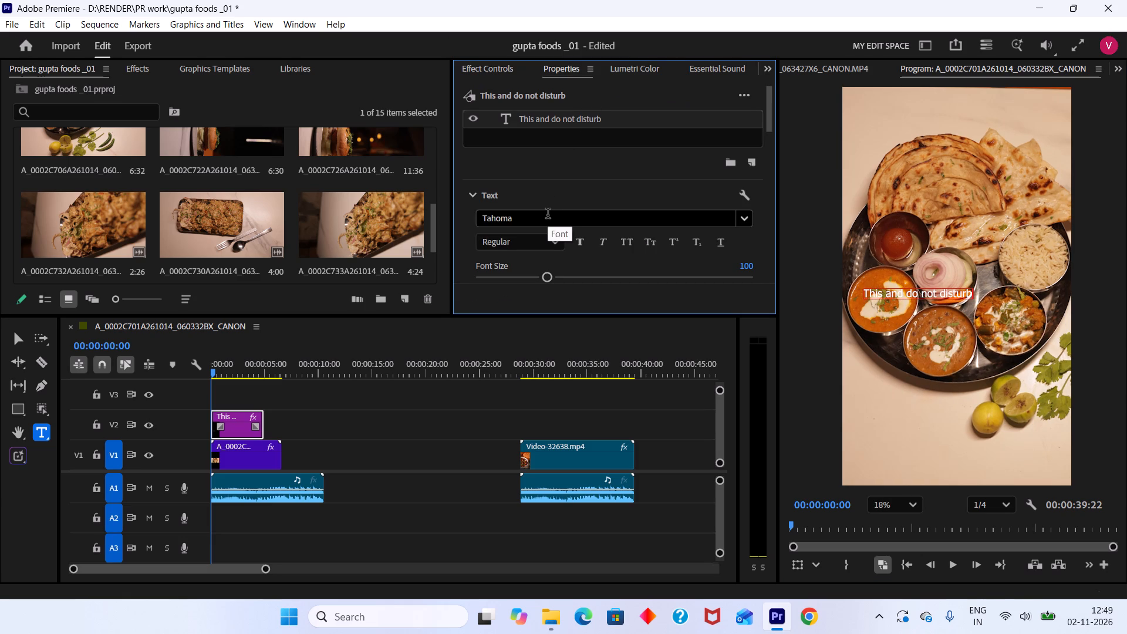
left_click(22, 338)
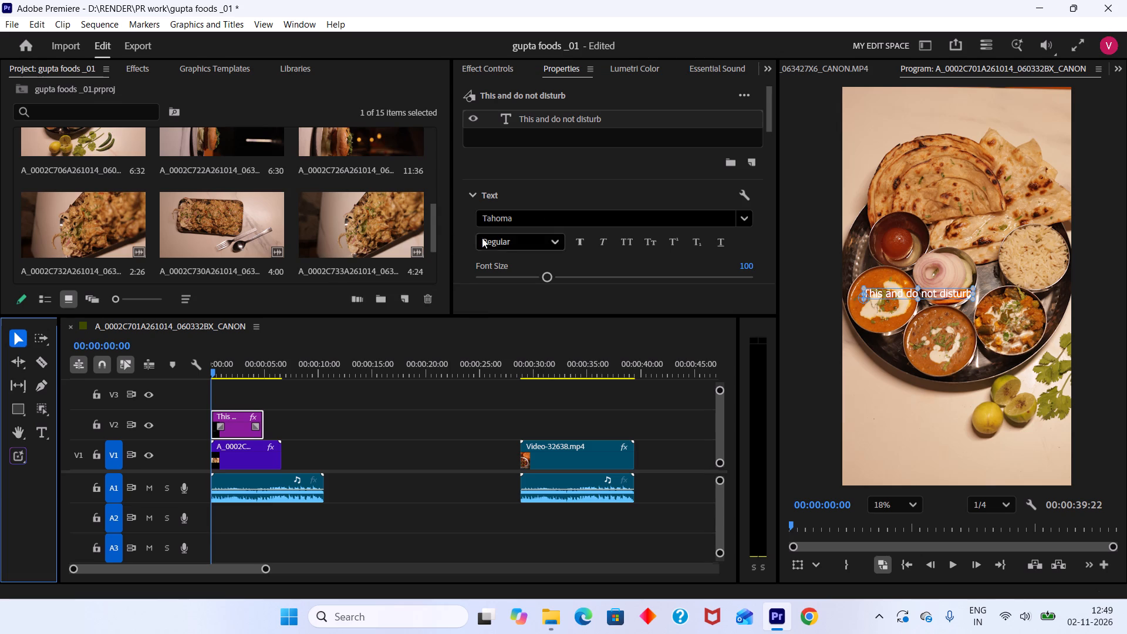
left_click(527, 222)
type("play")
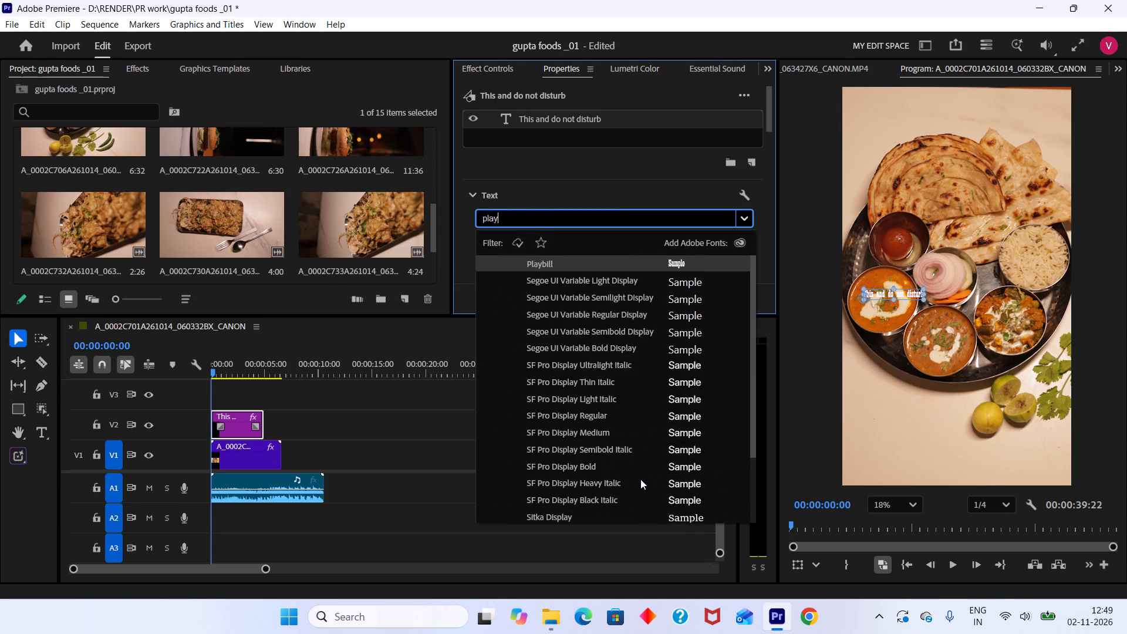
scroll(636, 480, "down", 18)
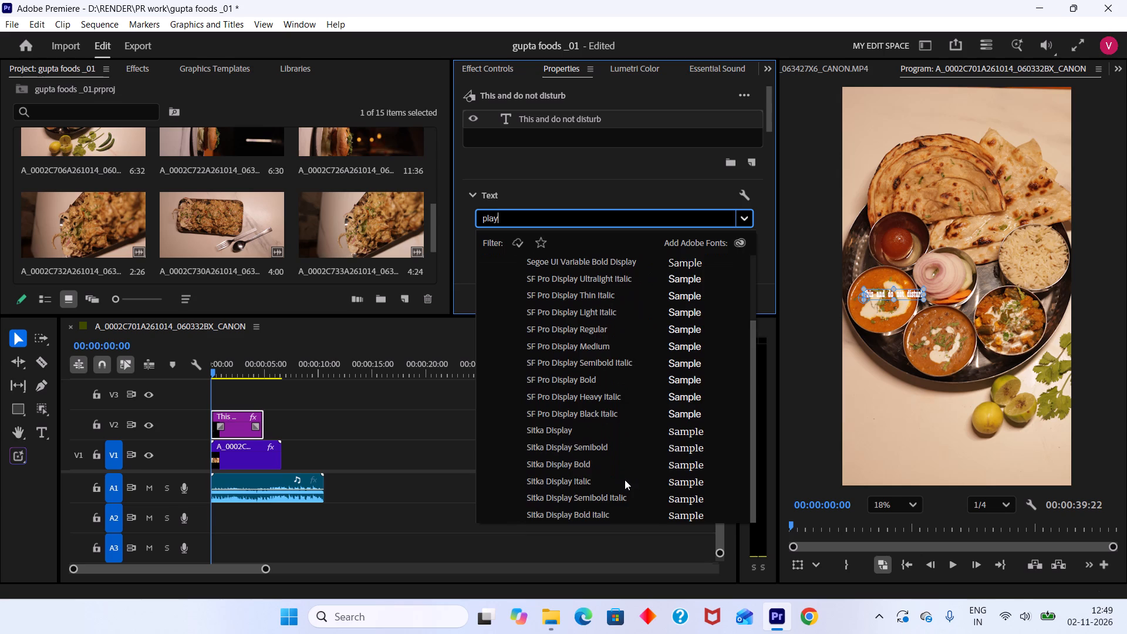
scroll(623, 477, "up", 17)
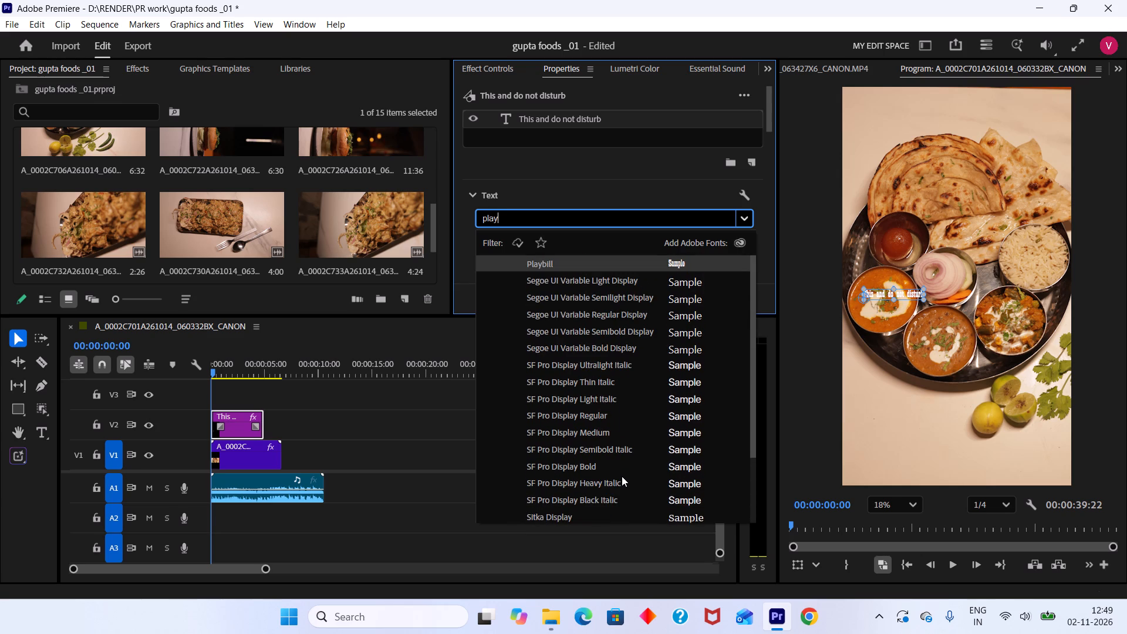
key("f")
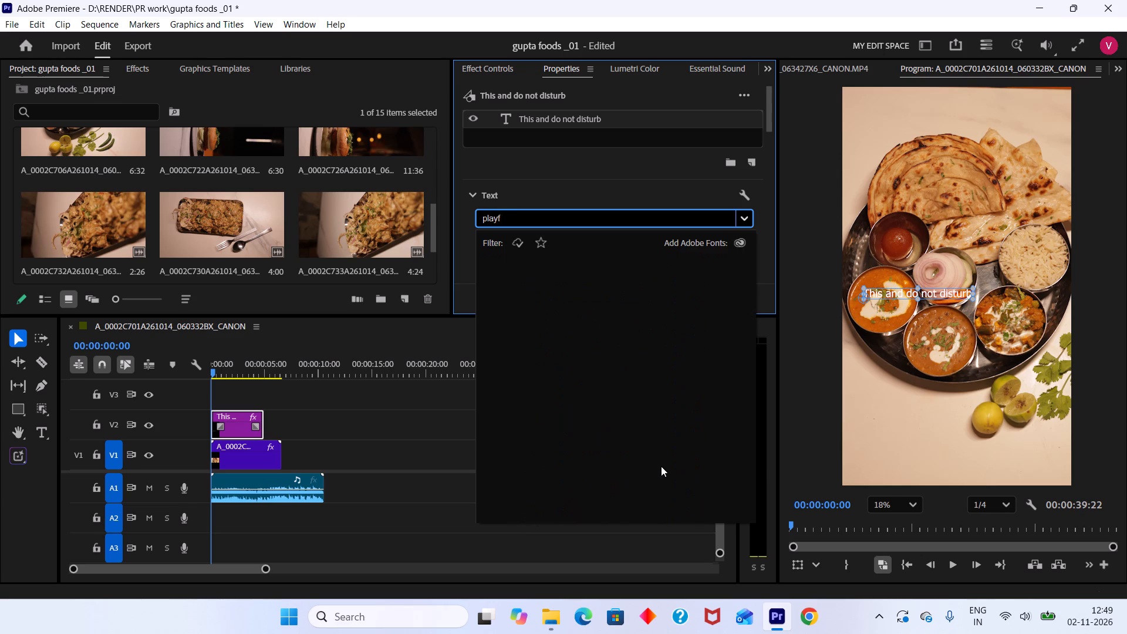
Clear the font search and browse the full font list around the fonts starting with P.
key("BackSpace")
key("BackSpace")
key("BackSpace")
key("BackSpace")
key("BackSpace")
key("BackSpace")
key("BackSpace")
key("BackSpace")
key("BackSpace")
key("BackSpace")
key("BackSpace")
key("BackSpace")
key("BackSpace")
key("BackSpace")
key("BackSpace")
key("BackSpace")
key("BackSpace")
key("BackSpace")
key("BackSpace")
key("BackSpace")
scroll(738, 355, "down", 4)
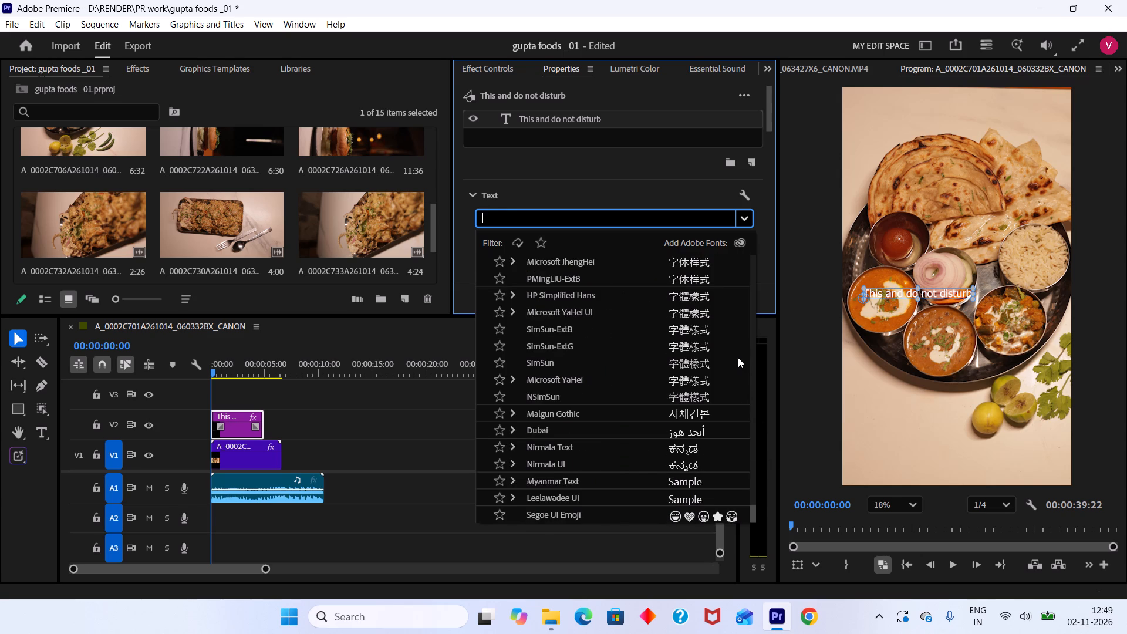
left_click_drag(755, 513, 754, 477)
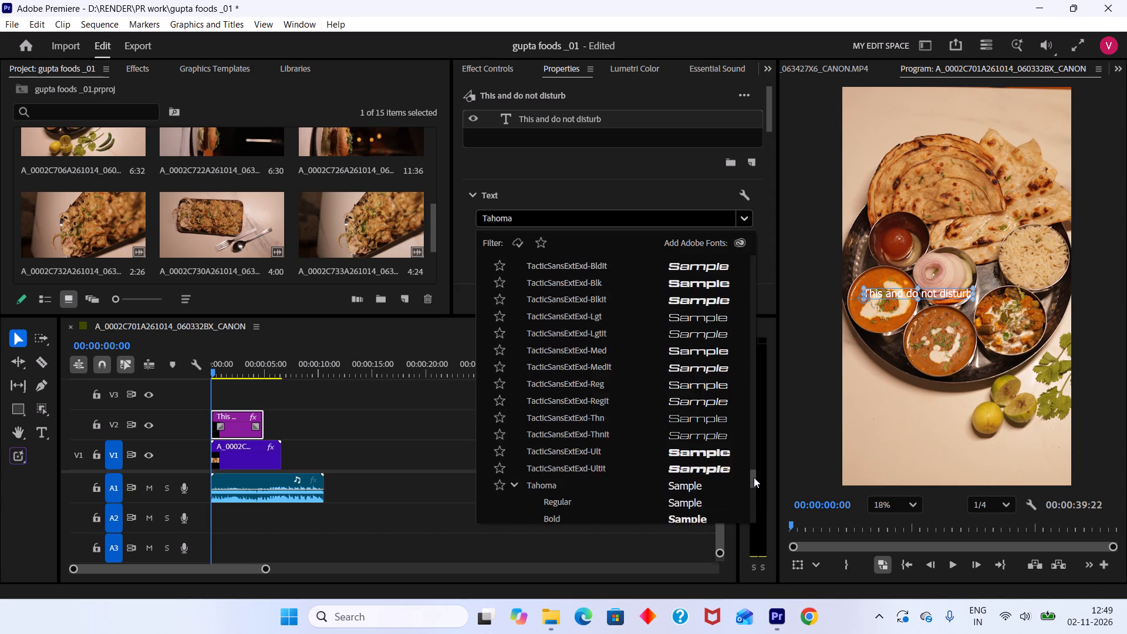
left_click_drag(754, 477, 755, 429)
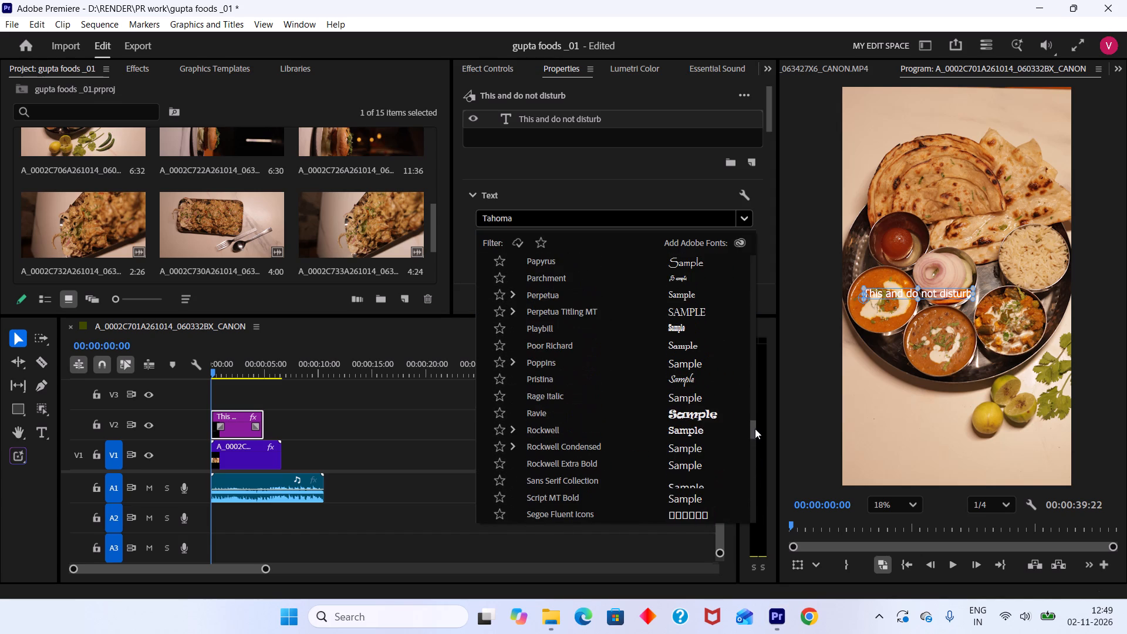
left_click_drag(755, 429, 755, 420)
key("ctrl+s")
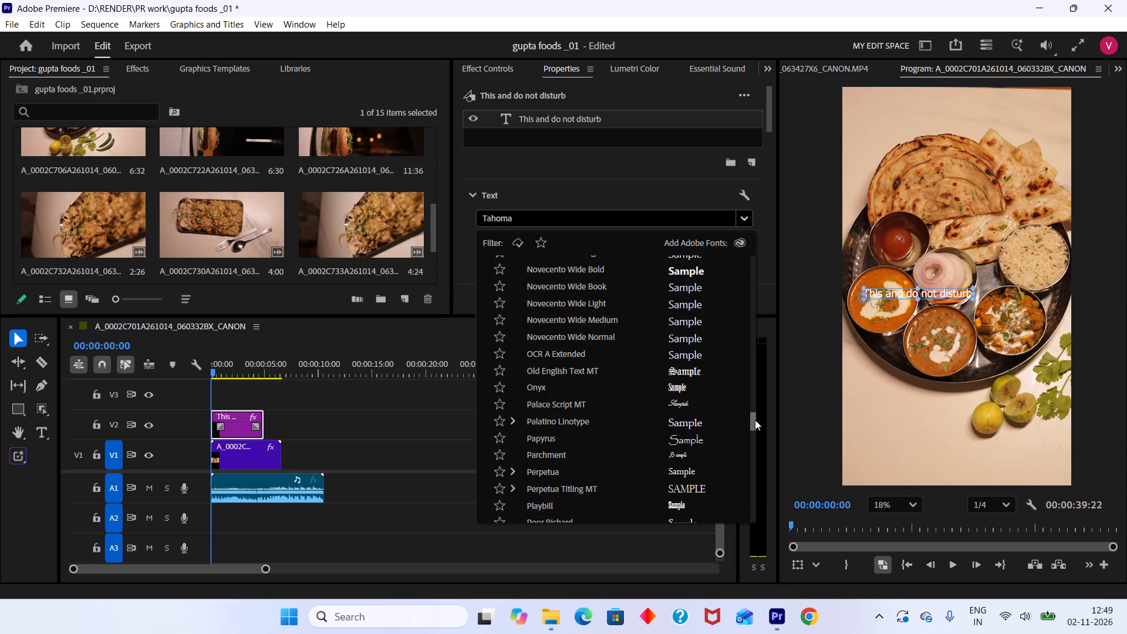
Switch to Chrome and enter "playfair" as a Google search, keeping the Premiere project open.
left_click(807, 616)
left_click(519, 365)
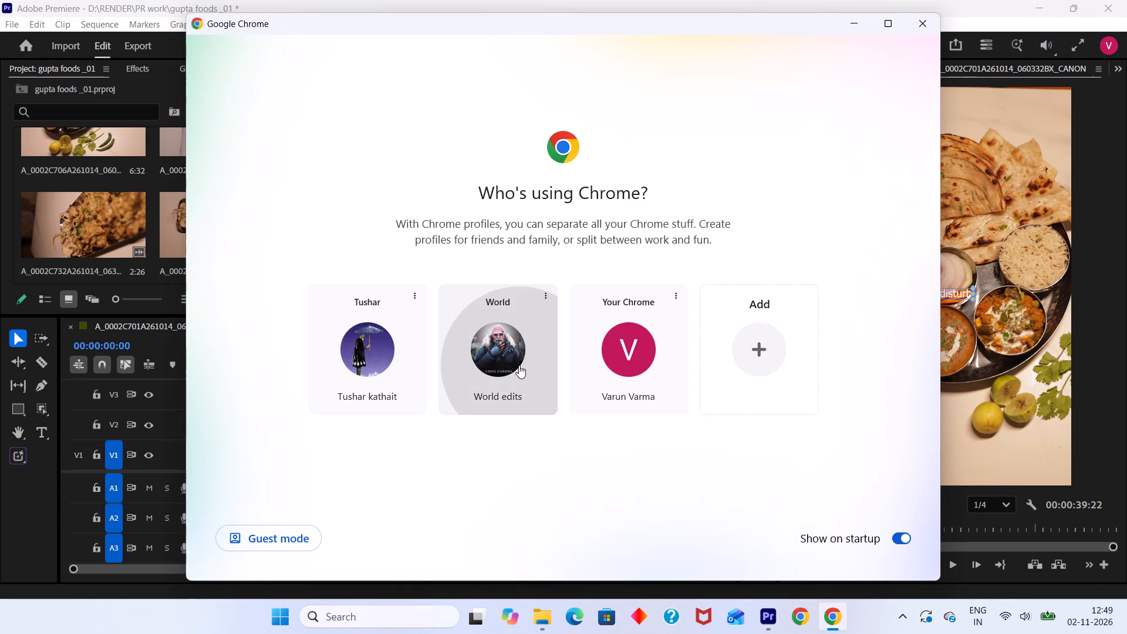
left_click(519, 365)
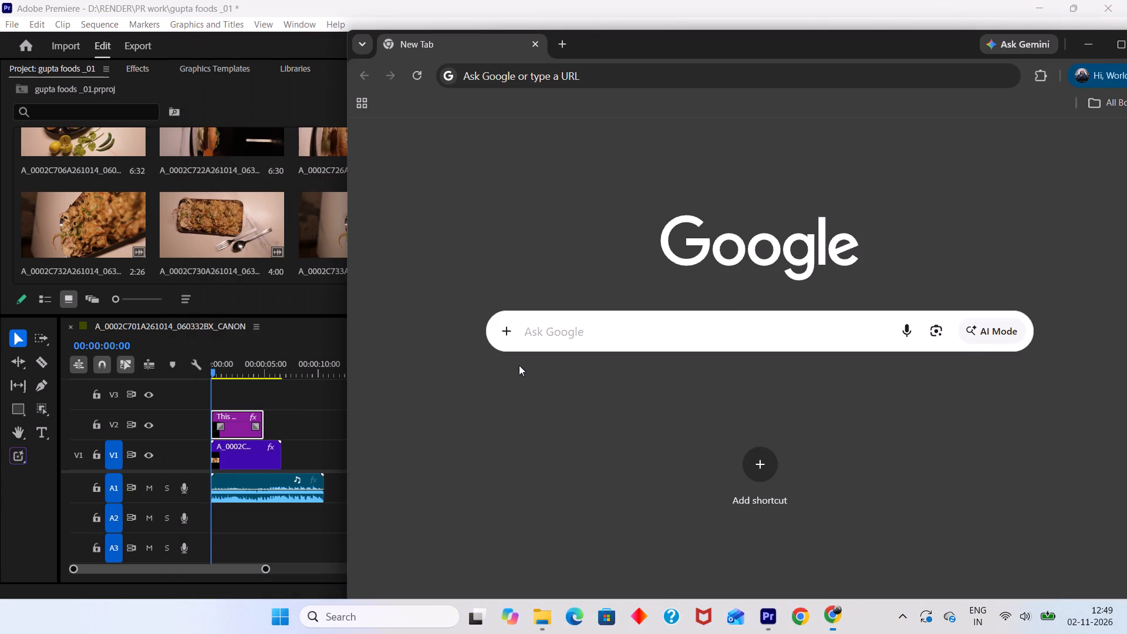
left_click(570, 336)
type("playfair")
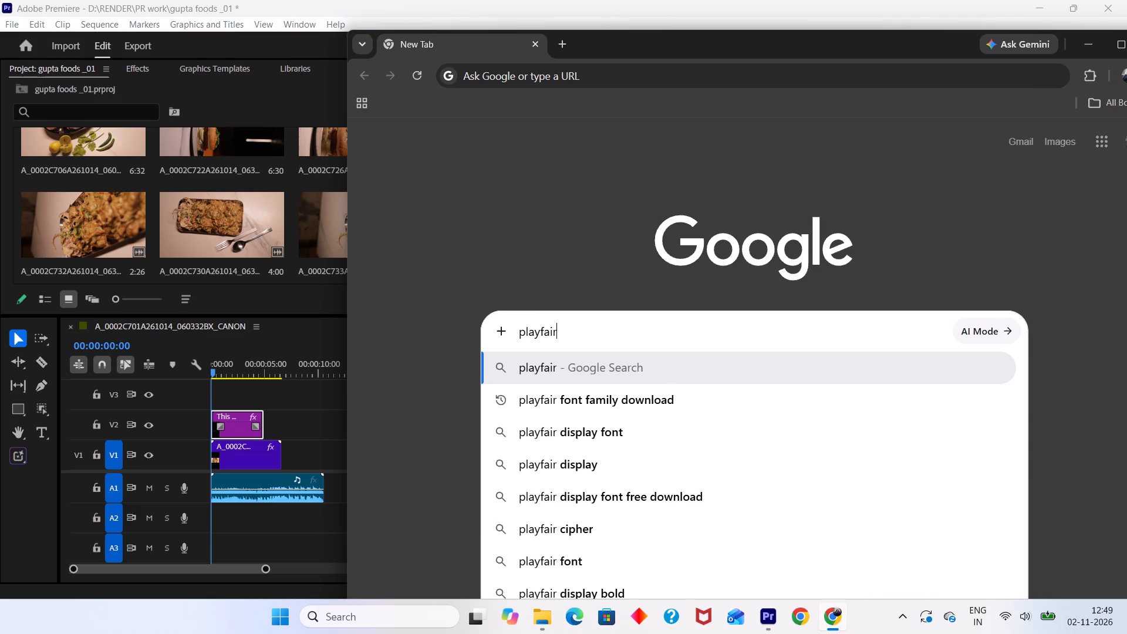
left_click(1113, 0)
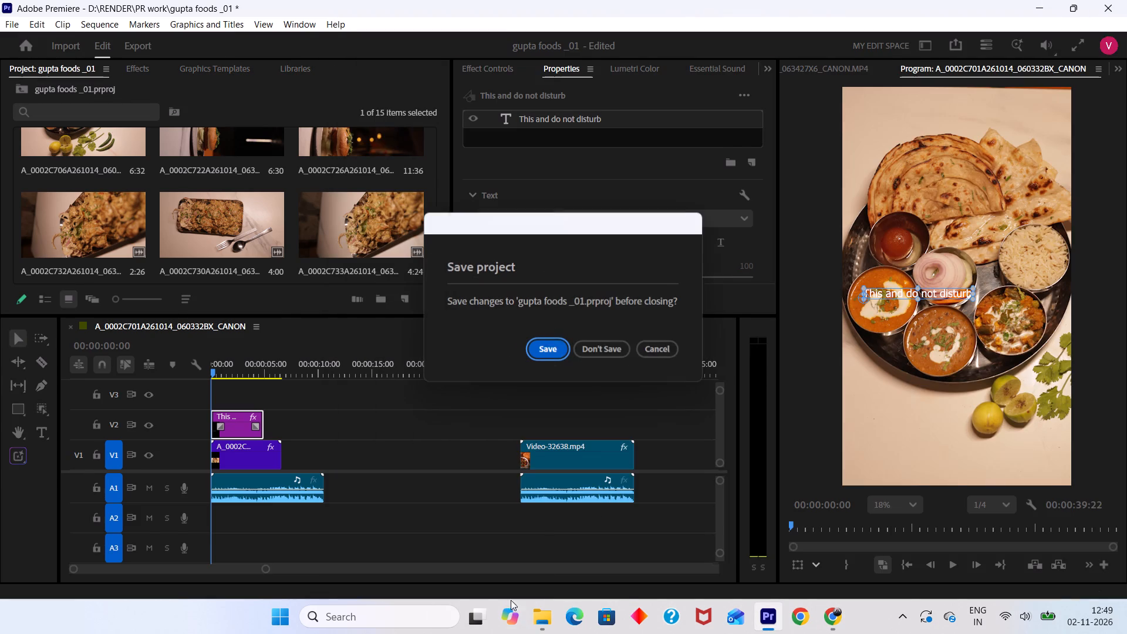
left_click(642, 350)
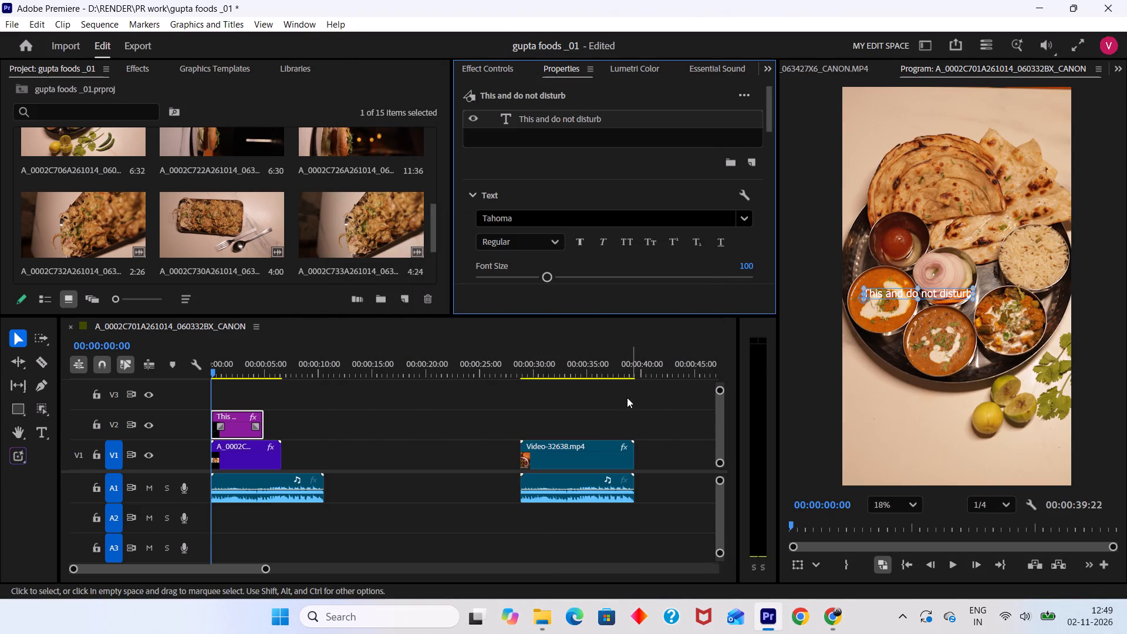
Save the Premiere project.
key("ctrl+s")
left_click(381, 630)
left_click(377, 615)
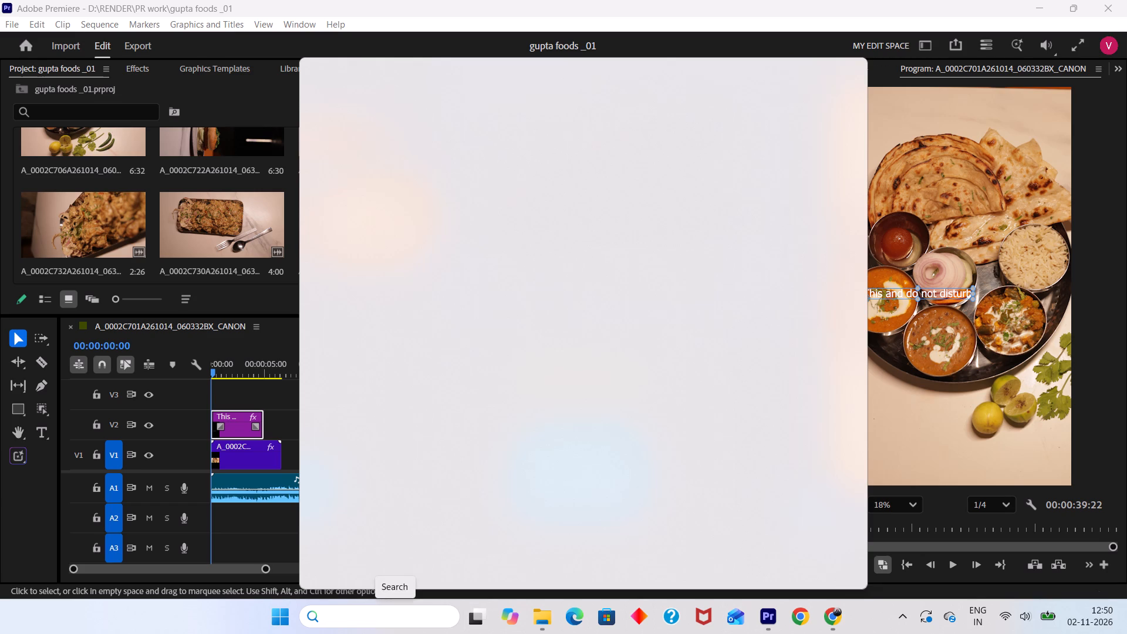
type("cr")
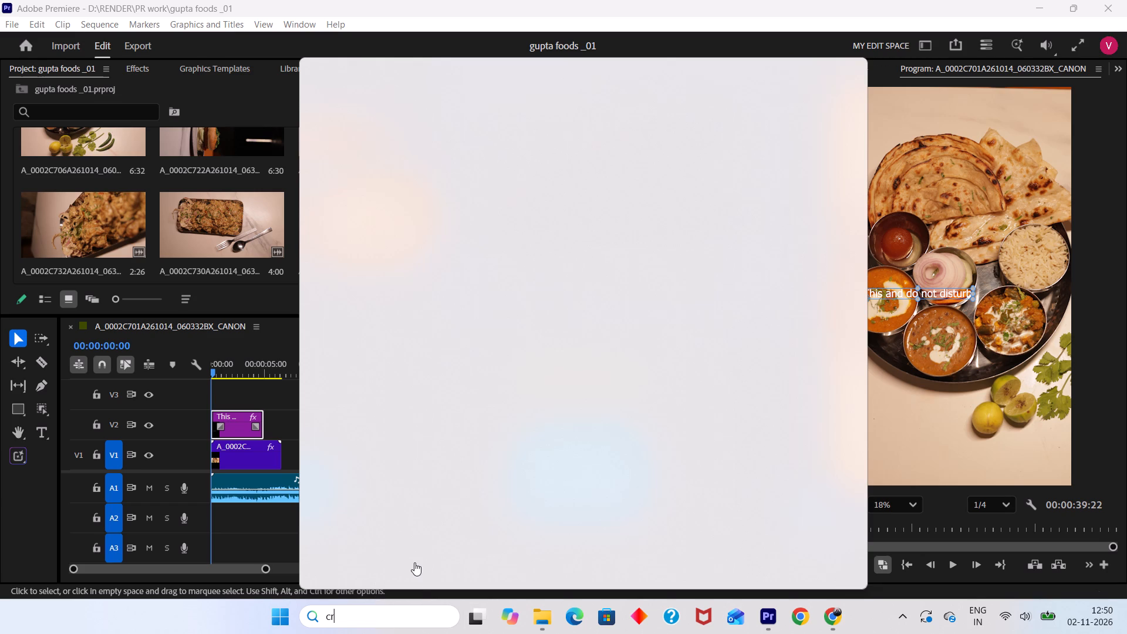
type("eati")
key("v")
key("e")
key("Return")
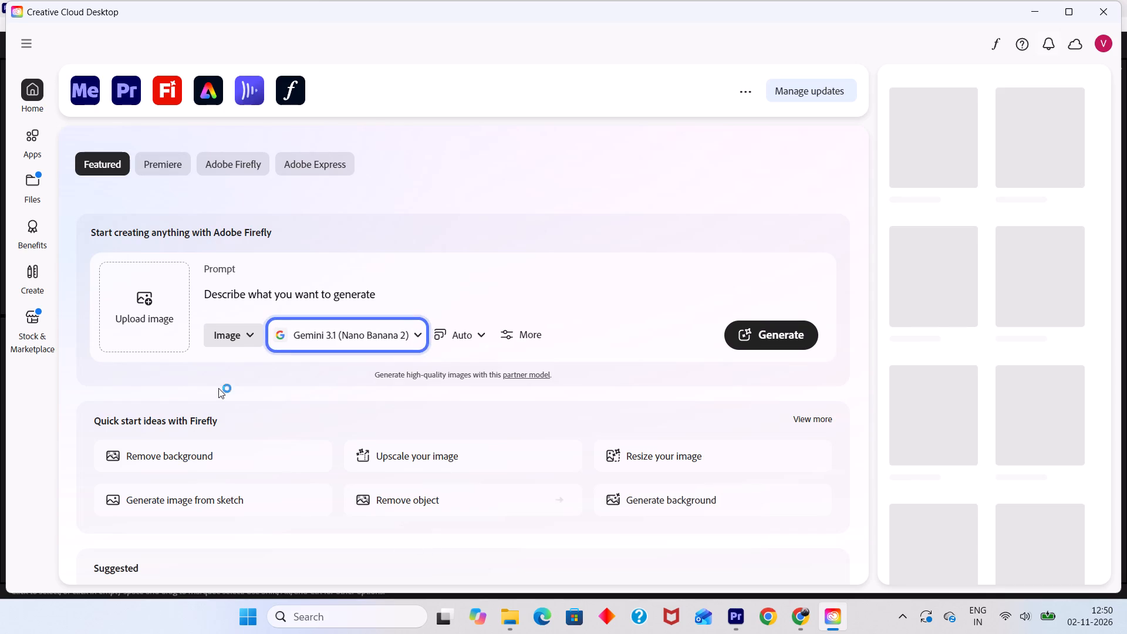
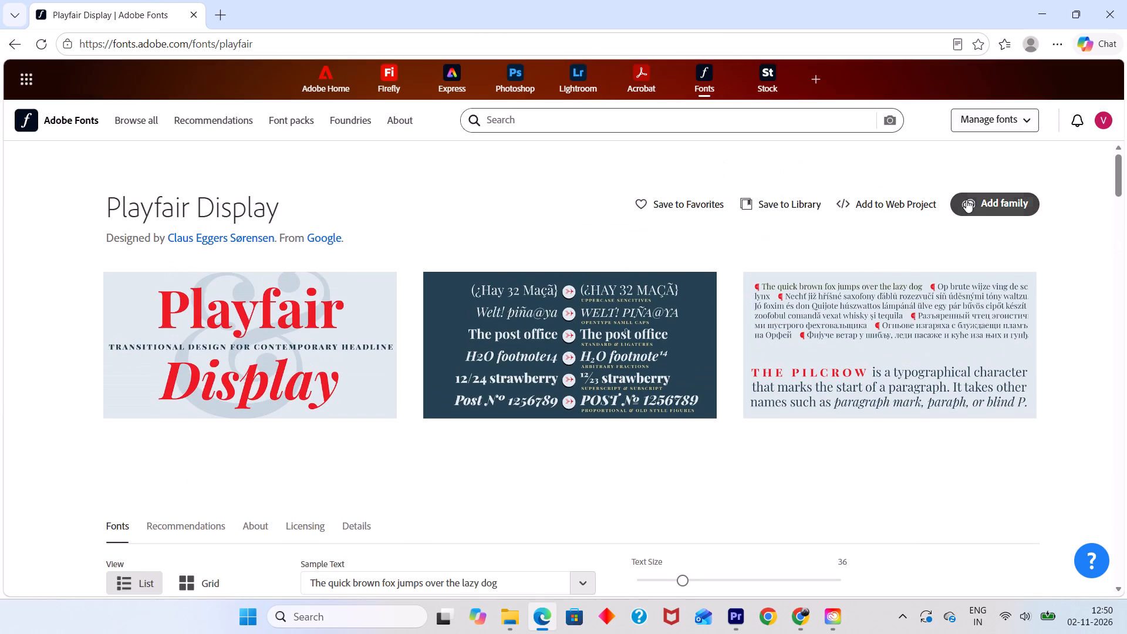
left_click(966, 200)
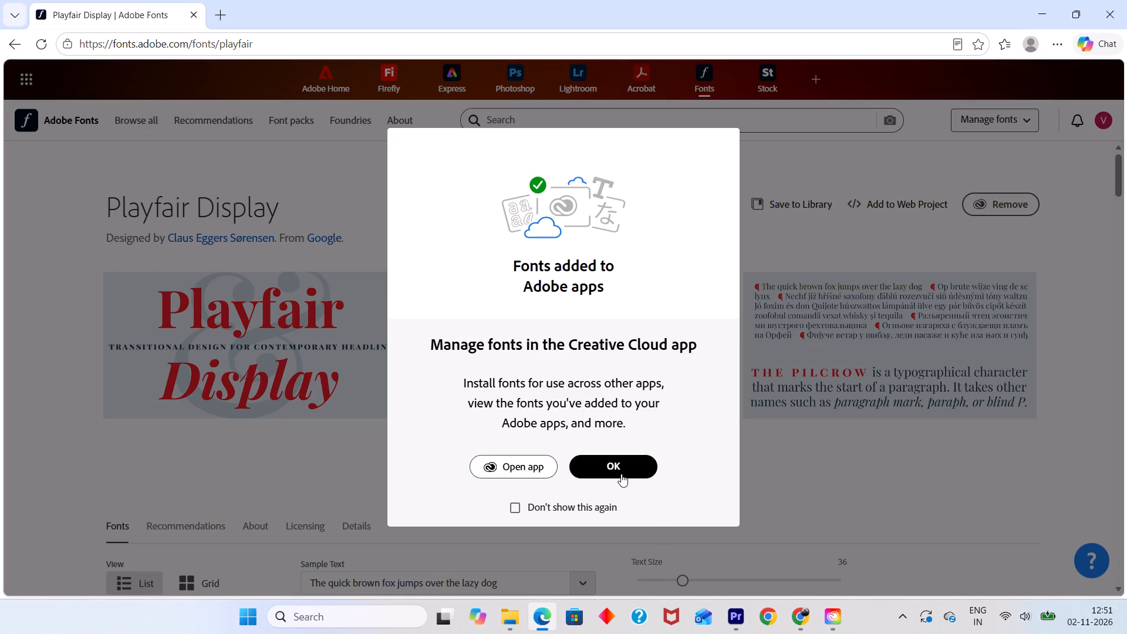
left_click(621, 474)
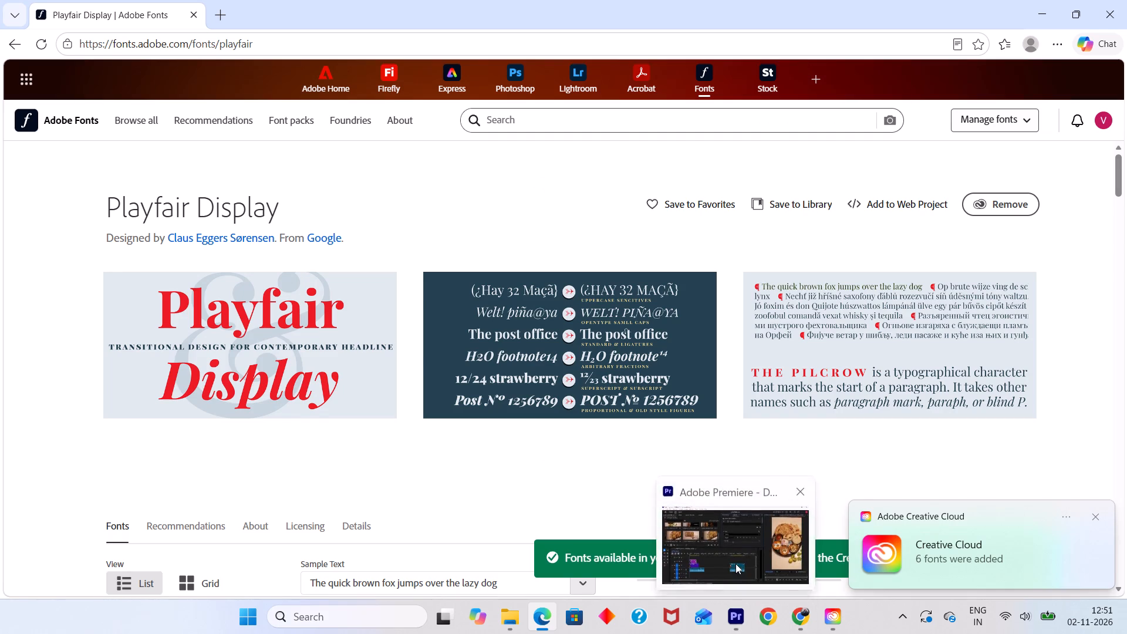
Switch back to Premiere and set the "This and do not disturb" caption's font to Playfair Display Bold.
left_click(735, 564)
left_click(551, 217)
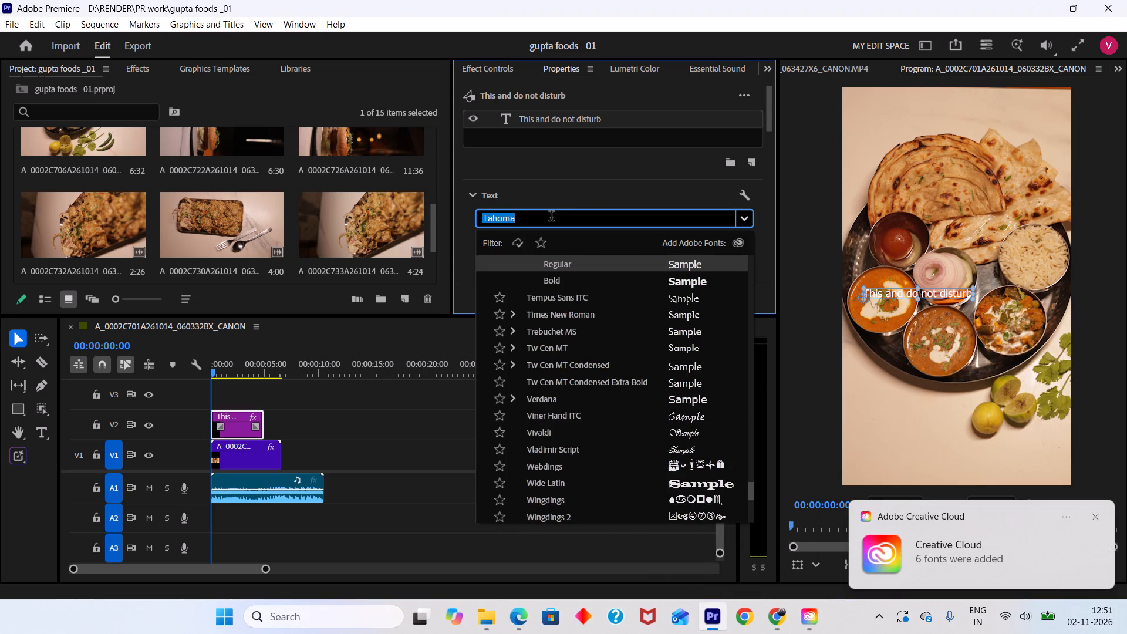
type("play")
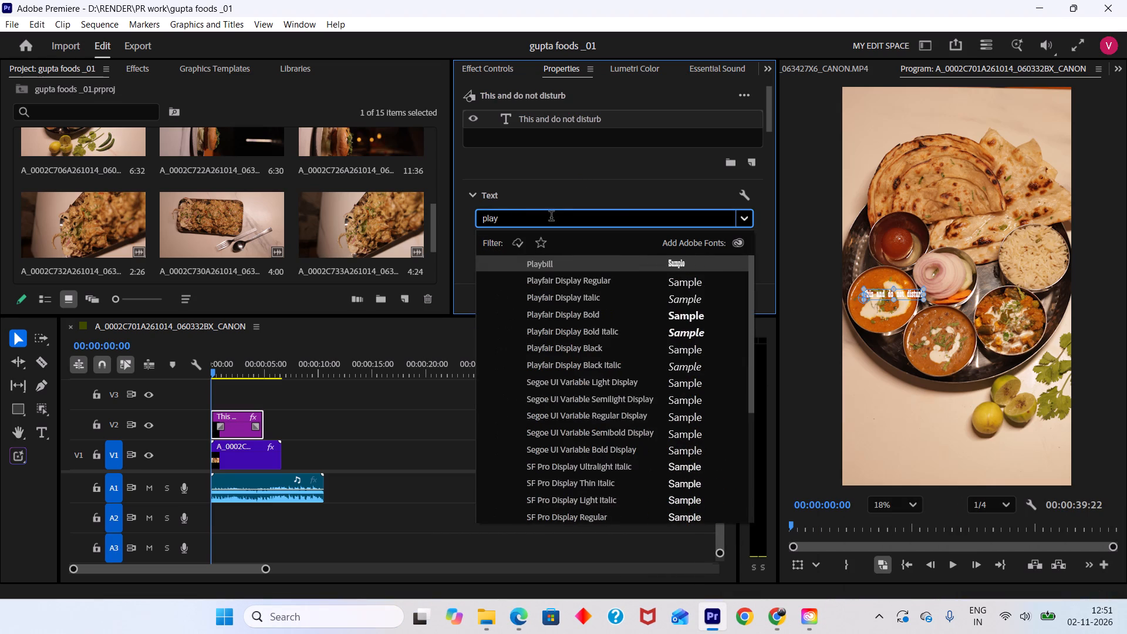
left_click(606, 278)
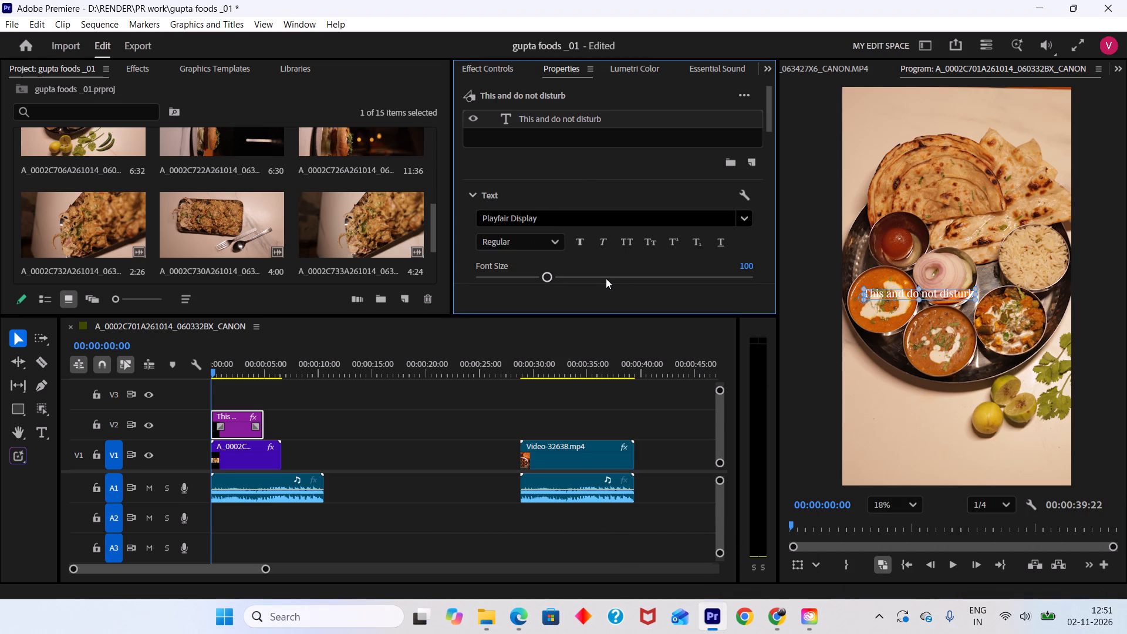
left_click(538, 252)
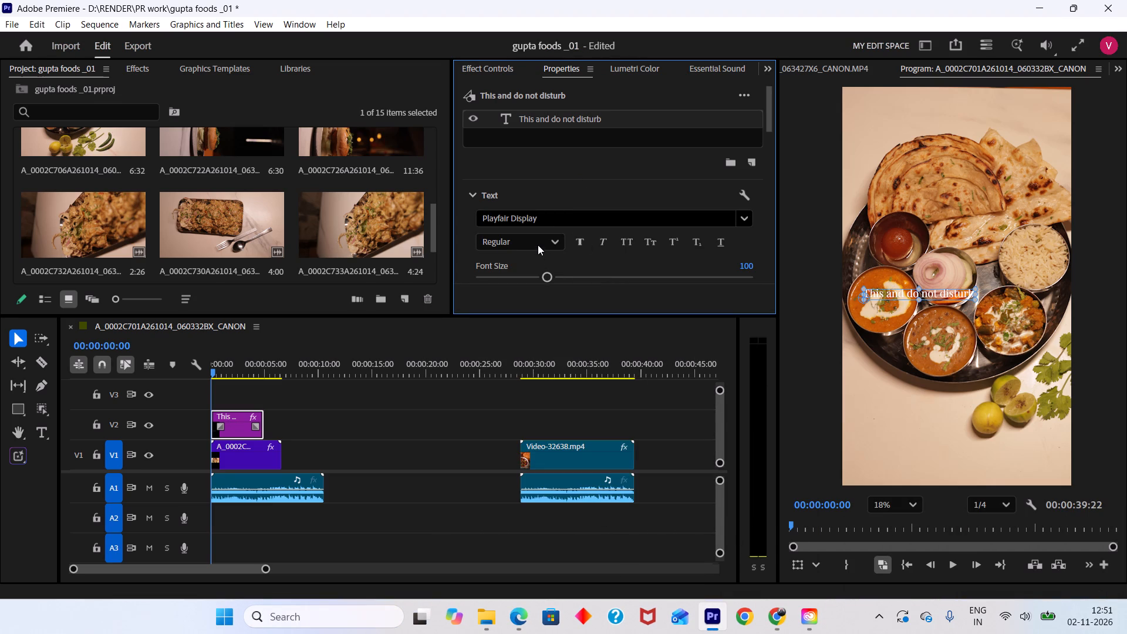
left_click(538, 245)
left_click(529, 301)
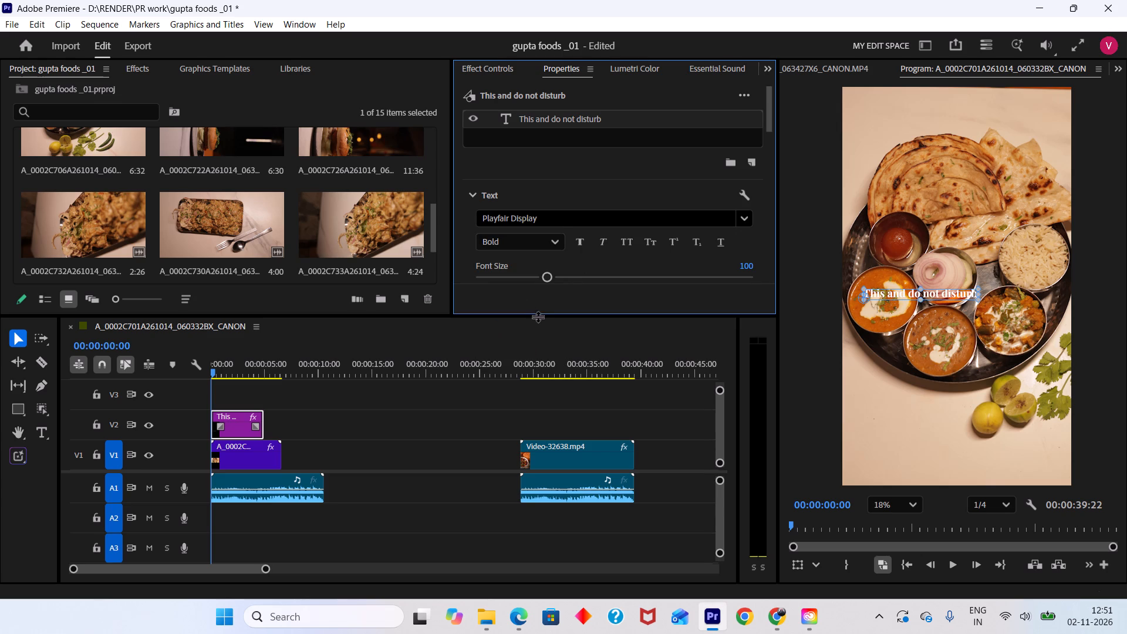
Enlarge the caption to font size 152, comparing it with the caption in the Video-32638.mp4 clip.
left_click_drag(551, 274, 581, 275)
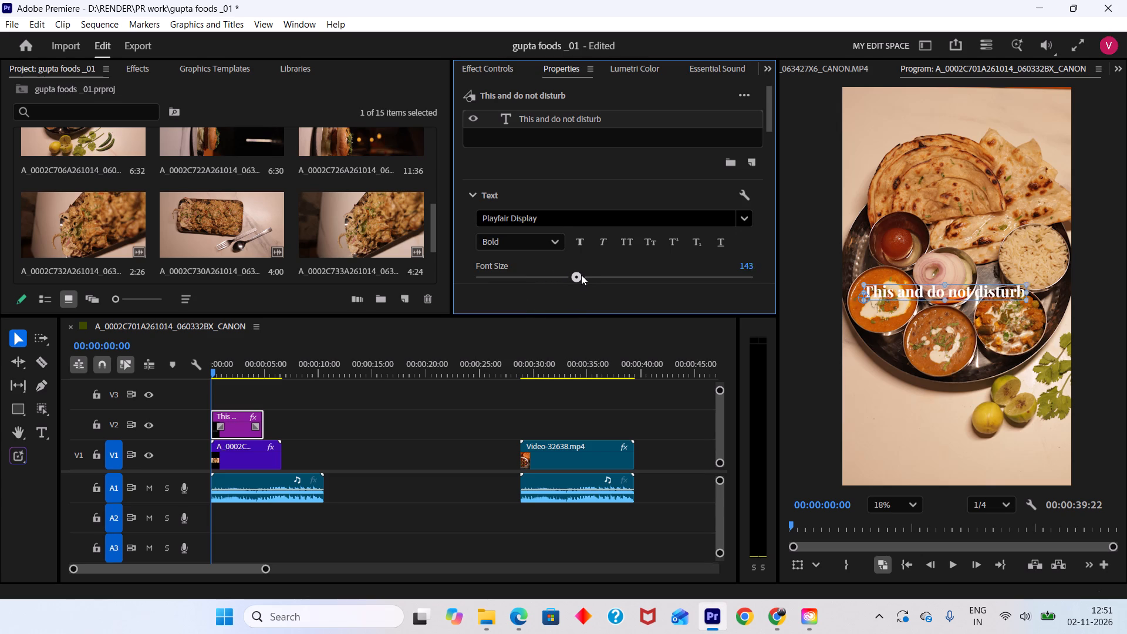
left_click_drag(581, 275, 591, 275)
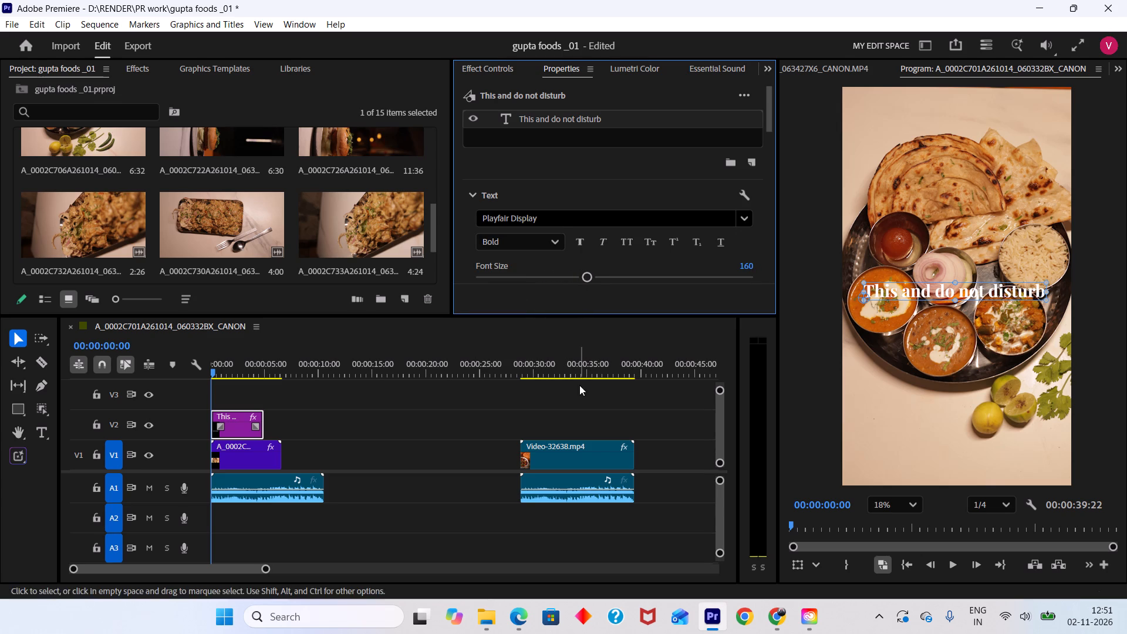
left_click_drag(532, 366, 536, 366)
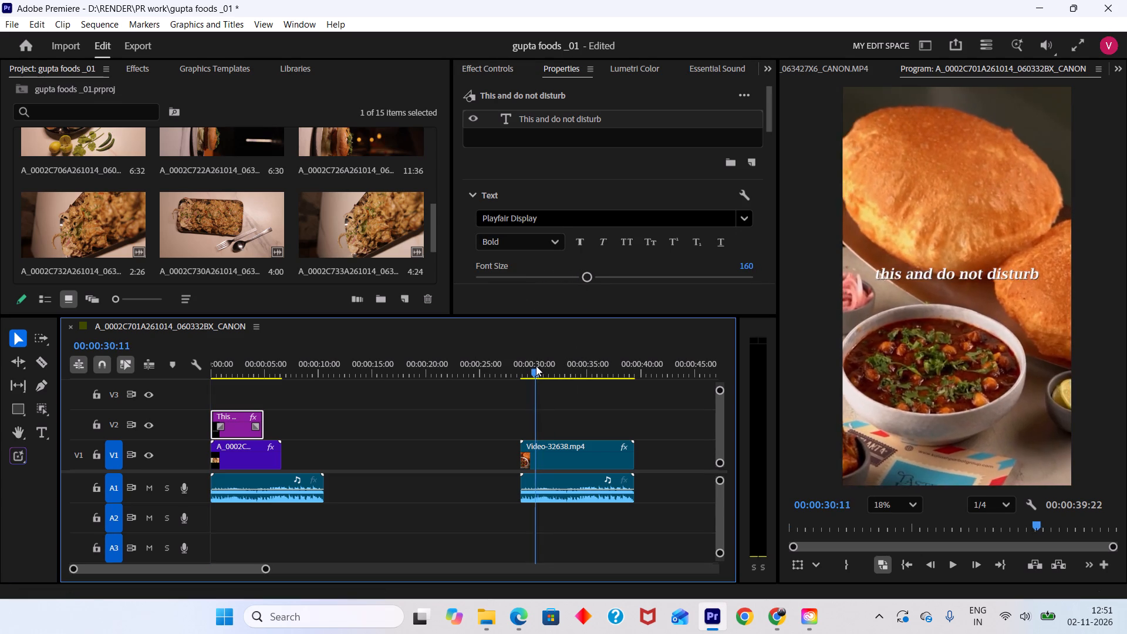
left_click_drag(536, 366, 166, 366)
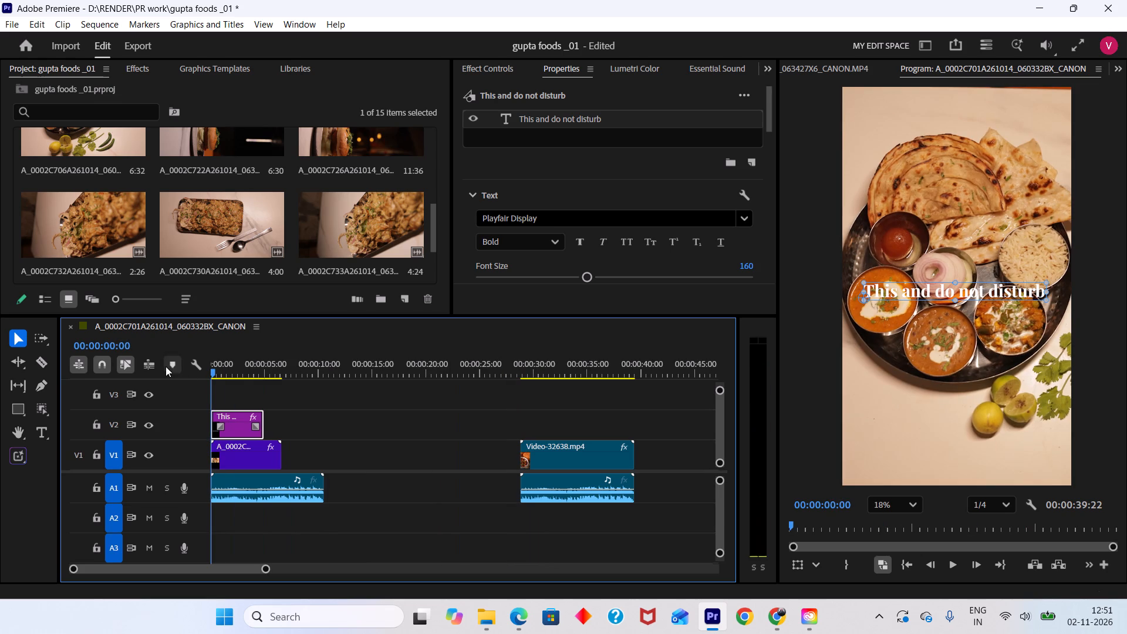
left_click_drag(583, 277, 578, 278)
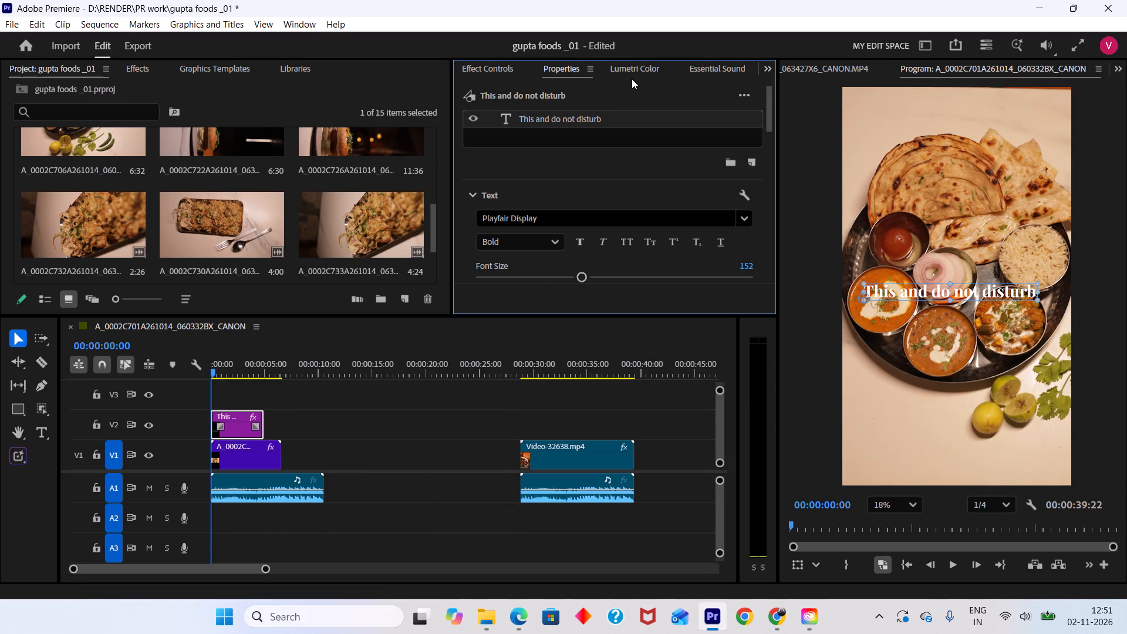
Align the caption to the horizontal and vertical centre of the frame.
left_click_drag(770, 97, 770, 147)
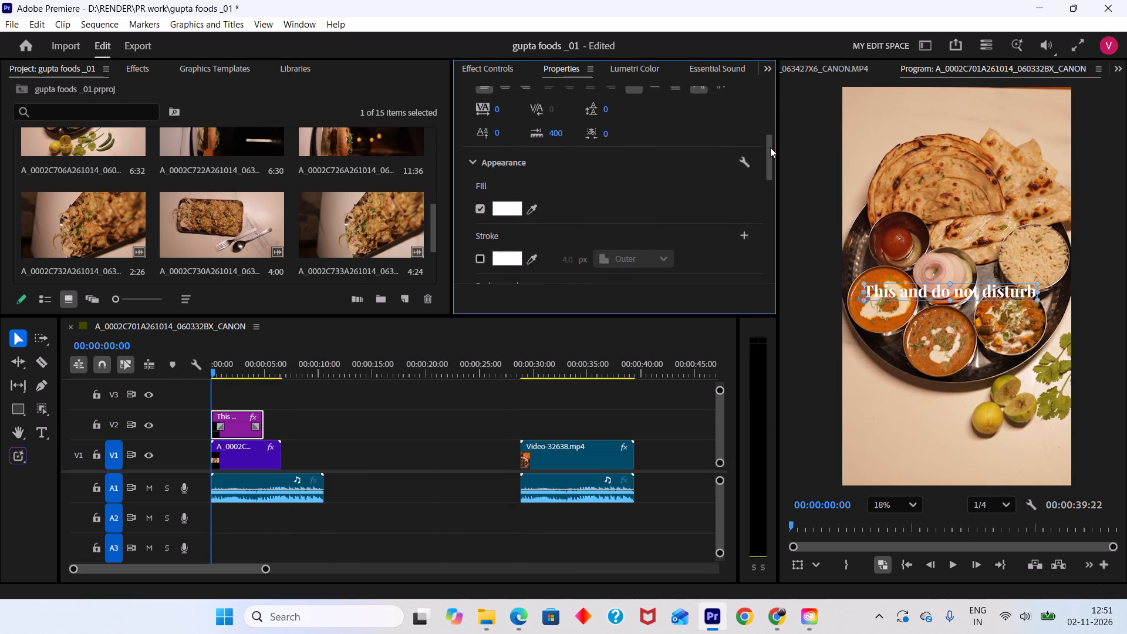
left_click_drag(770, 147, 771, 199)
left_click(610, 197)
left_click(619, 205)
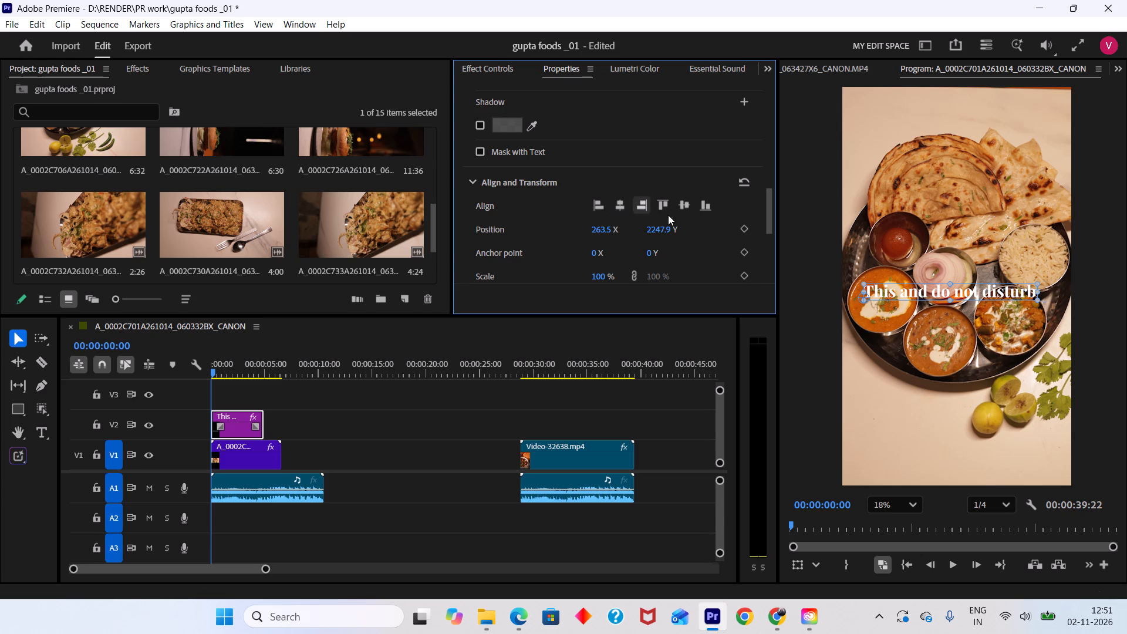
left_click(684, 208)
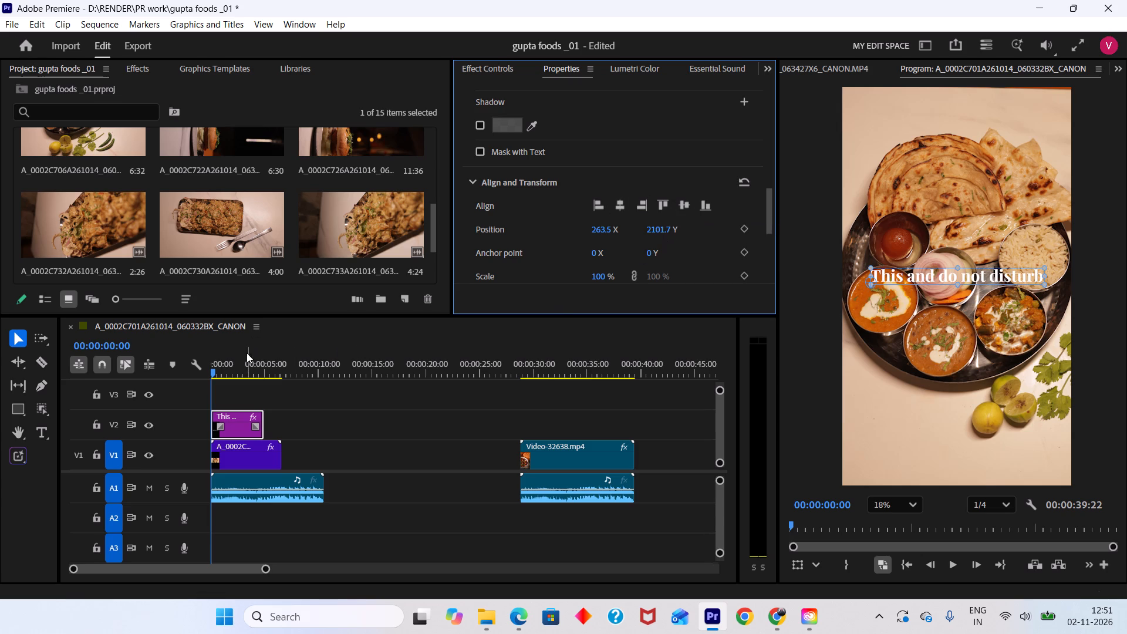
Play the captioned opening and the Video-32638.mp4 section to compare the caption and timing.
left_click_drag(237, 360, 141, 369)
key("space")
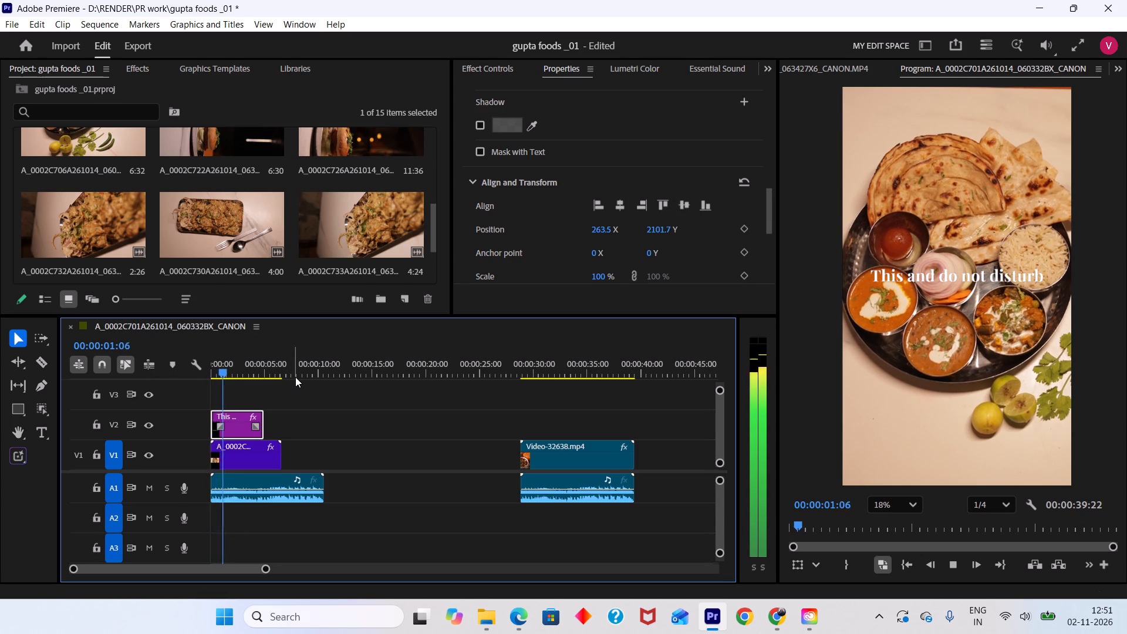
left_click_drag(530, 370, 522, 365)
key("space")
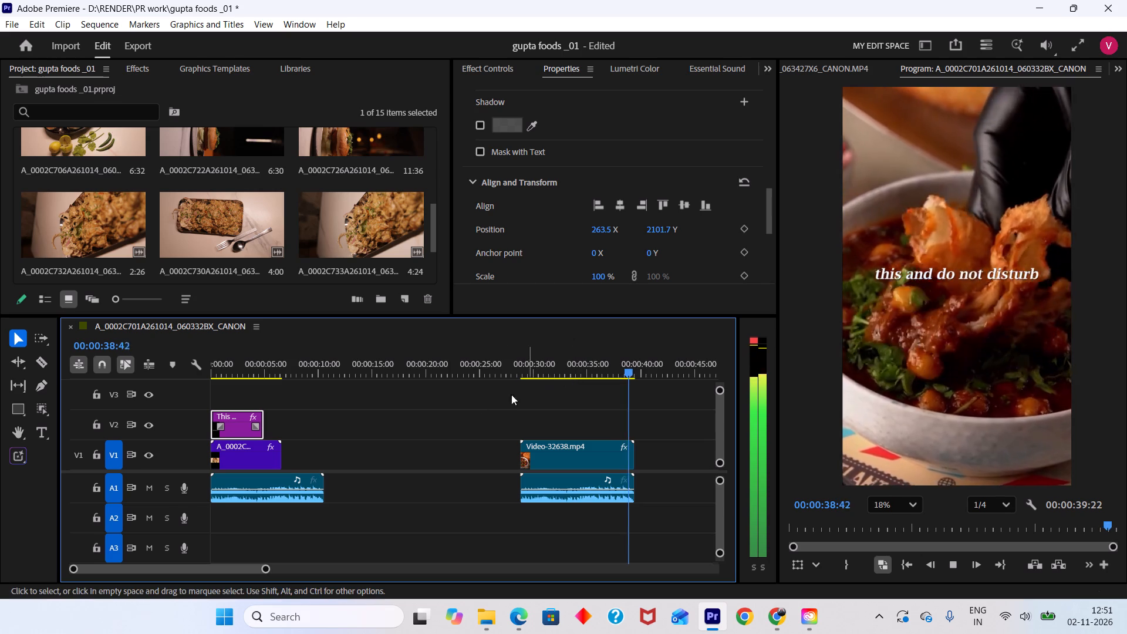
Extend the caption clip on V2 to the end of the first audio clip on A1, and check playback from the start.
left_click_drag(266, 429, 331, 439)
left_click_drag(329, 366, 103, 409)
key("space")
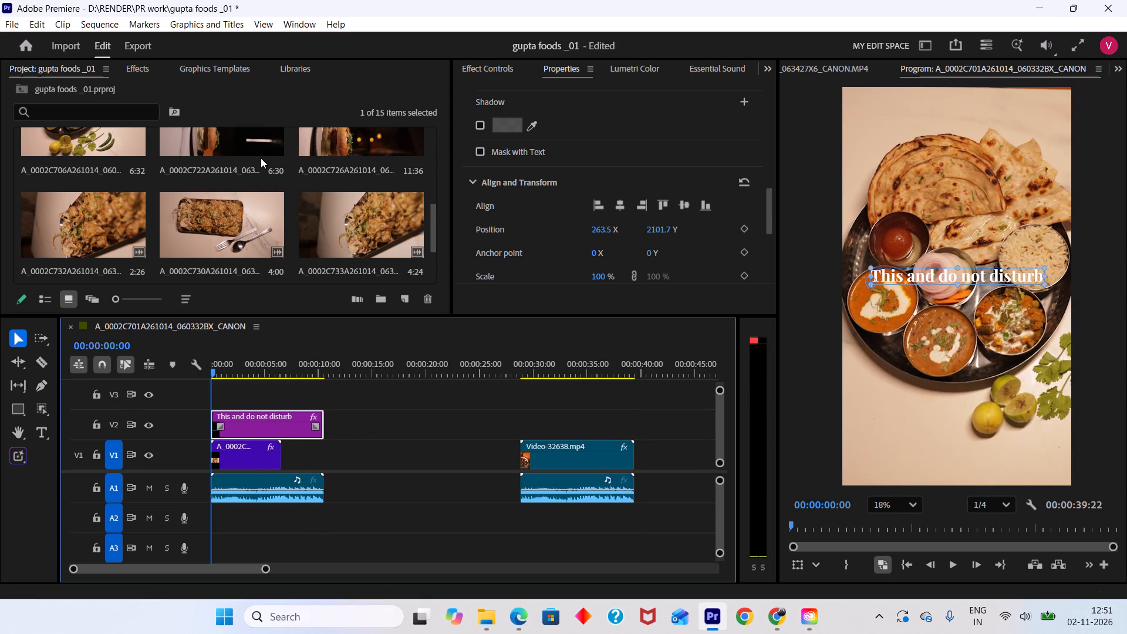
key("space")
Preview source clip A_0002C702A261014_060345XB_CANON.MP4 from its start and look through the remaining food clips in the project.
scroll(267, 204, "up", 3)
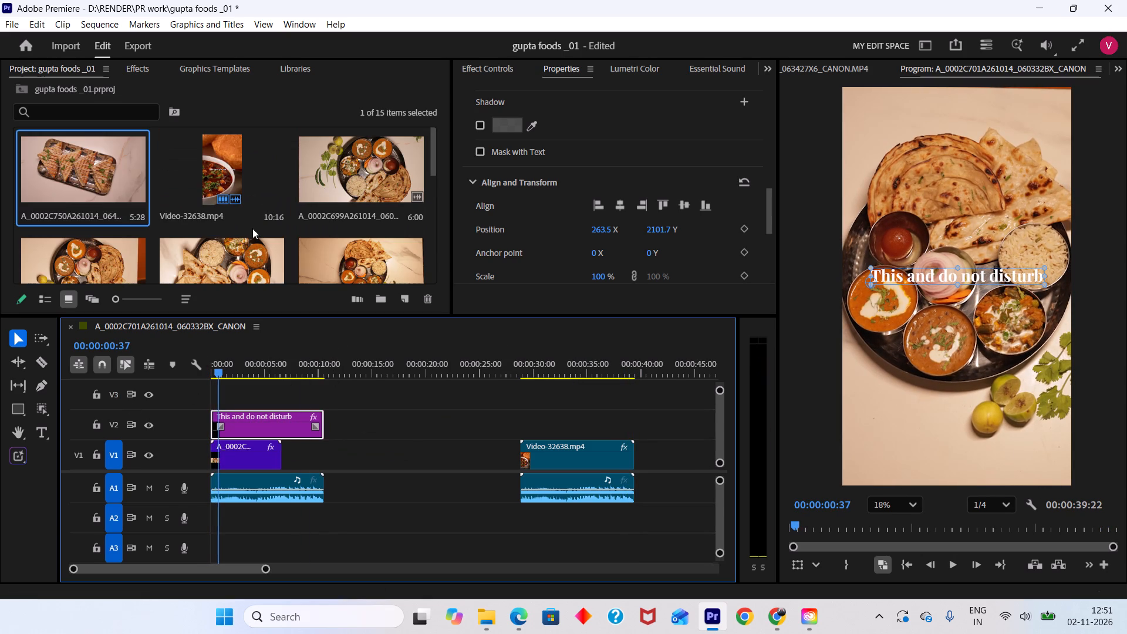
double_click(205, 250)
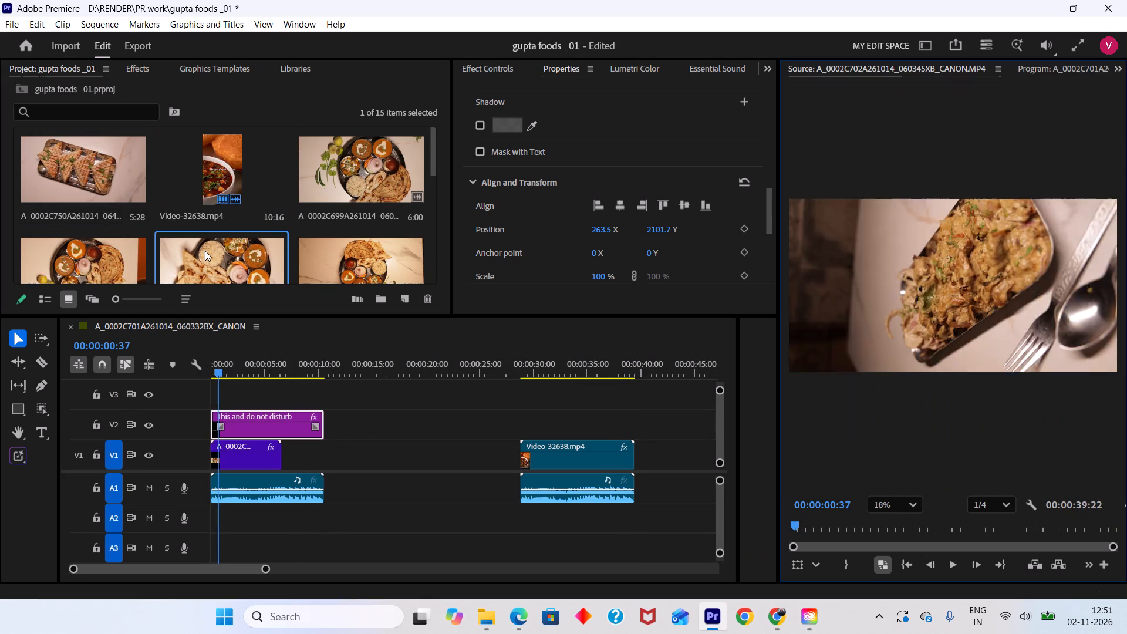
left_click_drag(942, 543, 914, 532)
left_click_drag(914, 525, 722, 529)
key("space")
key("space")
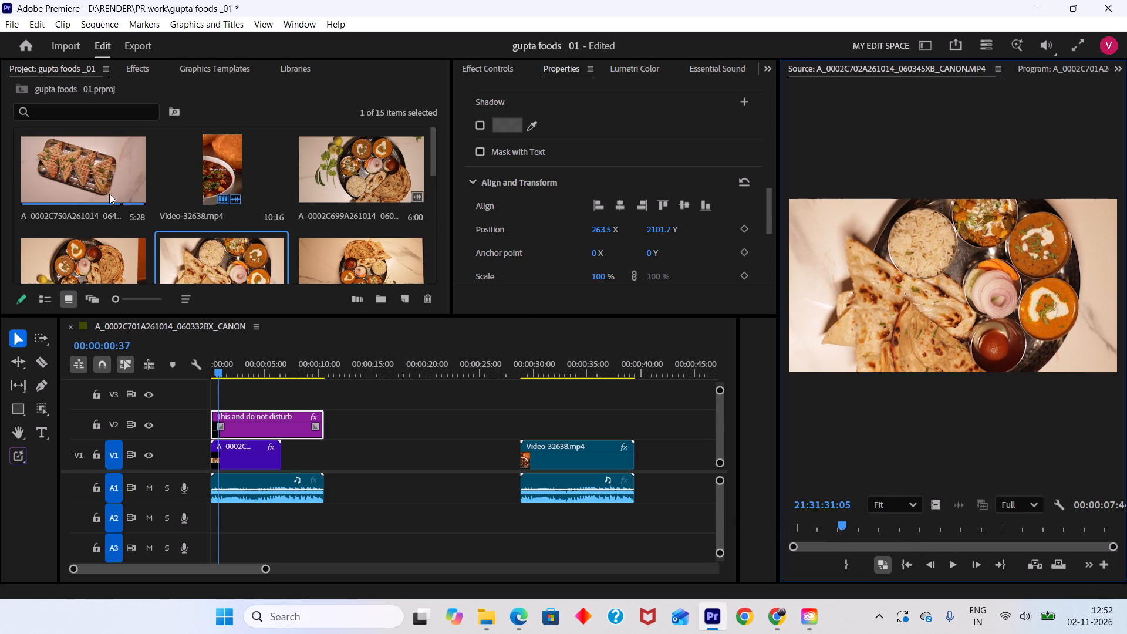
scroll(372, 230, "down", 1)
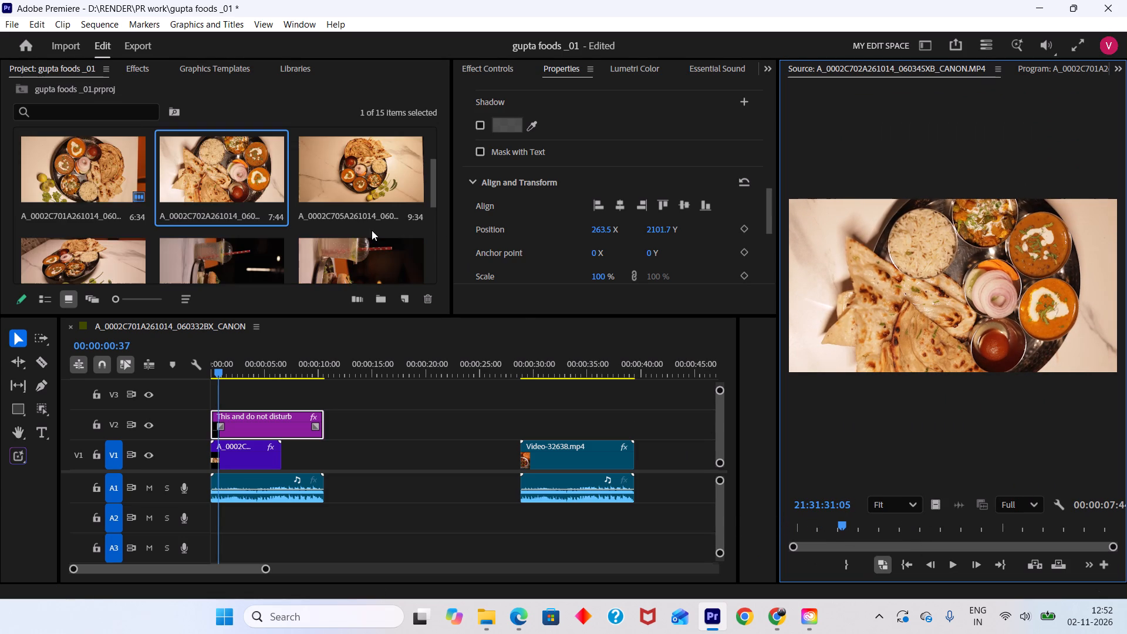
scroll(372, 230, "down", 4)
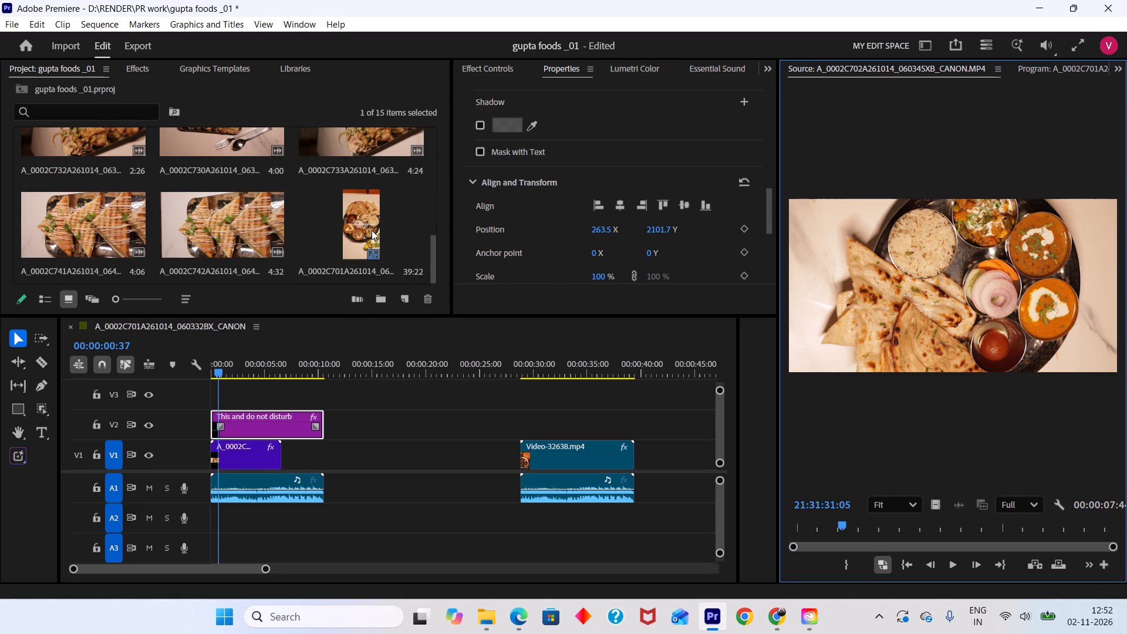
scroll(372, 230, "up", 5)
Preview the food clips A_0002C701A261014_060332BX, A_0002C702A261014_060345XB and A_0002C705A261014_060606TD from their starts to compare the shots.
double_click(73, 270)
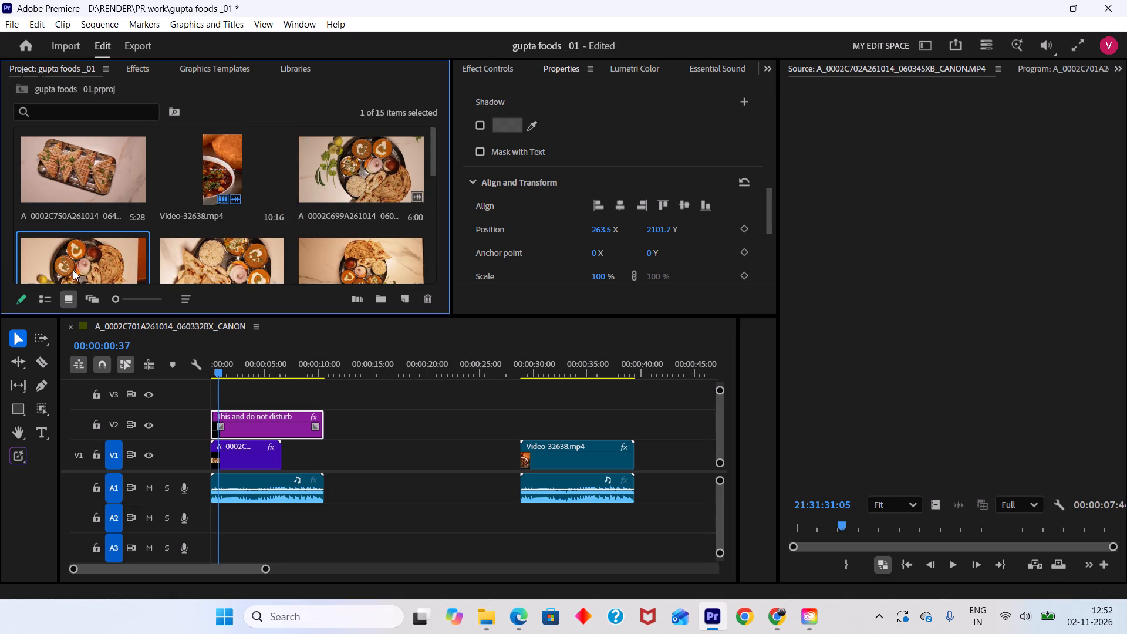
left_click_drag(852, 522, 749, 531)
key("space")
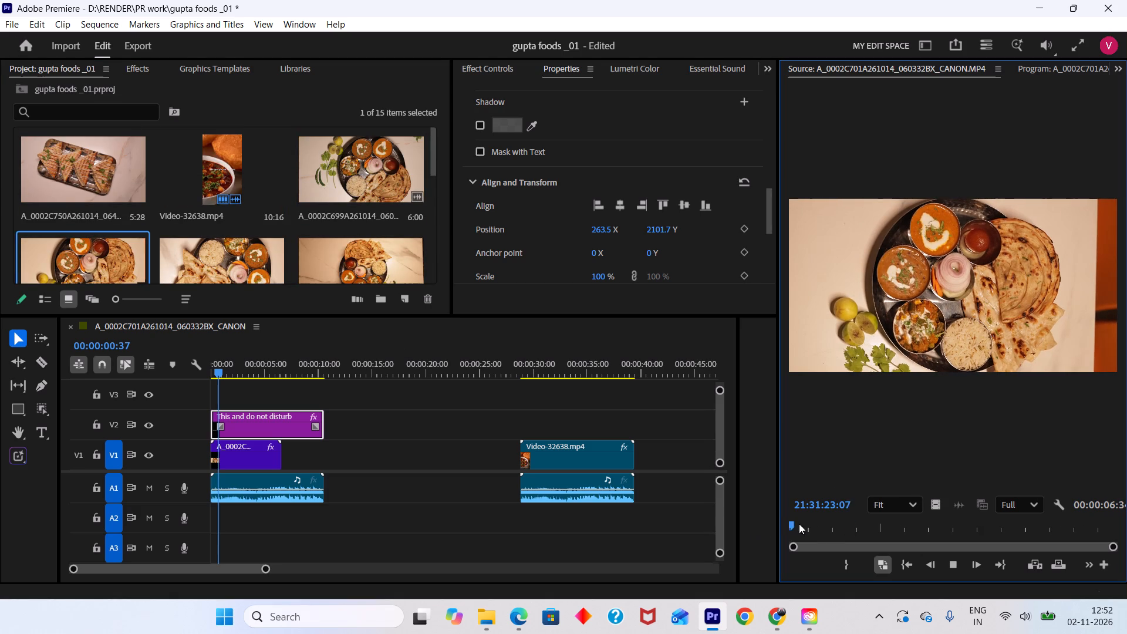
left_click_drag(827, 528, 1025, 539)
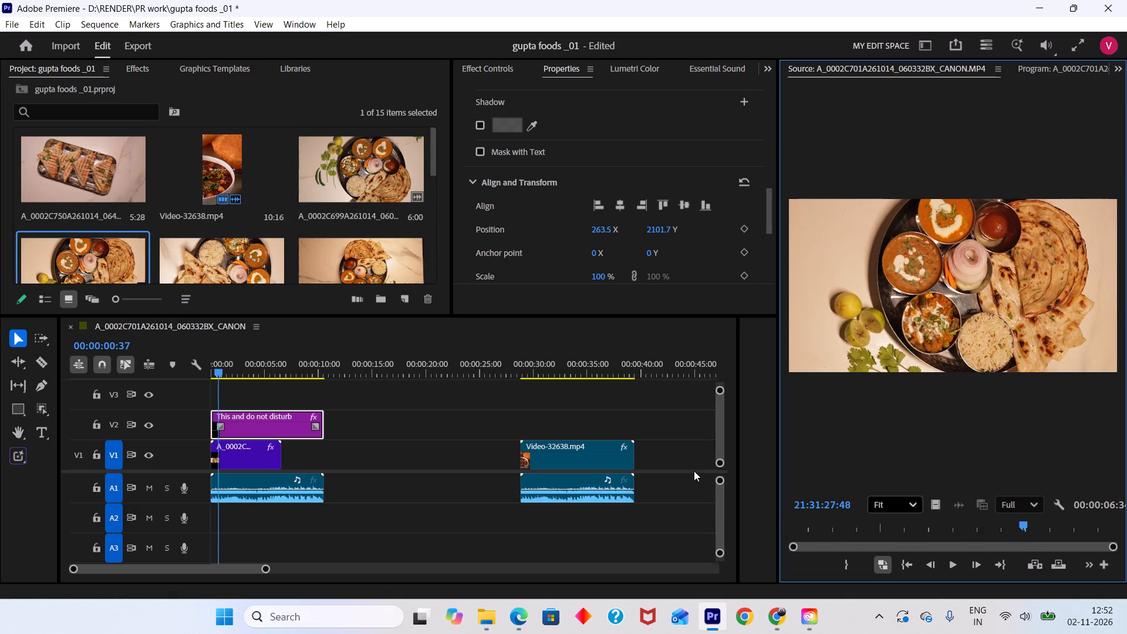
double_click(240, 260)
left_click_drag(925, 534, 824, 537)
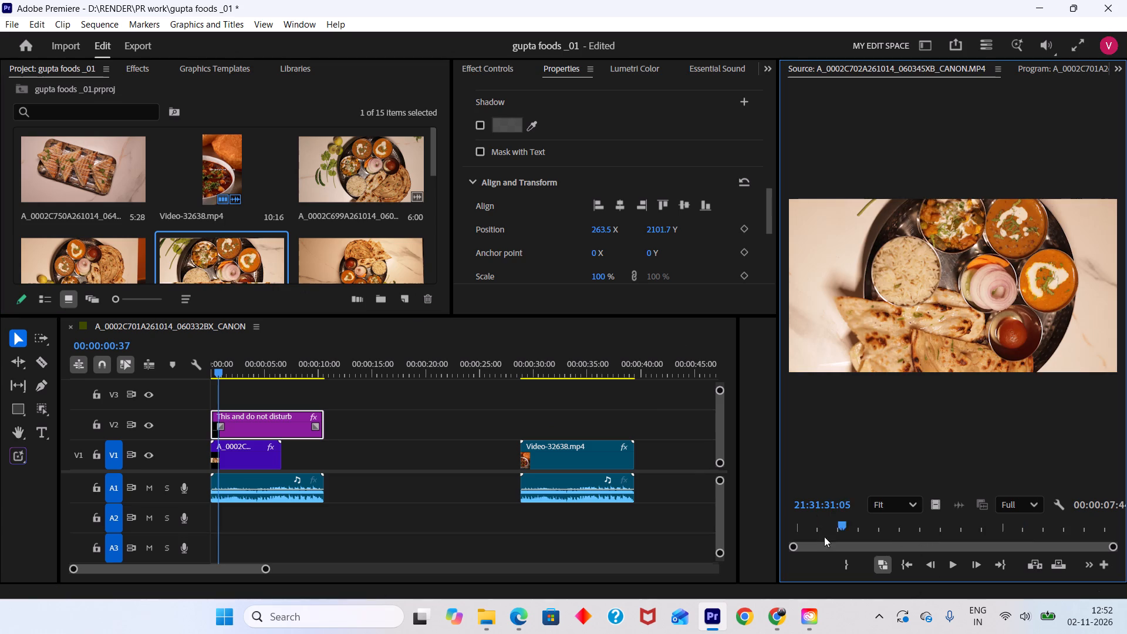
left_click_drag(824, 537, 735, 542)
key("space")
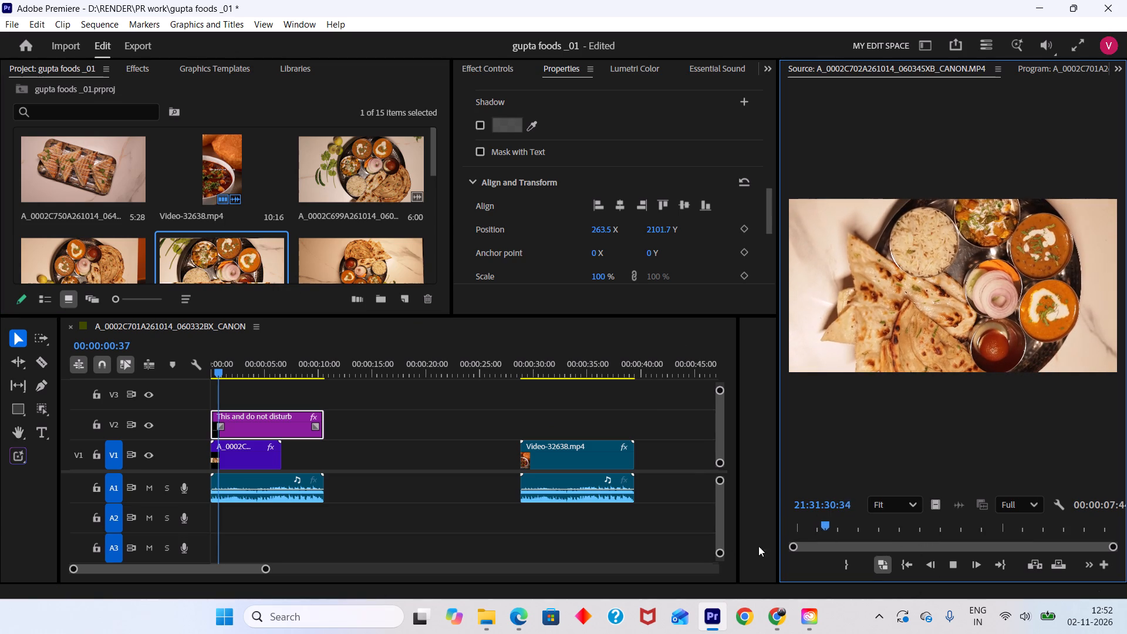
left_click_drag(870, 527, 970, 536)
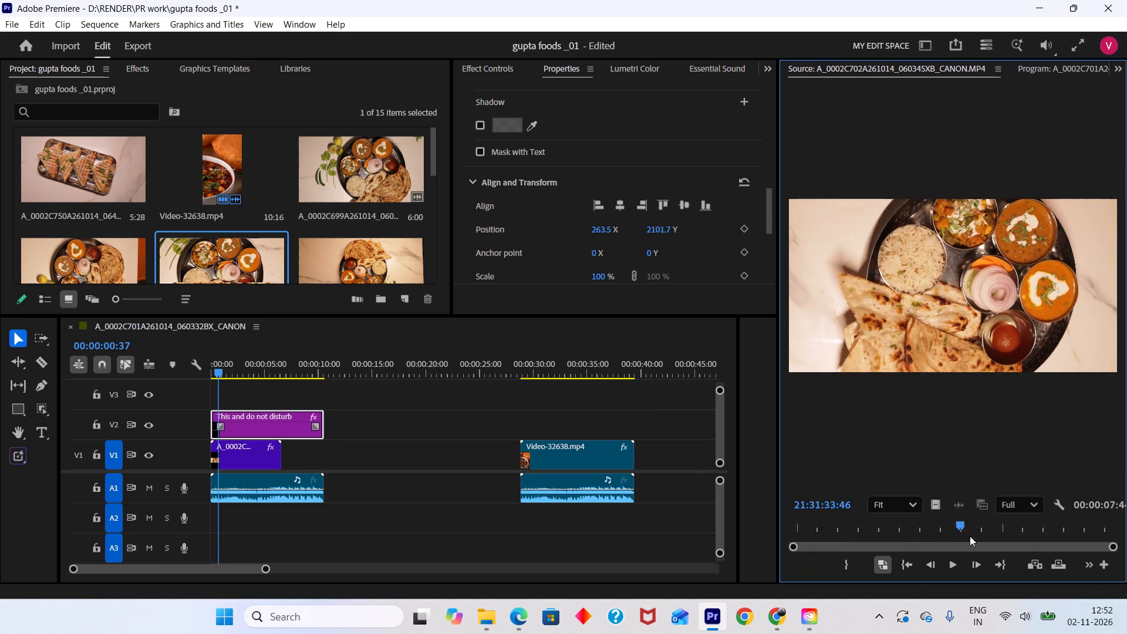
left_click_drag(970, 536, 688, 555)
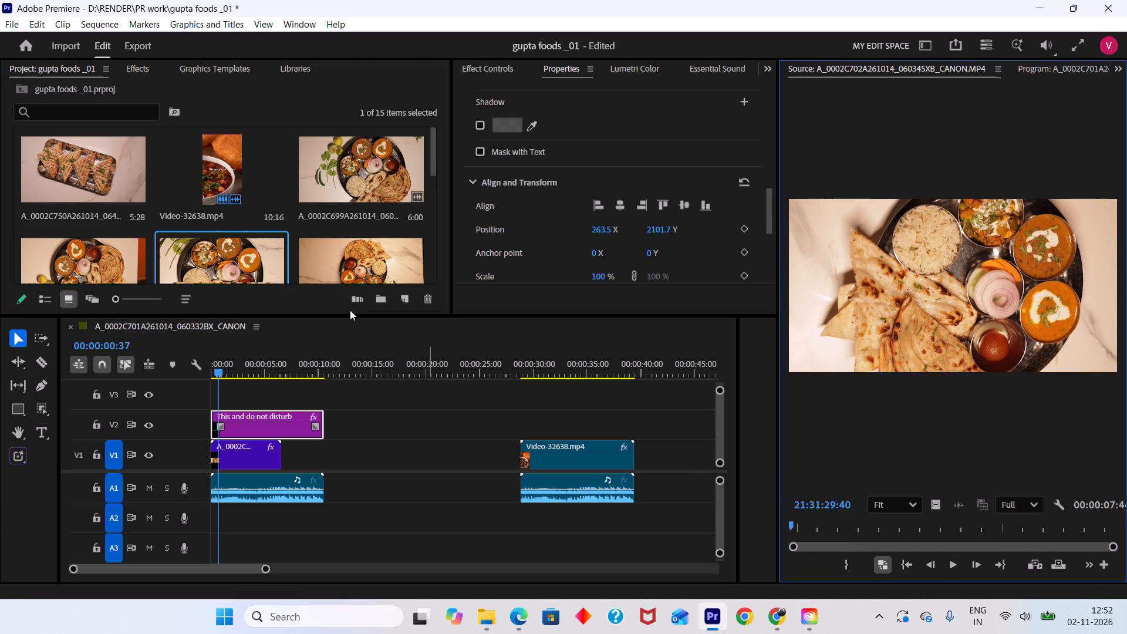
double_click(382, 245)
left_click_drag(883, 525, 771, 530)
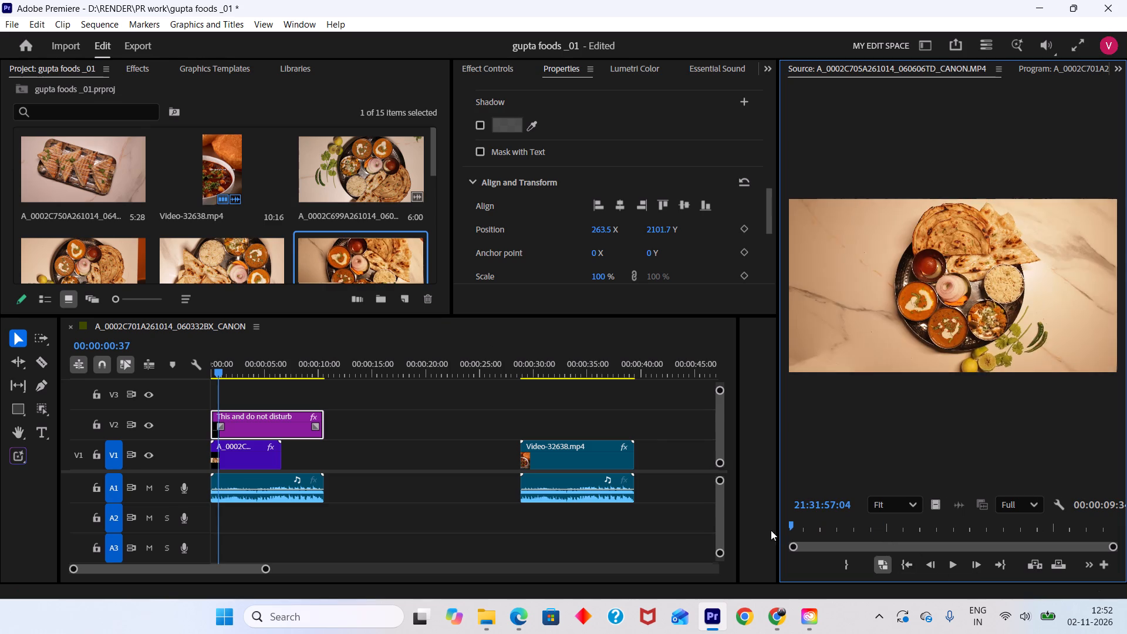
left_click_drag(771, 530, 704, 539)
key("space")
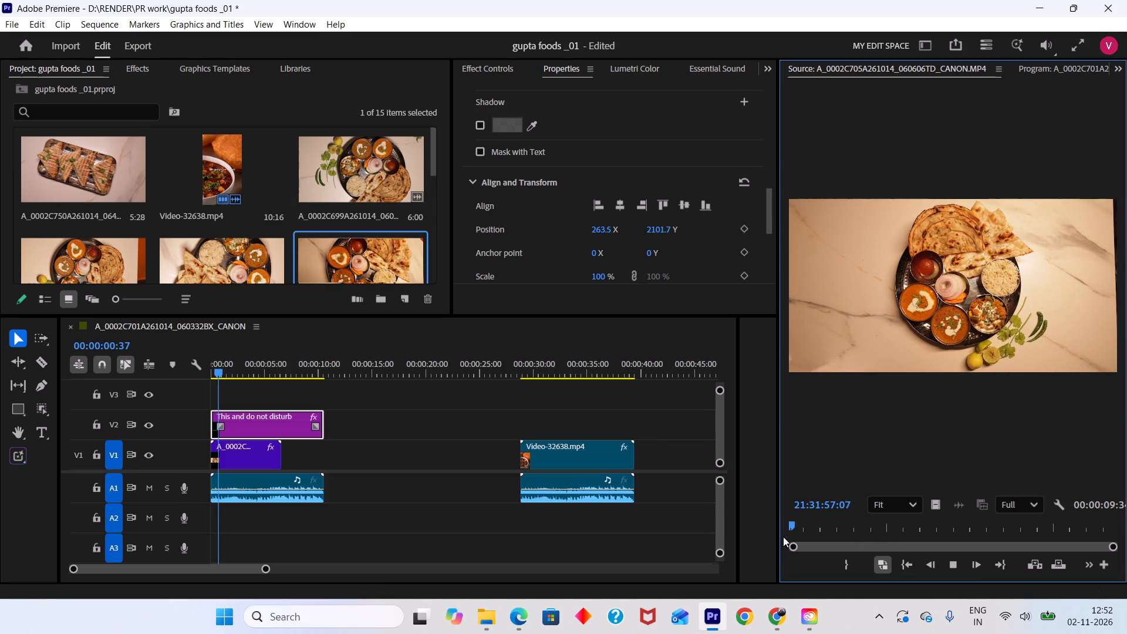
key("space")
Mark an out point at 21:31:31:20 in A_0002C702A261014_060345XB_CANON.MP4 and place the trimmed clip at the start of V1.
scroll(322, 219, "down", 1)
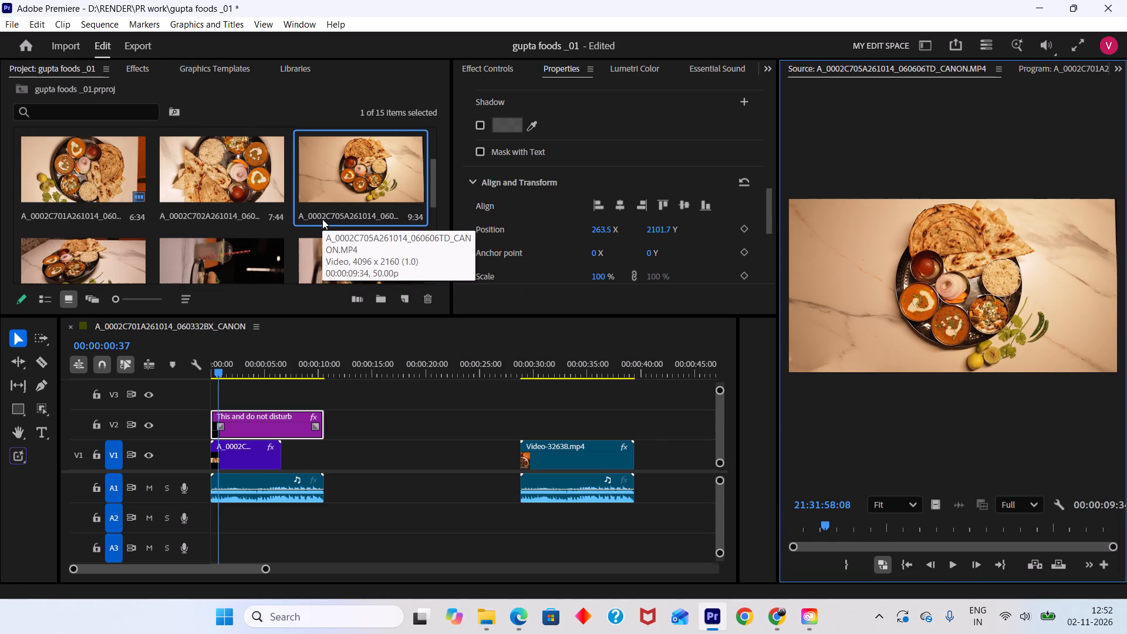
double_click(237, 184)
left_click_drag(912, 524, 895, 528)
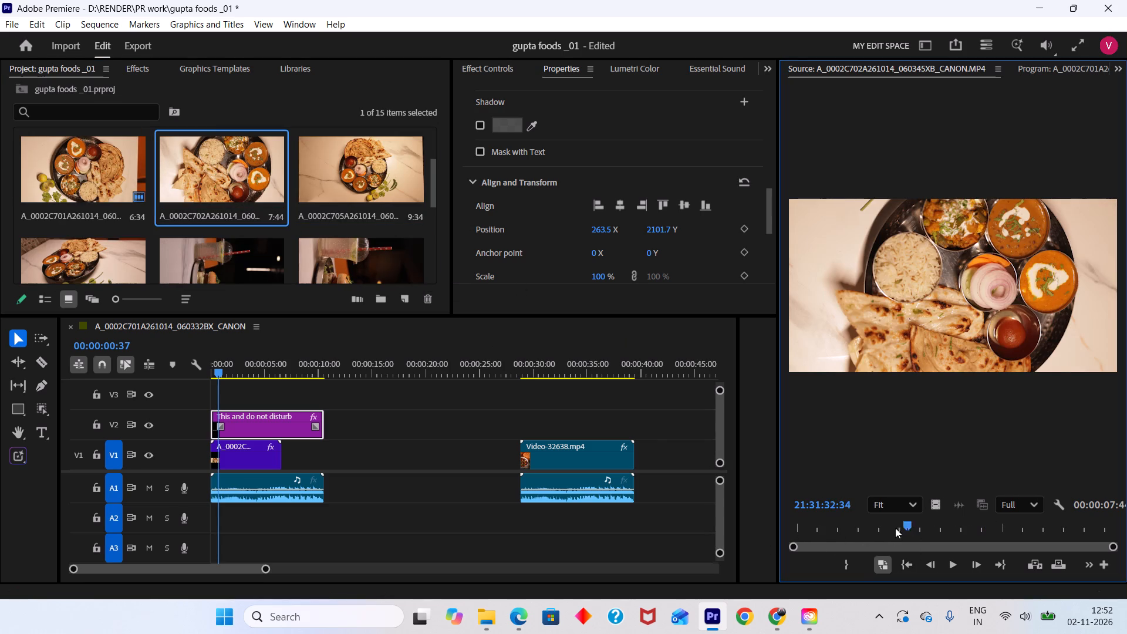
left_click_drag(895, 528, 686, 538)
key("space")
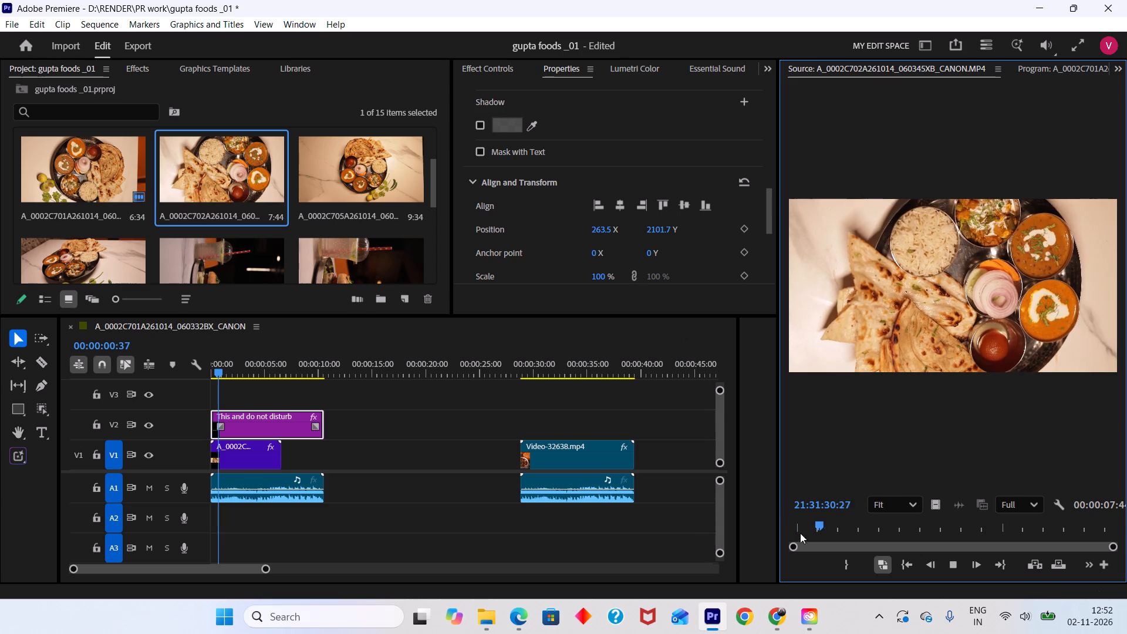
left_click_drag(838, 527, 857, 527)
key("o")
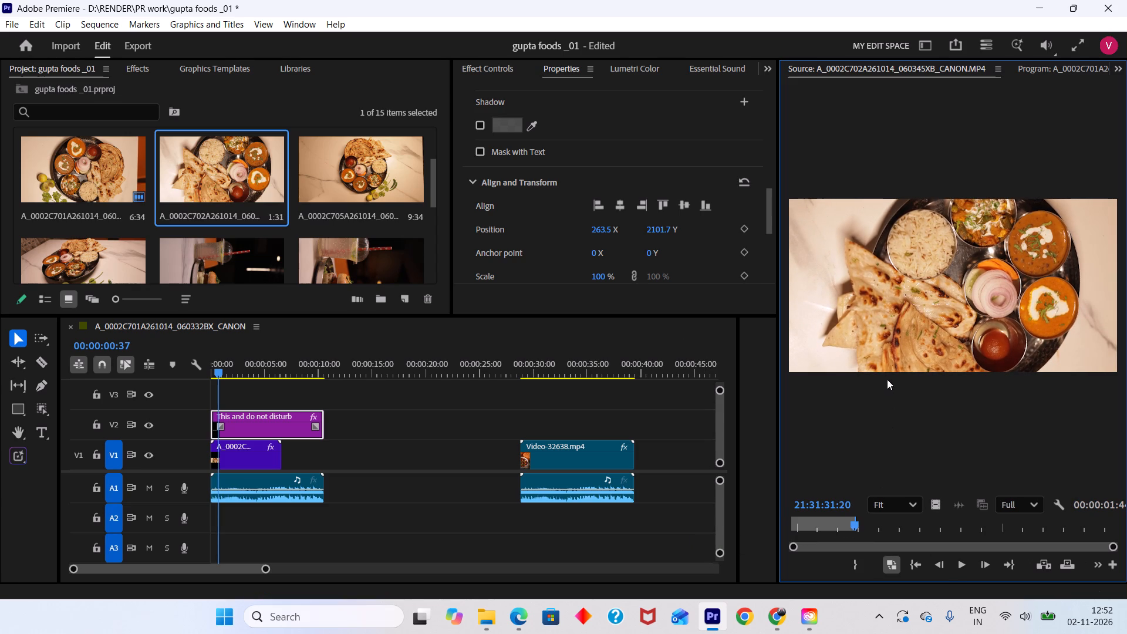
left_click_drag(887, 375, 203, 458)
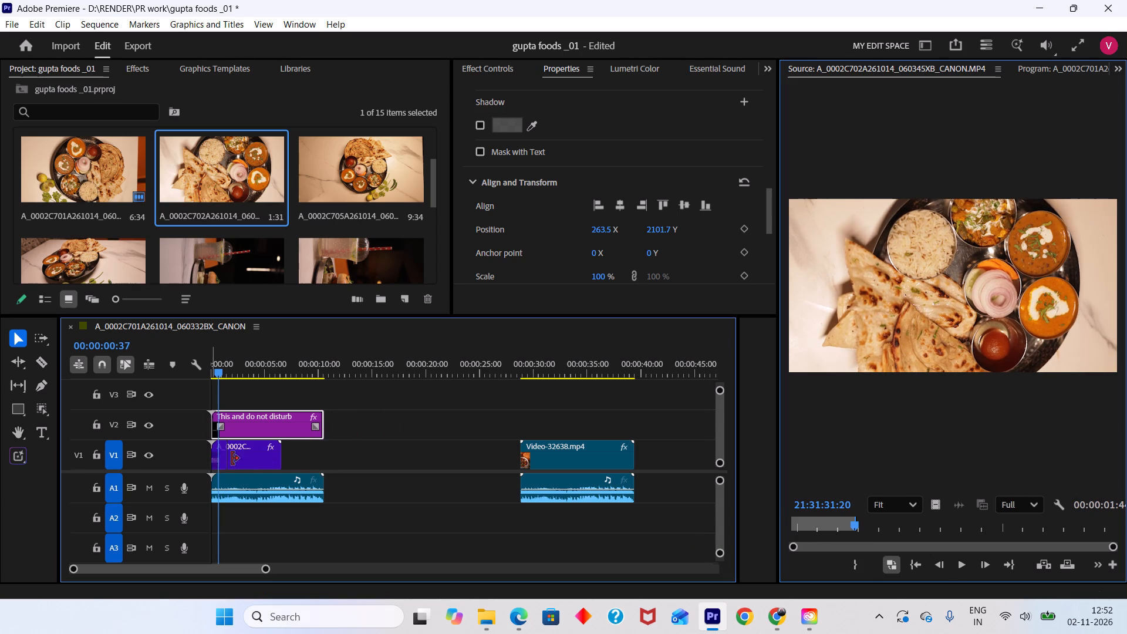
Delete the leftover part of the old clip on V1 and play the new opening from the start.
left_click(243, 458)
key("Delete")
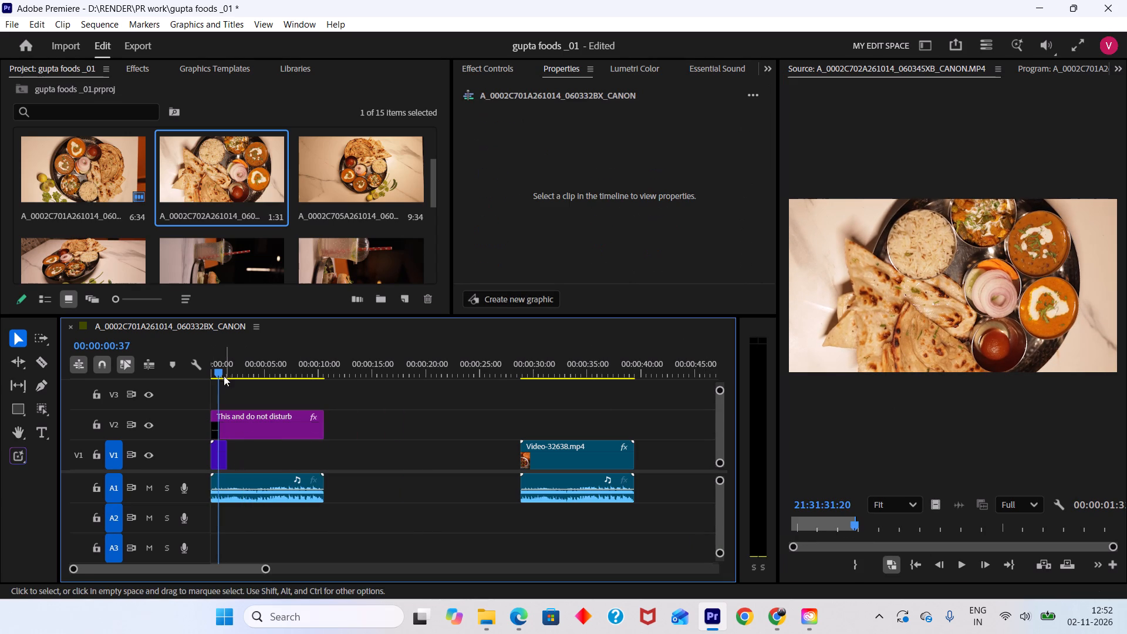
left_click_drag(218, 370, 180, 371)
key("space")
key("space")
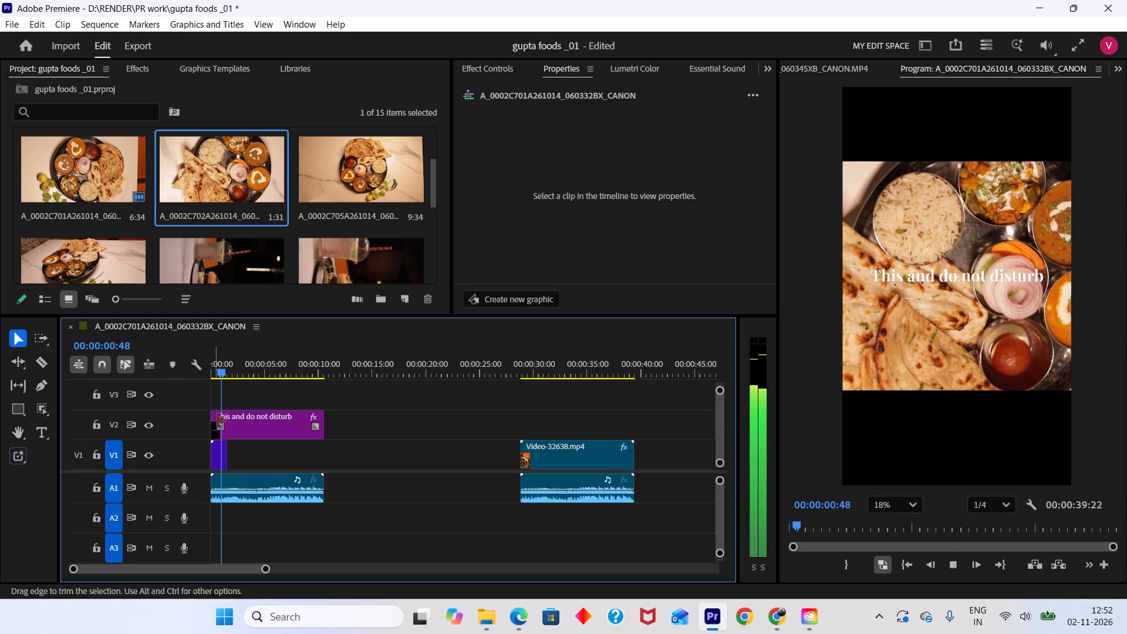
Set the rotation of the new opening clip on V1 to -90° and check its playback.
left_click(220, 454)
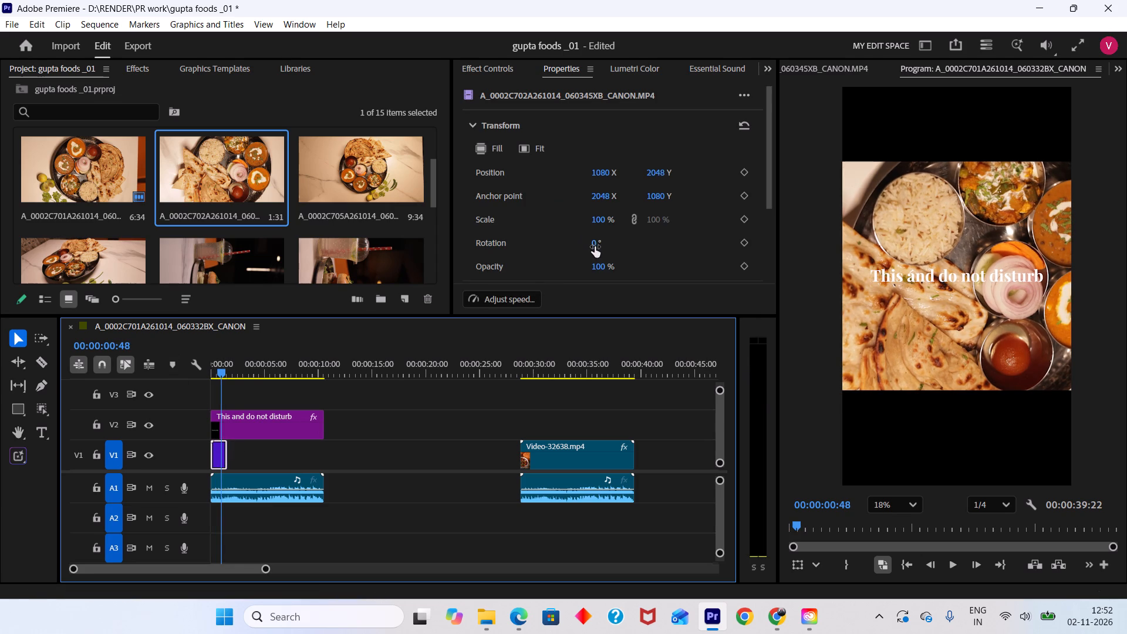
left_click_drag(595, 247, 562, 251)
left_click(591, 241)
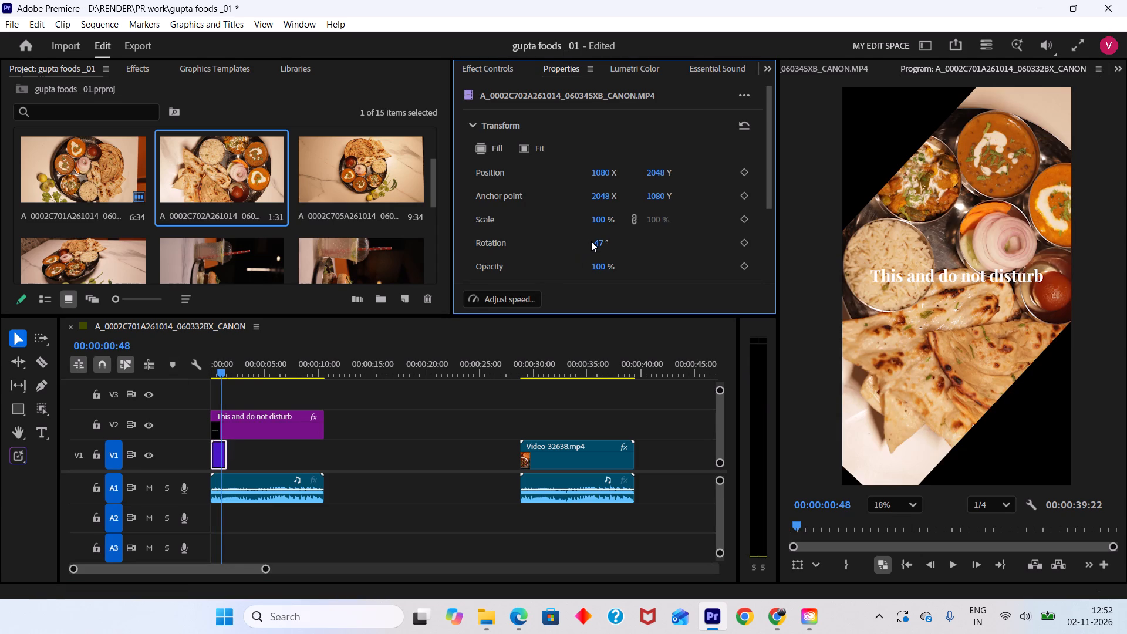
left_click(598, 241)
type("=0")
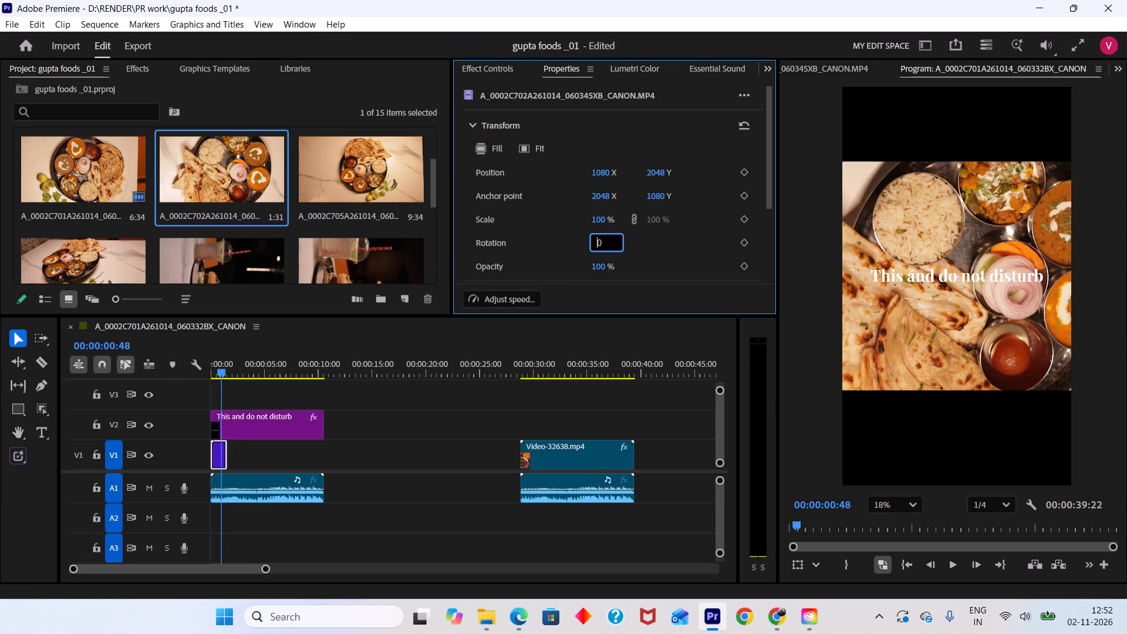
key("BackSpace")
key("BackSpace")
left_click(611, 244)
key("BackSpace")
key("BackSpace")
key("BackSpace")
type("-90")
key("Return")
key("space")
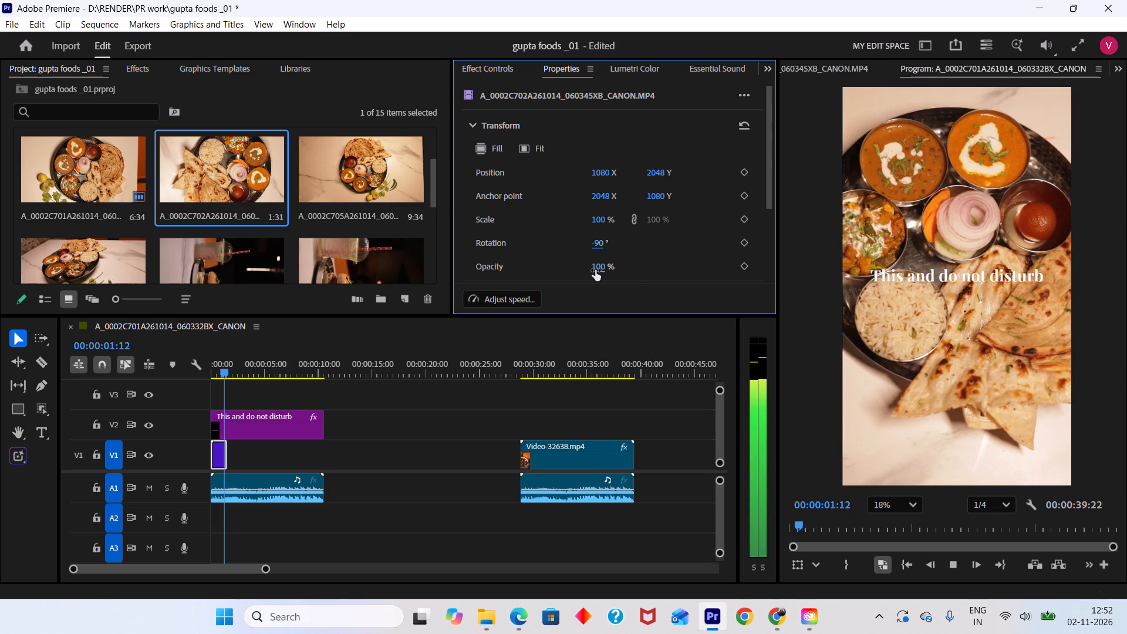
left_click_drag(239, 374, 213, 379)
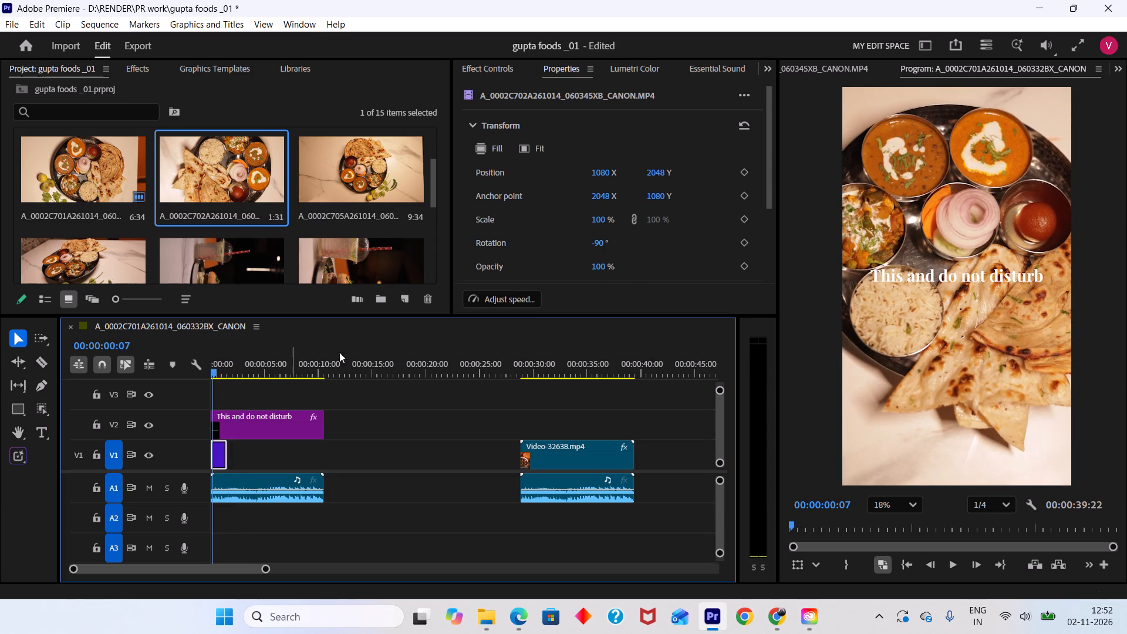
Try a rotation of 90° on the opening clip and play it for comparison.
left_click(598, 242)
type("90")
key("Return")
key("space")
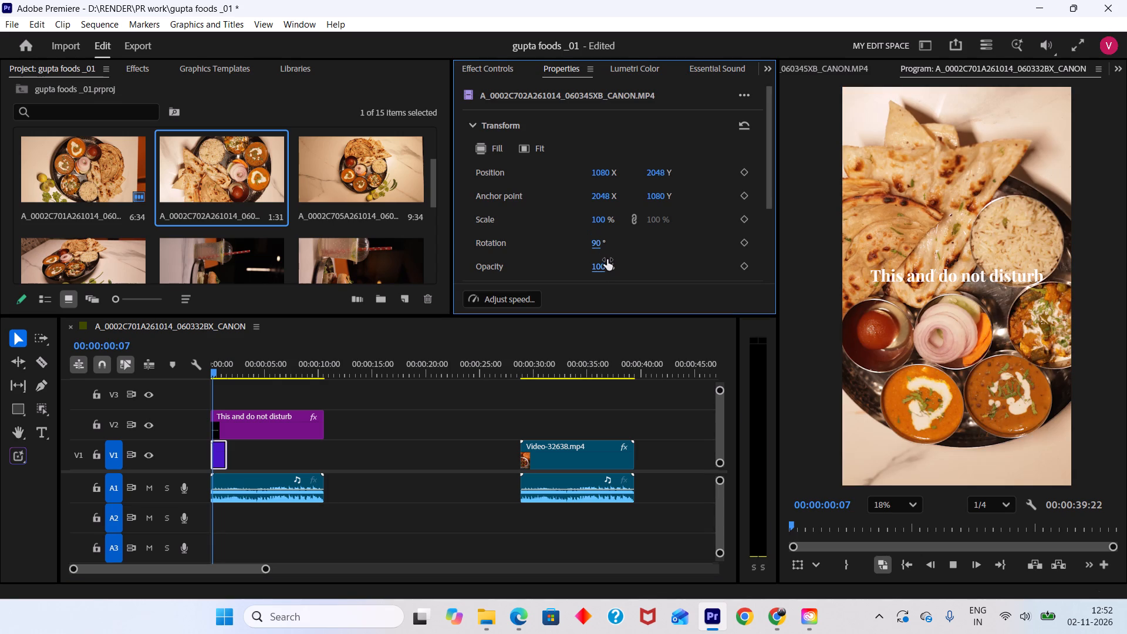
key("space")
Set the opening clip's rotation to -90° and play the opening from the start.
left_click(603, 246)
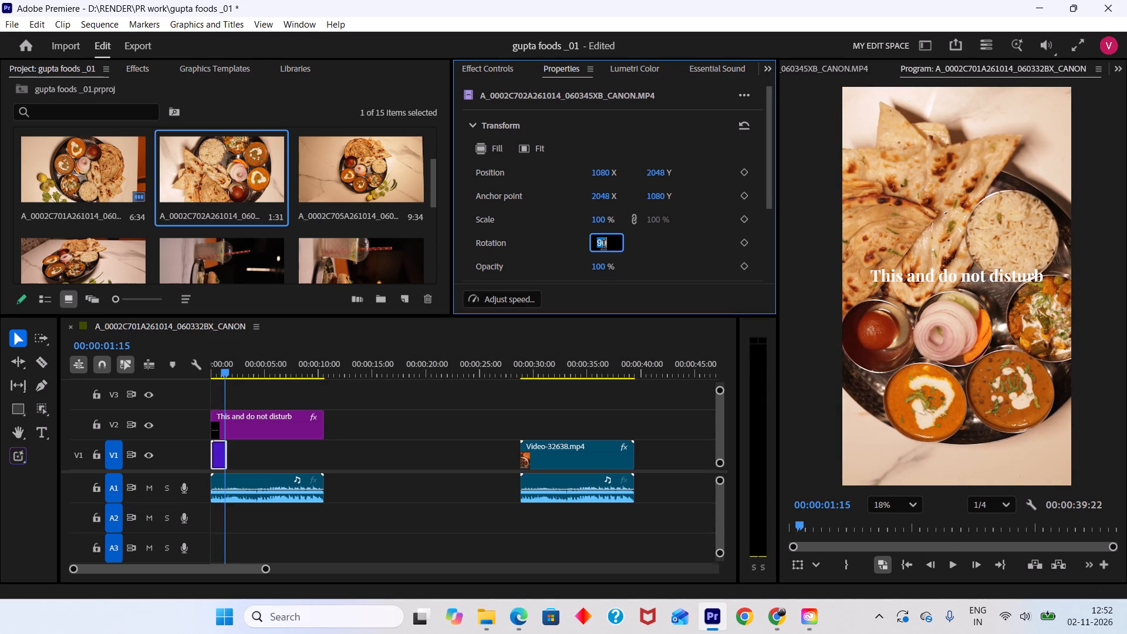
type("-90")
key("Return")
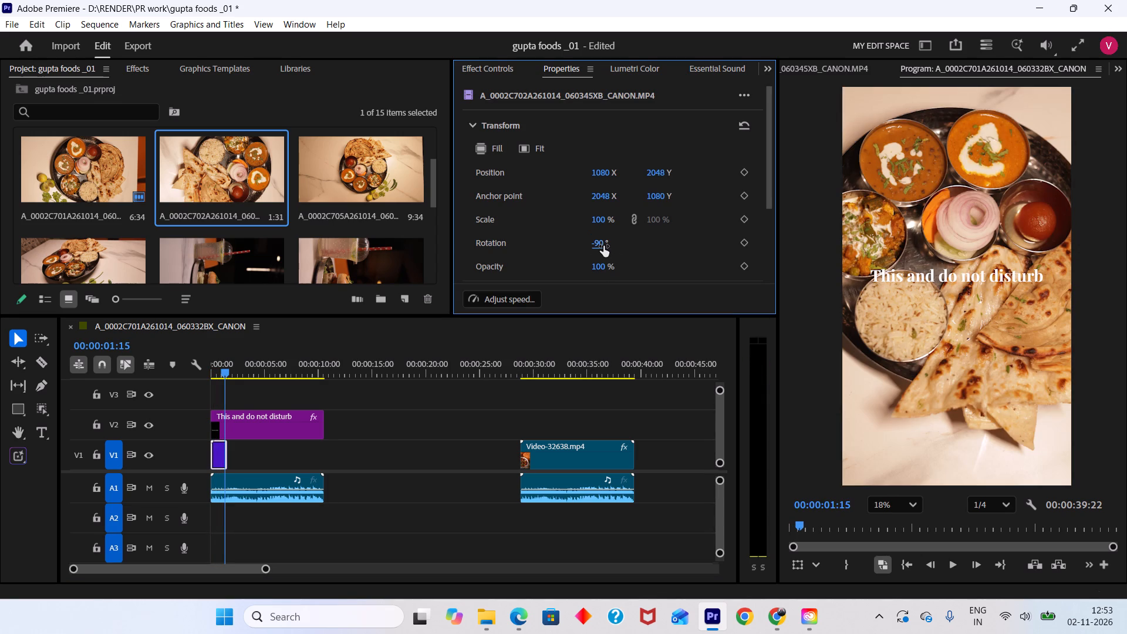
left_click_drag(230, 352, 166, 366)
key("space")
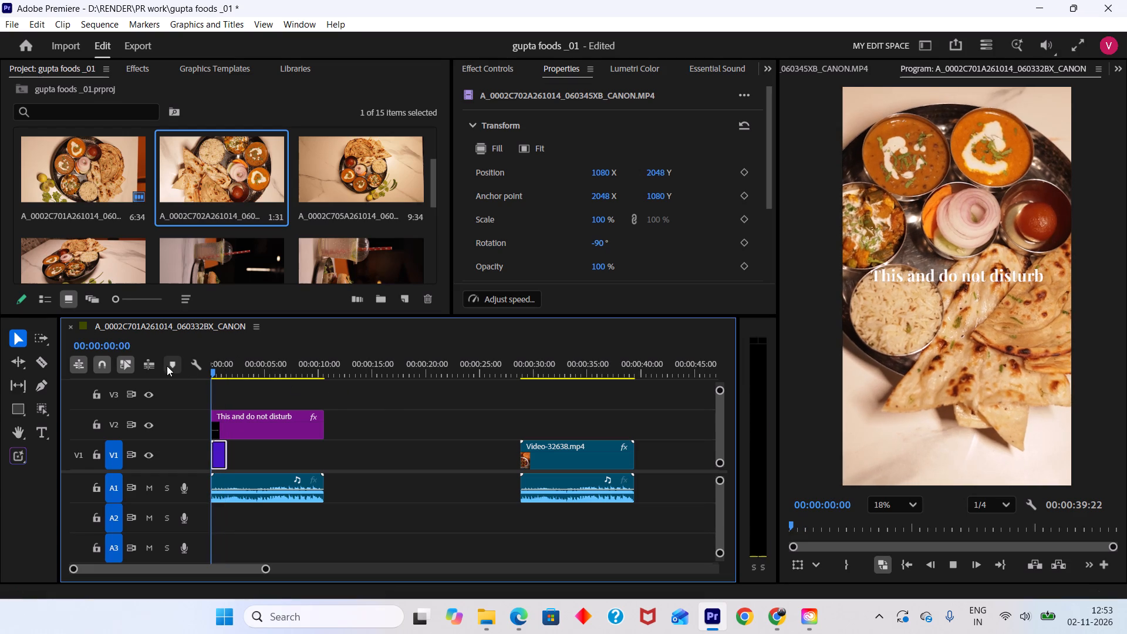
key("space")
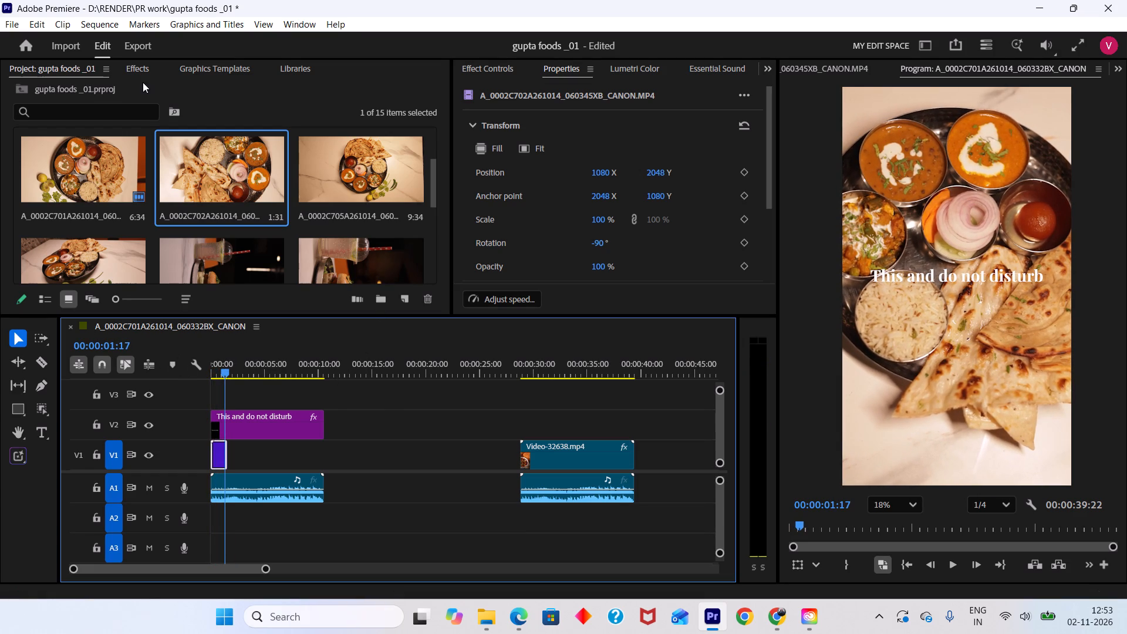
Apply the Drop Shadow Preset to the caption clip "This and do not disturb" on V2.
left_click(143, 72)
left_click(16, 117)
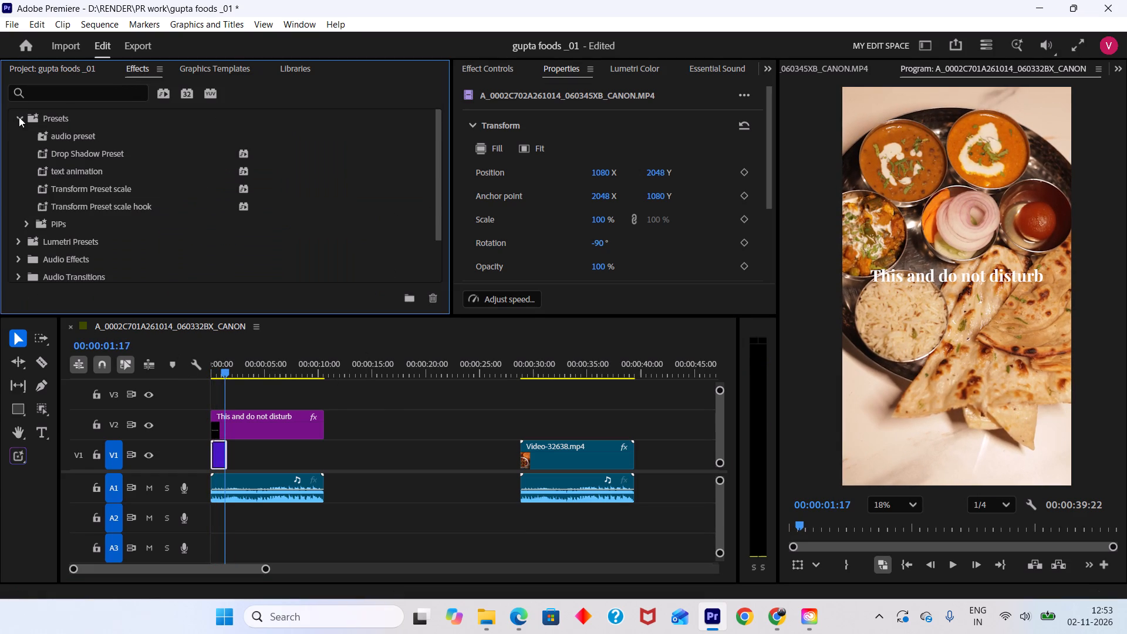
left_click(70, 146)
left_click_drag(76, 154, 232, 403)
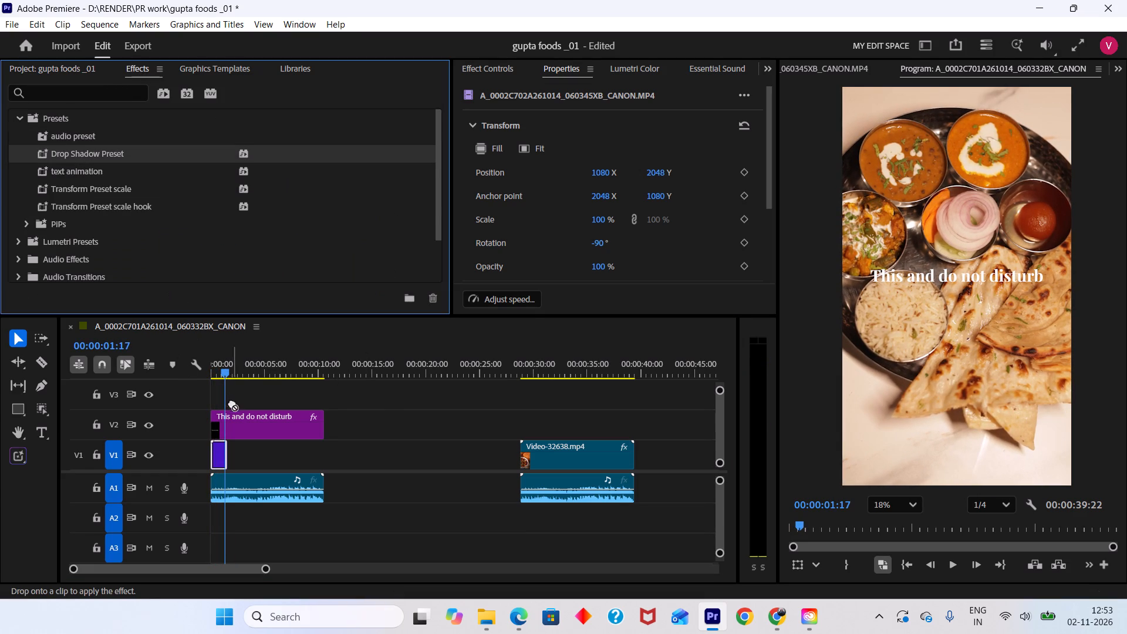
left_click_drag(232, 403, 238, 423)
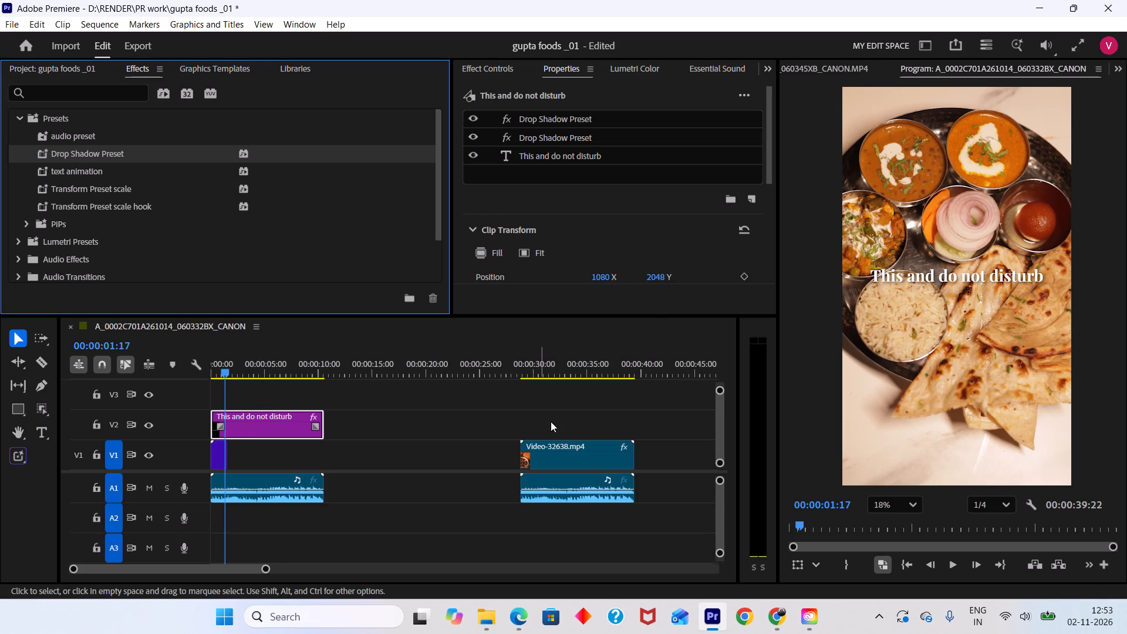
Turn on faux italic for the caption text and set its Playfair Display font style to Italic.
left_click(565, 157)
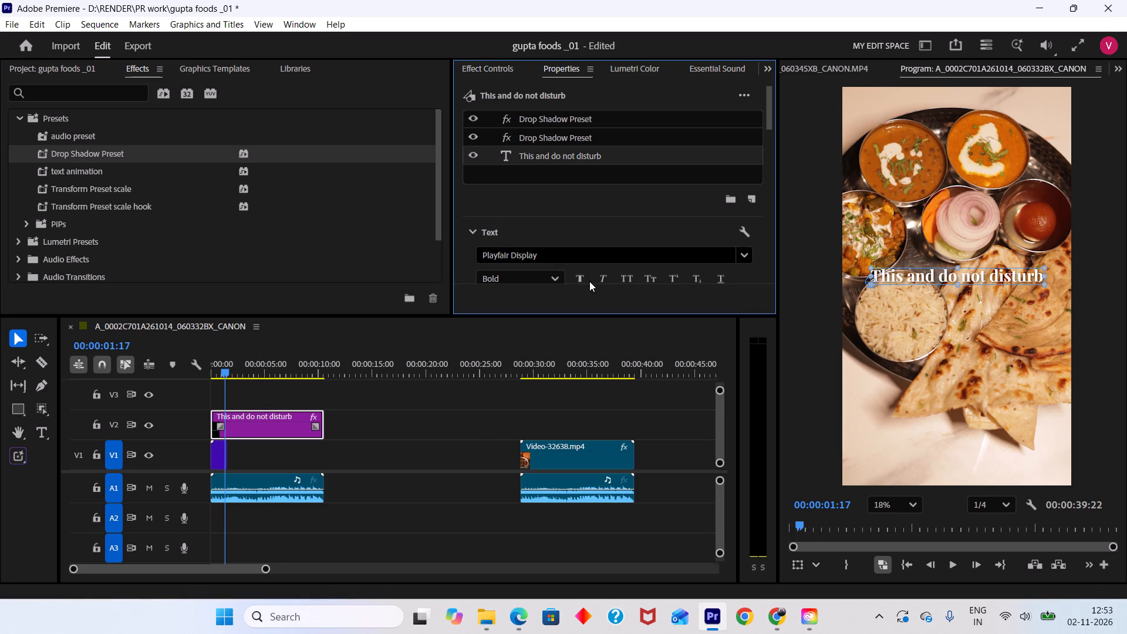
left_click(600, 278)
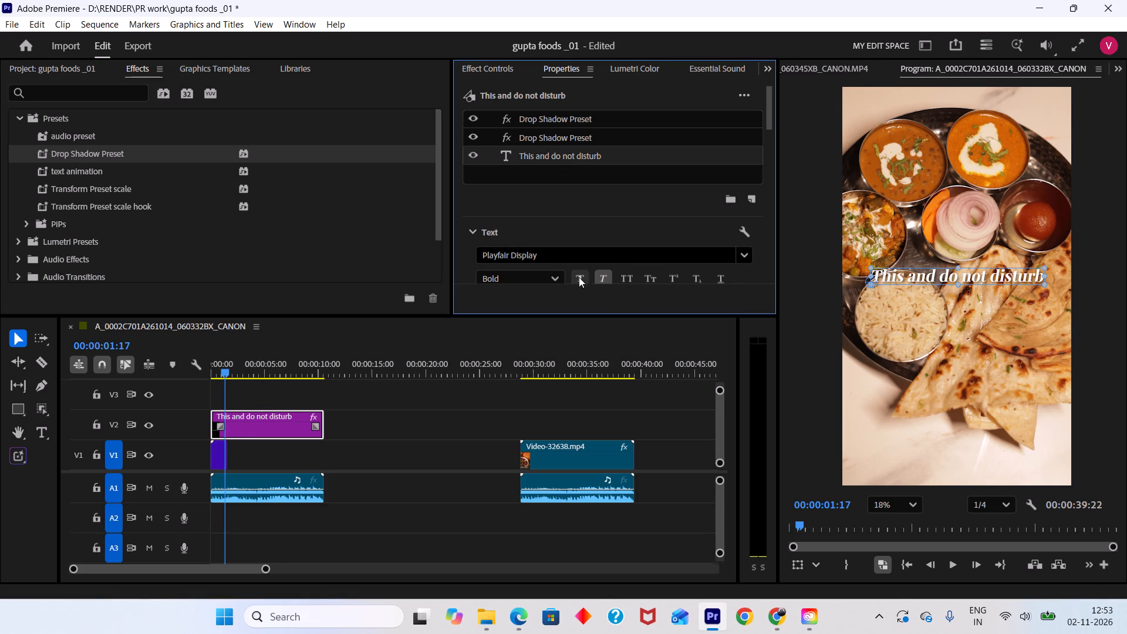
left_click(554, 279)
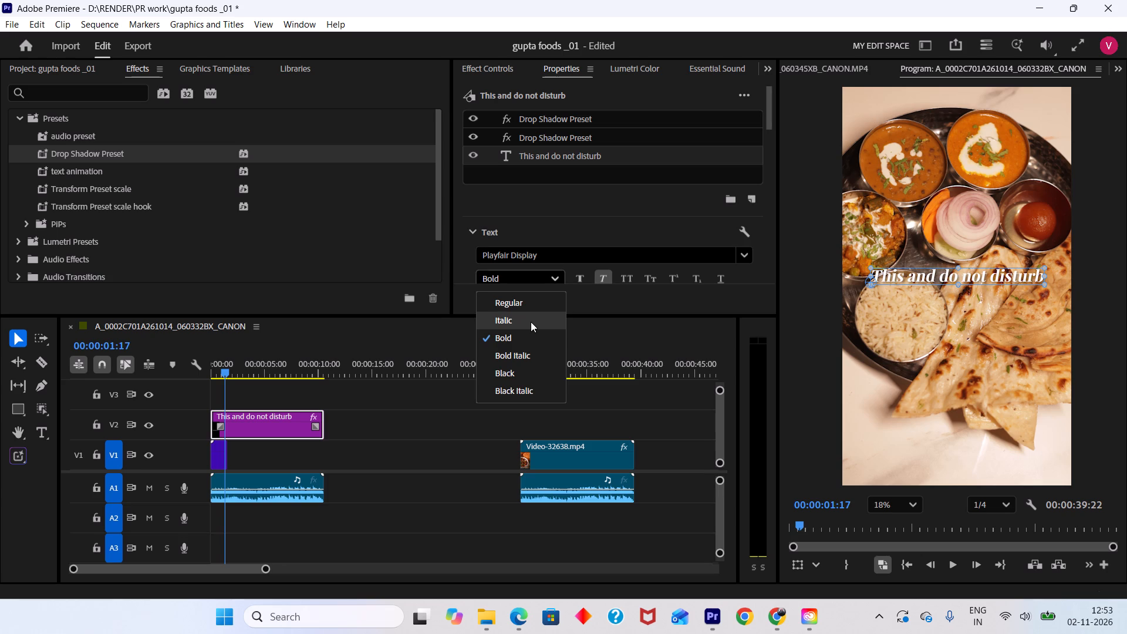
left_click(531, 322)
left_click(520, 279)
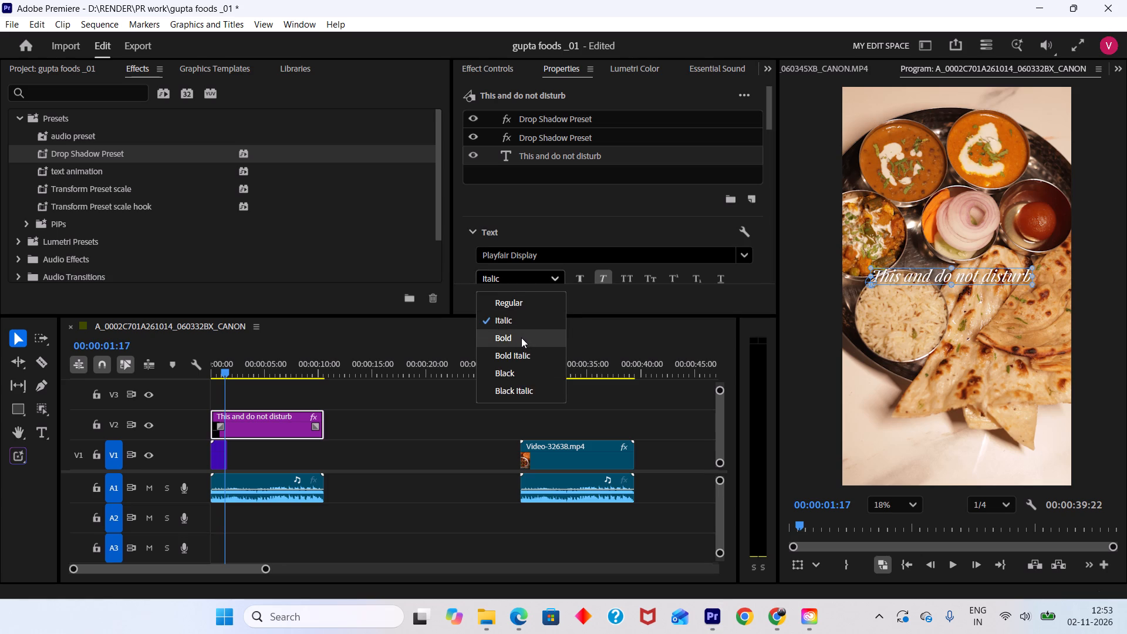
Set the caption's Playfair Display font style to Bold and play the sequence from the start.
left_click(538, 254)
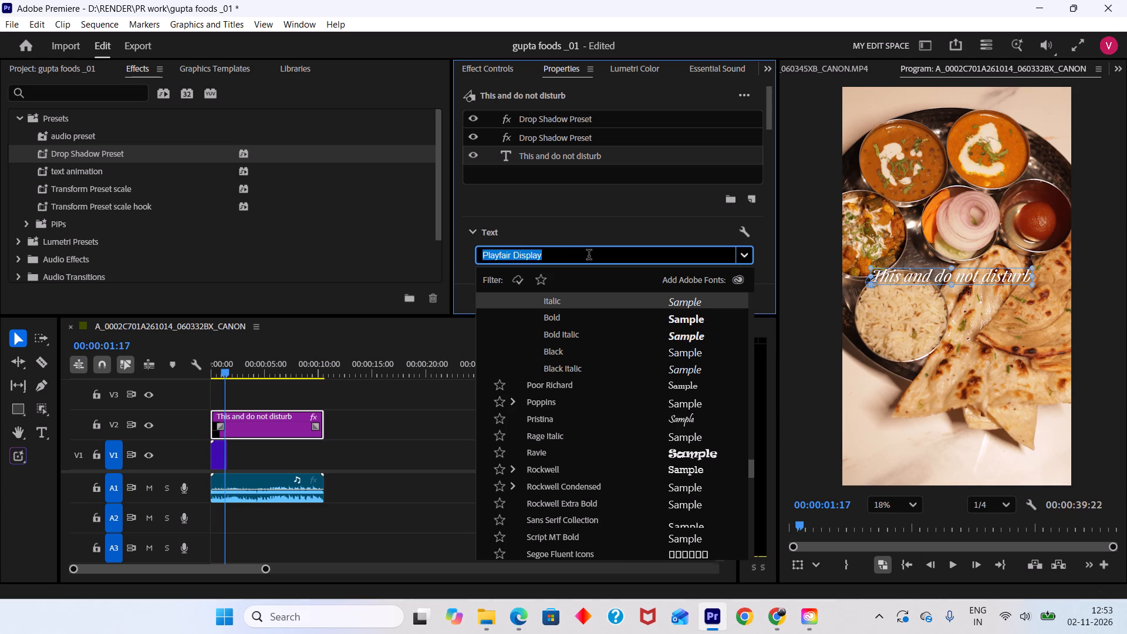
left_click(585, 230)
left_click(550, 285)
left_click(548, 278)
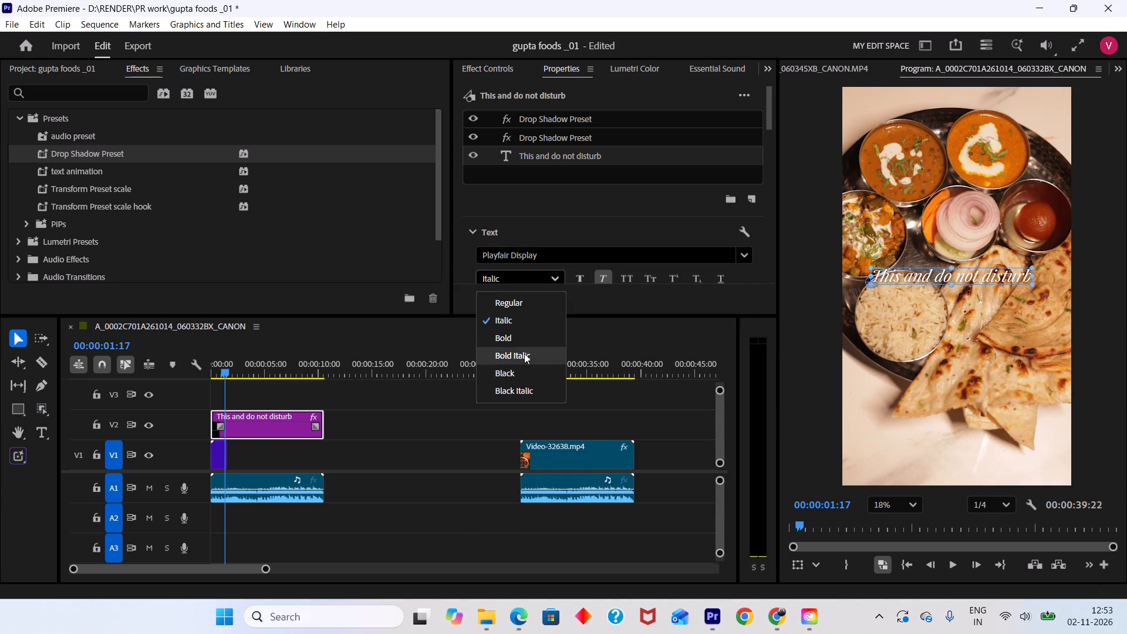
left_click(522, 345)
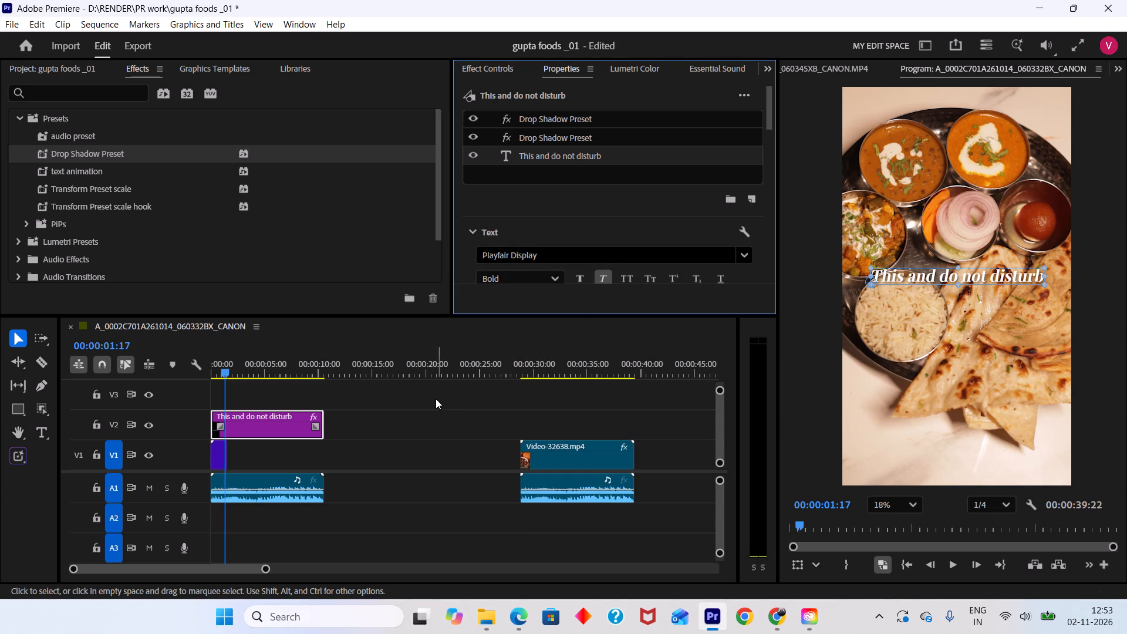
left_click_drag(240, 369, 146, 385)
key("space")
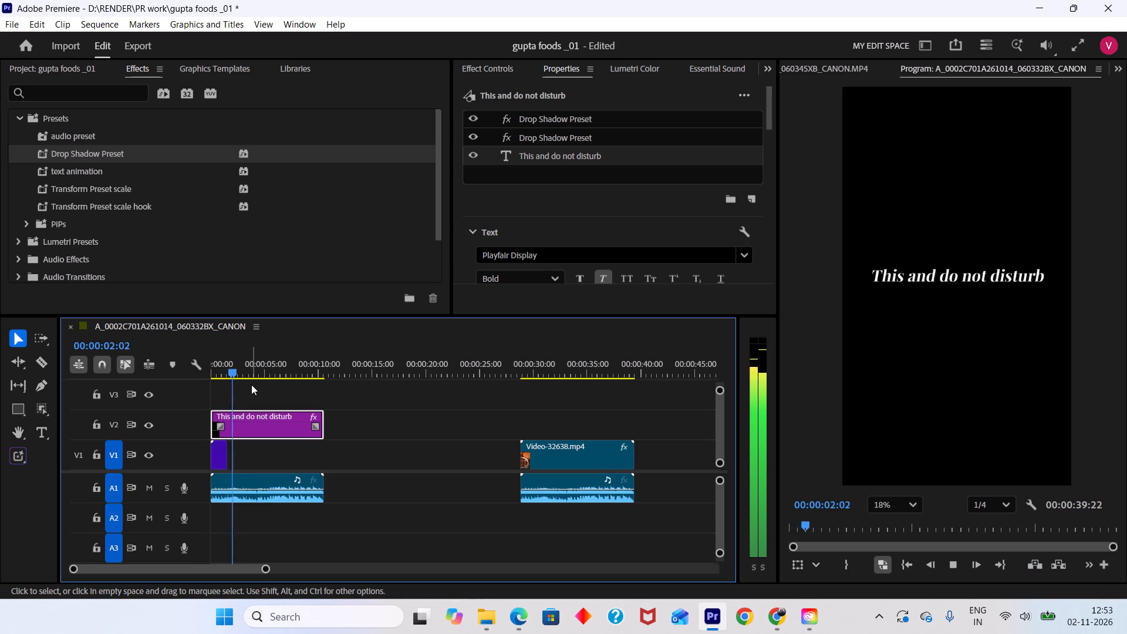
key("space")
Mark an out point at 21:32:09:30 in the A_0002C706A261014_060645JW_CANON.MP4 source clip and place it on V1 directly after the opening clip.
left_click(67, 70)
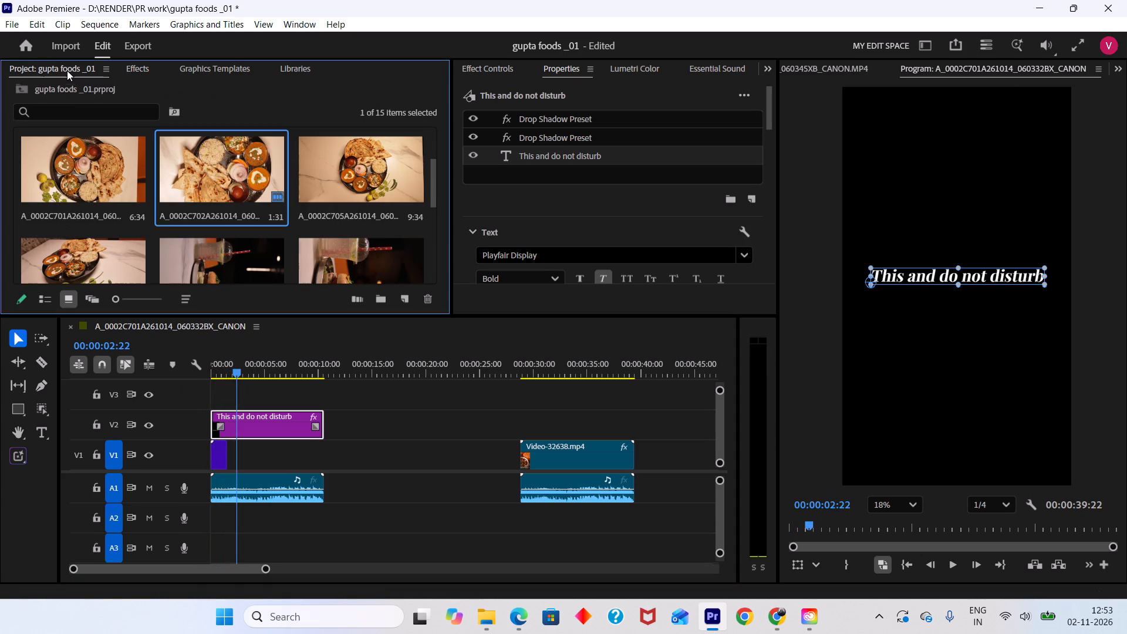
double_click(90, 241)
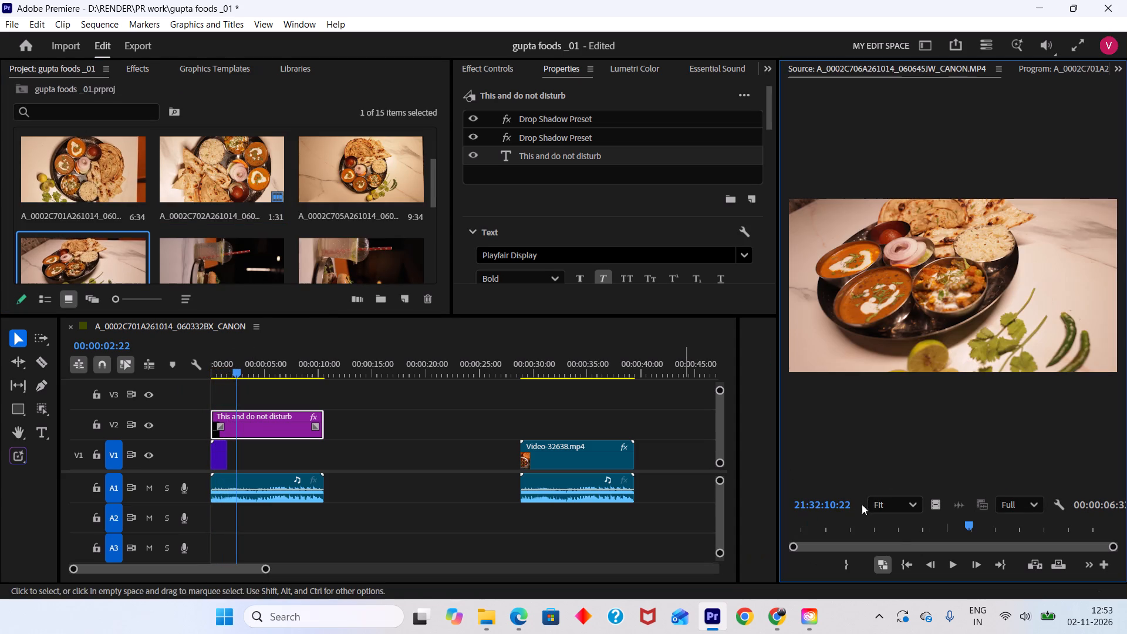
left_click_drag(894, 535, 713, 535)
key("space")
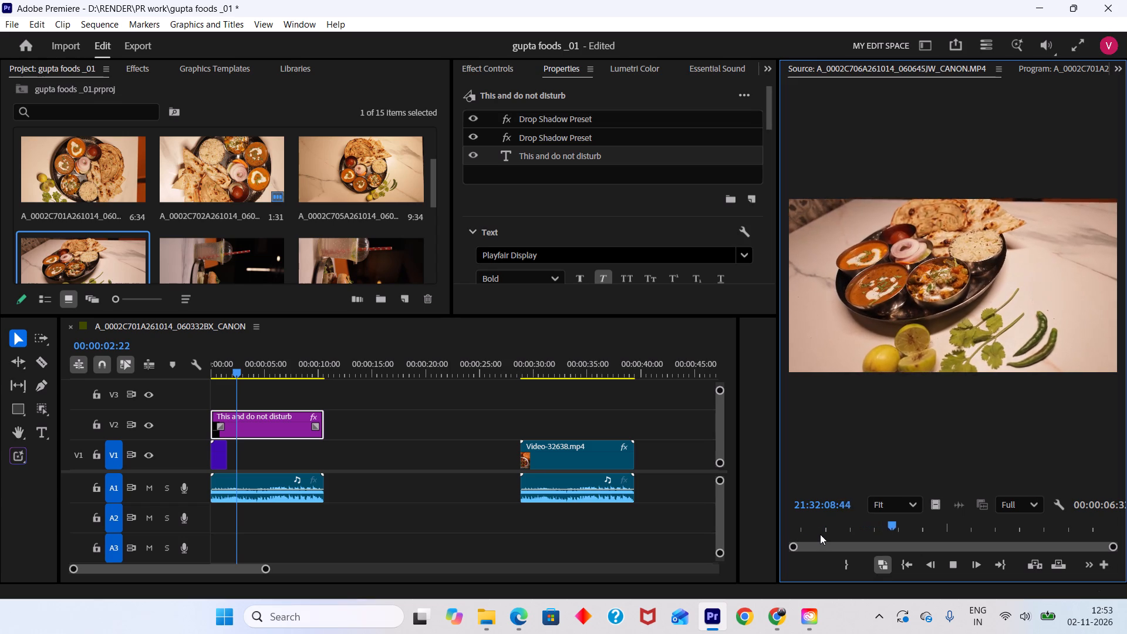
key("space")
key("o")
left_click_drag(923, 329, 784, 338)
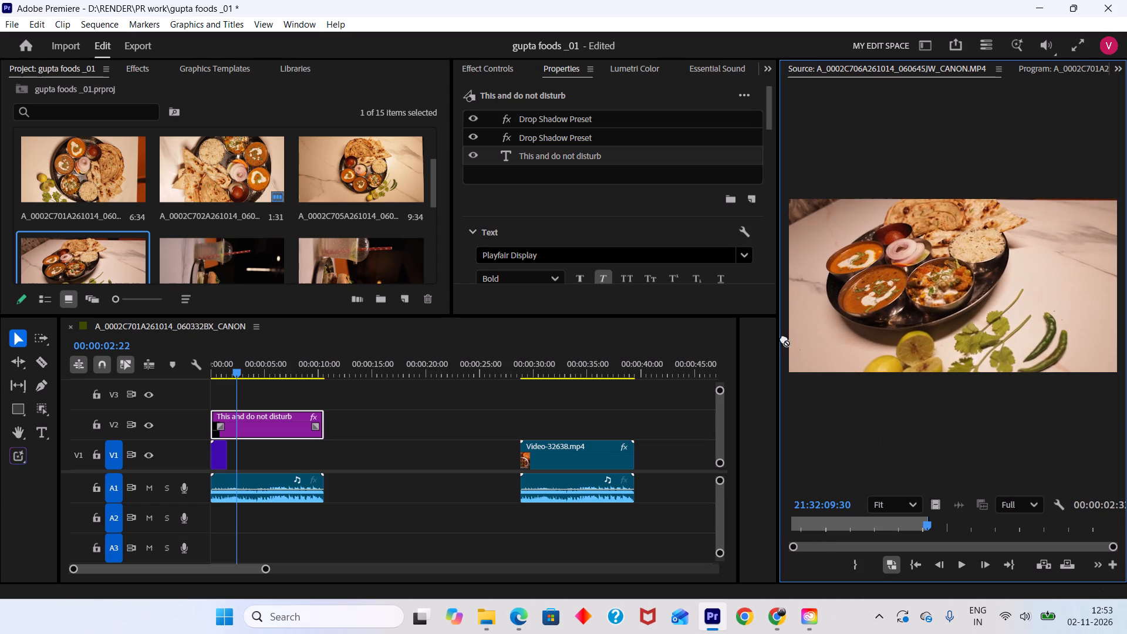
left_click_drag(784, 338, 234, 459)
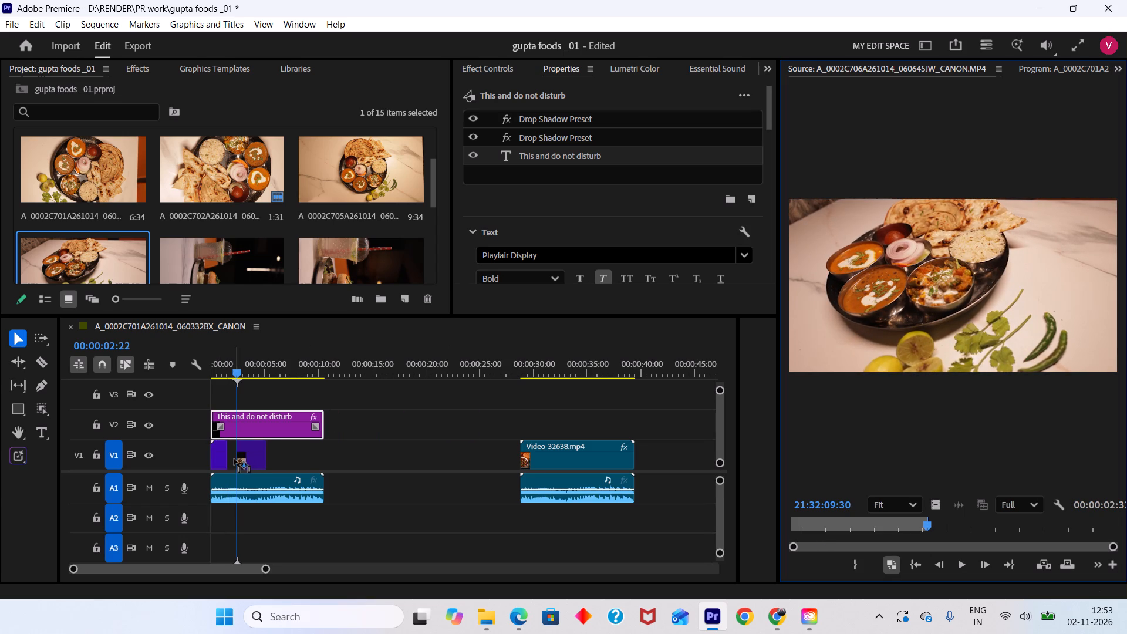
left_click_drag(234, 459, 231, 458)
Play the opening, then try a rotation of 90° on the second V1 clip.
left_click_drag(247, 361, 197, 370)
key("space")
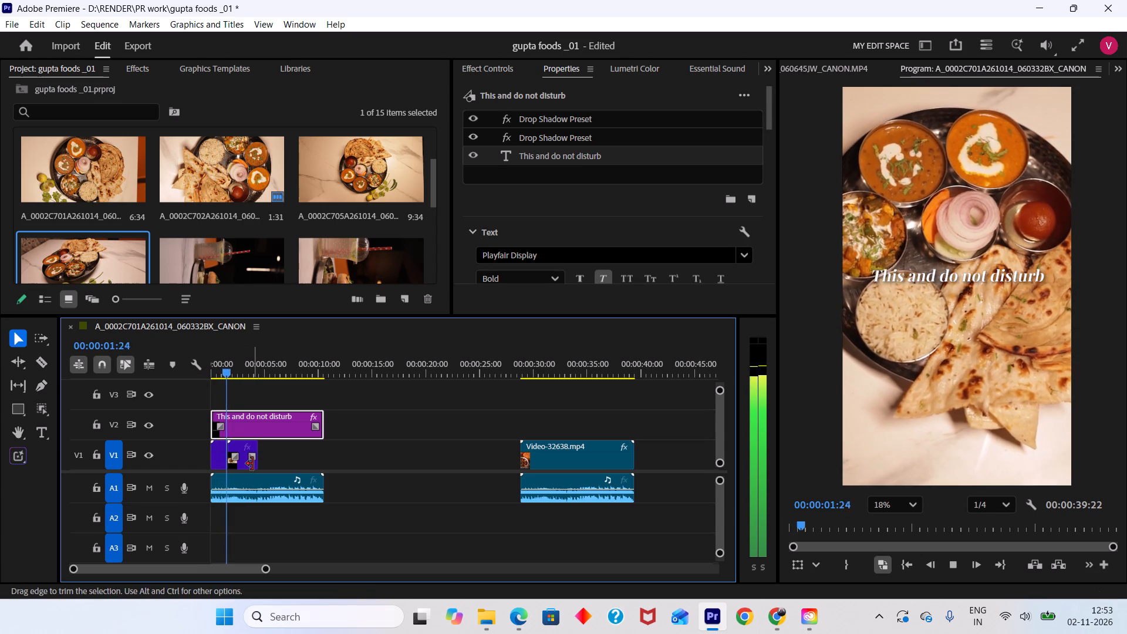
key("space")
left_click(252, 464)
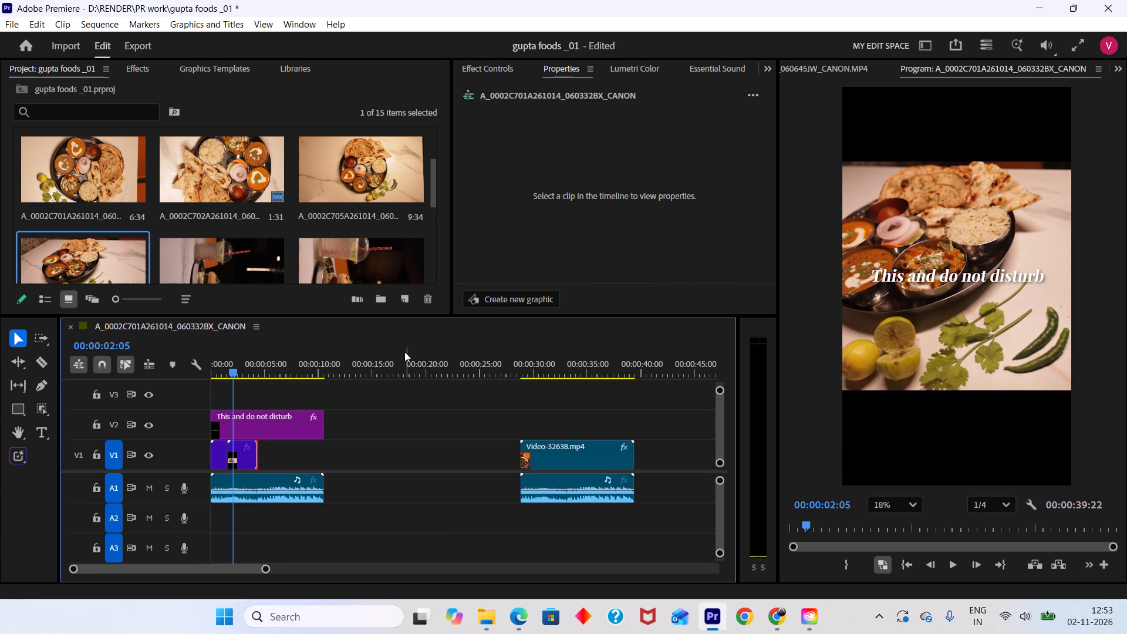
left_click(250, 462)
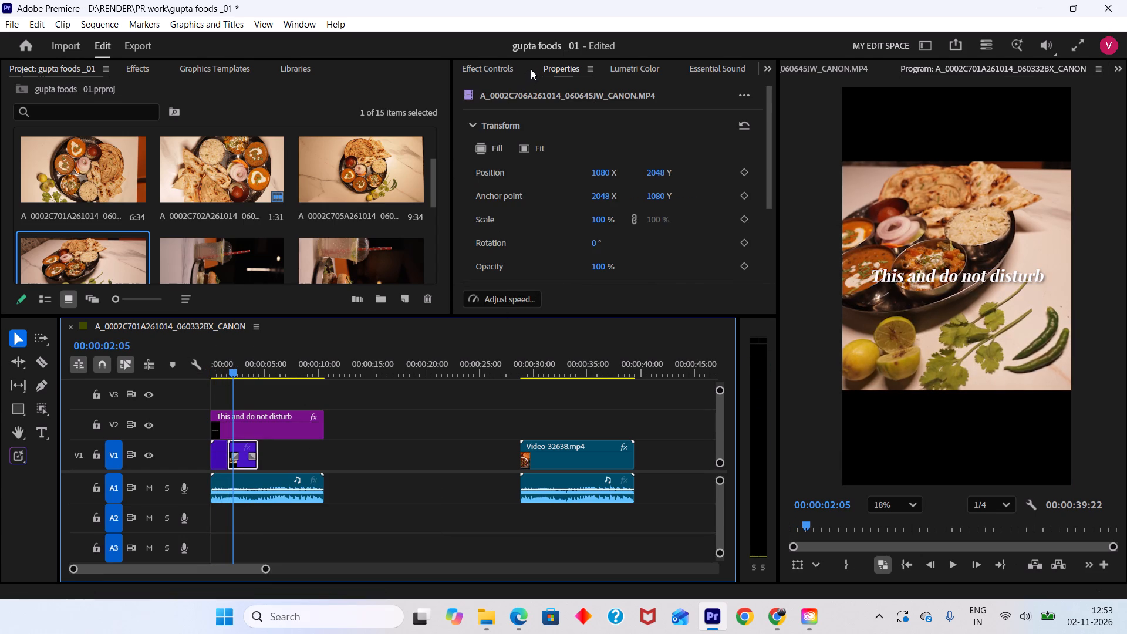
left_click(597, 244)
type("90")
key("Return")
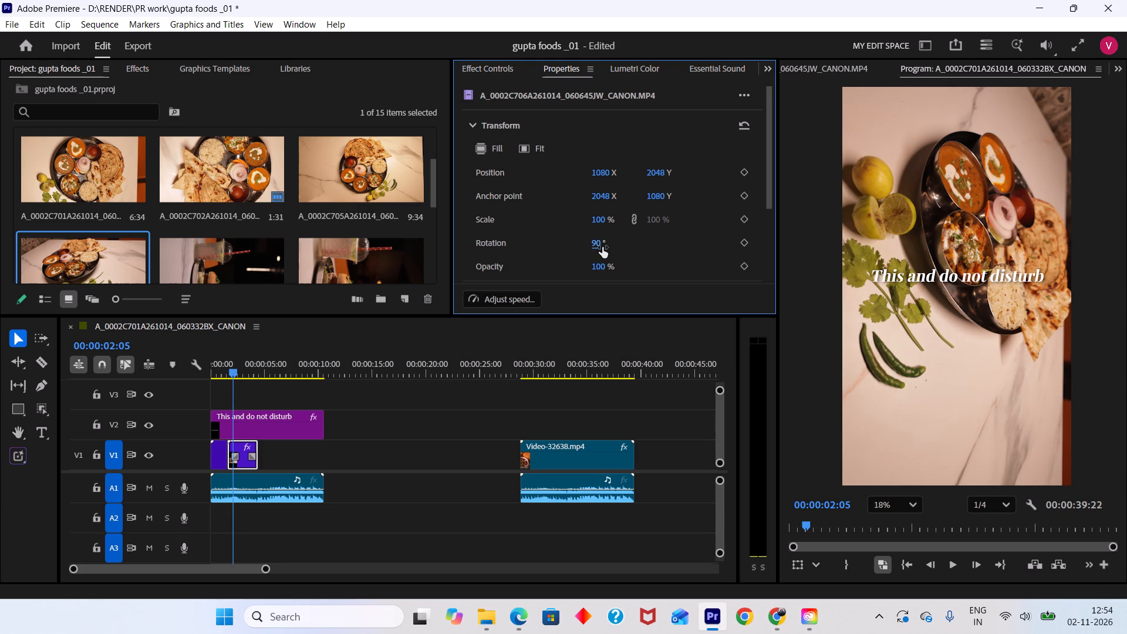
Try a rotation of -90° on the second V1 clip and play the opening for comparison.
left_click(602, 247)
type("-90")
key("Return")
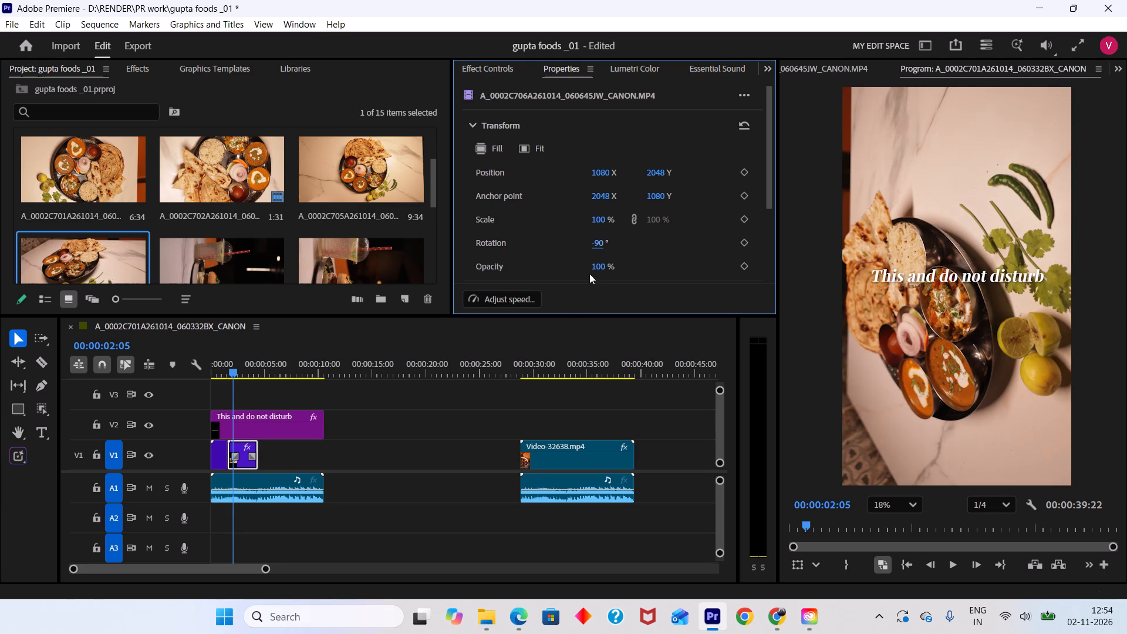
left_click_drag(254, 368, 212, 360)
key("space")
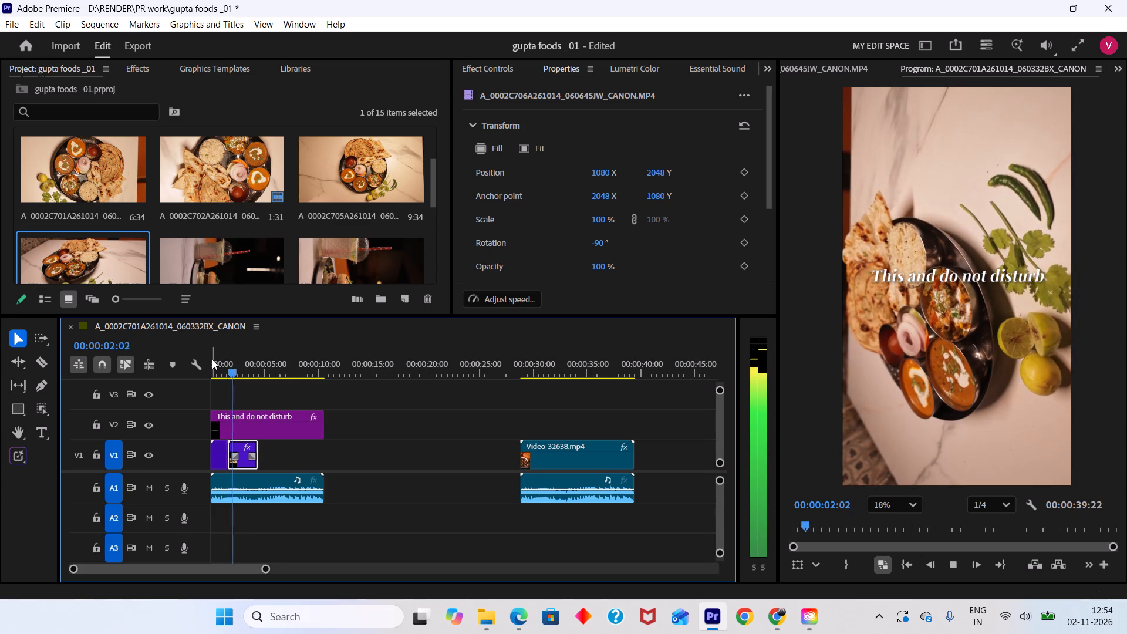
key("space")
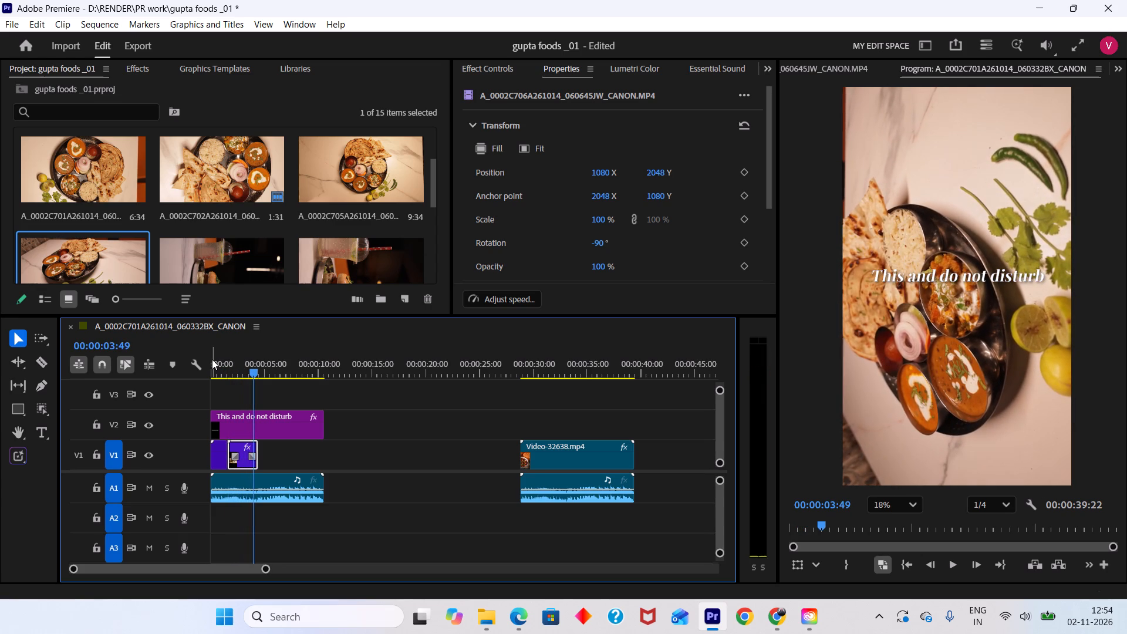
Set the second V1 clip's rotation to 90°, save the project and play the opening.
left_click(606, 245)
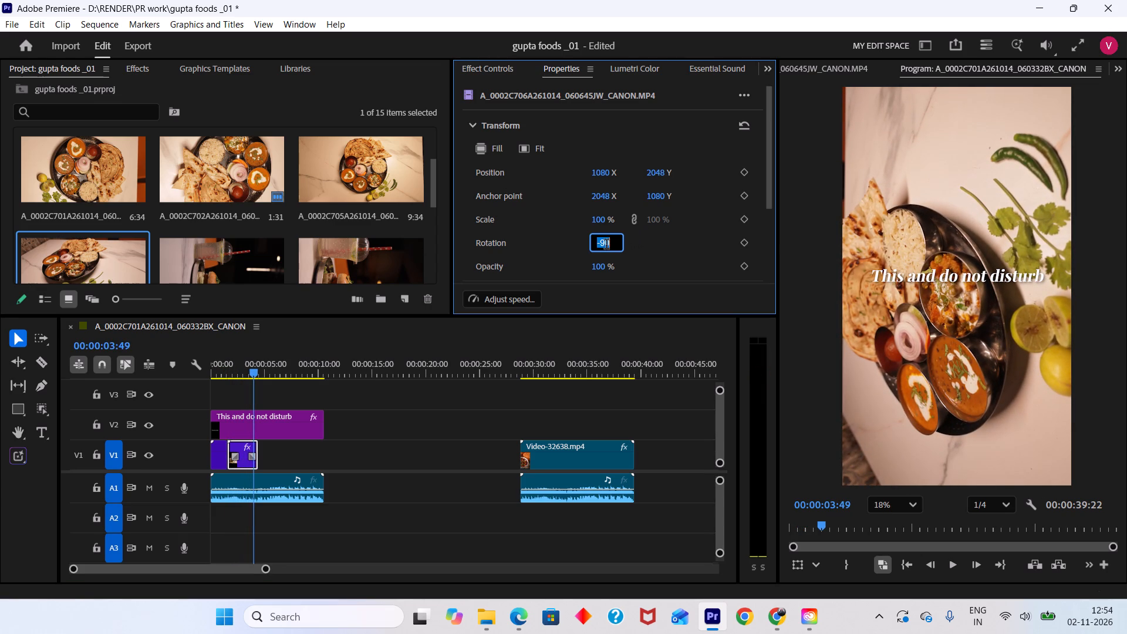
type("90")
key("Return")
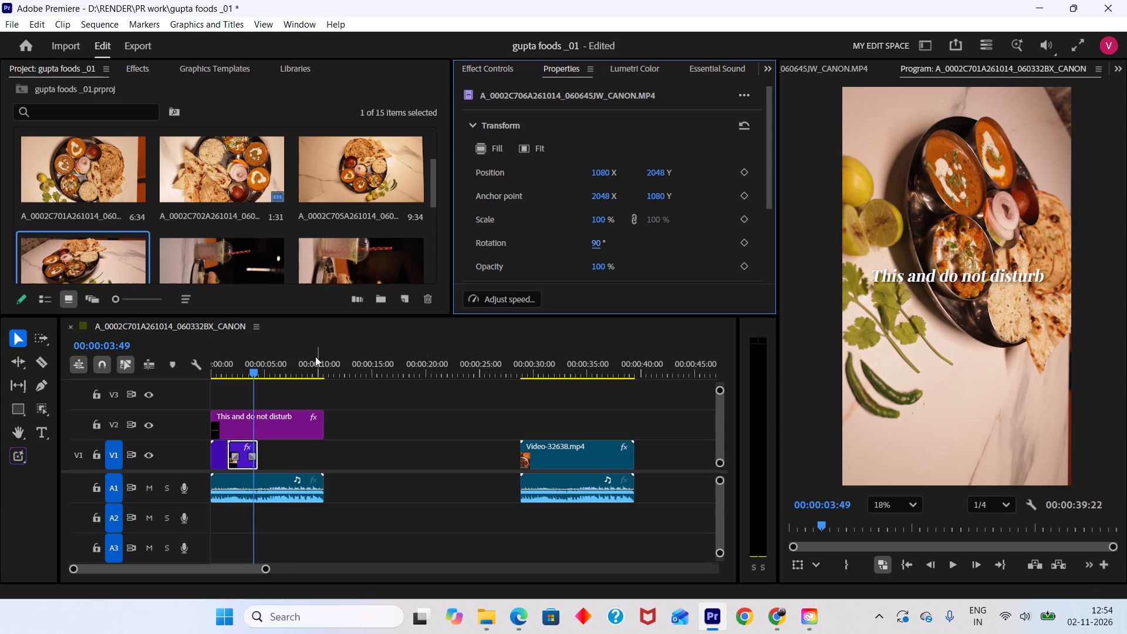
left_click(266, 369)
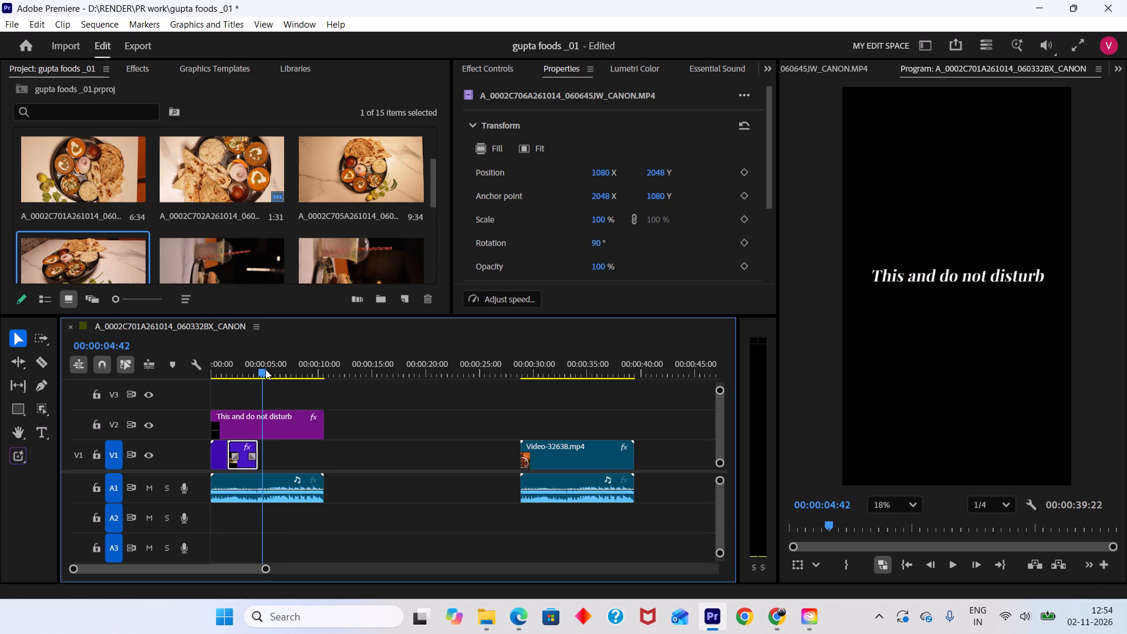
key("ctrl+s")
left_click_drag(259, 370, 217, 371)
key("space")
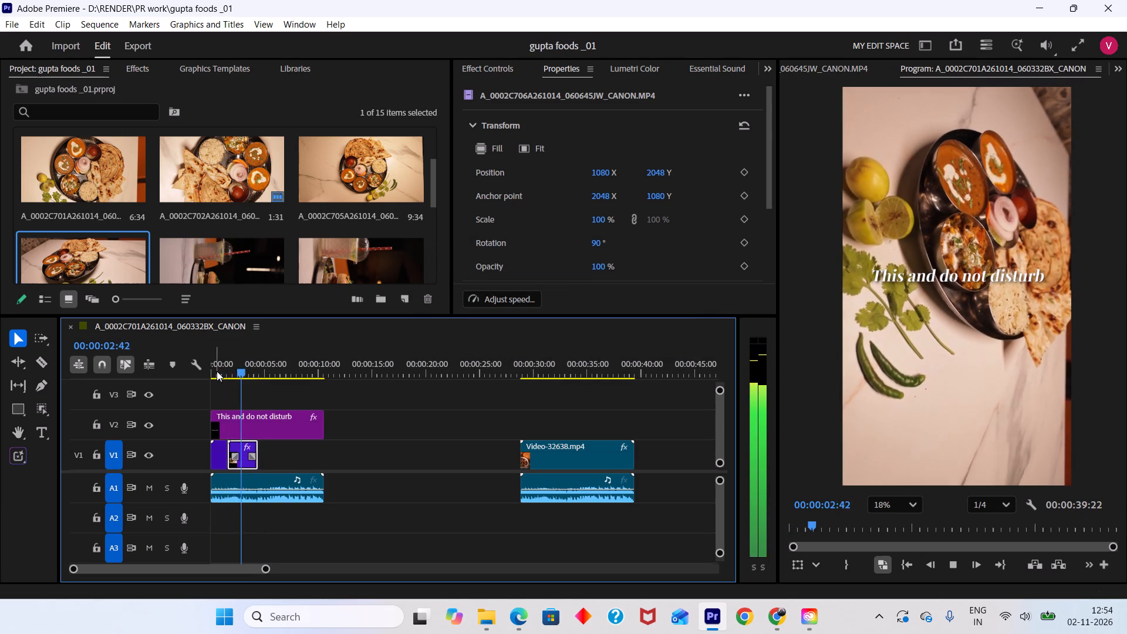
key("space")
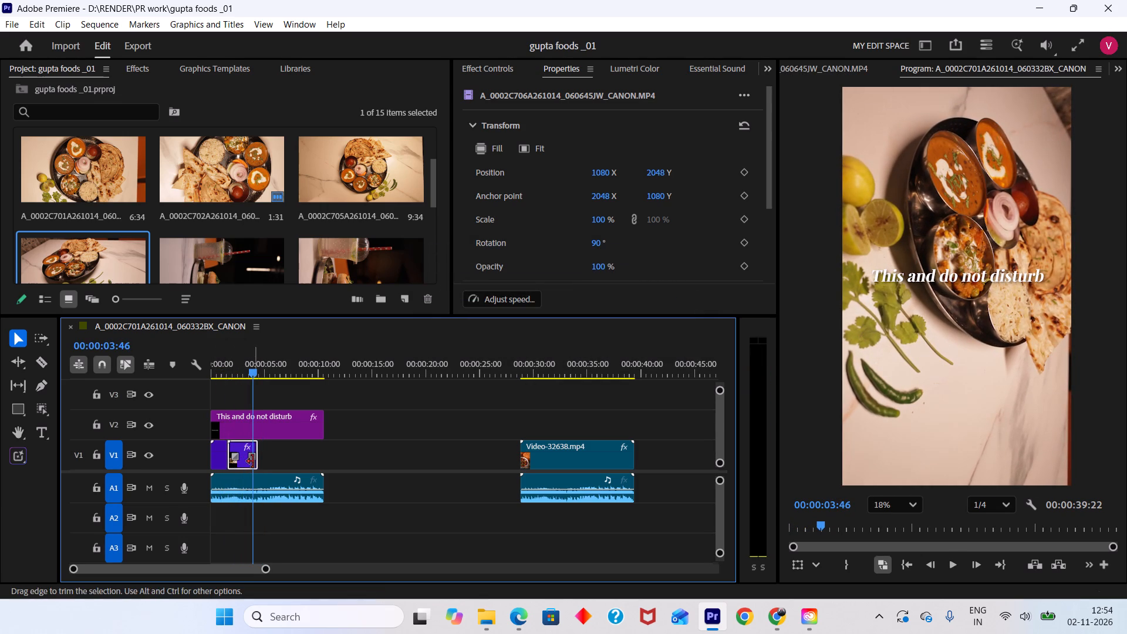
Extend the second V1 clip's end as far as its footage allows and trim its start to 00:00:04:49.
left_click_drag(257, 463, 373, 462)
left_click_drag(252, 370, 273, 377)
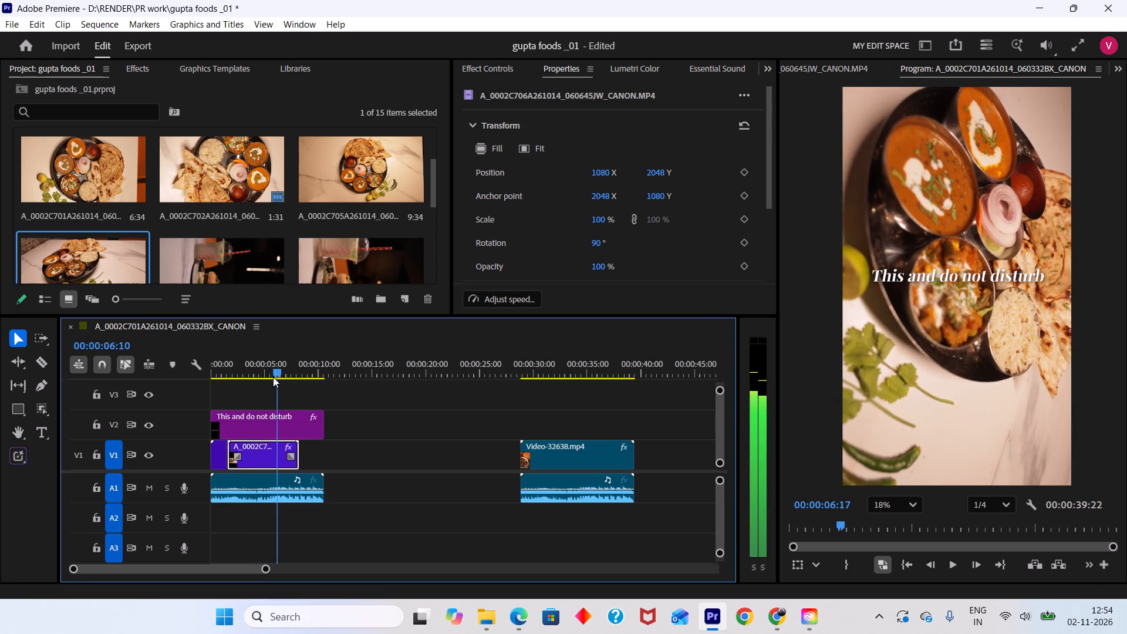
left_click_drag(273, 377, 264, 373)
left_click_drag(234, 460, 245, 462)
left_click_drag(232, 461, 274, 463)
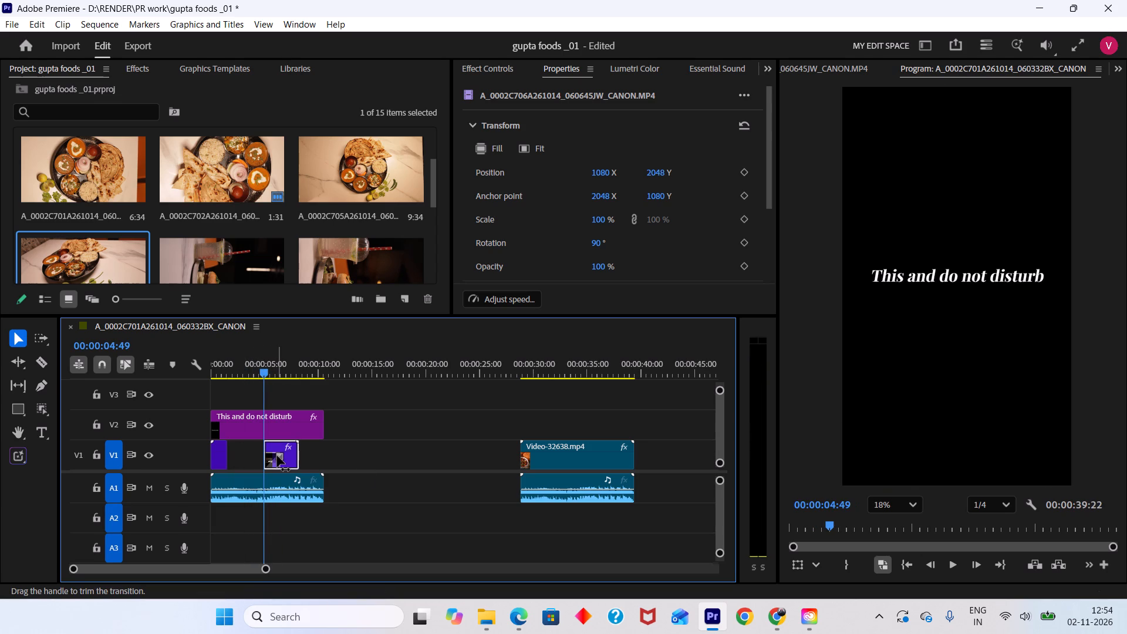
Move the trimmed second clip back against the opening clip on V1 and play the sequence from the start.
left_click_drag(279, 458, 254, 457)
left_click(229, 453)
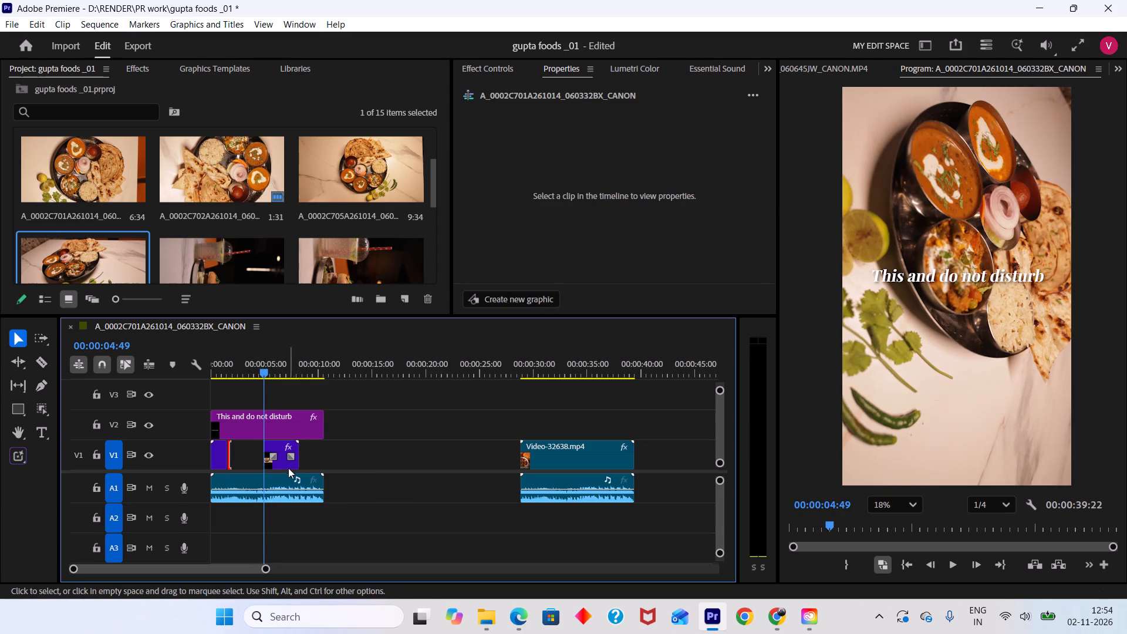
left_click_drag(285, 463, 240, 464)
left_click_drag(268, 358, 161, 380)
key("space")
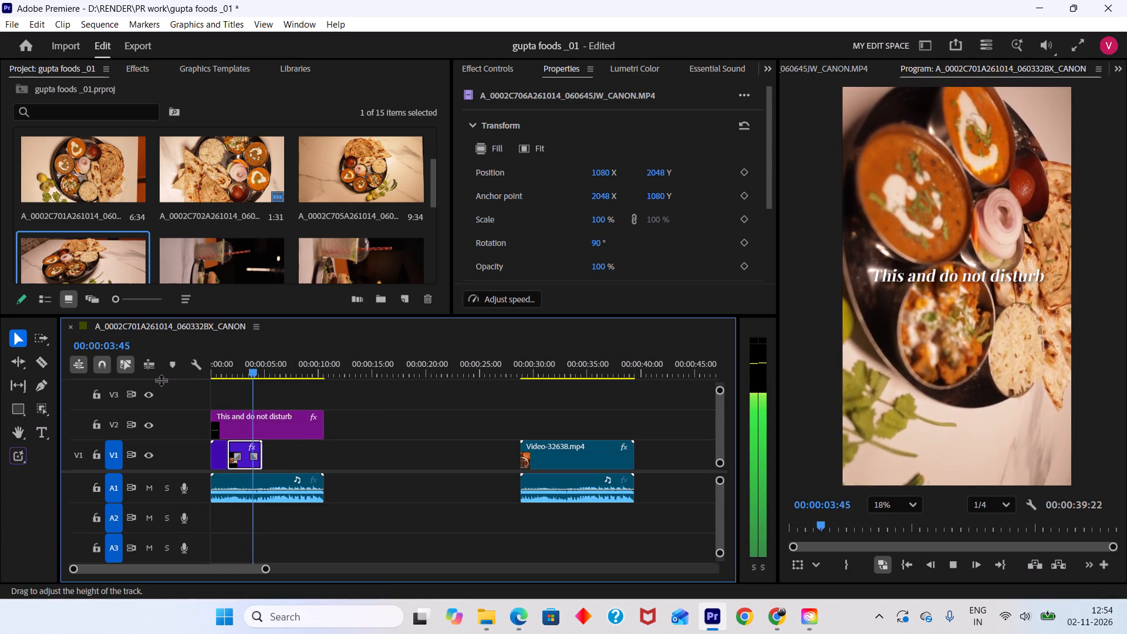
key("space")
Locate the music cut point, trim the second V1 clip's end to 00:00:03:48 and save the project.
left_click_drag(257, 372, 248, 366)
key("space")
key("space")
scroll(257, 467, "up", 5, "alt")
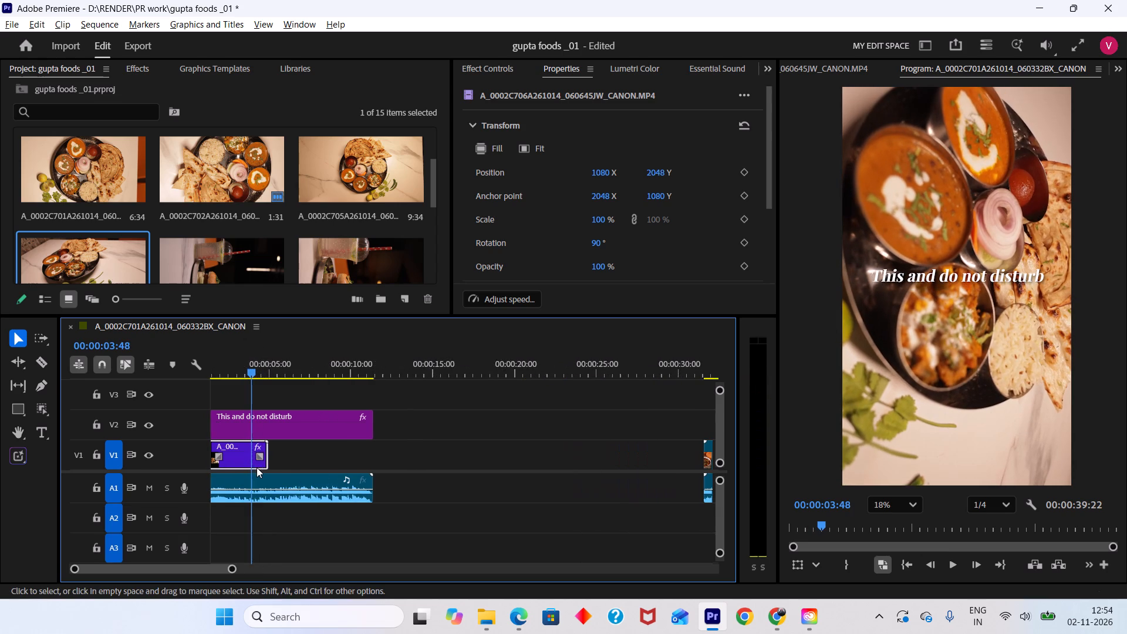
left_click_drag(269, 462, 255, 460)
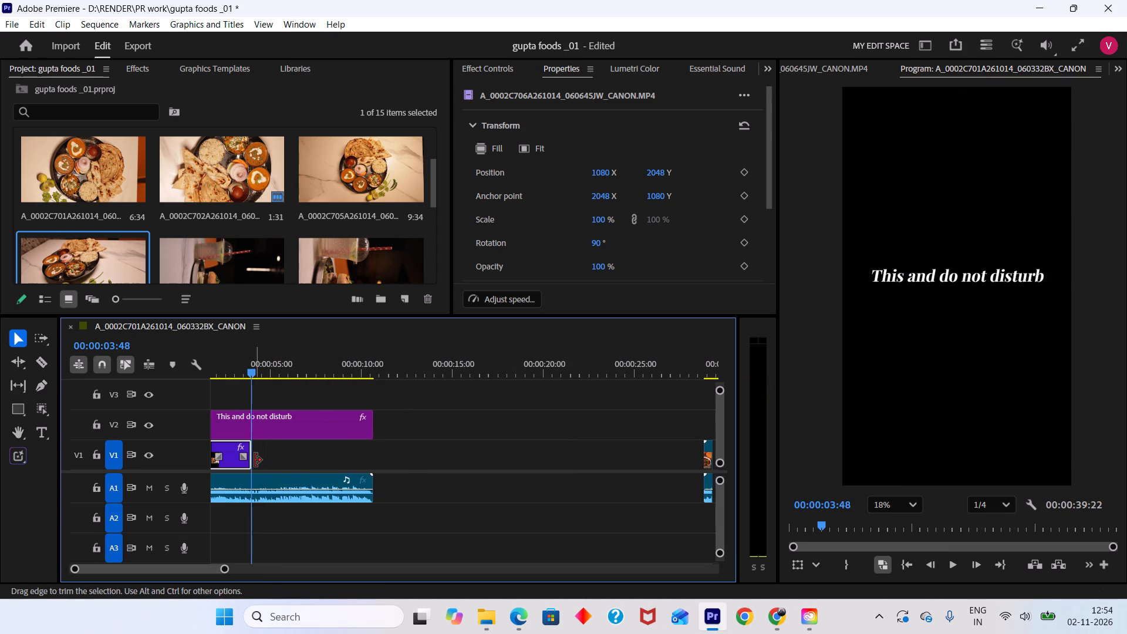
key("ctrl+s")
Play the music beyond the second clip several times to judge where the next clip should cut.
key("space")
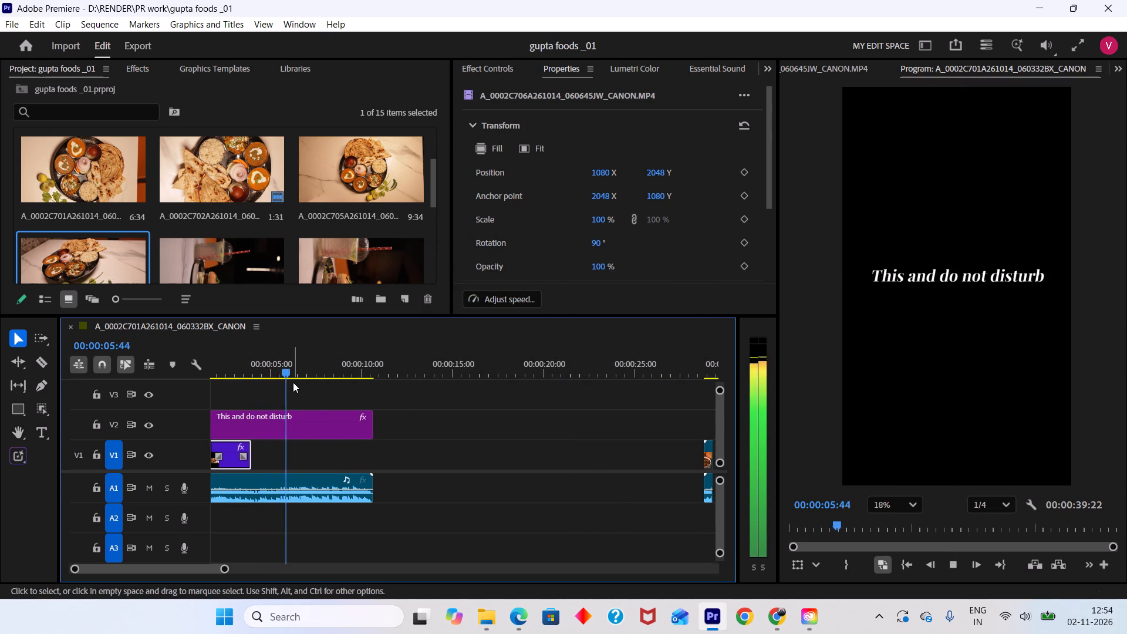
left_click_drag(308, 368, 268, 362)
scroll(312, 446, "up", 2, "alt")
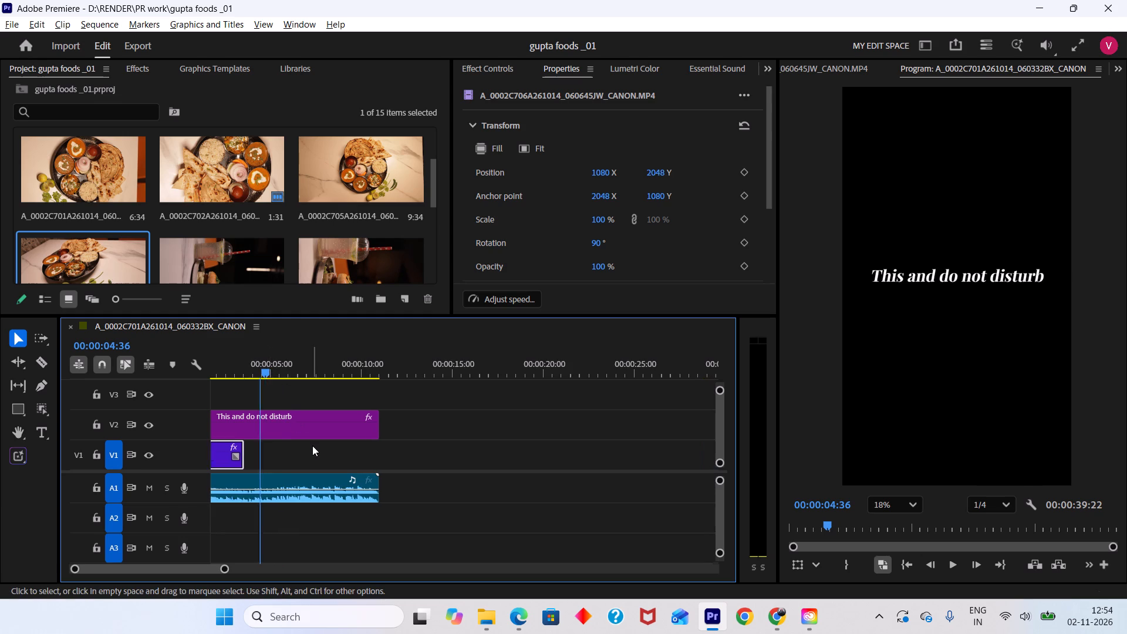
scroll(312, 446, "up", 3, "alt")
key("space")
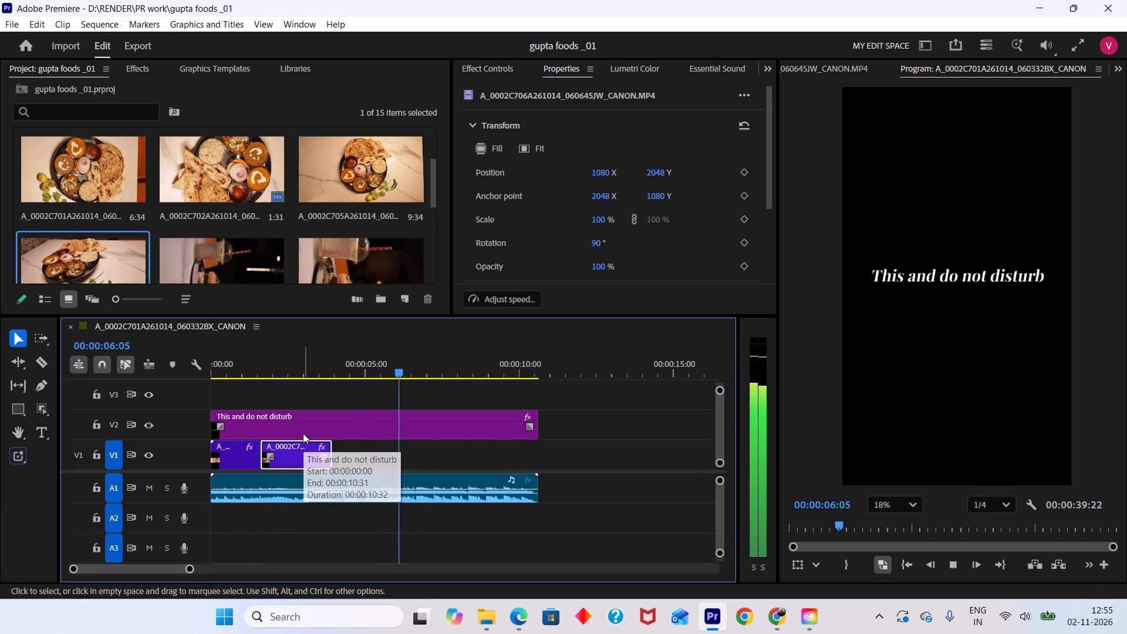
left_click_drag(410, 373, 342, 390)
key("space")
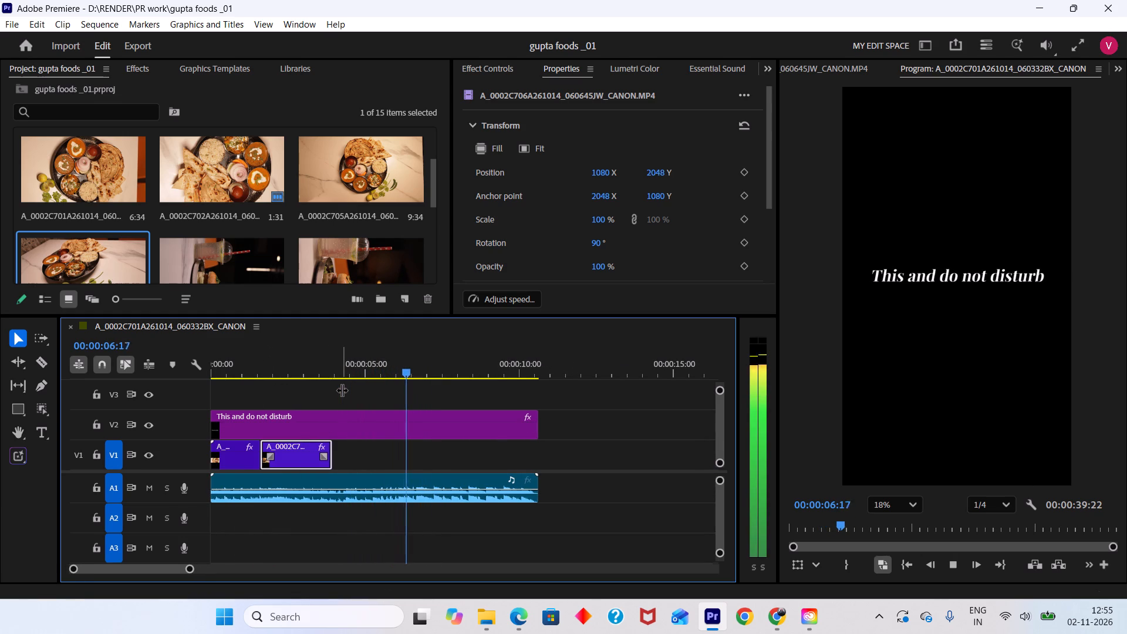
key("space")
left_click_drag(356, 365, 319, 365)
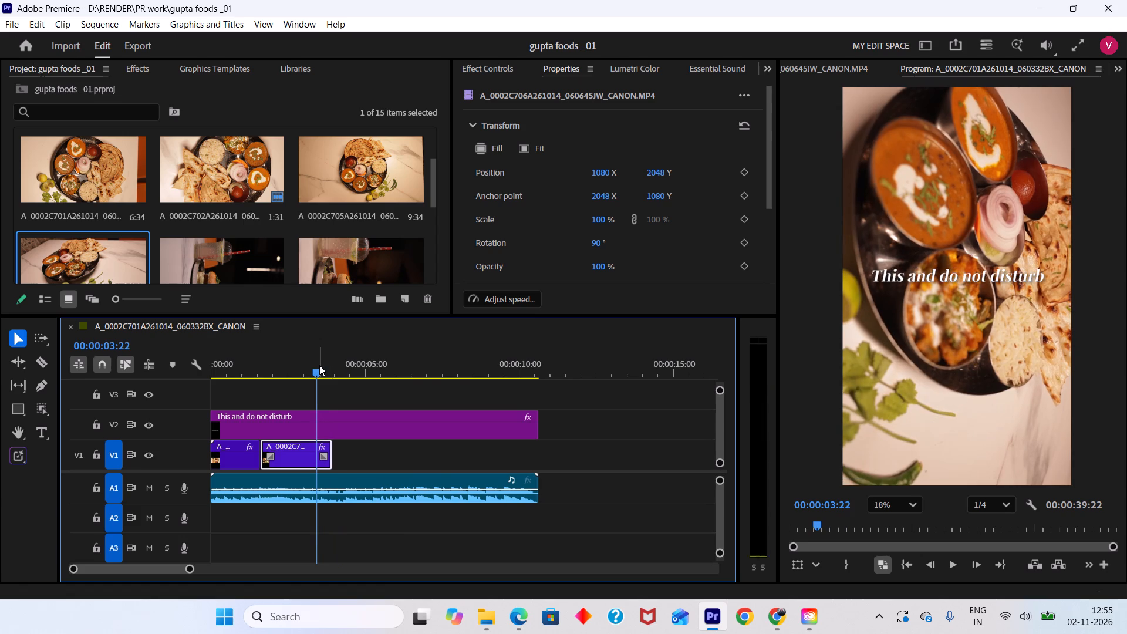
key("space")
key("space")
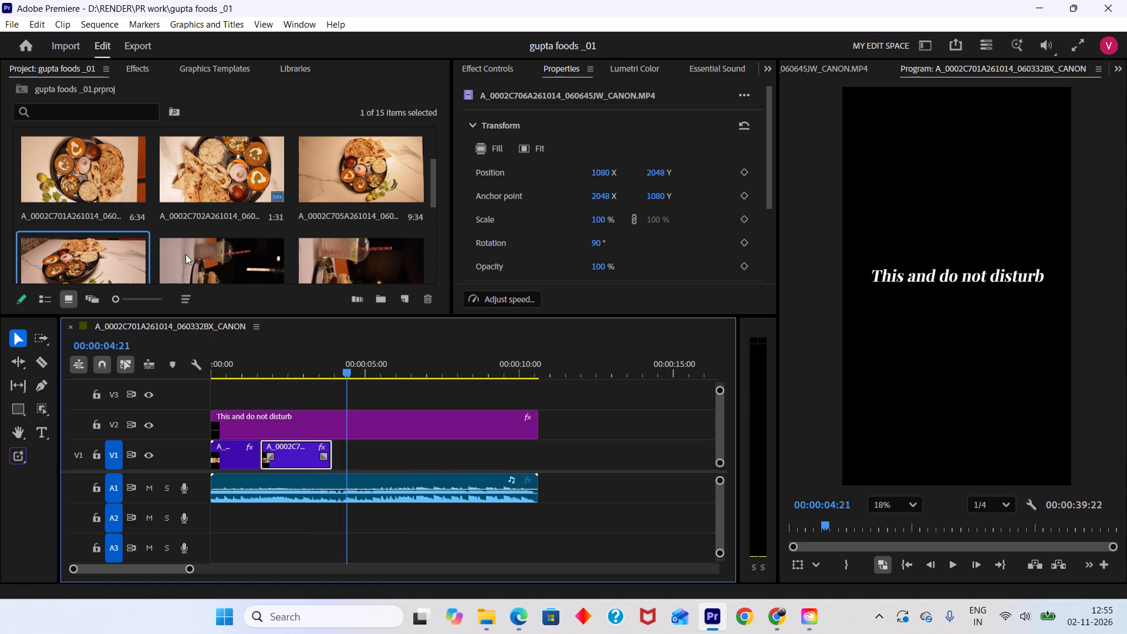
Place burger-and-drink clip A_0002C722A261014_063015LU_CANON.MP4 after the second V1 clip, shorten its end to about 5.7 seconds on the timeline, and play it.
scroll(210, 254, "down", 1)
double_click(230, 161)
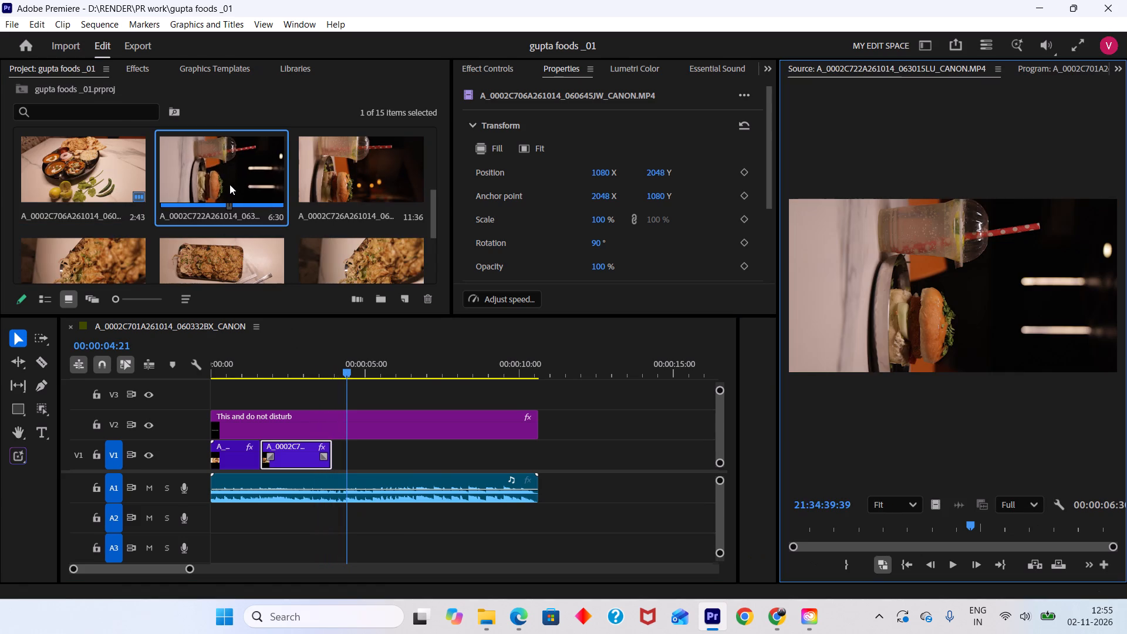
left_click_drag(228, 182, 339, 458)
left_click_drag(536, 461, 385, 461)
scroll(383, 461, "up", 6, "alt")
key("space")
key("space")
left_click(340, 463)
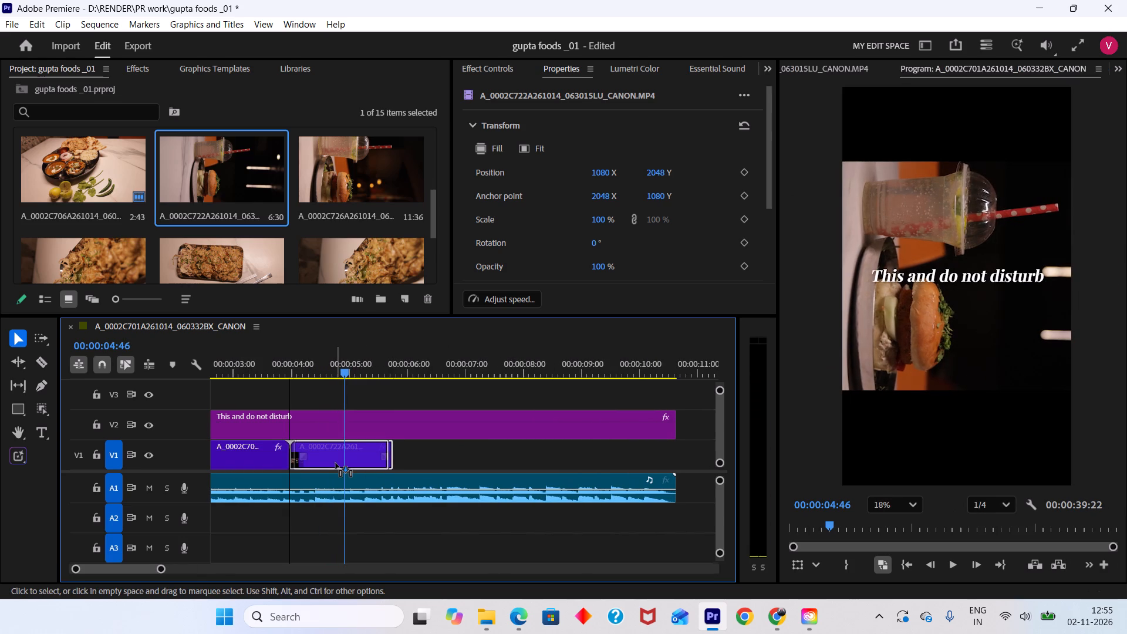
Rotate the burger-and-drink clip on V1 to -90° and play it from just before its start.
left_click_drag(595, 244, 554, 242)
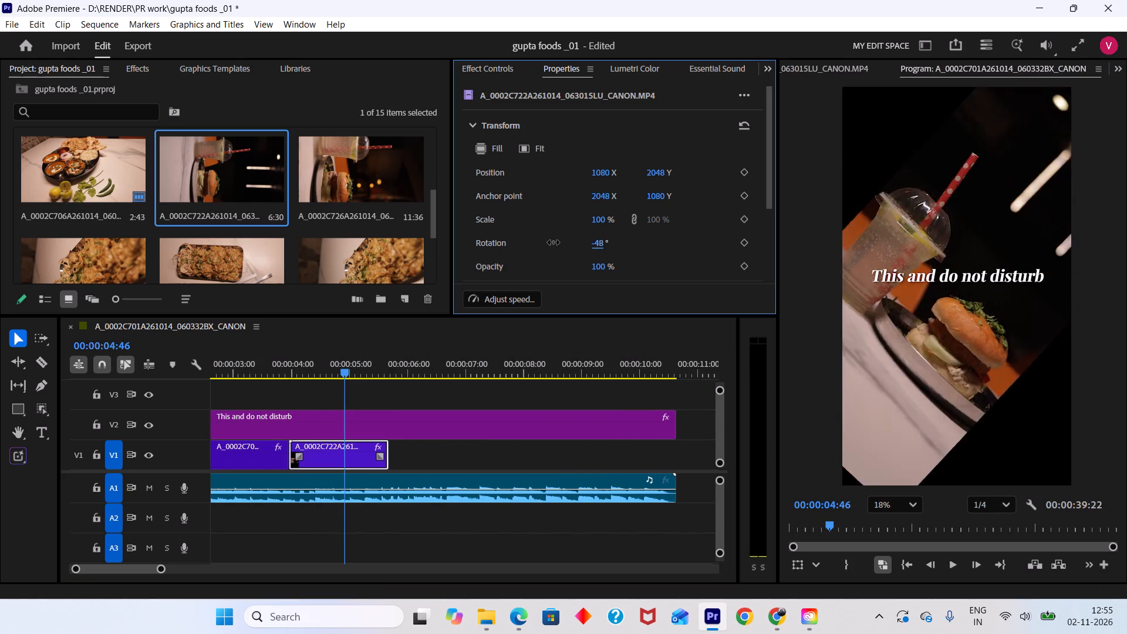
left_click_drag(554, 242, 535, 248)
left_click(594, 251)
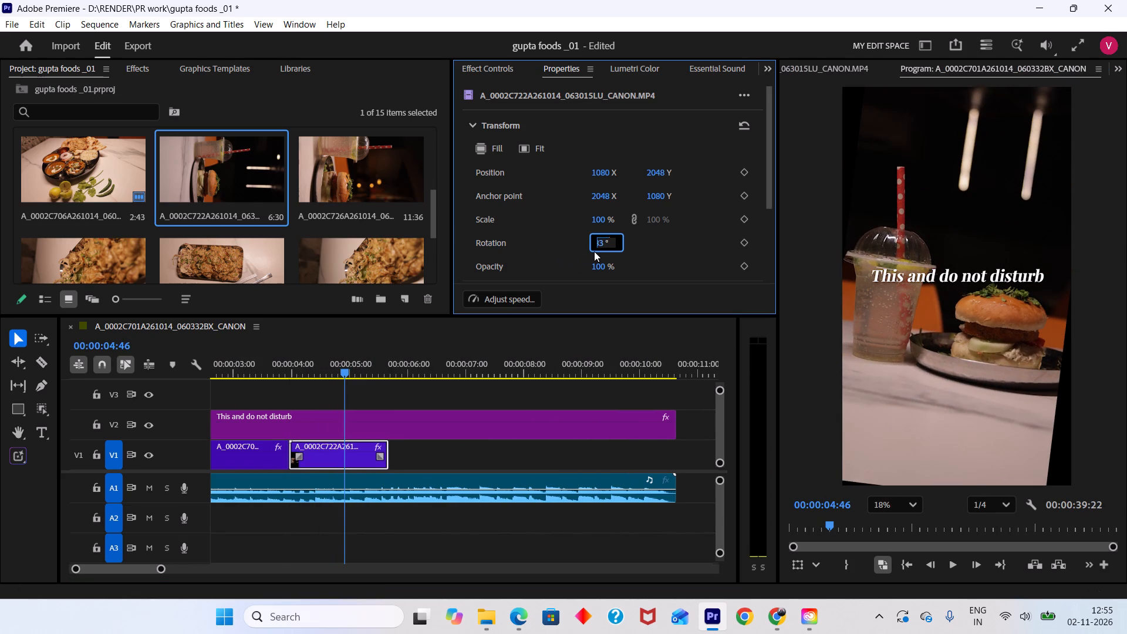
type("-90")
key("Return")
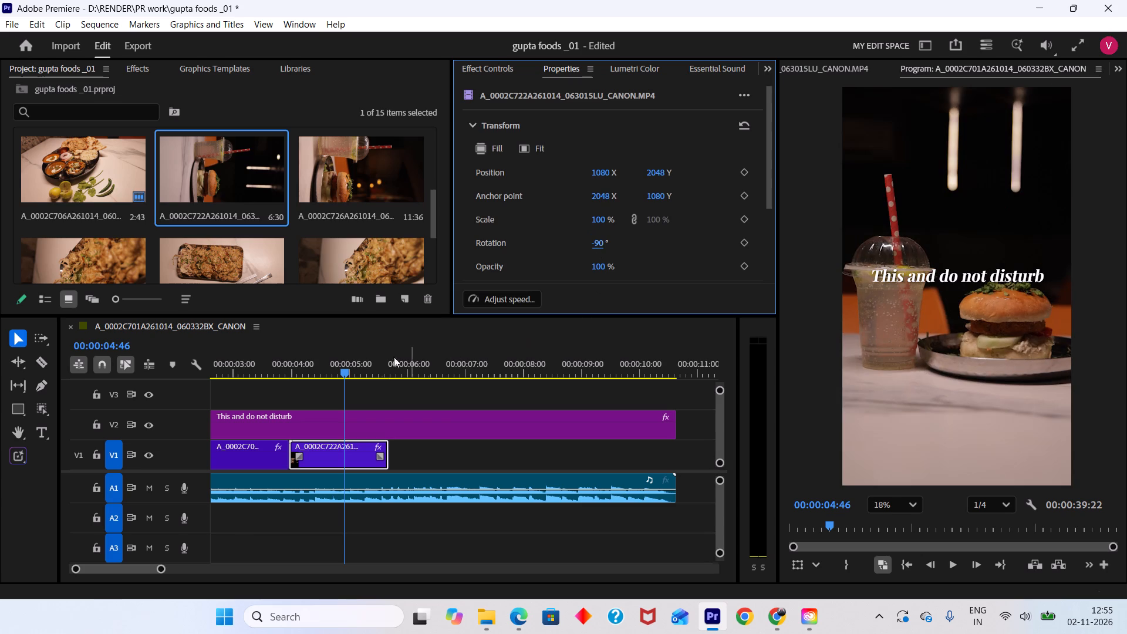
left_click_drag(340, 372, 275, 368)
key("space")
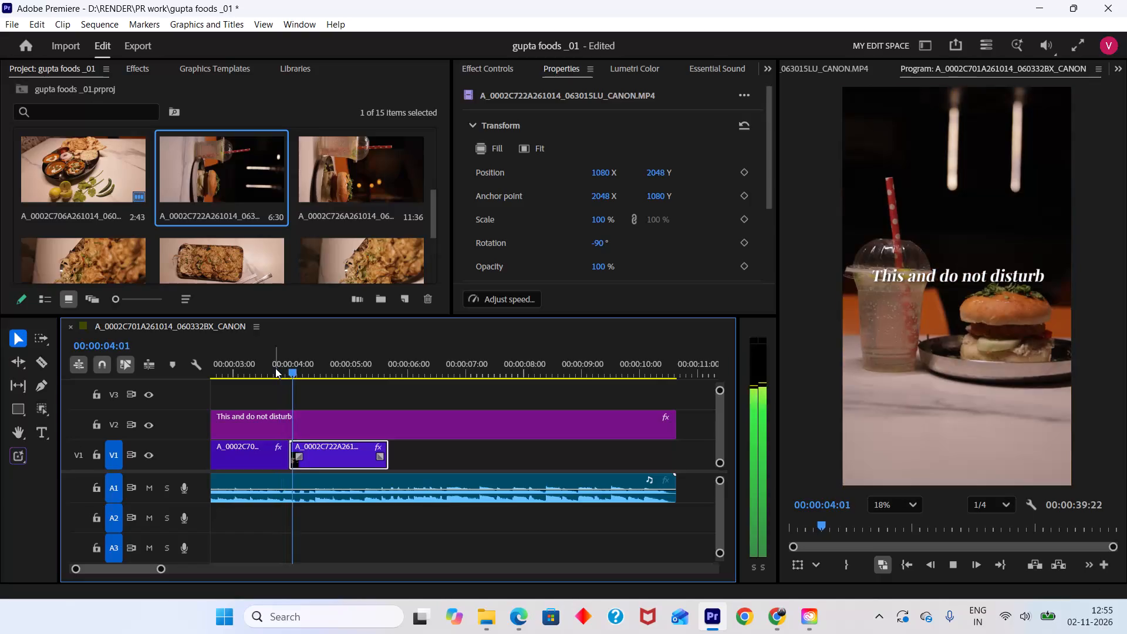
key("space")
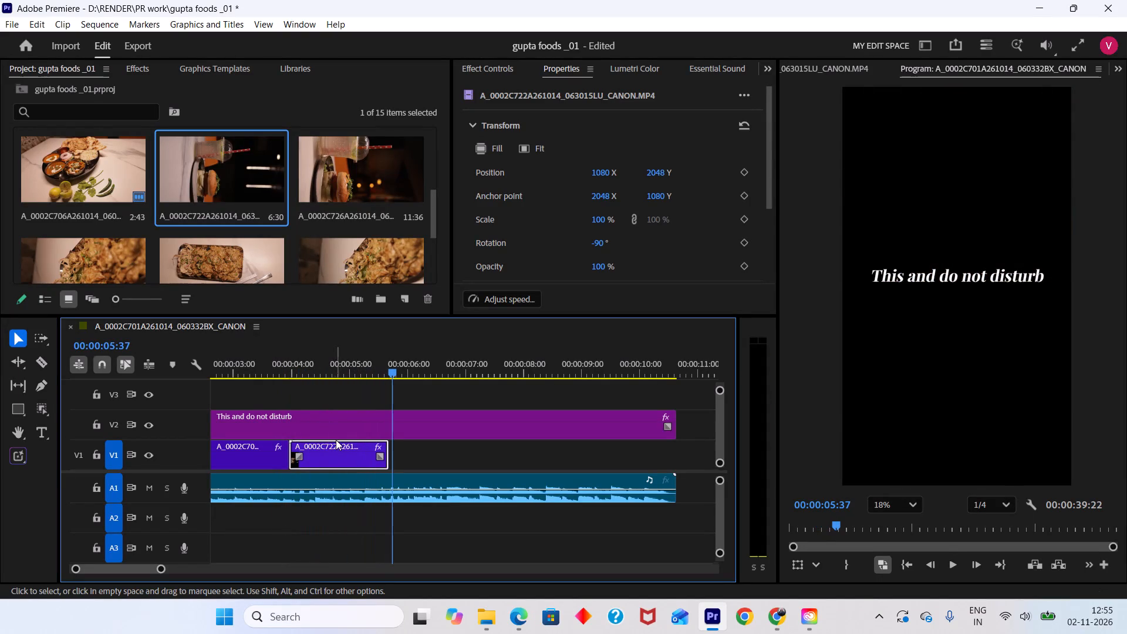
Delete the burger-and-drink clip from V1.
key("Delete")
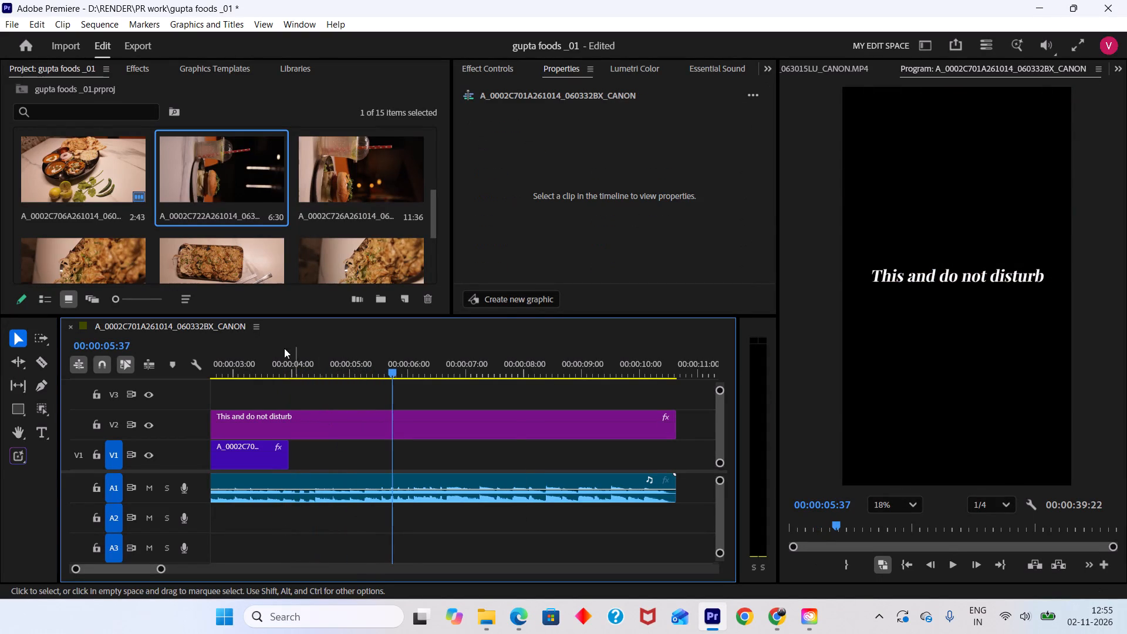
Preview source clips A_0002C730A261014_0634021Y_CANON.MP4 and A_0002C733A261014_063427X6_CANON.MP4 to judge them as the third shot.
double_click(216, 255)
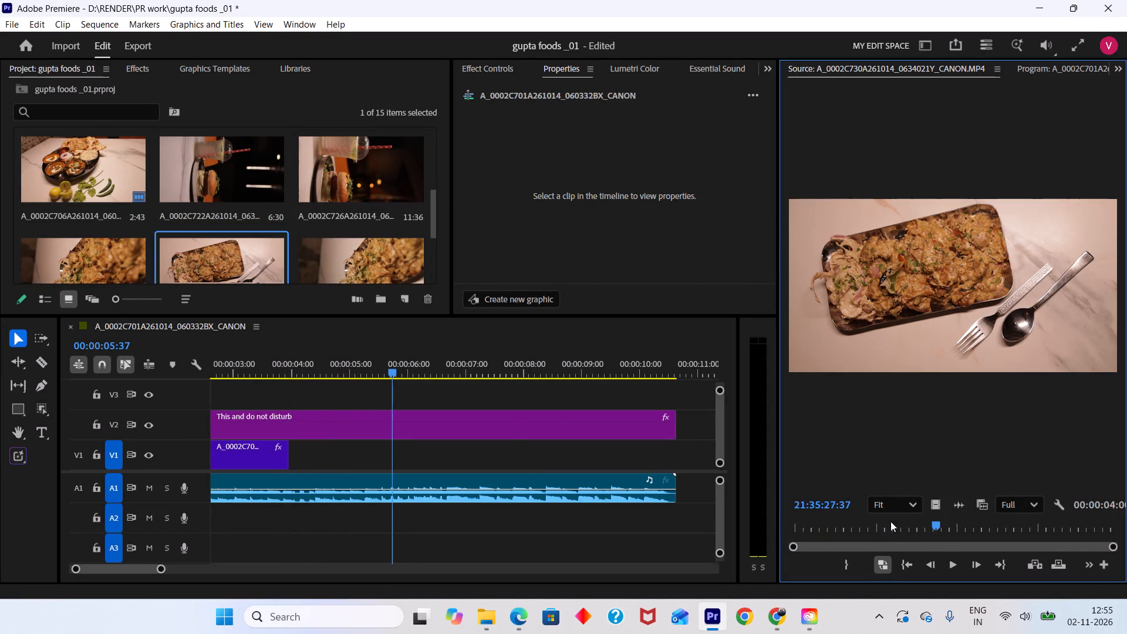
left_click_drag(891, 521, 800, 545)
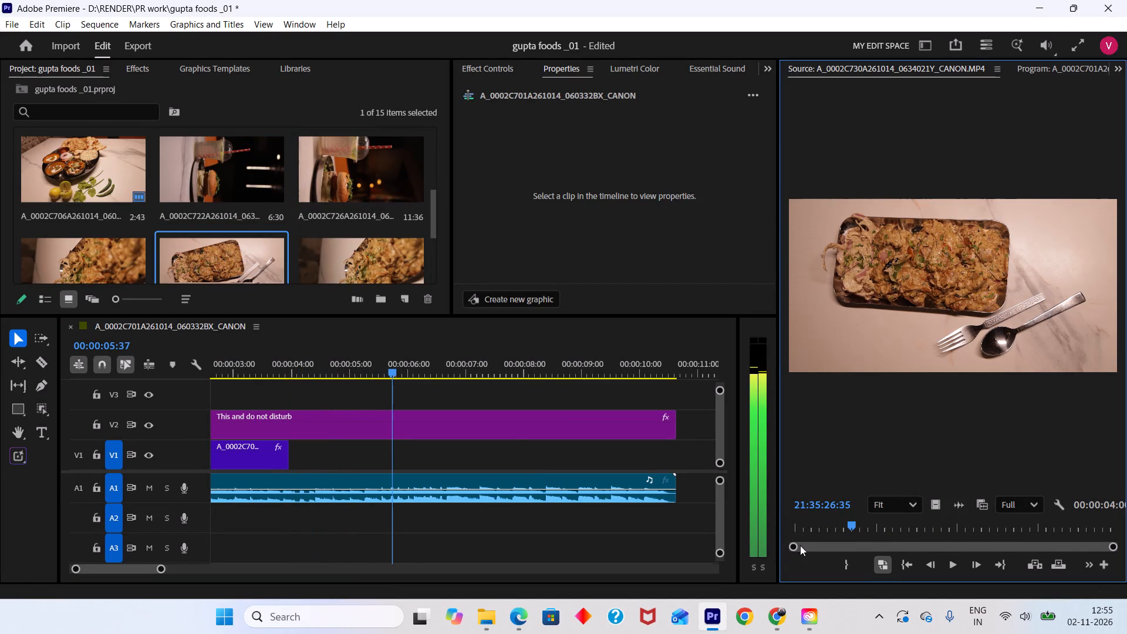
left_click_drag(800, 545, 784, 545)
key("space")
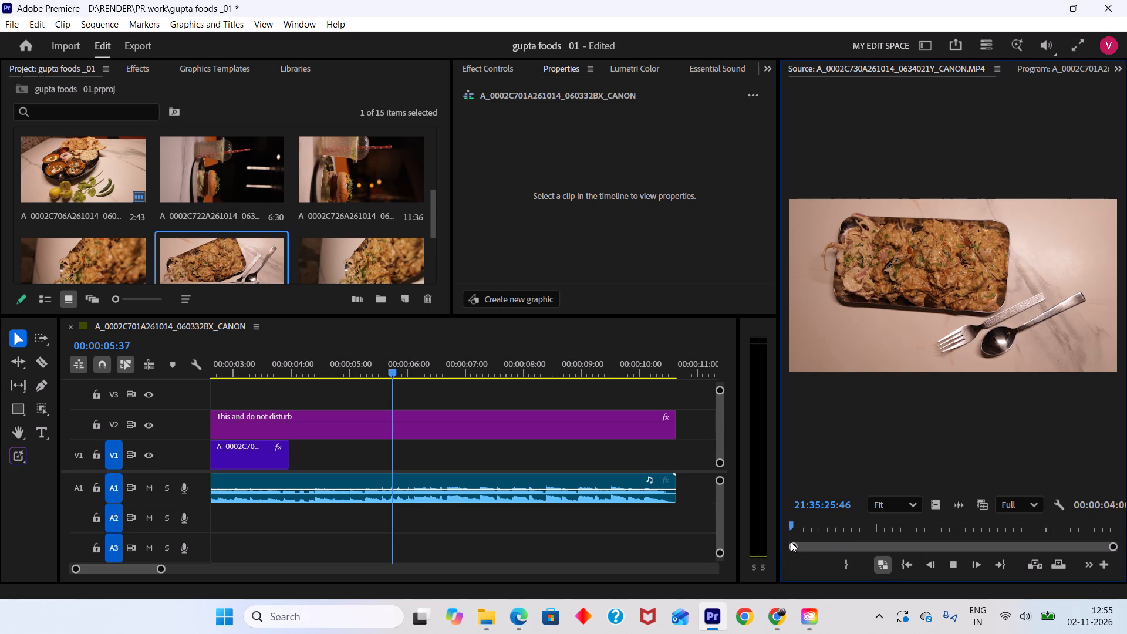
key("space")
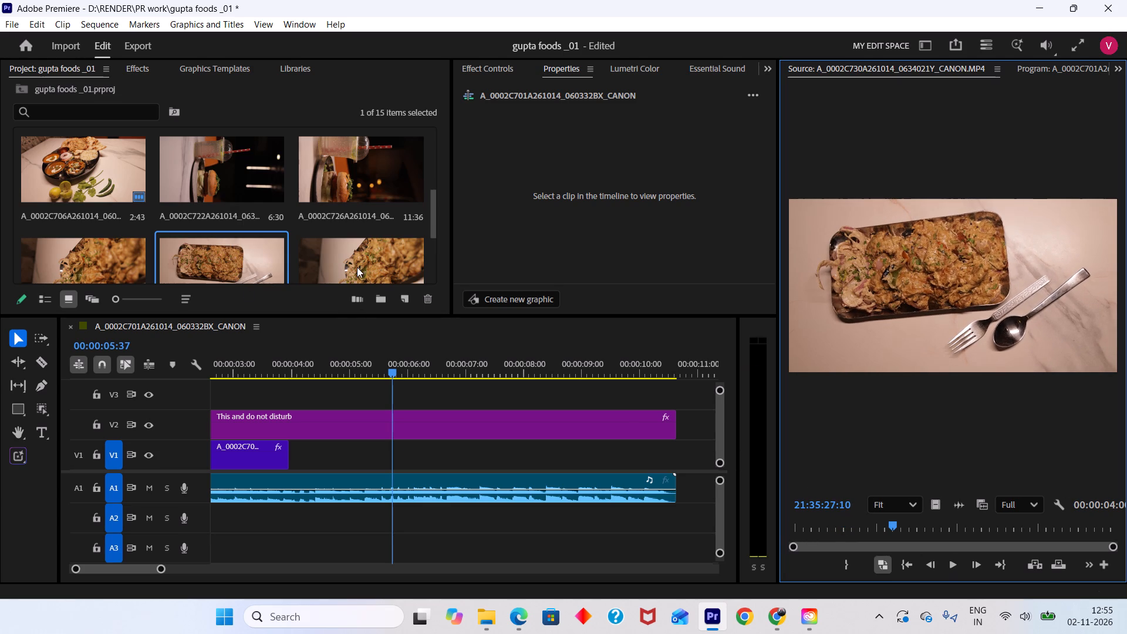
double_click(356, 267)
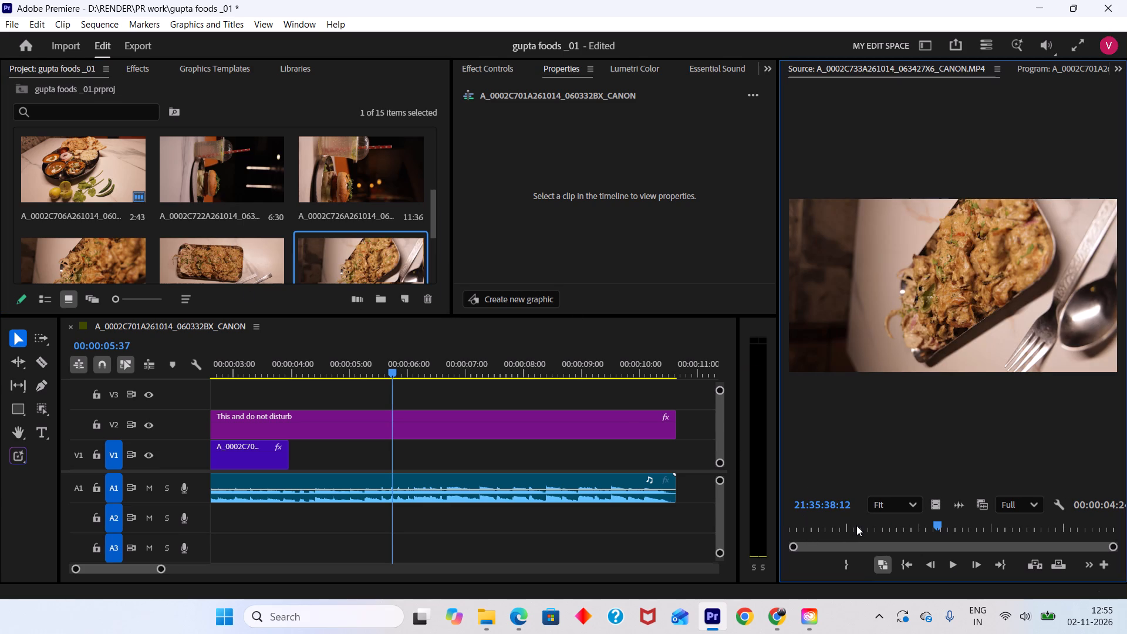
left_click_drag(856, 525, 723, 544)
key("space")
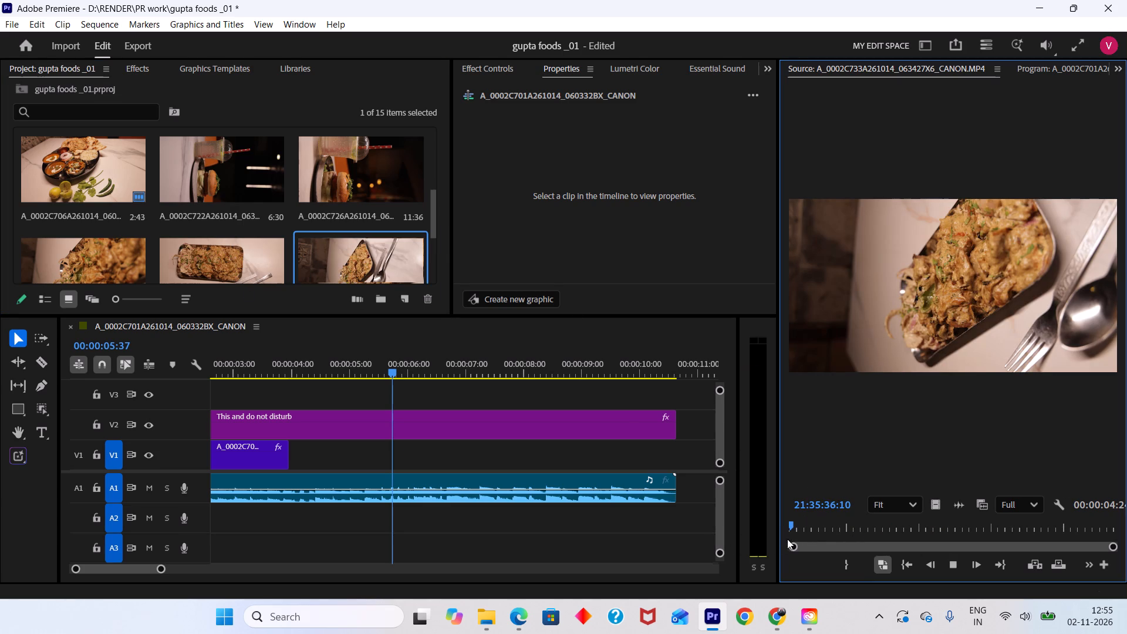
left_click_drag(809, 524, 822, 523)
key("space")
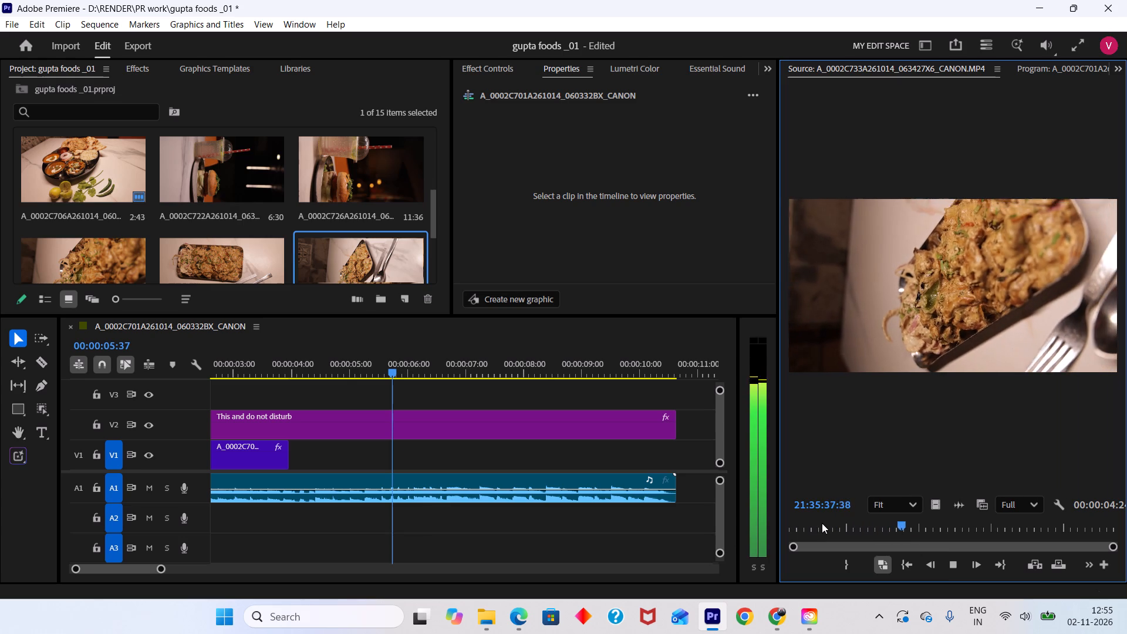
key("space")
Add A_0002C733A261014_063427X6_CANON.MP4 past the music's end, unlink its audio, and move only its video directly after the second V1 clip.
left_click_drag(889, 361, 292, 470)
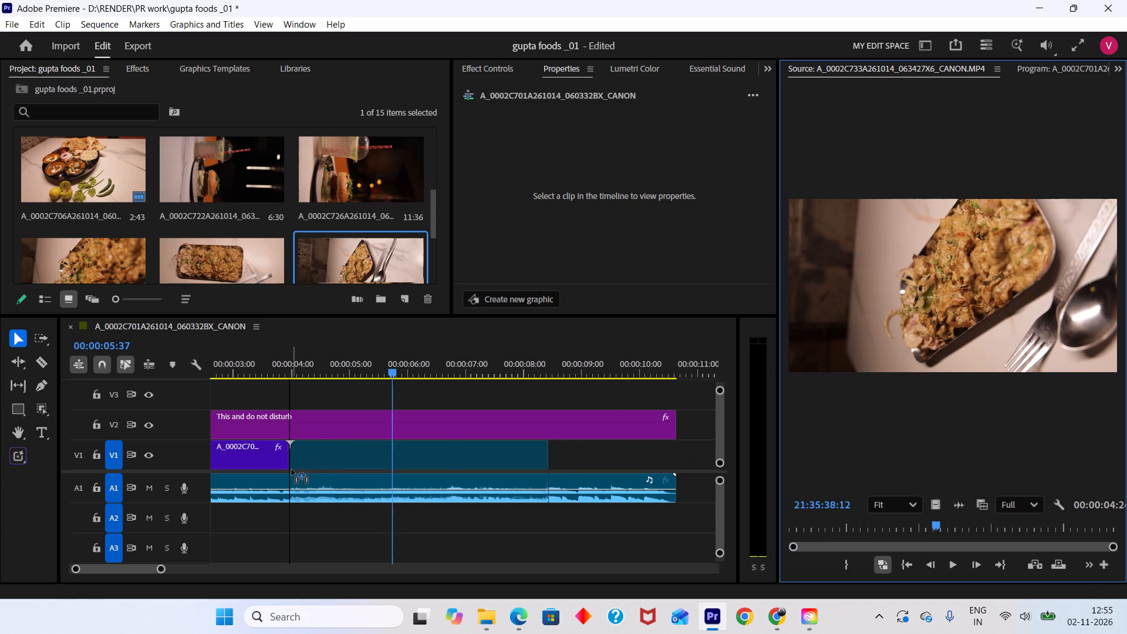
left_click_drag(292, 470, 687, 478)
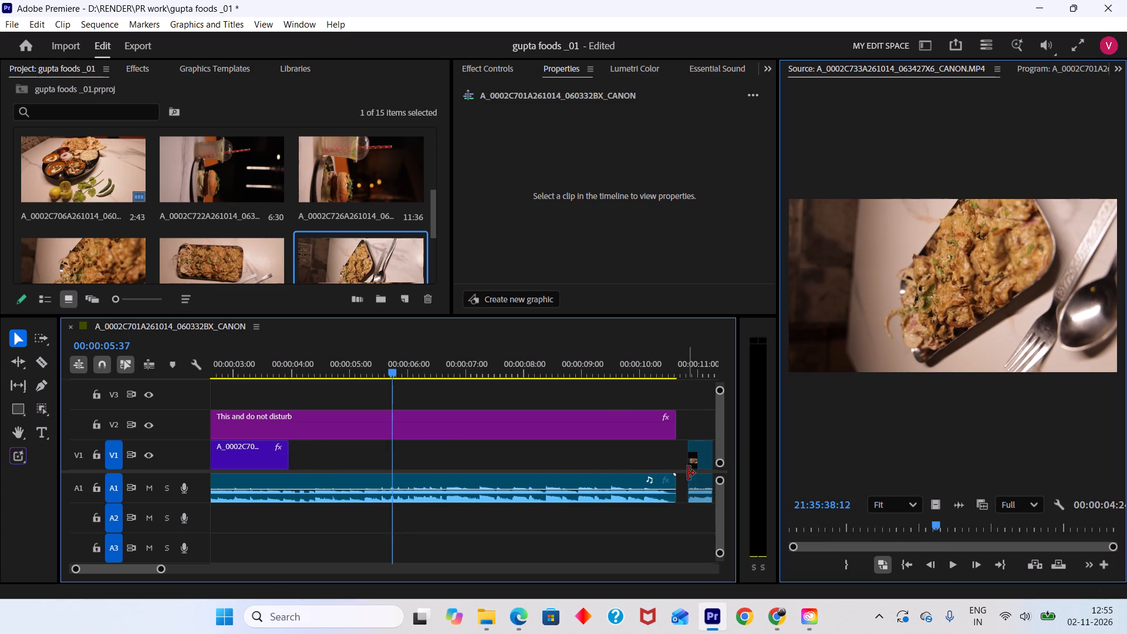
left_click(700, 461)
key("ctrl+l")
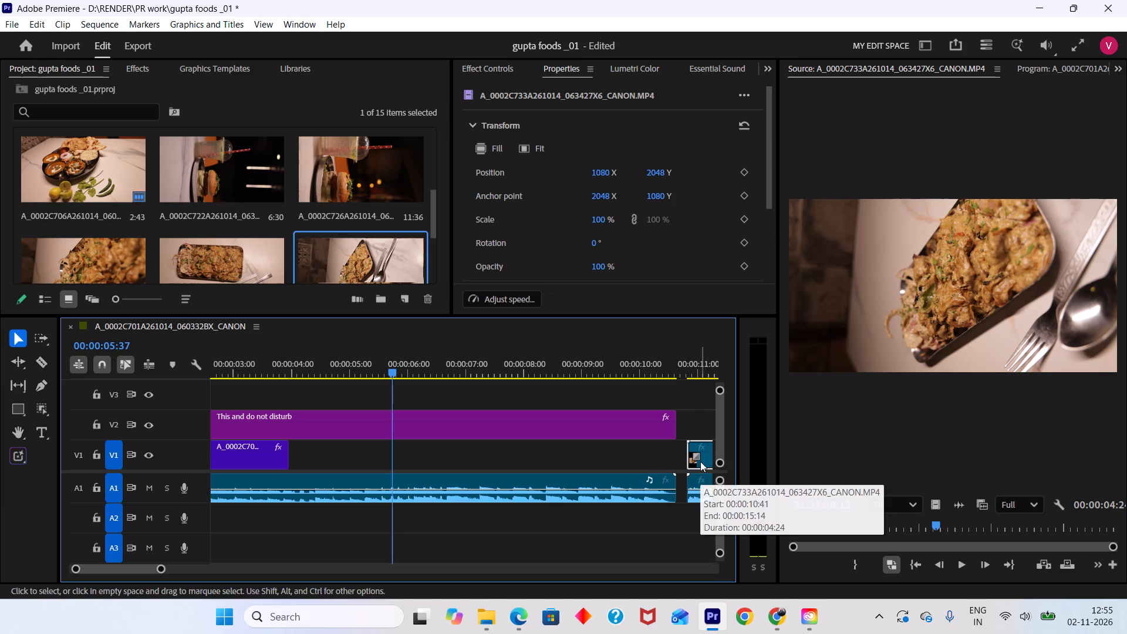
left_click_drag(704, 457, 312, 471)
Play and scrub repeatedly around the cut between the second and third V1 clips to check it against the music.
left_click_drag(355, 360, 281, 336)
key("space")
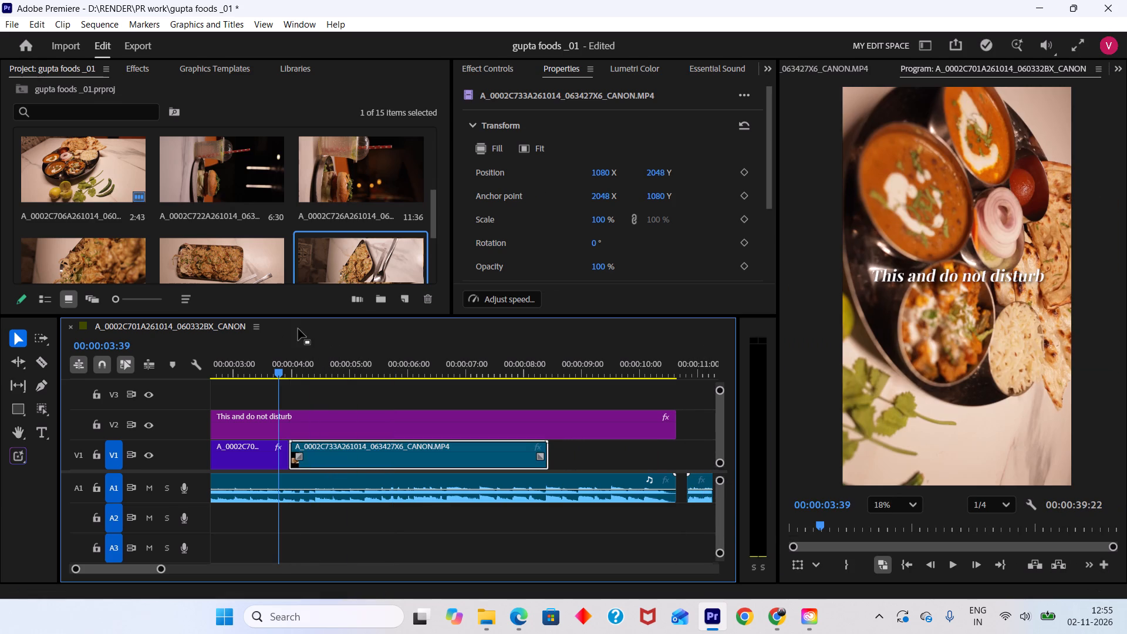
key("space")
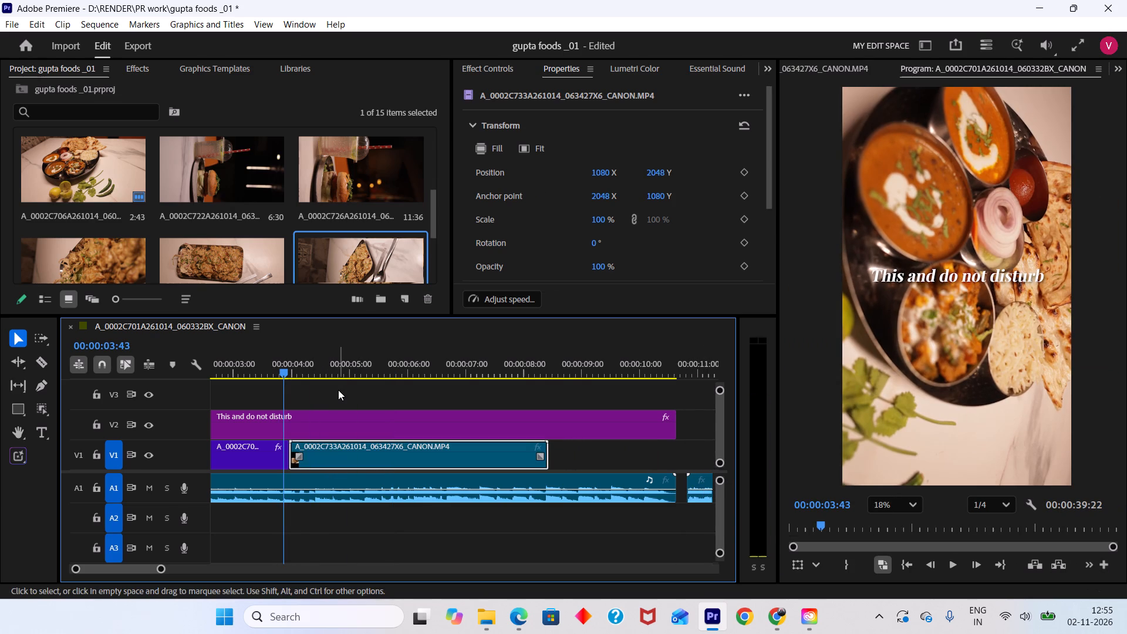
key("space")
left_click_drag(286, 376, 278, 373)
key("space")
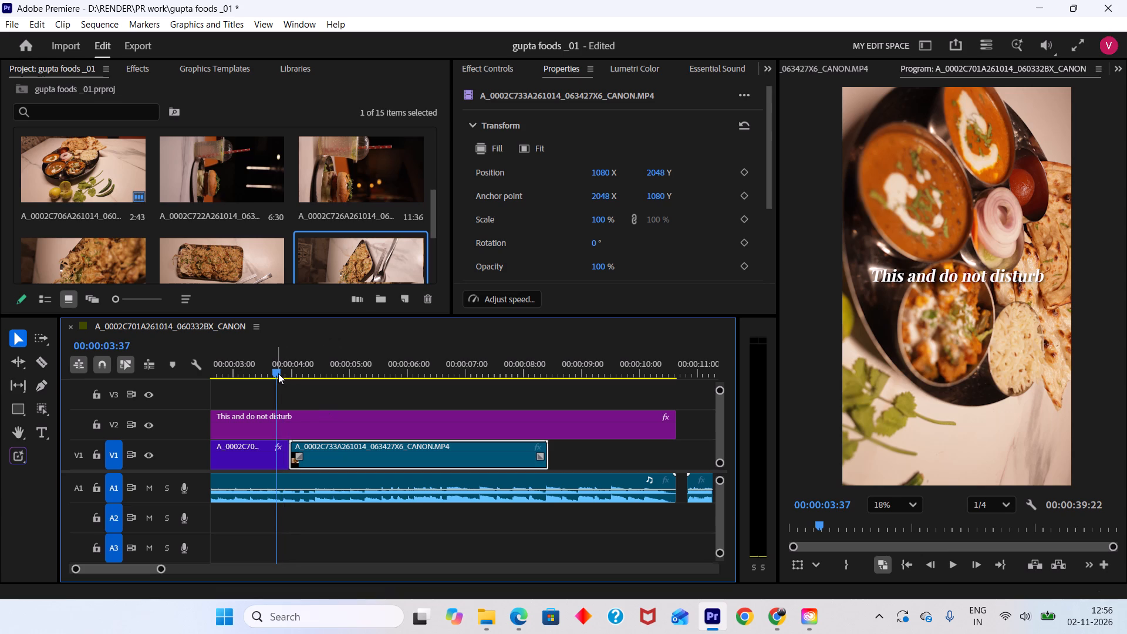
key("space")
key("space")
key("space")
key("space")
left_click_drag(278, 367, 284, 368)
left_click_drag(284, 368, 285, 369)
key("space")
key("space")
key("space")
key("space")
key("space")
left_click_drag(285, 369, 311, 378)
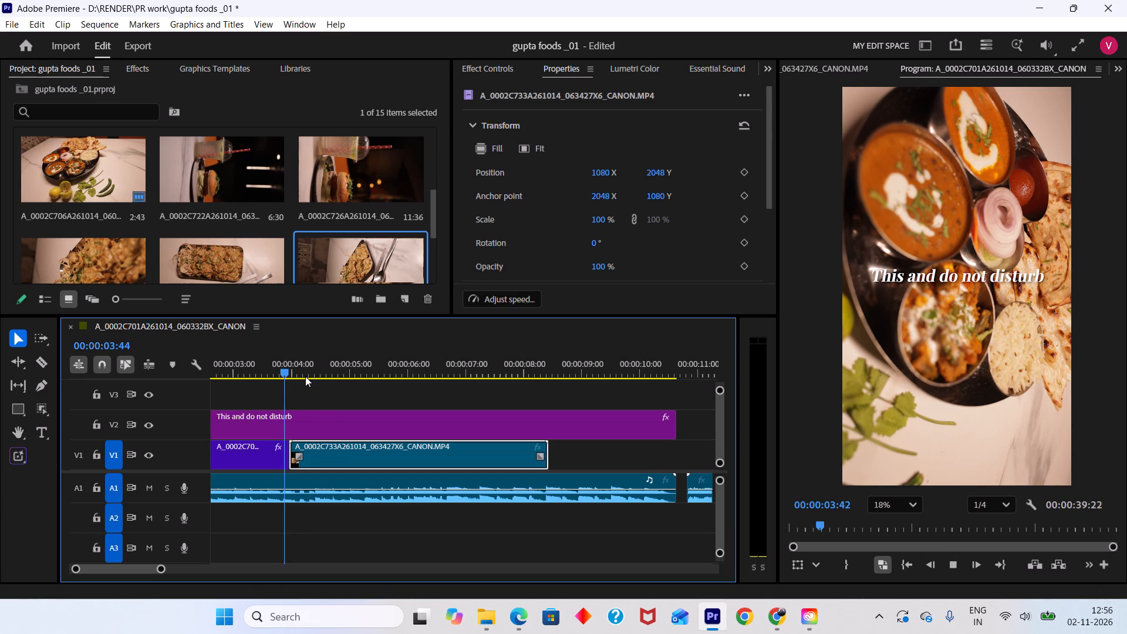
Save the project.
key("ctrl+s")
Set the rotation of the third V1 clip, the food tray shot, to 90° and play it from just before its start.
left_click_drag(330, 379, 331, 373)
left_click_drag(332, 363, 410, 377)
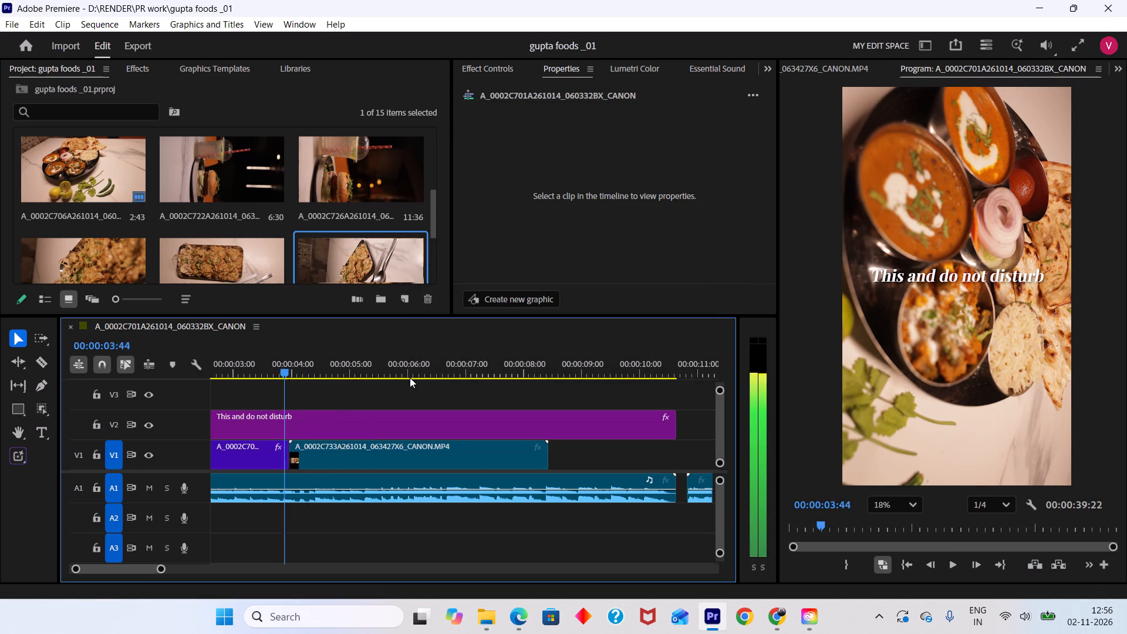
left_click_drag(410, 377, 385, 413)
scroll(441, 434, "down", 14, "alt")
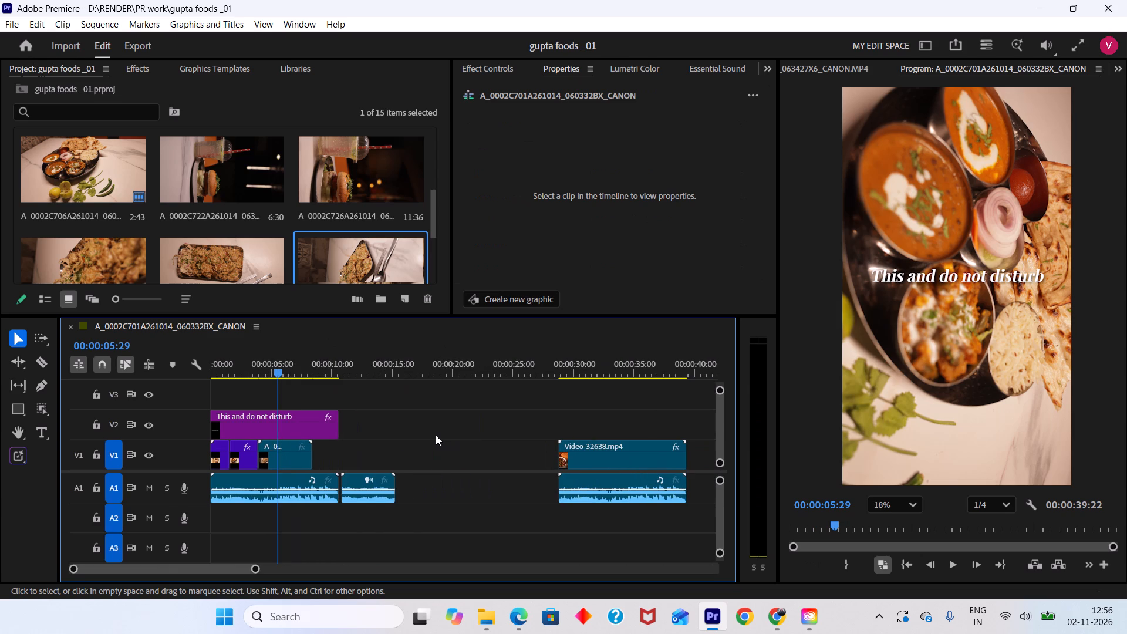
key("space")
left_click_drag(282, 364, 313, 376)
left_click(300, 454)
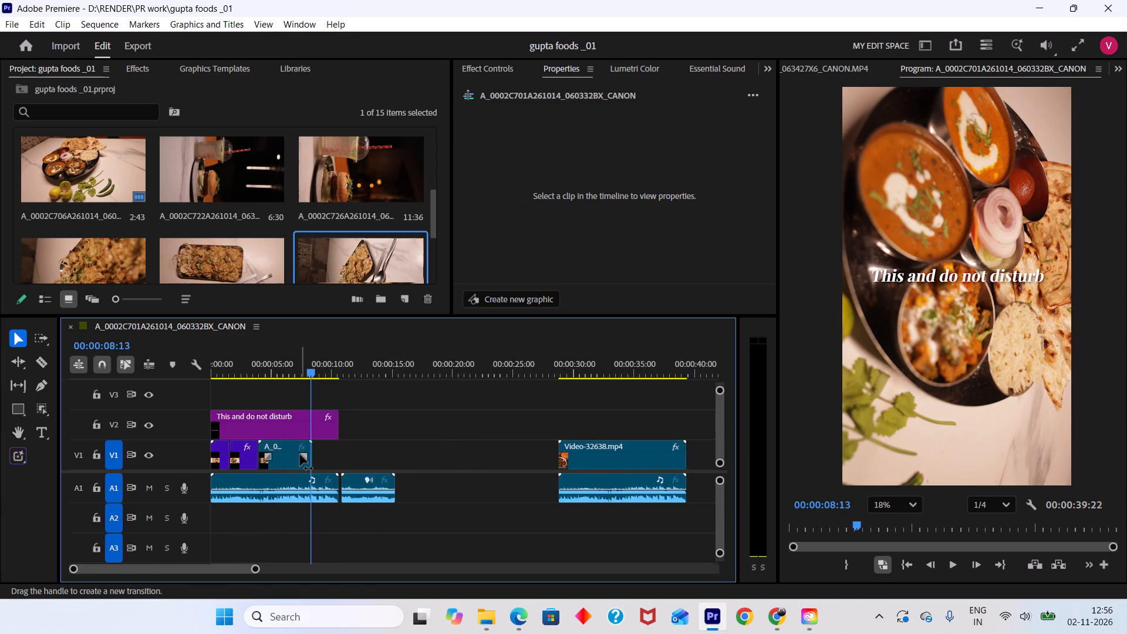
left_click(279, 460)
left_click_drag(308, 376, 288, 372)
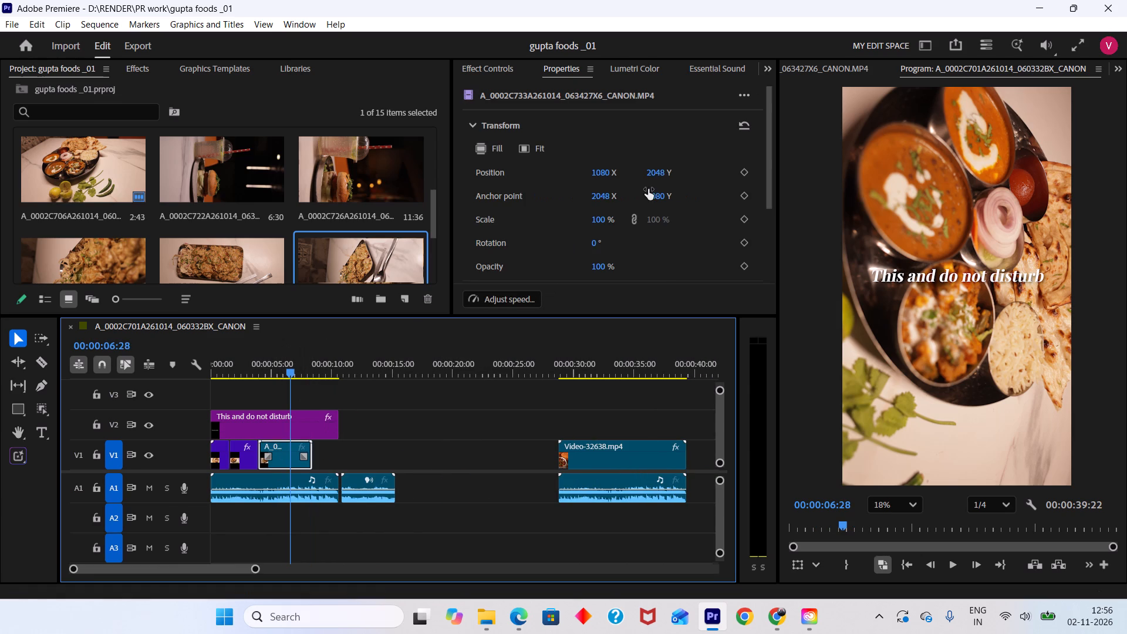
left_click_drag(596, 243, 617, 243)
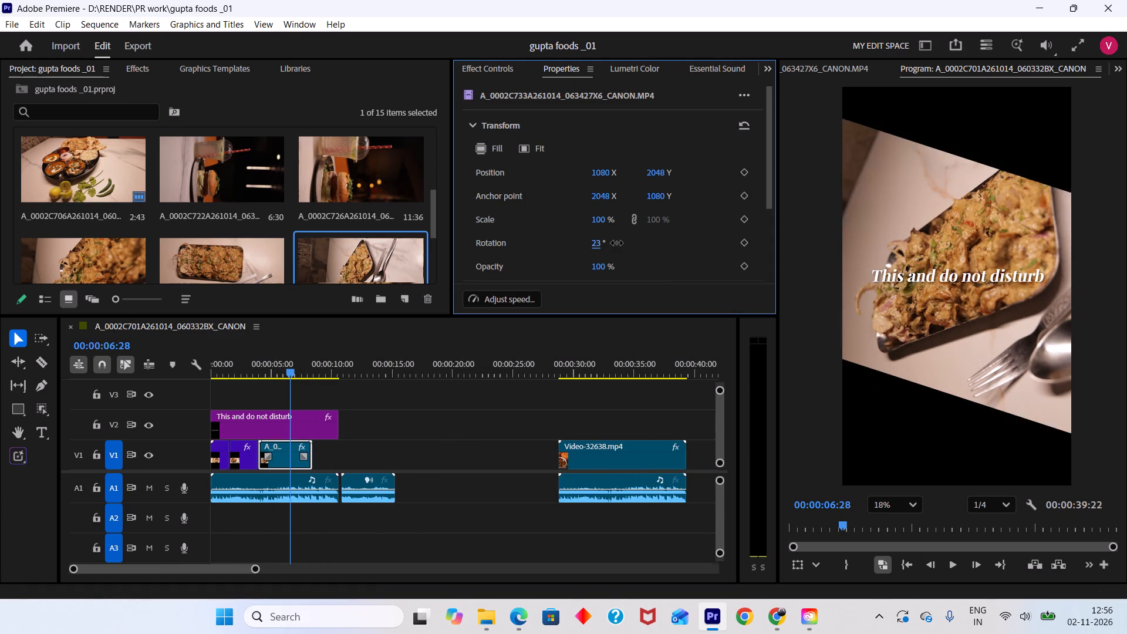
left_click_drag(617, 243, 653, 246)
left_click(599, 245)
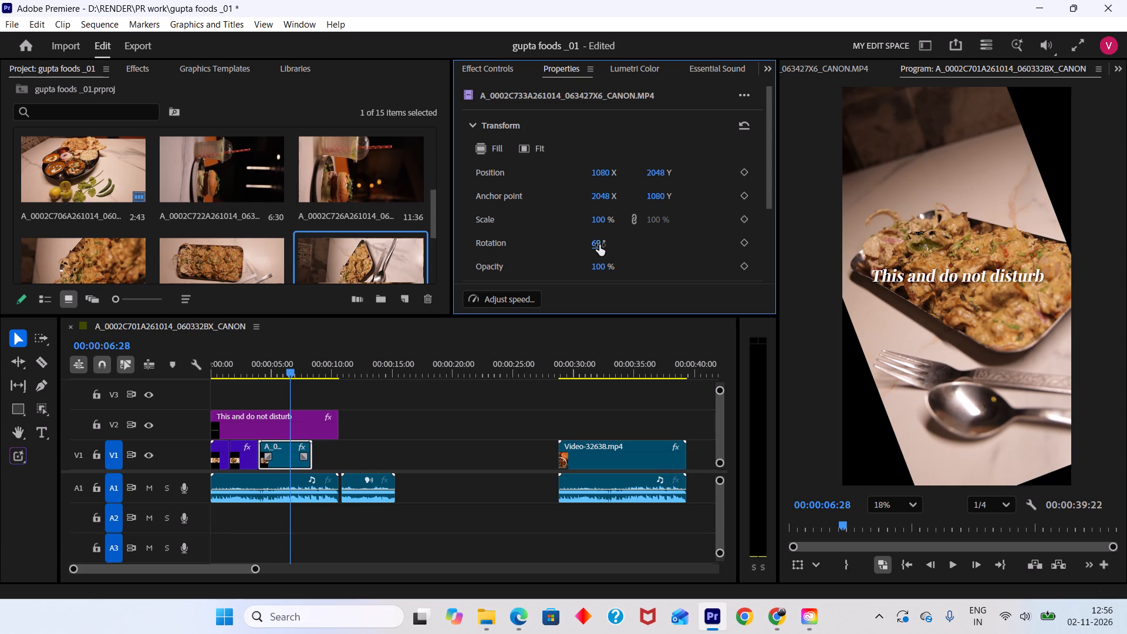
type("90")
key("Return")
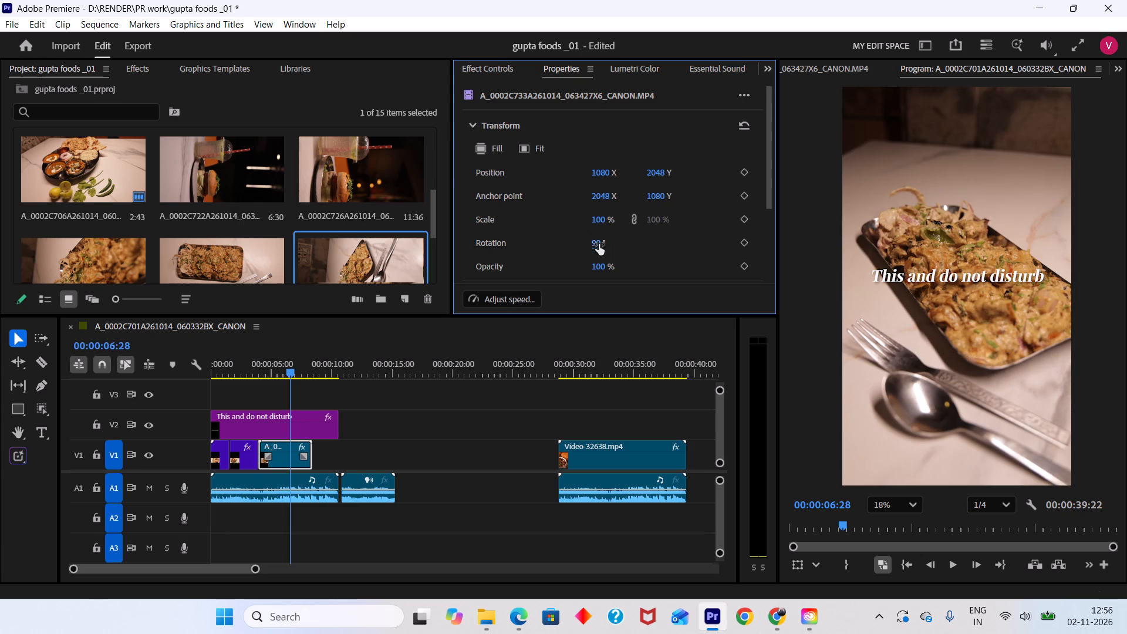
left_click_drag(293, 367, 247, 358)
key("space")
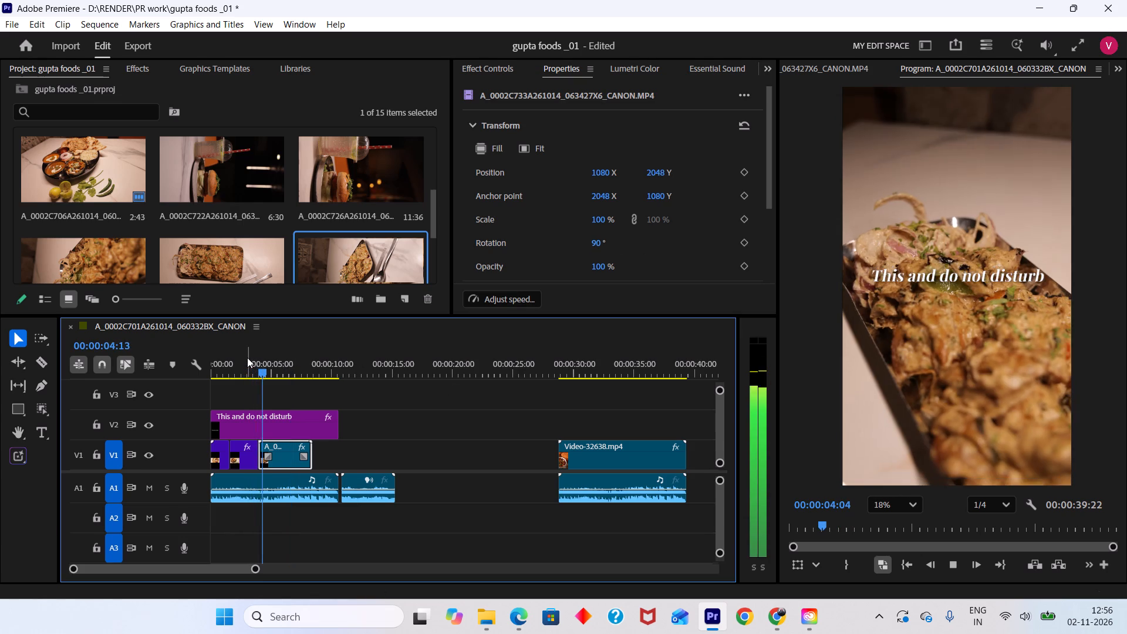
key("space")
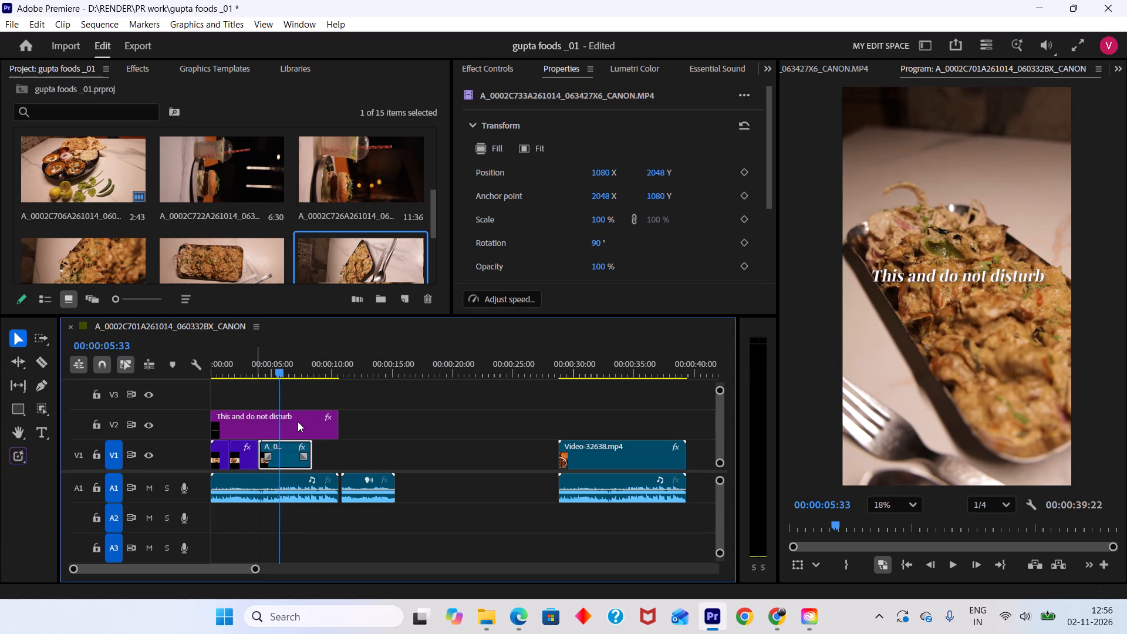
Trim the third V1 clip's start to 00:00:05:33 and move the clip back against the second clip.
scroll(298, 457, "up", 4, "alt")
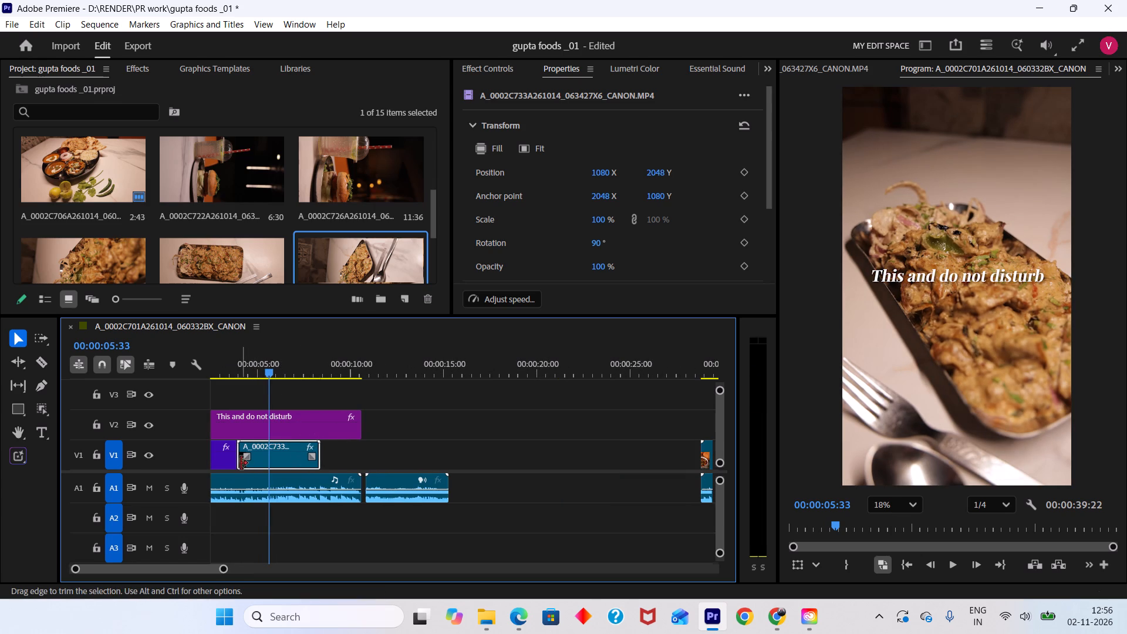
left_click_drag(241, 463, 268, 463)
left_click_drag(286, 460, 257, 463)
Play the sequence across the cut into the trimmed third clip, and again from the sequence start.
left_click_drag(286, 346, 210, 364)
left_click(226, 362)
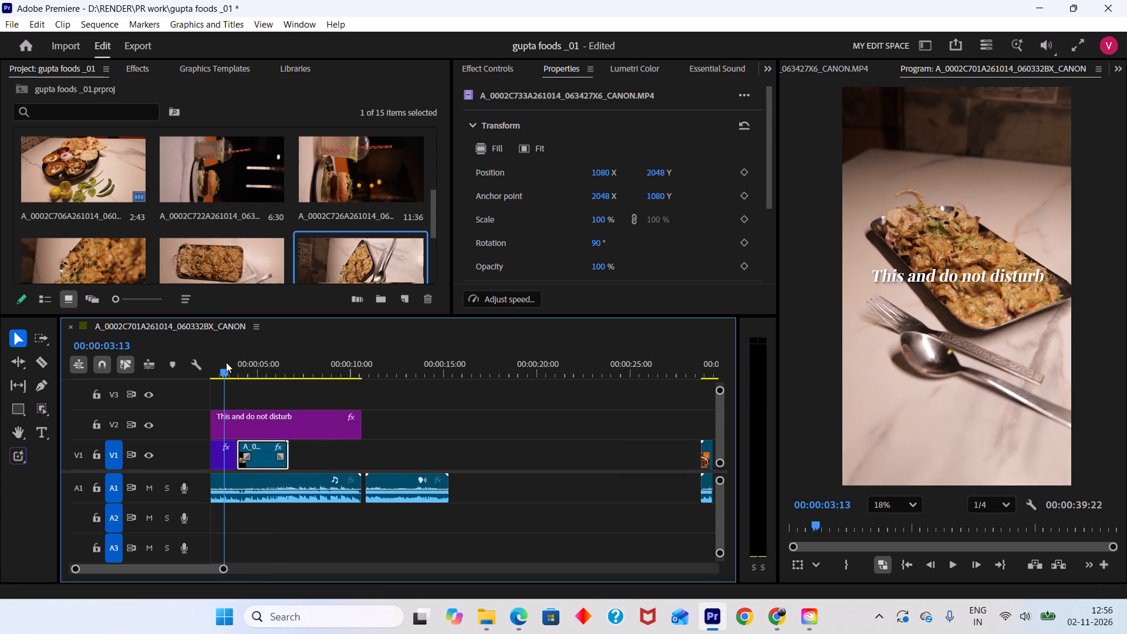
key("space")
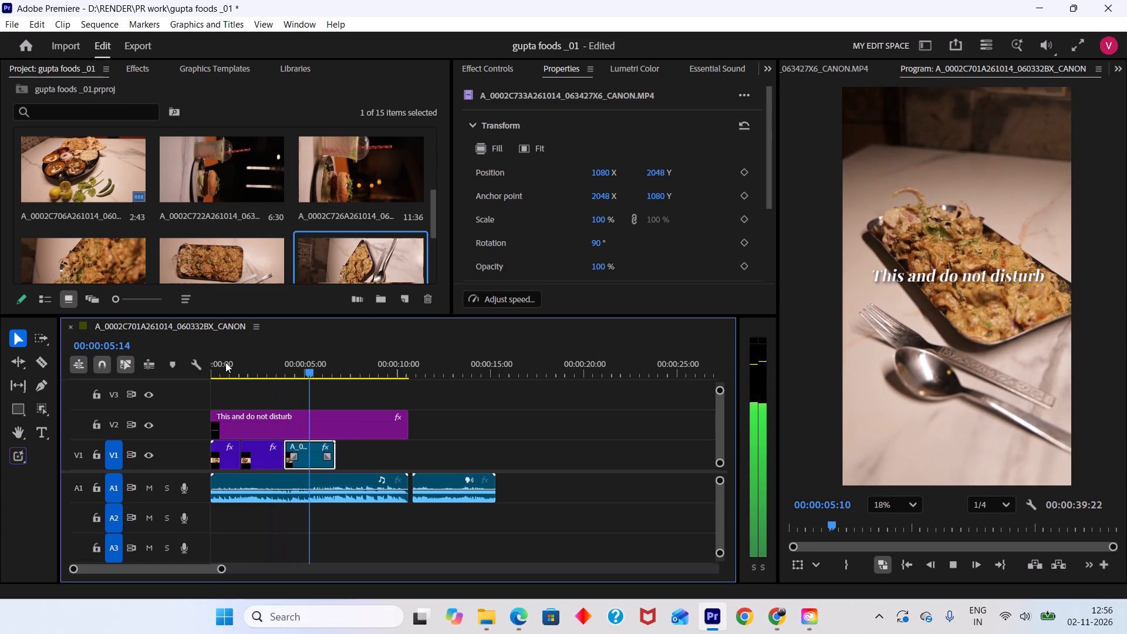
key("space")
left_click_drag(297, 356, 26, 396)
key("space")
Set the system volume to 54 during playback.
left_click(1018, 615)
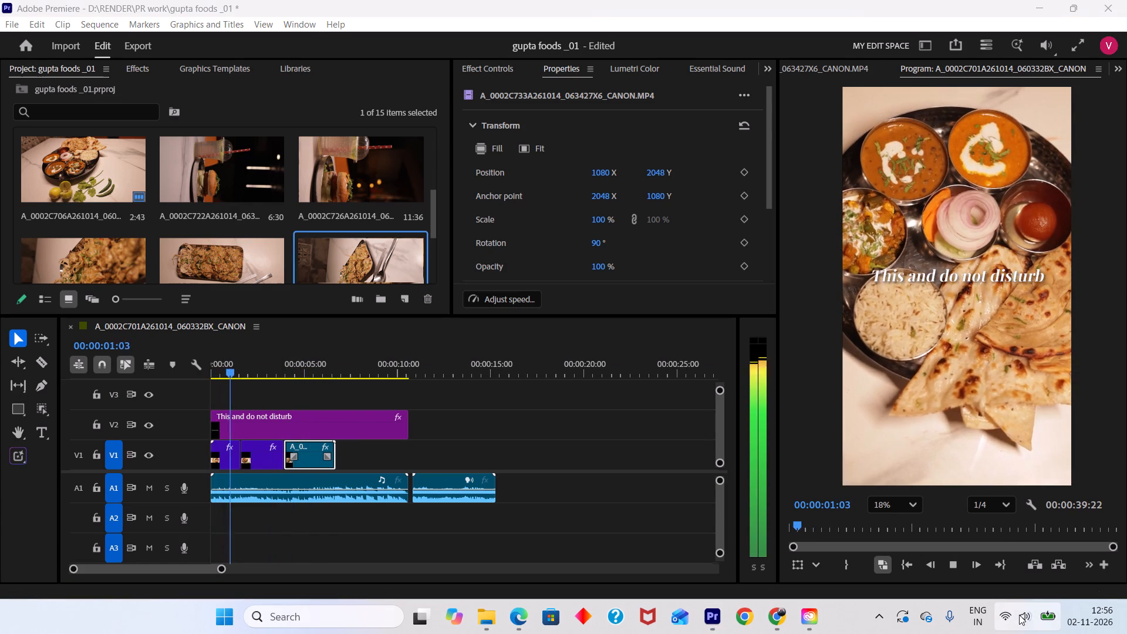
left_click(993, 530)
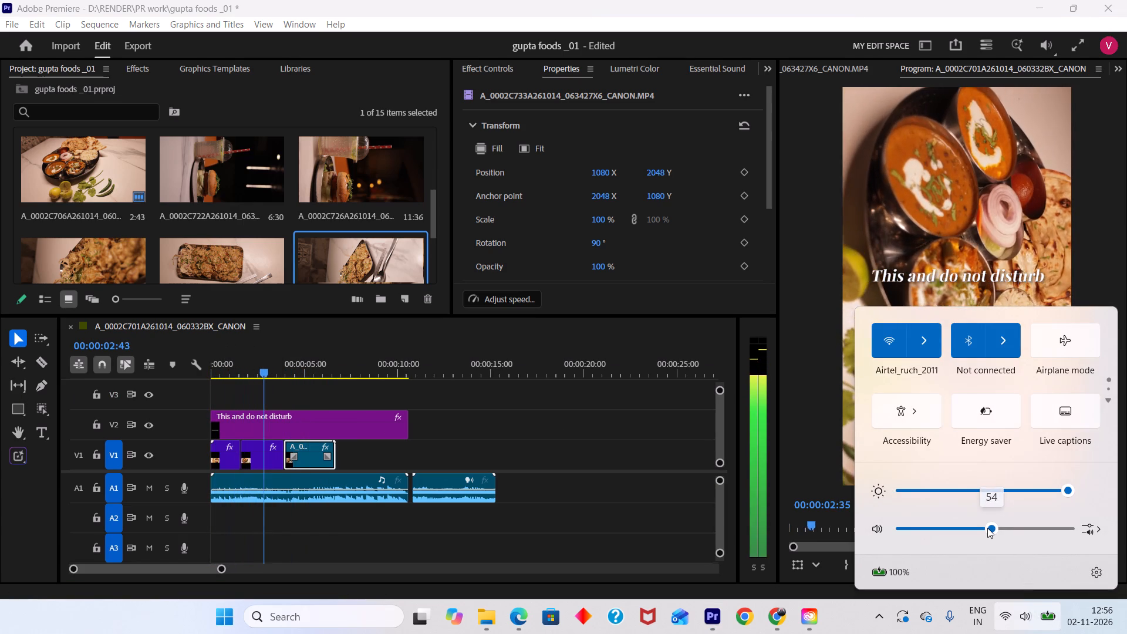
Close the volume controls and replay the sequence around 00:00:05:27 to find the audio beat for ending the third clip.
left_click(558, 426)
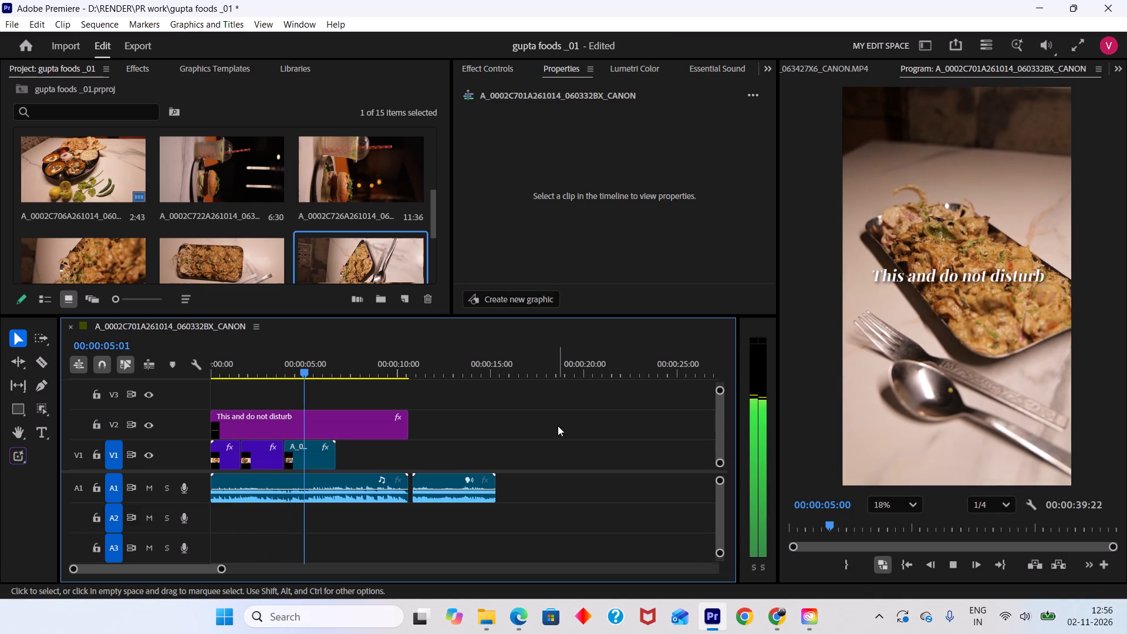
key("space")
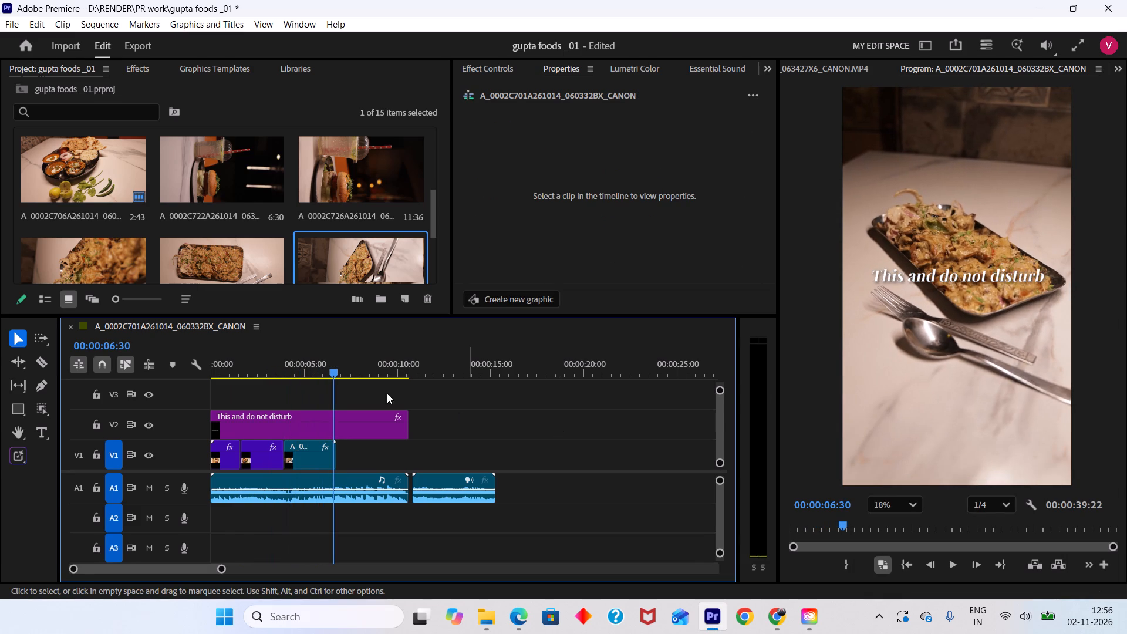
left_click_drag(330, 367, 316, 369)
scroll(354, 445, "up", 11, "alt")
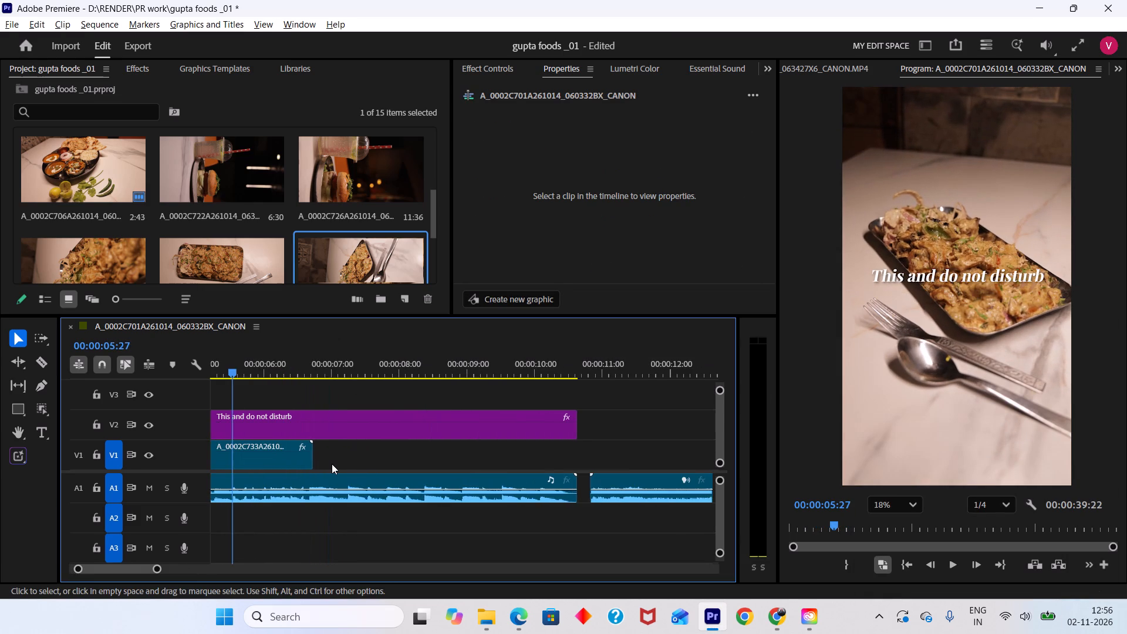
scroll(332, 464, "up", 1, "alt")
key("space")
scroll(357, 477, "up", 3)
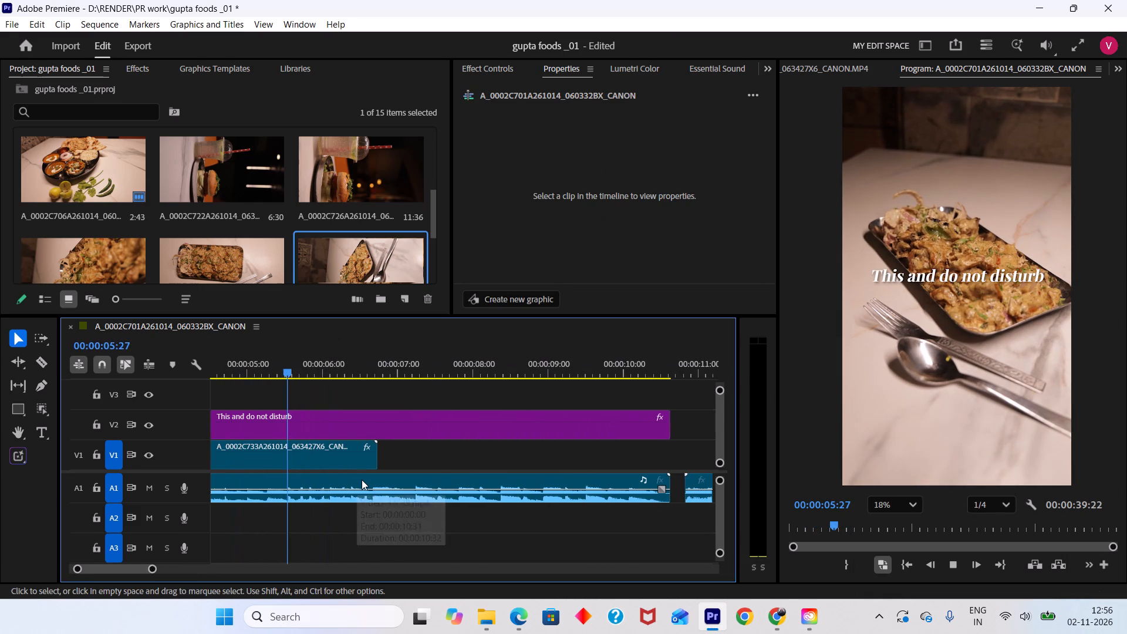
key("space")
left_click_drag(333, 359, 277, 406)
key("space")
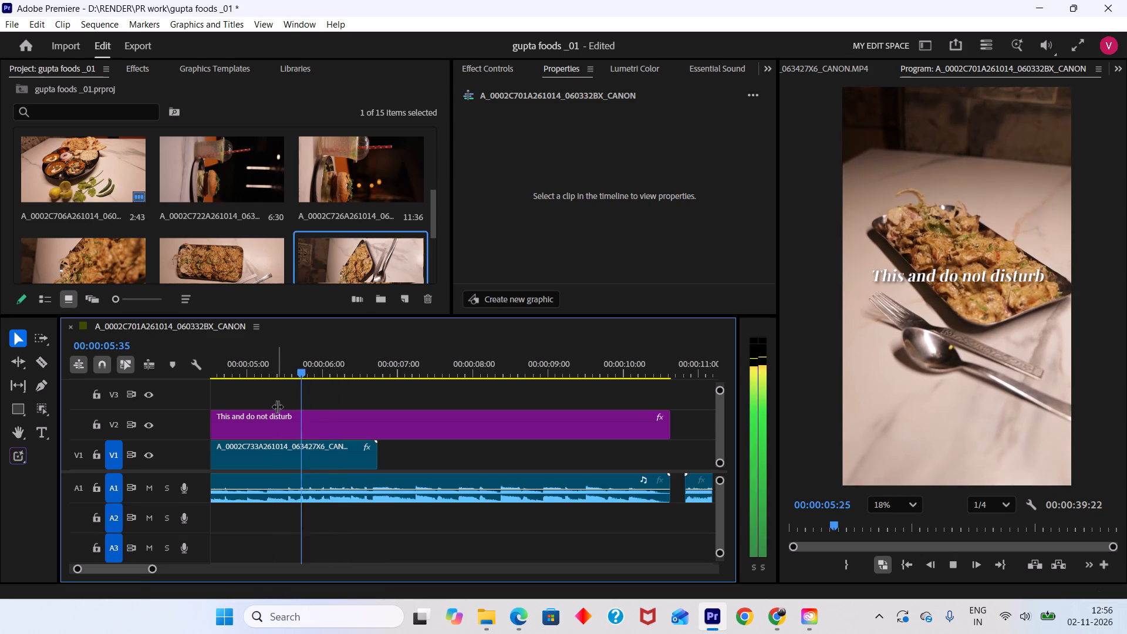
key("space")
Trim the third V1 clip's end to 00:00:05:31, play past the new cut, and save the project.
scroll(295, 456, "up", 5, "alt")
left_click_drag(333, 375, 330, 375)
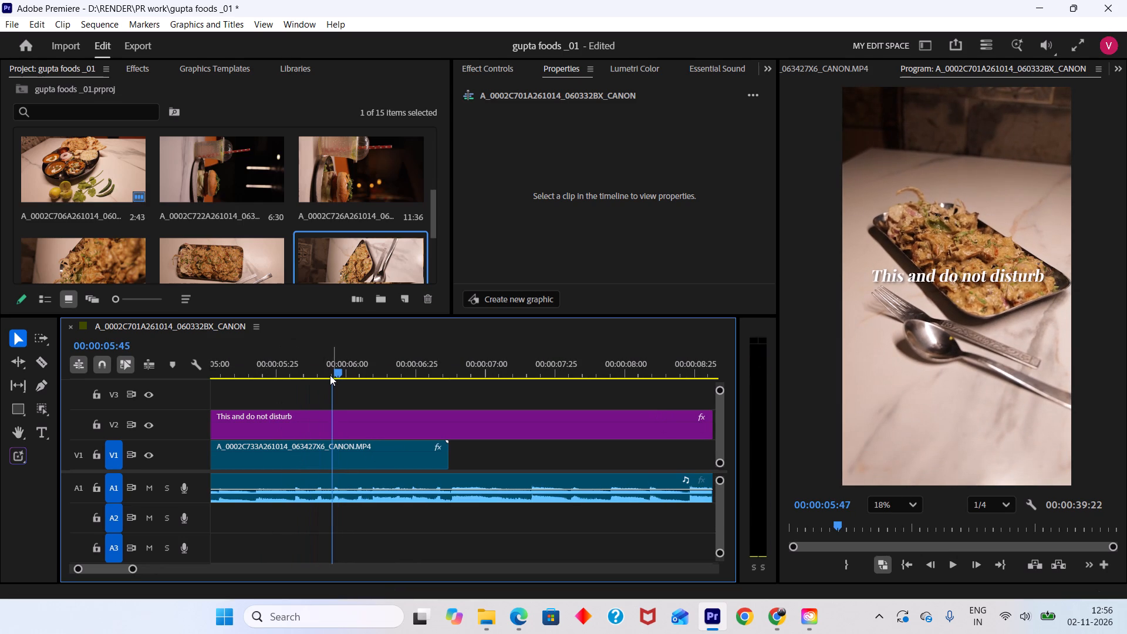
left_click_drag(330, 375, 293, 372)
left_click_drag(445, 467, 374, 461)
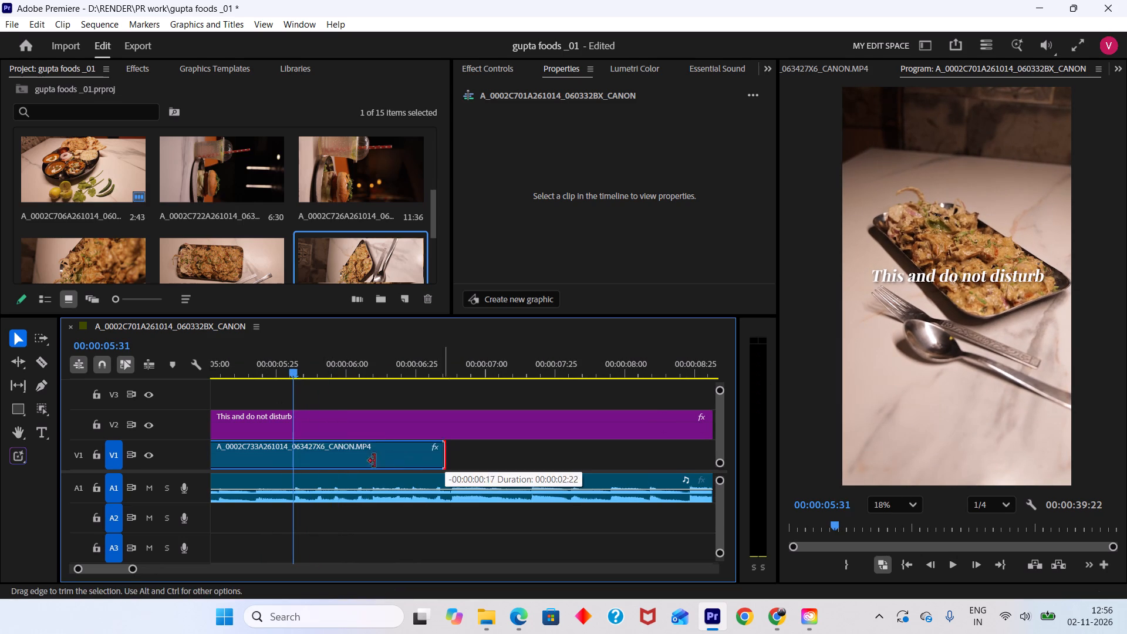
left_click_drag(374, 461, 289, 461)
key("space")
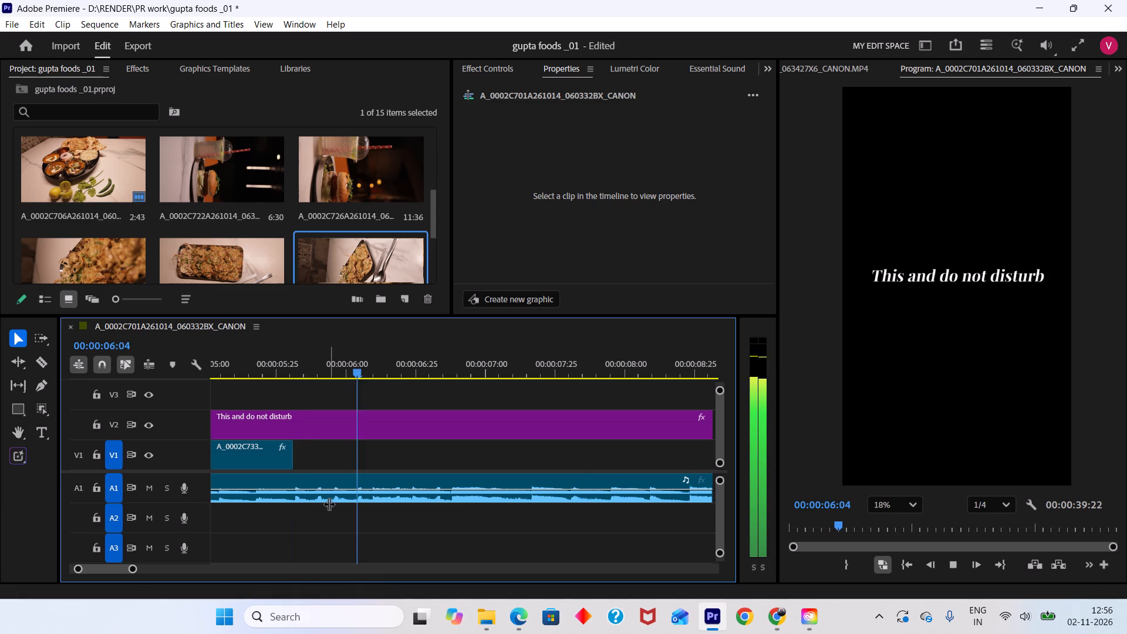
key("space")
key("ctrl+s")
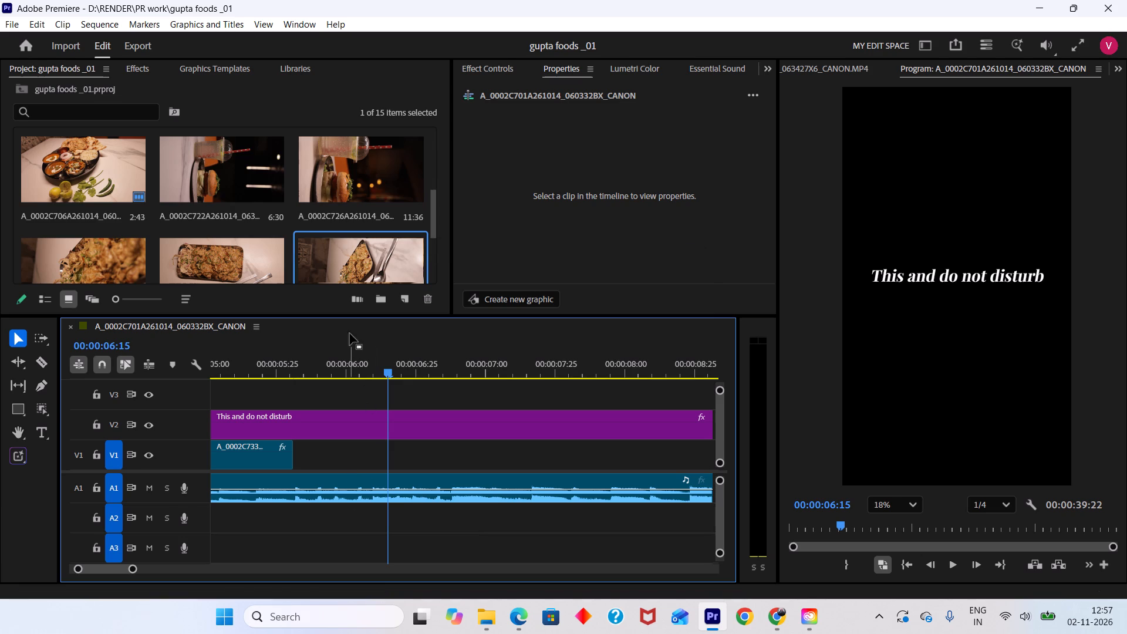
Open burger clip A_0002C726A261014_063146OE_CANON.MP4 in the source view and mark it from 21:35:02:44 to 21:35:04:08.
double_click(247, 150)
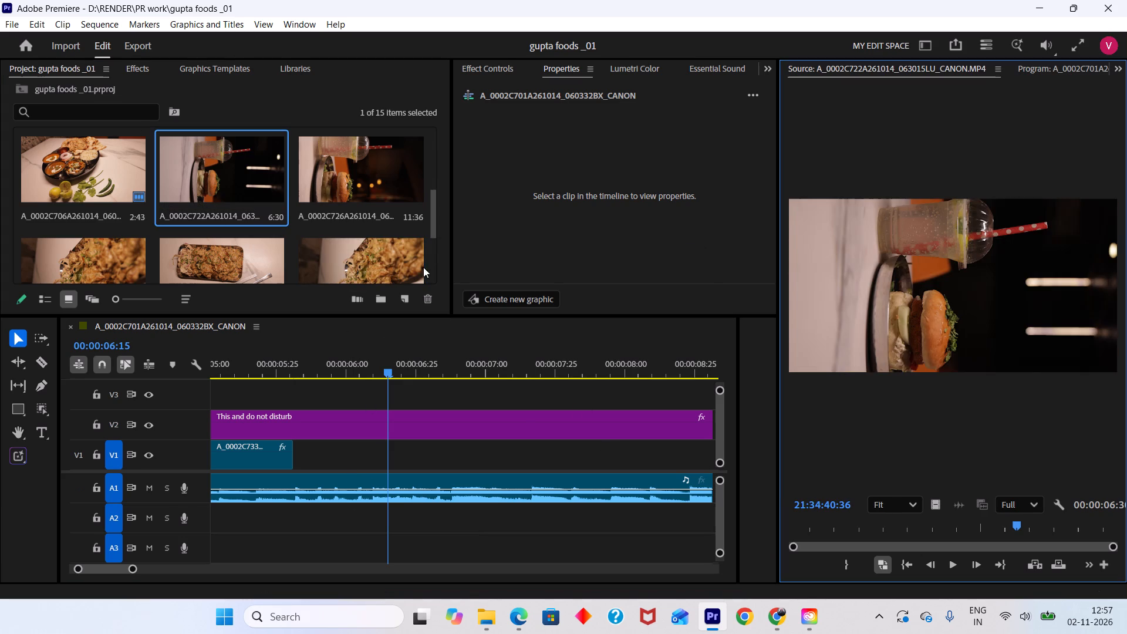
double_click(340, 160)
left_click_drag(895, 537, 800, 550)
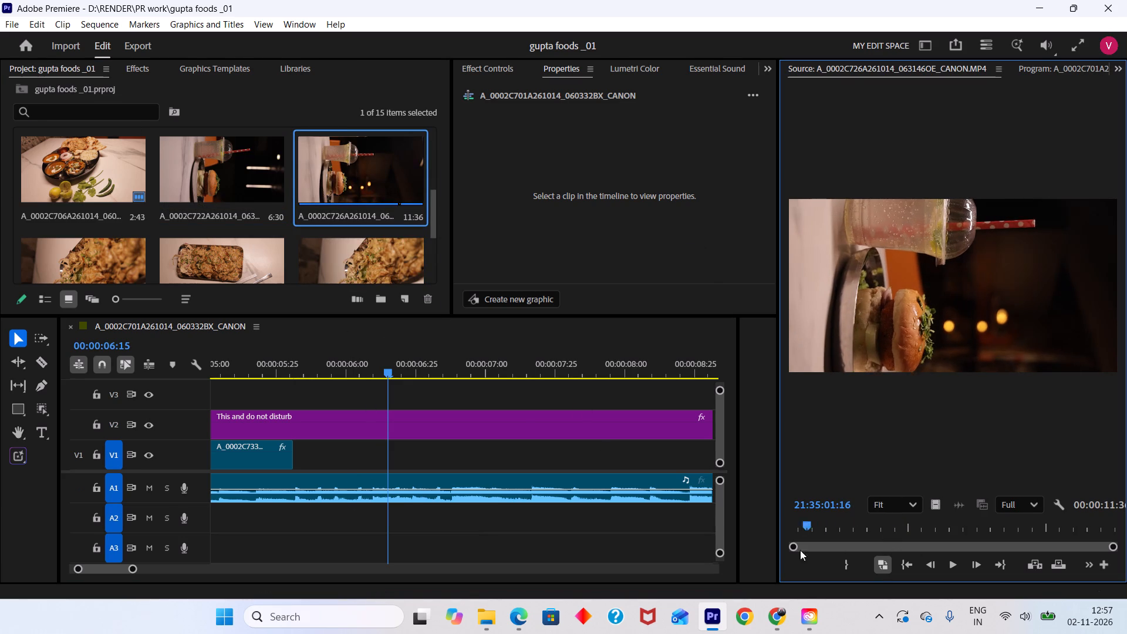
left_click_drag(800, 550, 858, 548)
key("space")
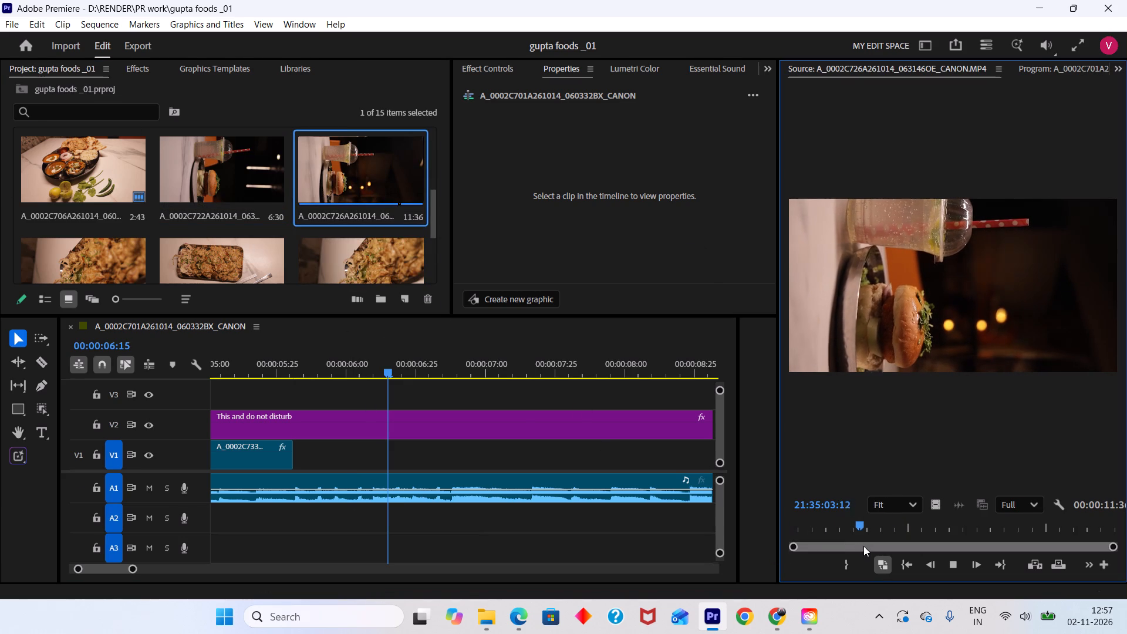
key("space")
left_click_drag(876, 524, 852, 527)
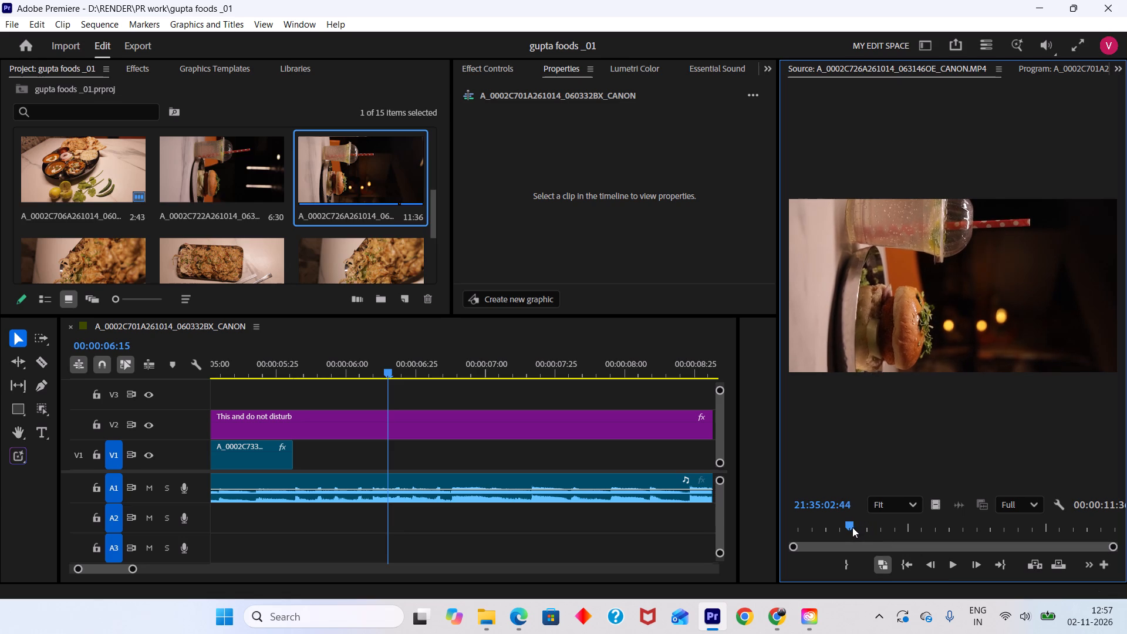
left_click_drag(852, 527, 852, 527)
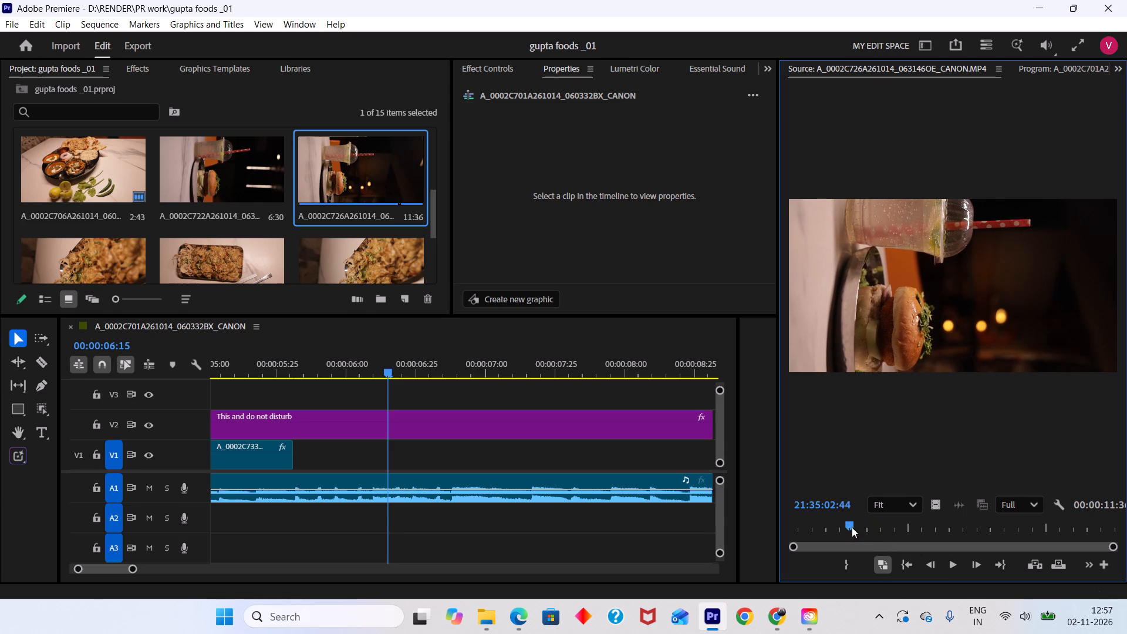
key("i")
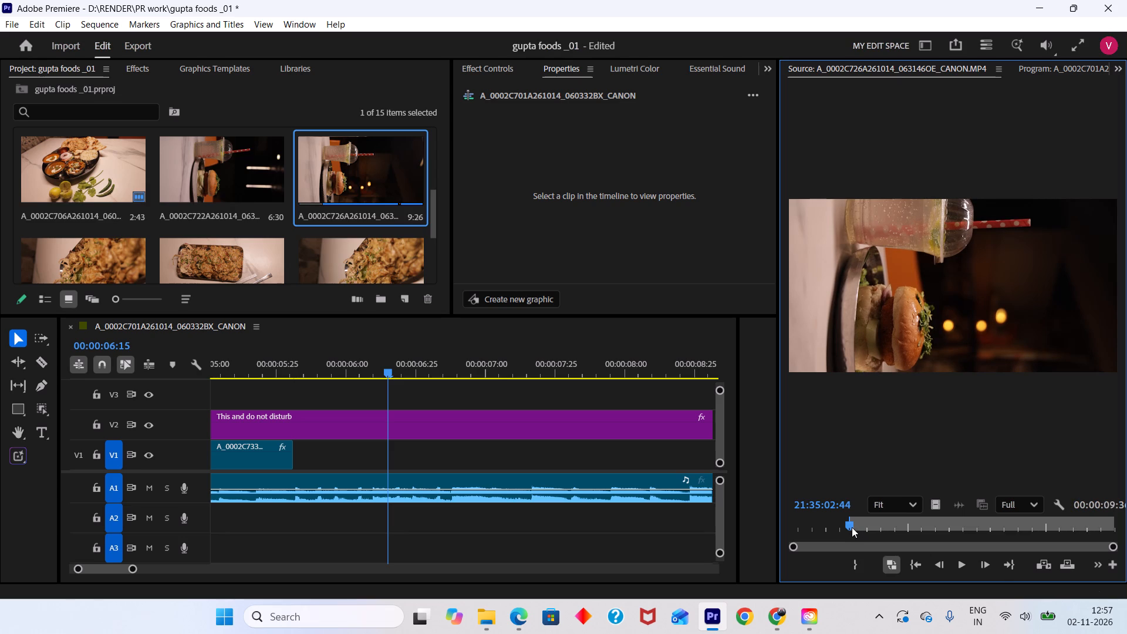
key("space")
key("space")
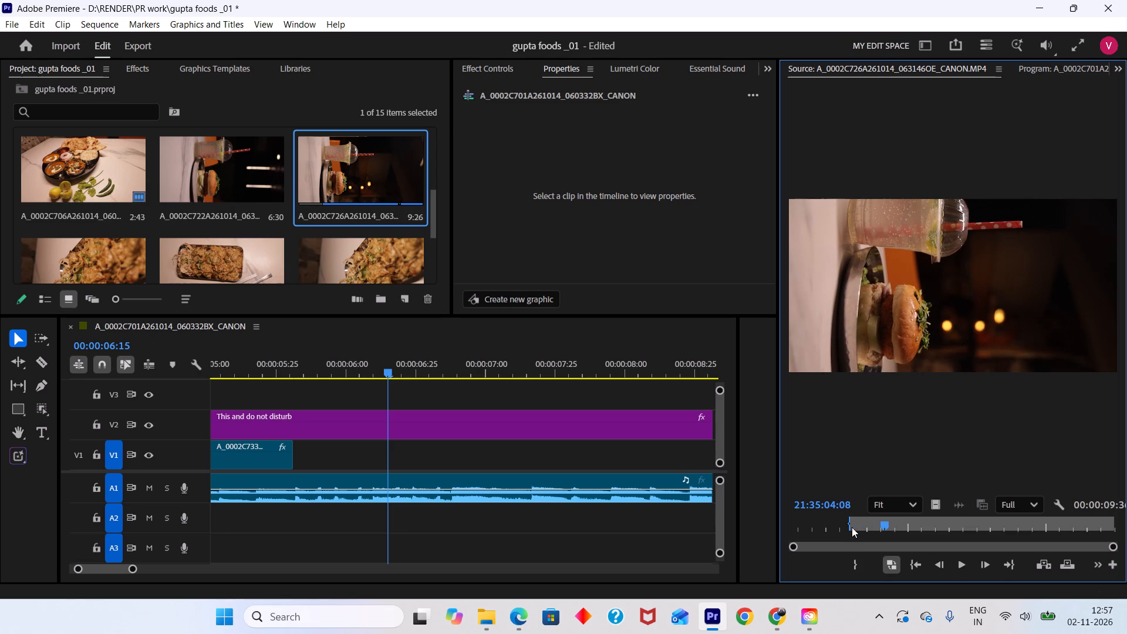
key("o")
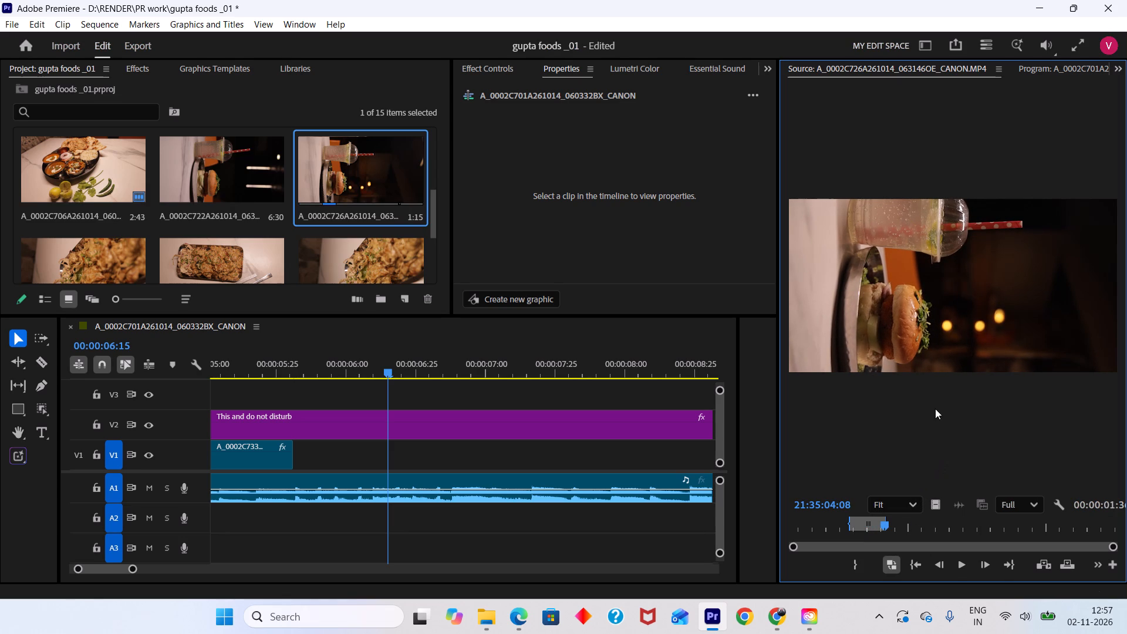
Place the marked burger range on V1 directly against the end of the third clip.
left_click_drag(932, 360, 403, 446)
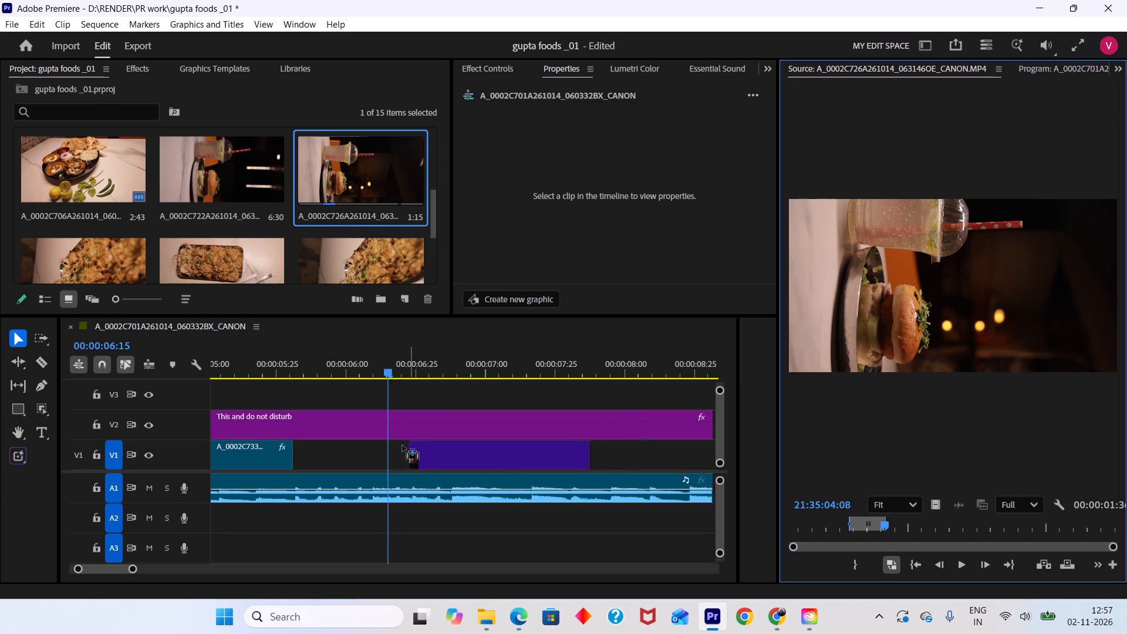
left_click_drag(403, 446, 298, 465)
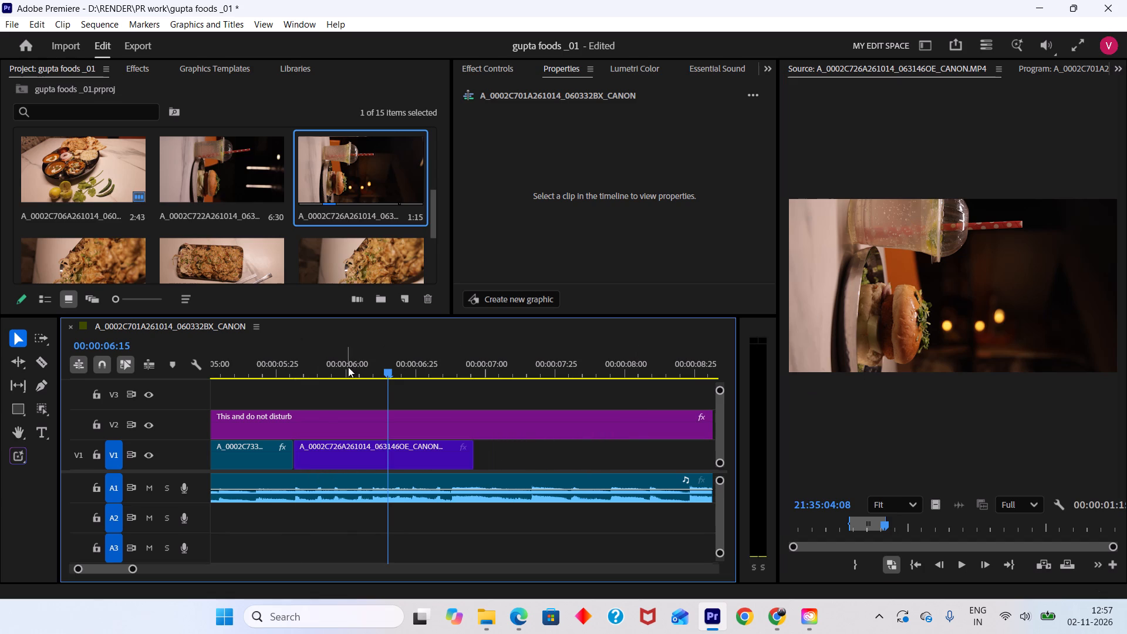
Set the rotation of the burger clip on V1 to -90°.
left_click_drag(347, 365, 334, 362)
left_click(380, 467)
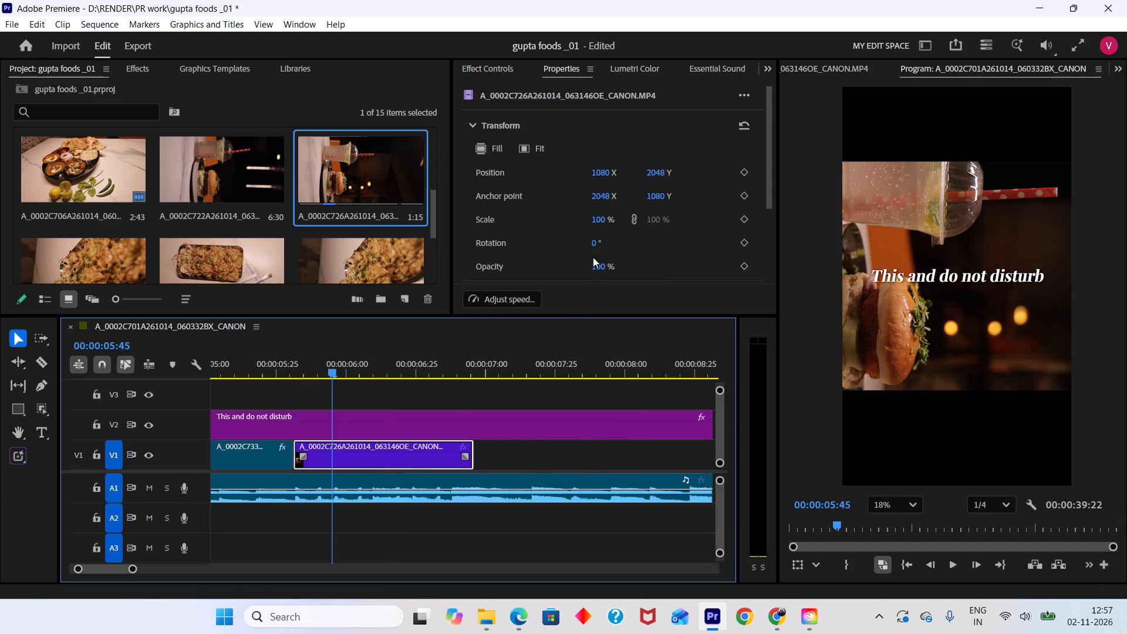
left_click_drag(598, 242, 555, 240)
left_click(593, 242)
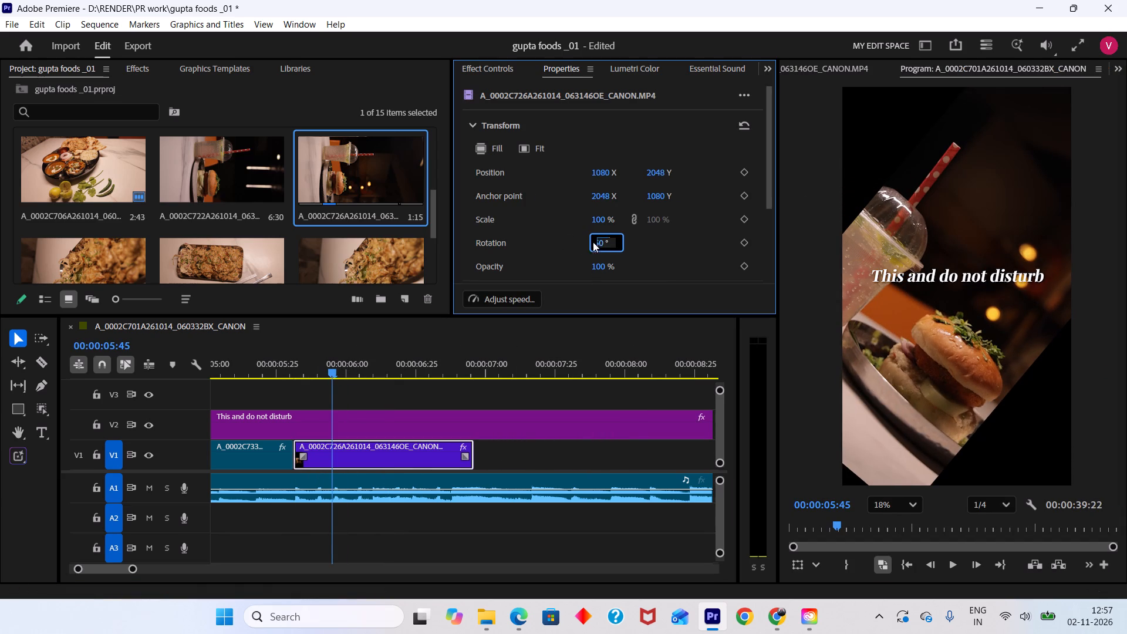
type("-90")
key("Return")
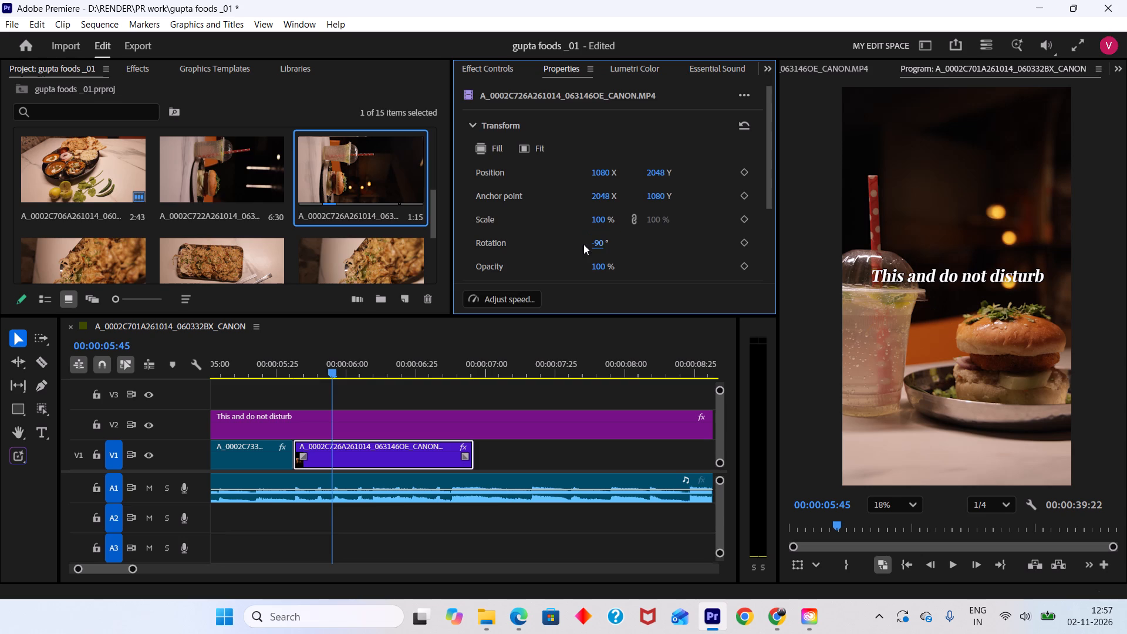
Play into the burger clip from just before its start and trim its end to 00:00:05:41.
left_click_drag(314, 366, 287, 353)
key("space")
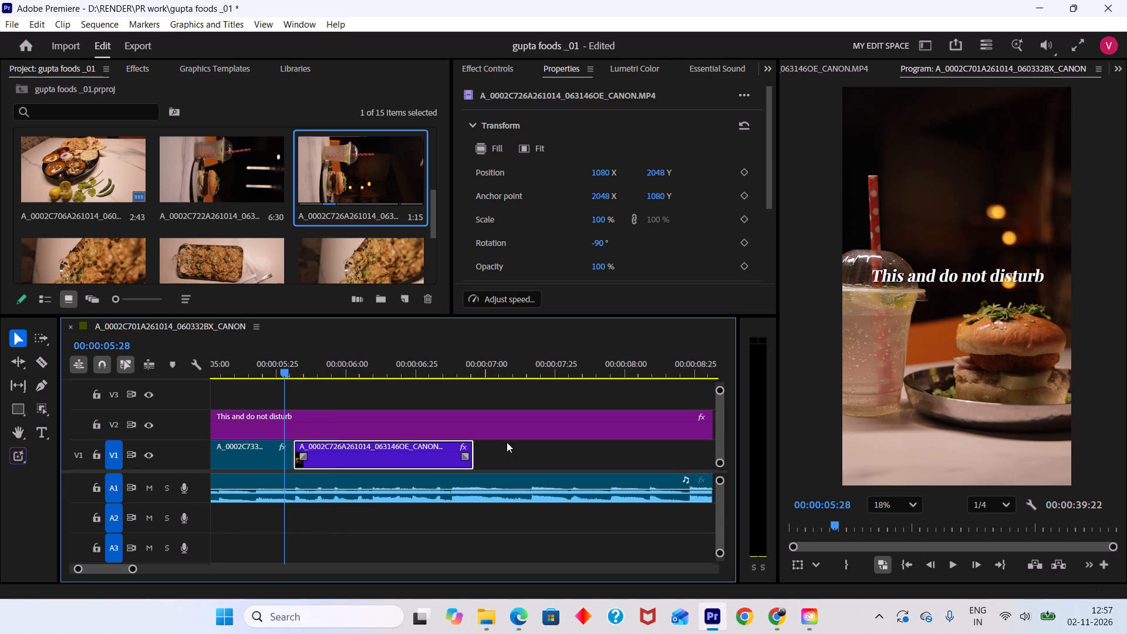
key("space")
left_click_drag(474, 461, 321, 470)
Replay the sequence across the trimmed burger clip to check its cuts against the audio.
left_click_drag(332, 362, 284, 346, "alt")
key("space")
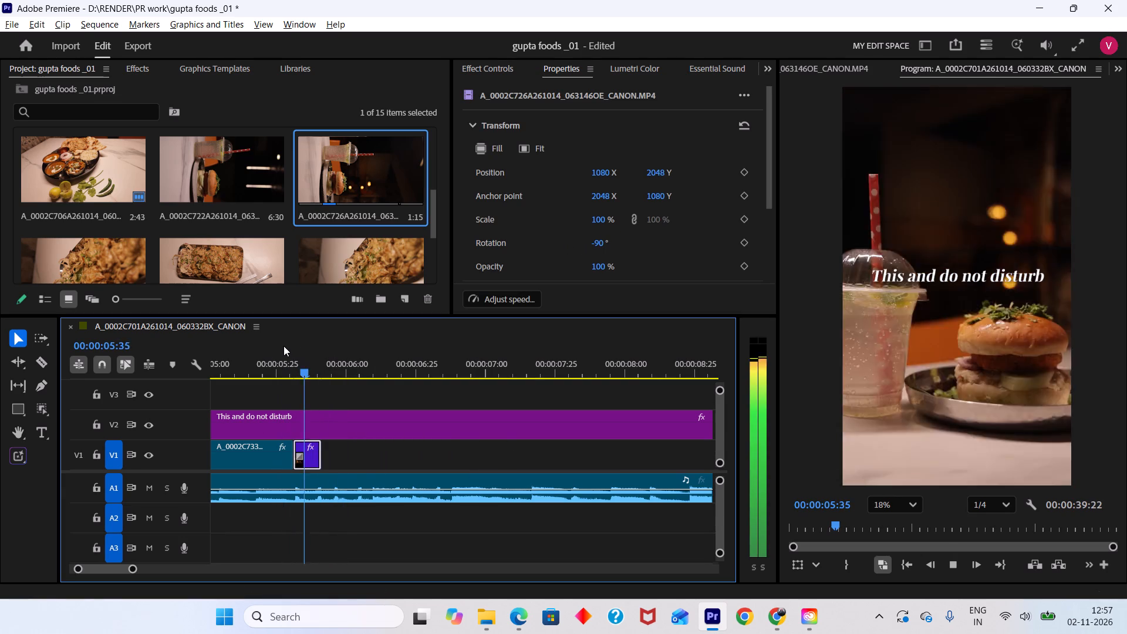
key("space")
left_click_drag(367, 349, 315, 343)
key("space")
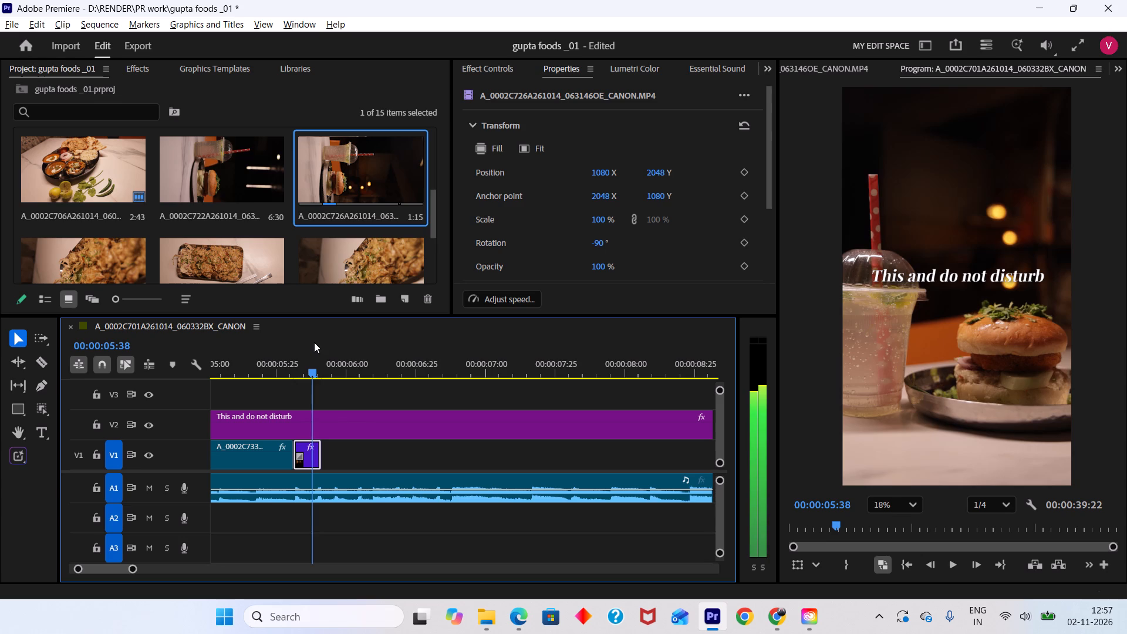
left_click_drag(318, 349, 286, 346)
key("space")
key("space")
Park the playhead at the burger clip's end, 00:00:05:41, and save the project.
scroll(315, 451, "up", 5, "alt")
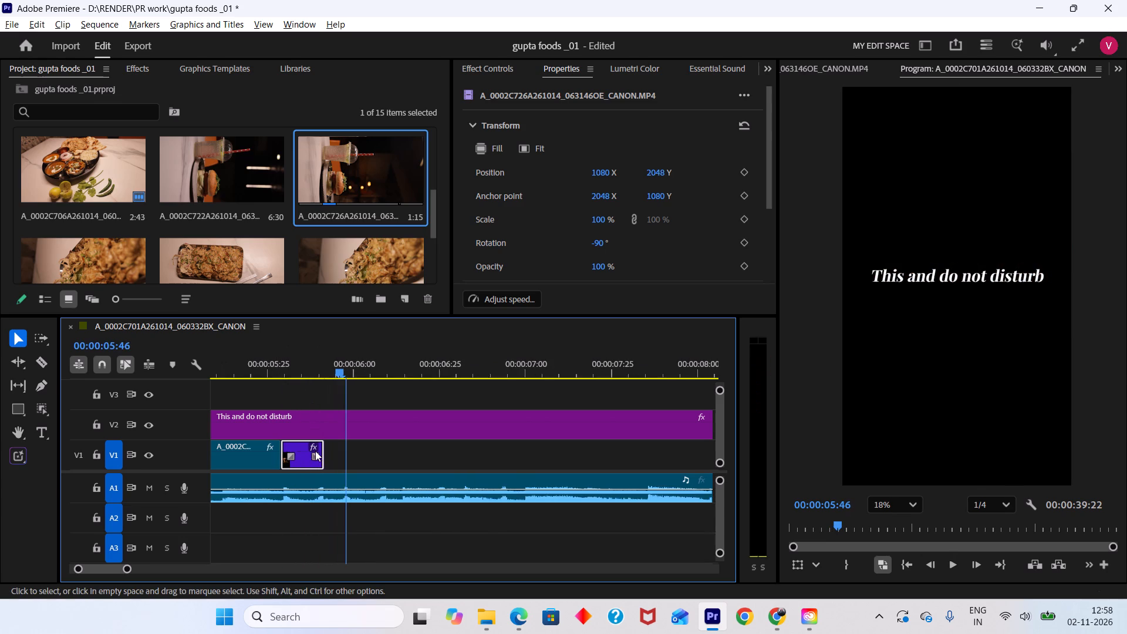
scroll(377, 484, "up", 4, "alt")
left_click_drag(334, 372, 301, 367)
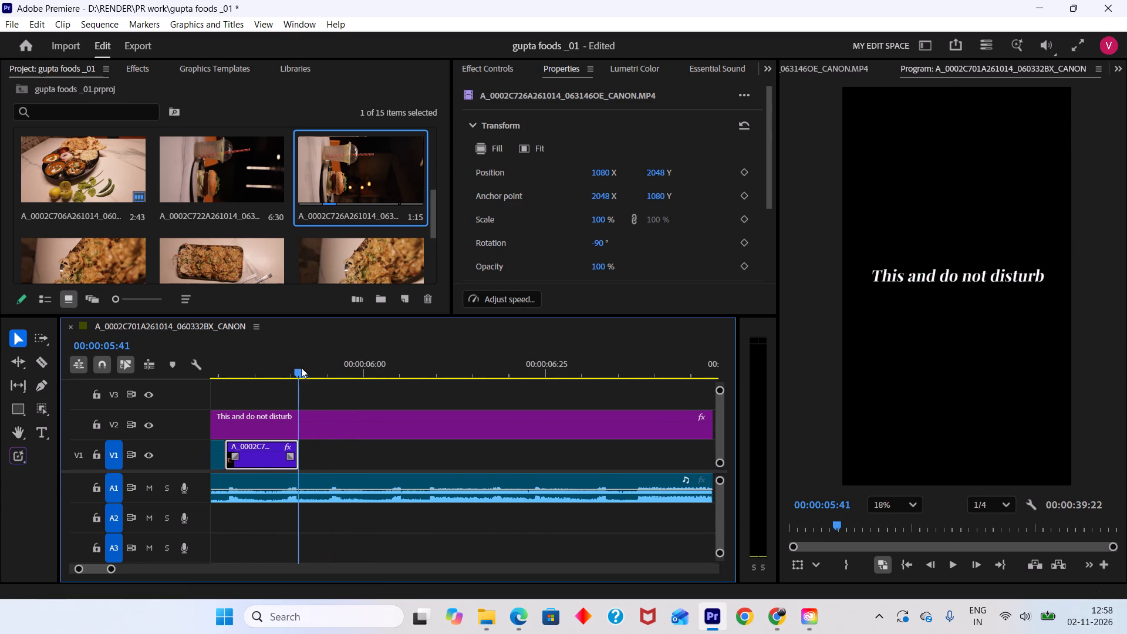
left_click_drag(301, 367, 298, 366)
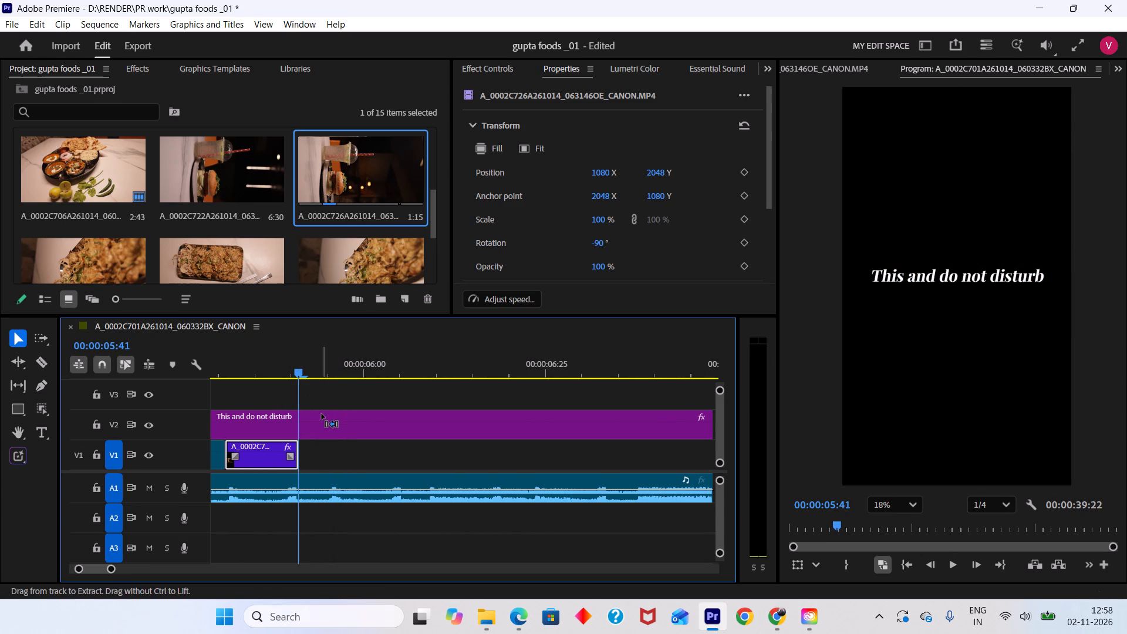
key("ctrl+s")
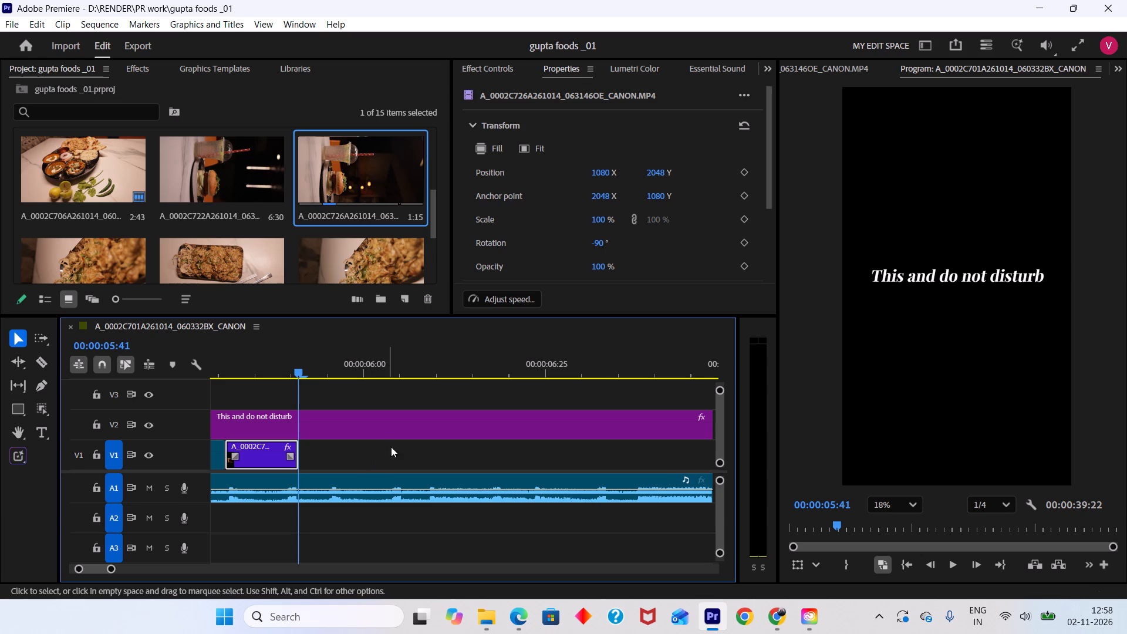
Open grilled sandwich clip A_0002C742A261014_064104N2_CANON.MP4 in the source view and mark it from 21:36:09:06 to 21:36:09:37.
scroll(325, 265, "down", 2)
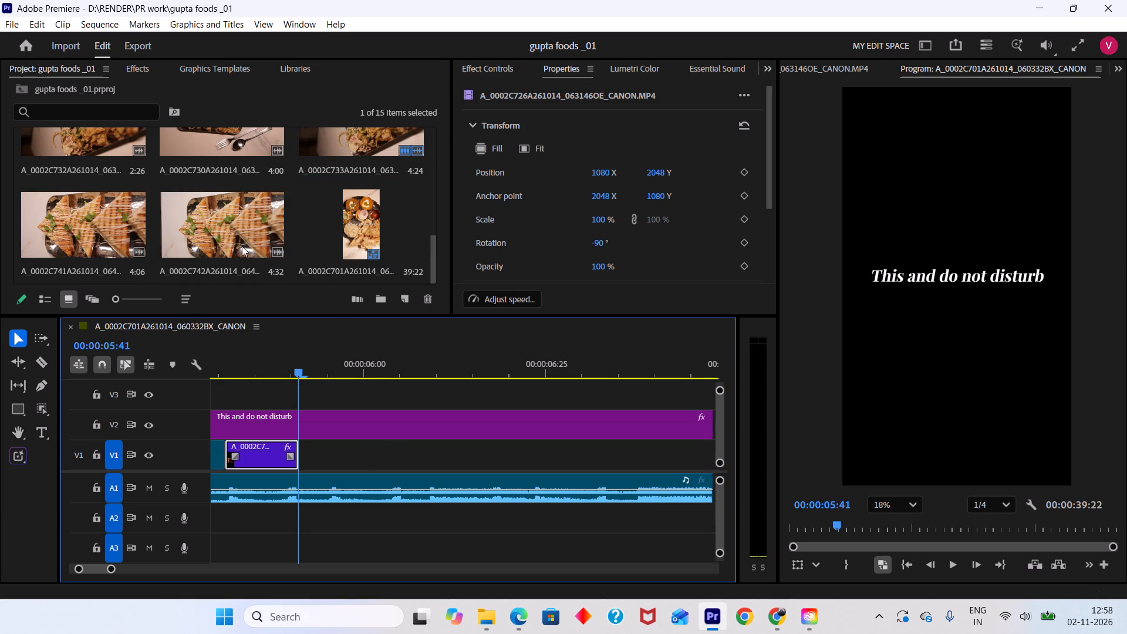
double_click(225, 235)
left_click_drag(853, 528, 837, 531)
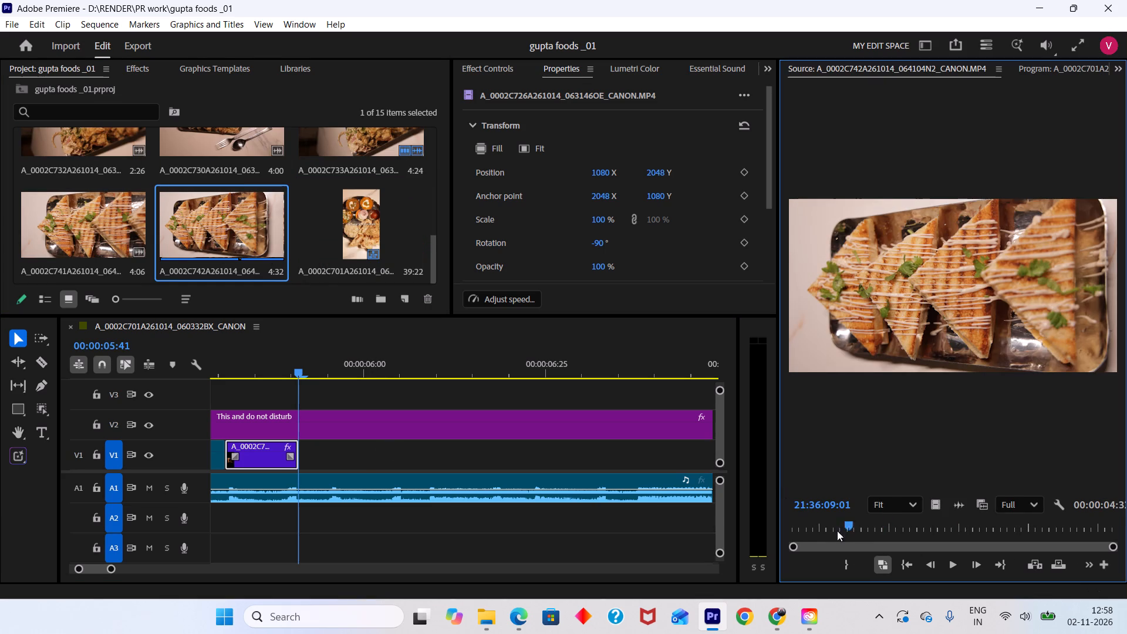
left_click_drag(837, 531, 865, 531)
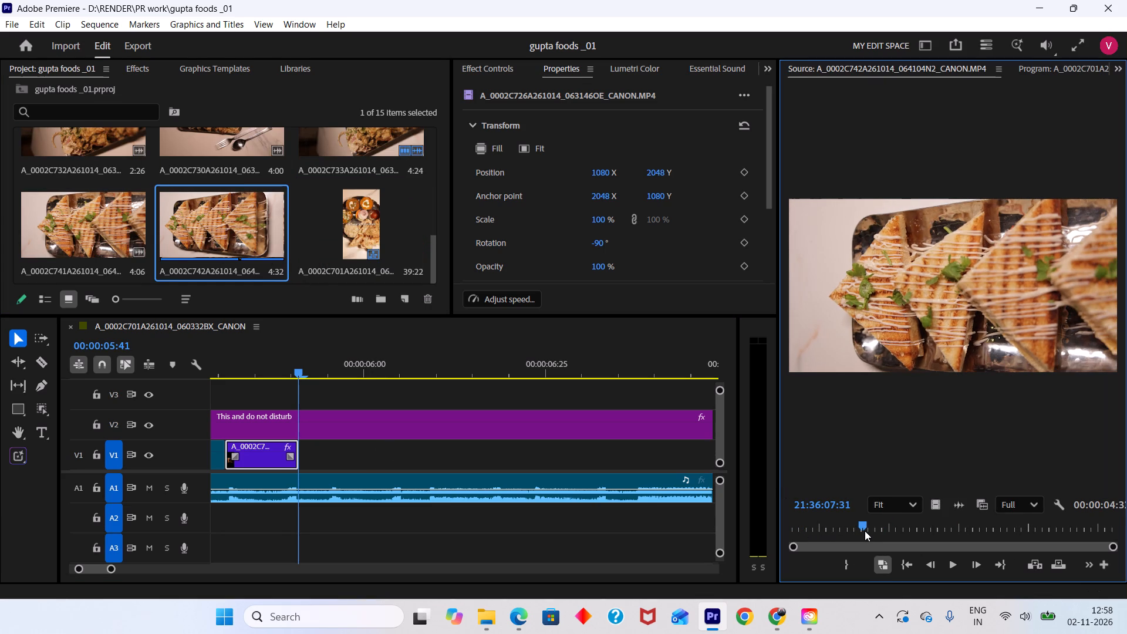
key("space")
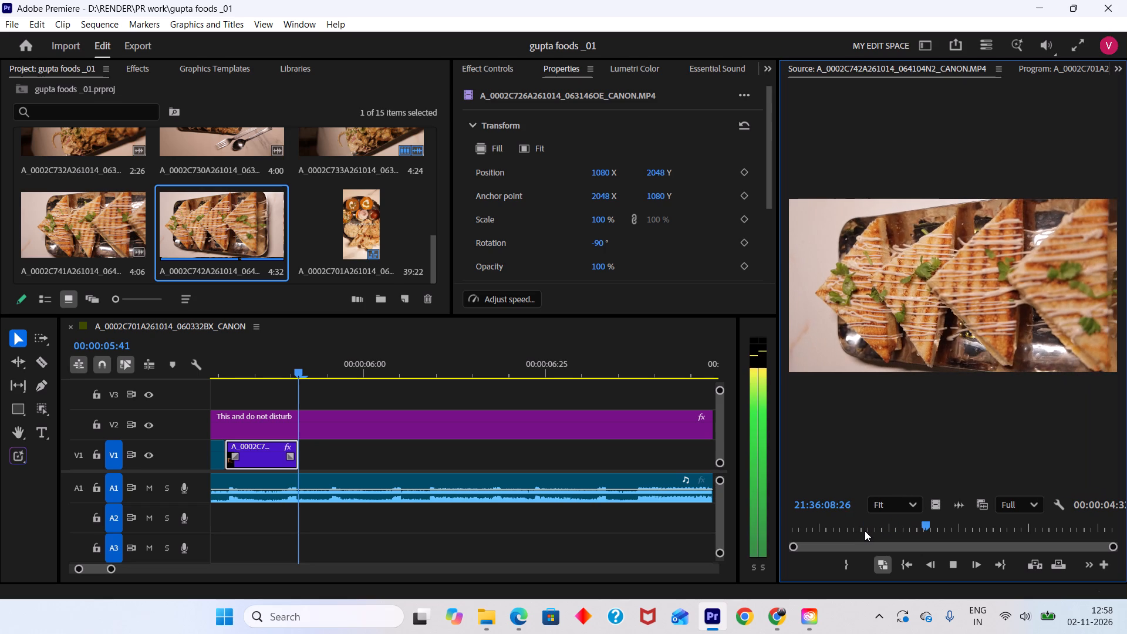
key("space")
key("i")
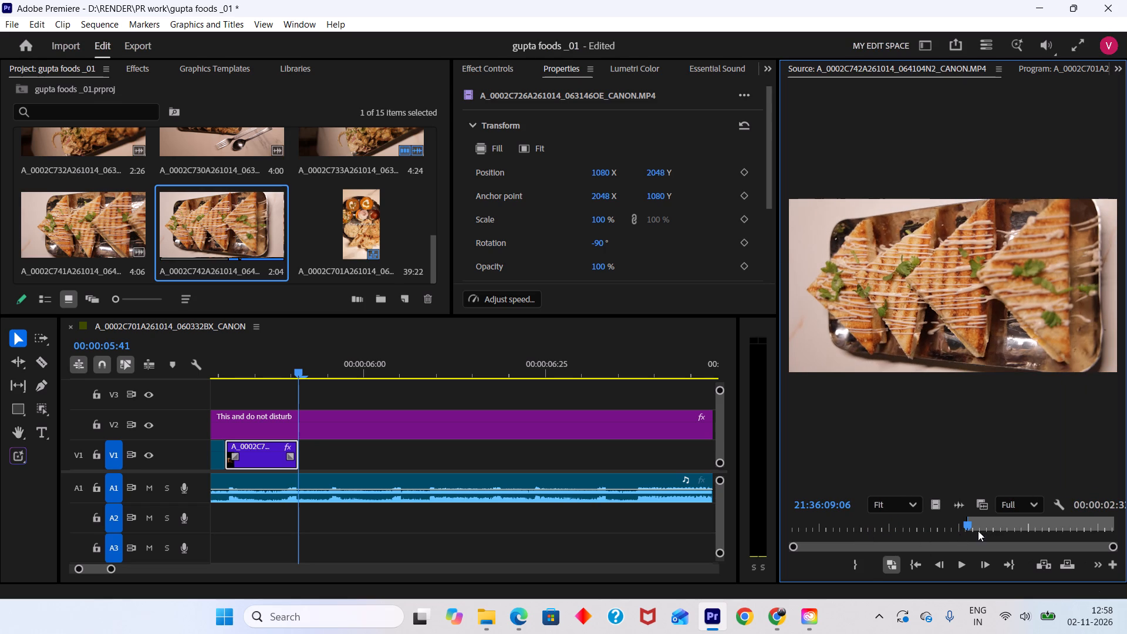
left_click_drag(972, 526, 1013, 528)
key("o")
Place the marked grilled sandwich clip on V1 at 00:00:07:29, in the empty stretch after the burger clip.
left_click_drag(1004, 448, 855, 446)
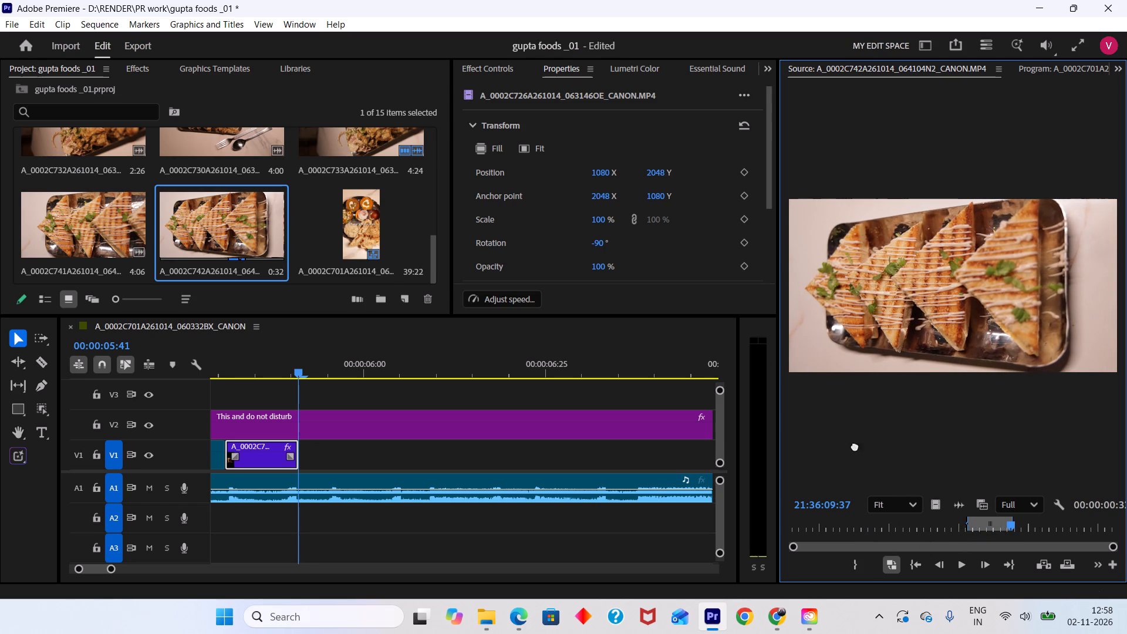
left_click_drag(855, 446, 714, 497)
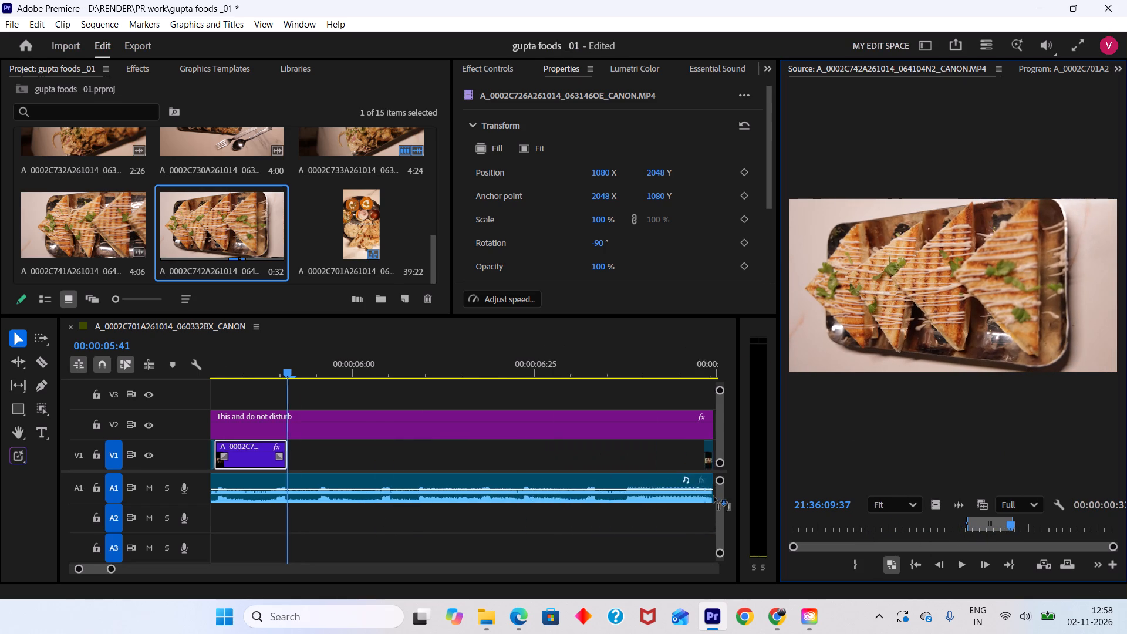
left_click_drag(714, 497, 757, 470)
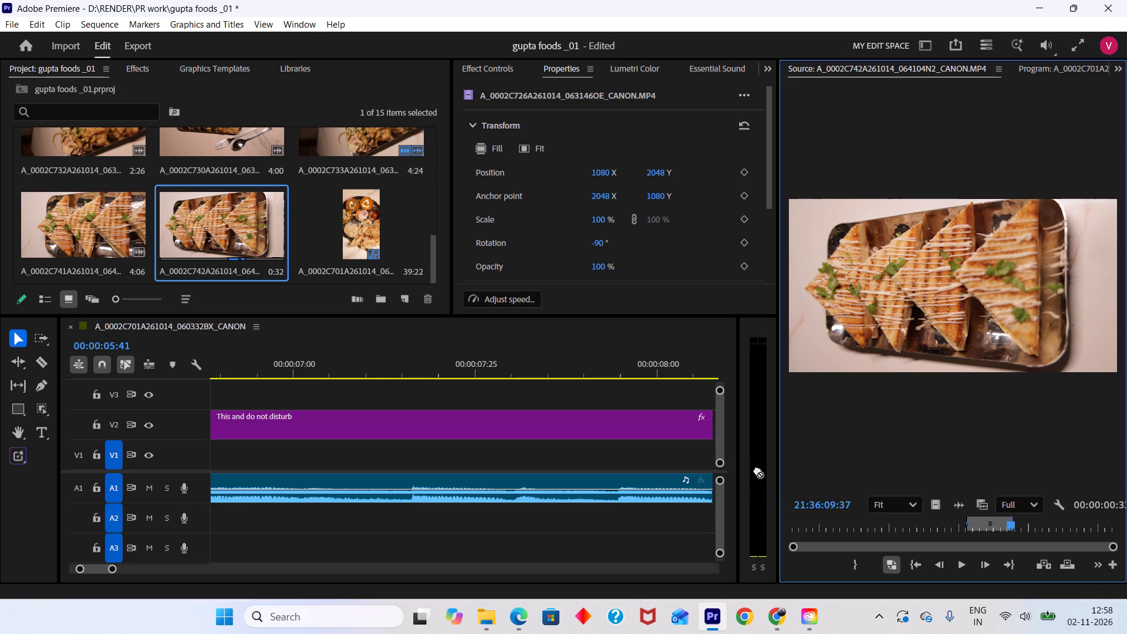
left_click_drag(757, 470, 507, 467)
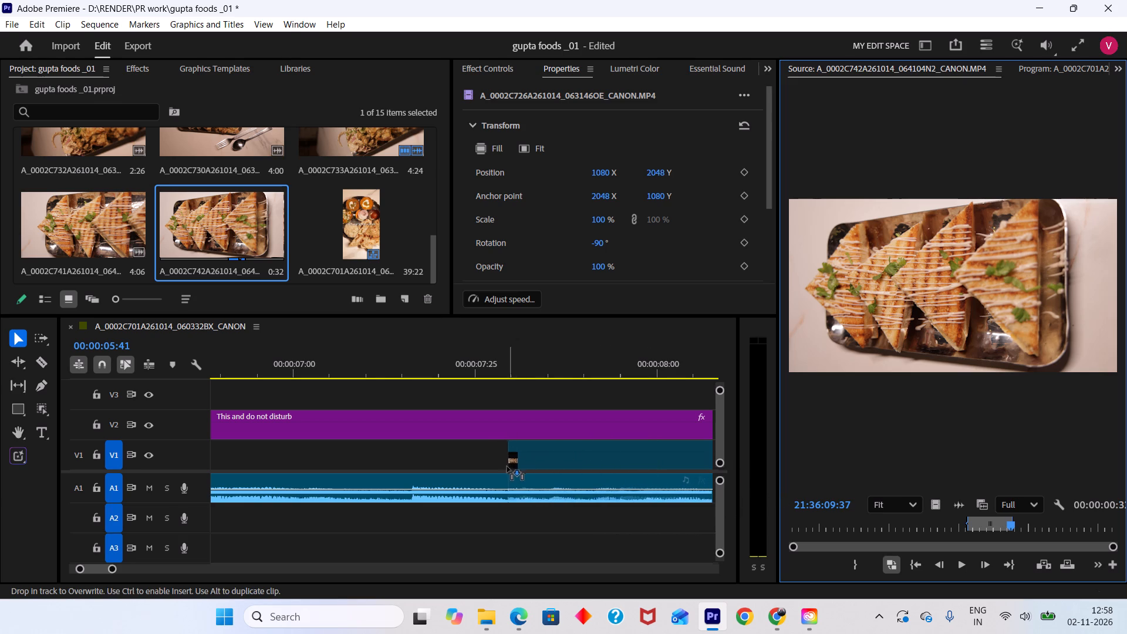
left_click_drag(507, 467, 502, 470)
scroll(502, 470, "down", 11, "alt")
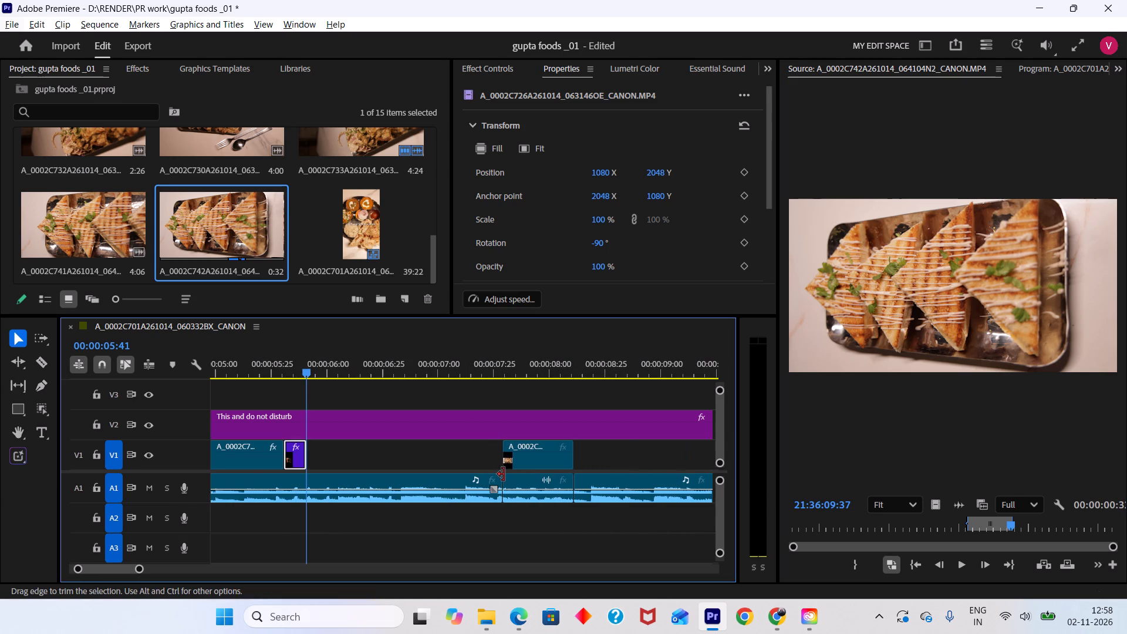
Unlink the sandwich clip's audio from its video and delete that audio piece from A1.
left_click(546, 458)
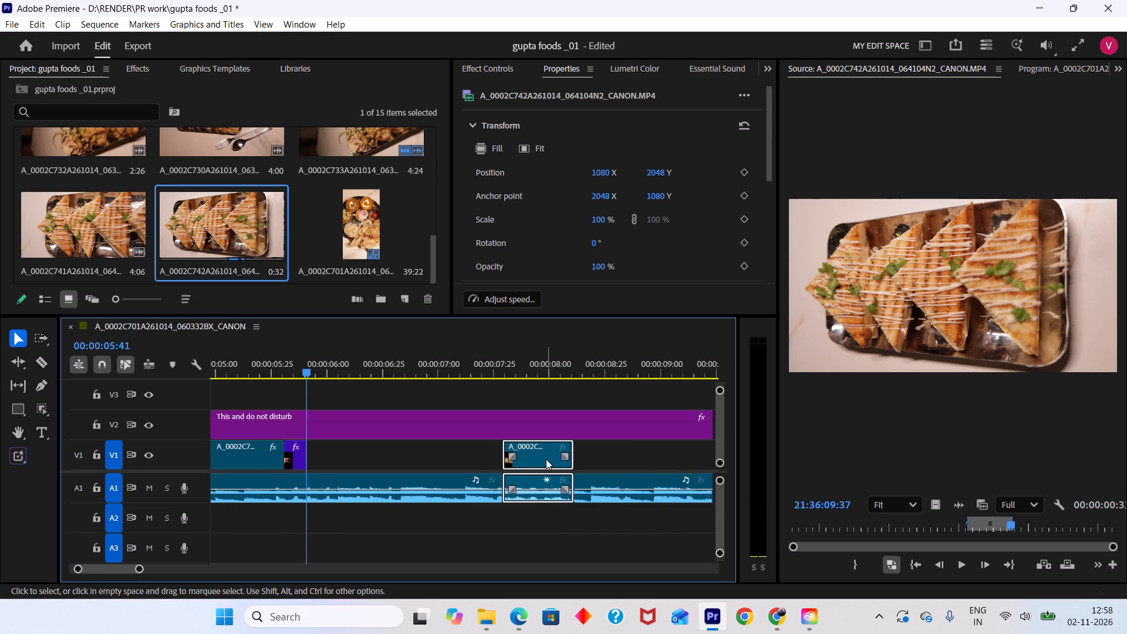
key("ctrl+l")
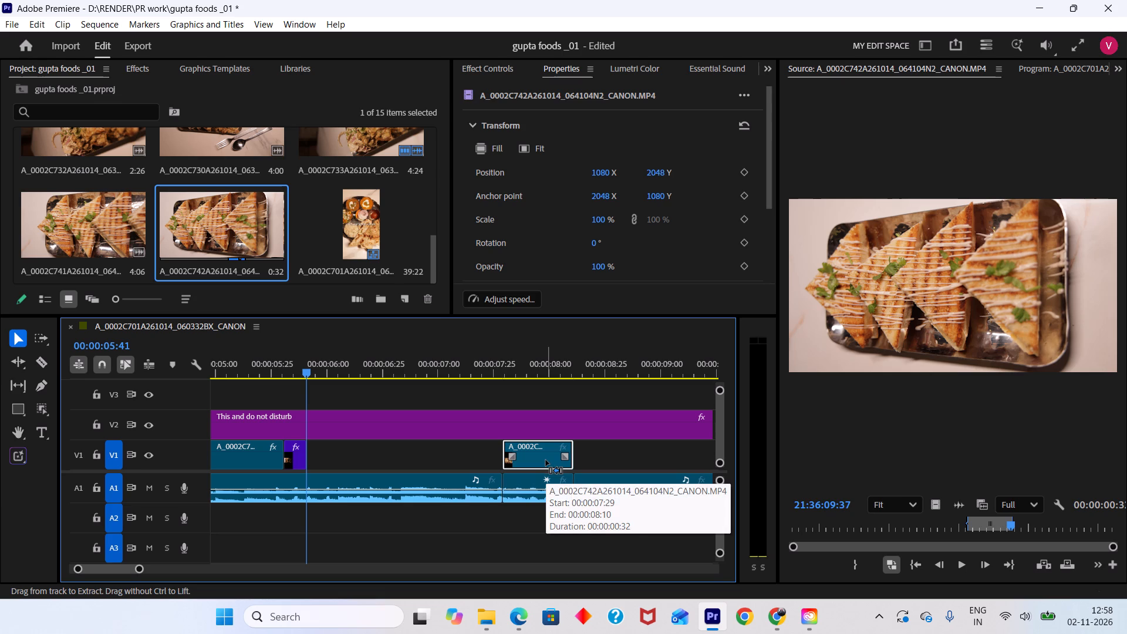
left_click(544, 494)
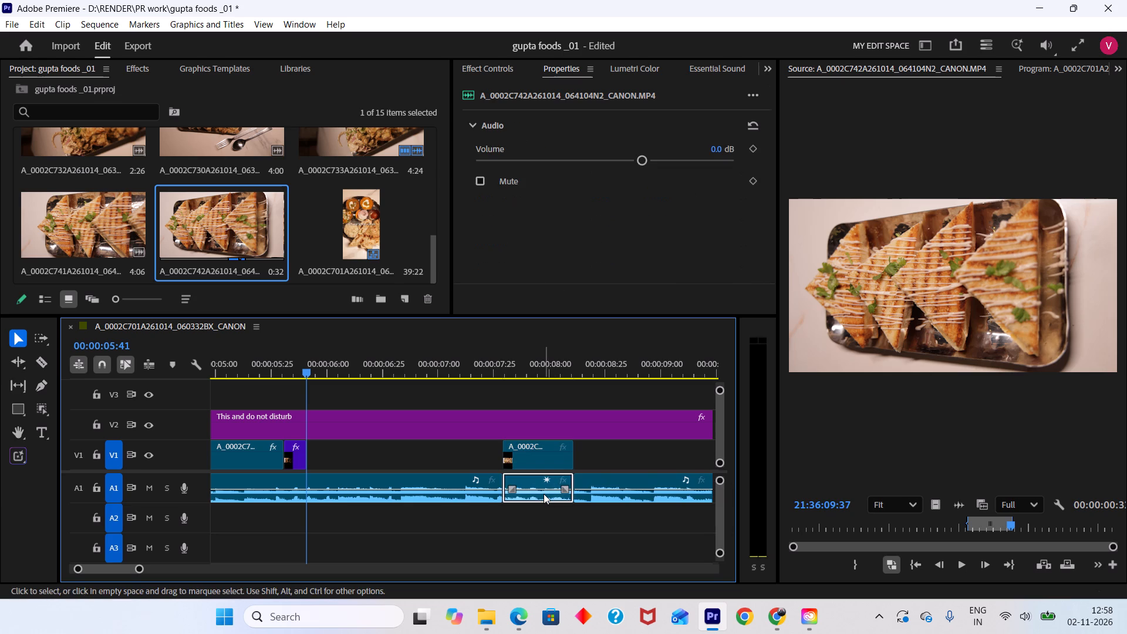
key("Delete")
Delete the cut-off Video-32638.mp4 audio piece, extend the first audio piece to the caption's end, and save the project.
left_click(604, 491)
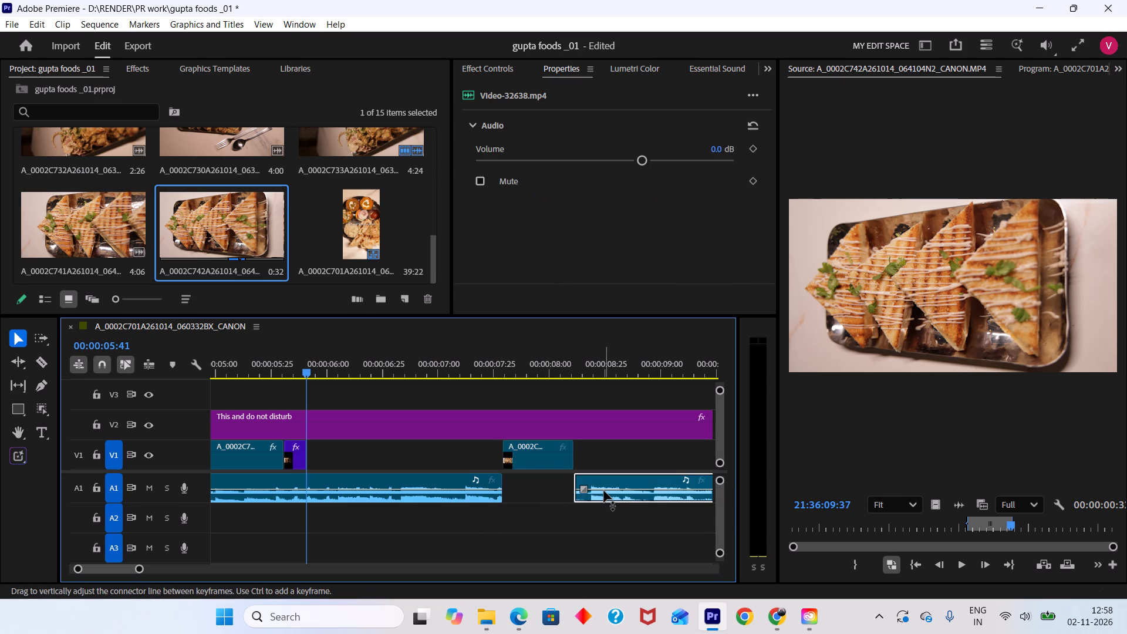
scroll(604, 491, "down", 12, "alt")
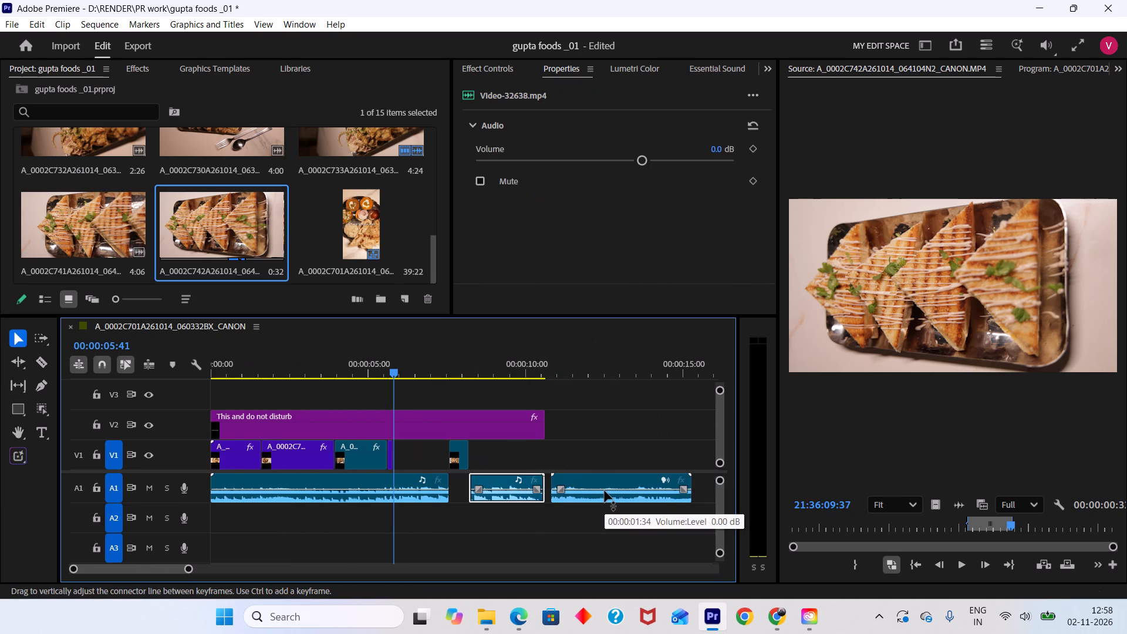
key("Delete")
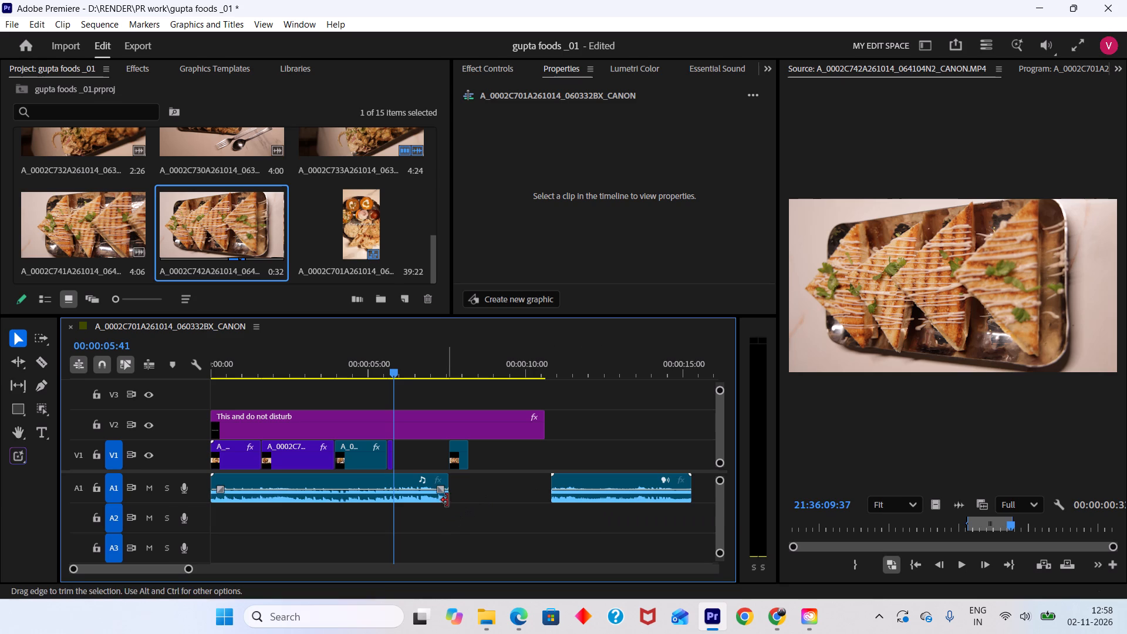
left_click_drag(447, 500, 575, 505)
key("ctrl+s")
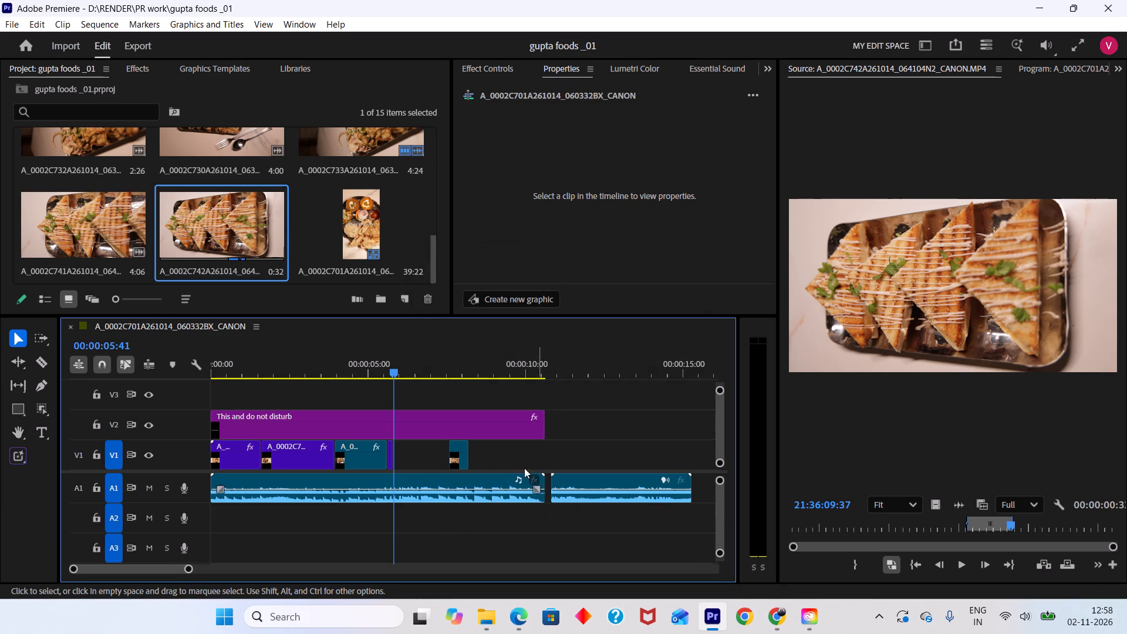
Move the sandwich clip on V1 so it starts at the burger clip's end, 00:00:05:41.
left_click_drag(462, 460, 409, 459)
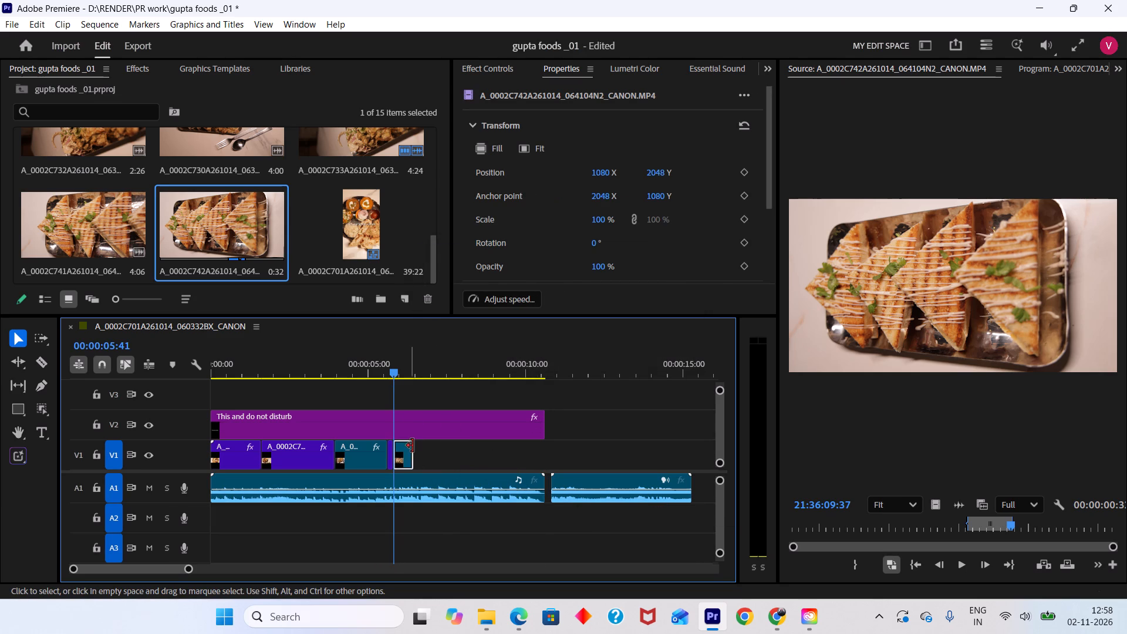
Bring the sandwich clip into view in the sequence and set its rotation to 90°.
left_click_drag(394, 367, 400, 375)
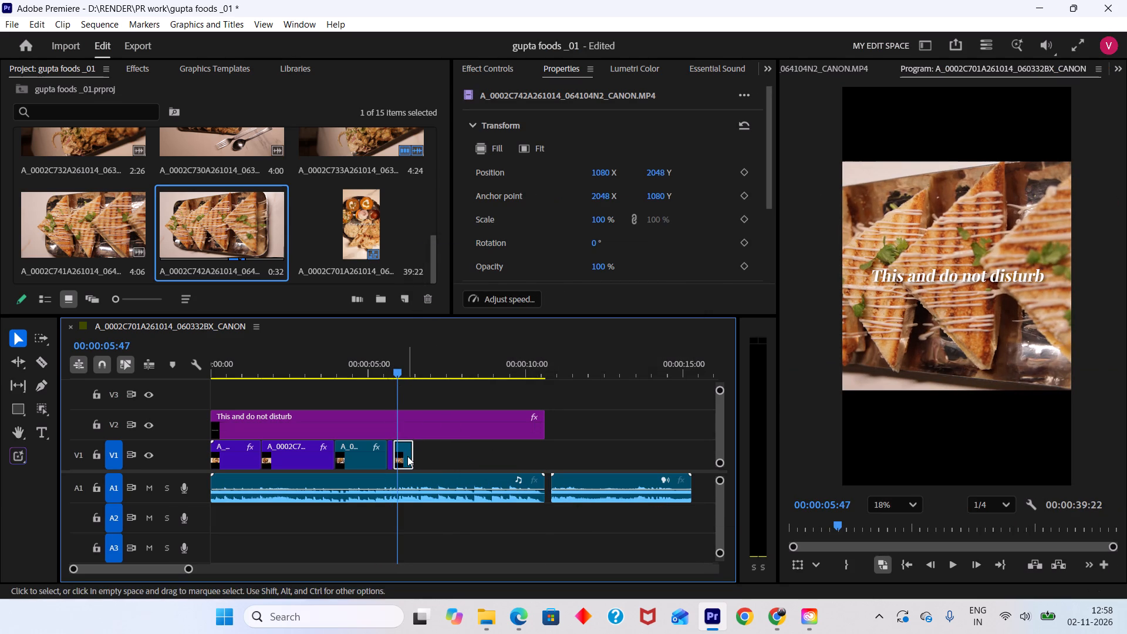
left_click(407, 456)
left_click_drag(596, 240, 562, 238)
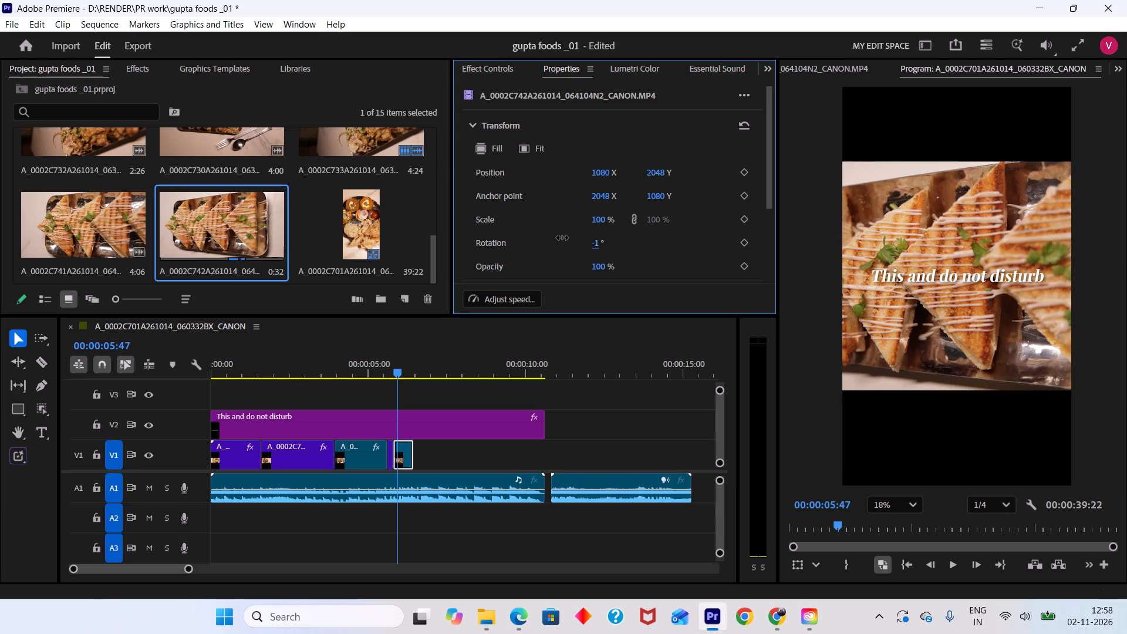
left_click_drag(562, 238, 688, 261)
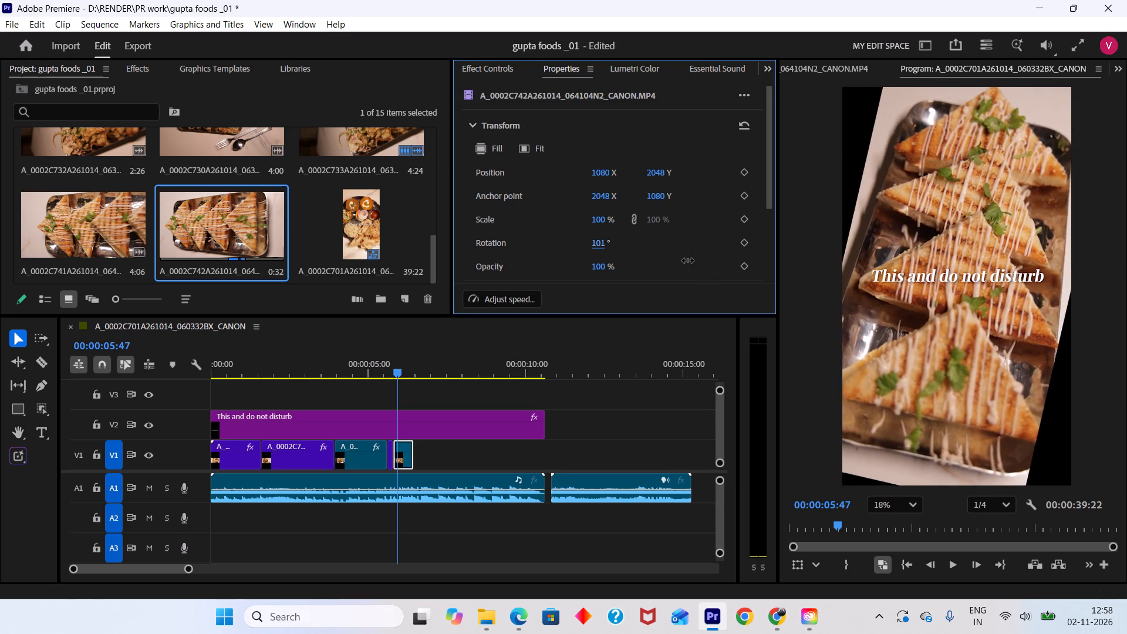
left_click_drag(688, 261, 673, 252)
left_click(599, 246)
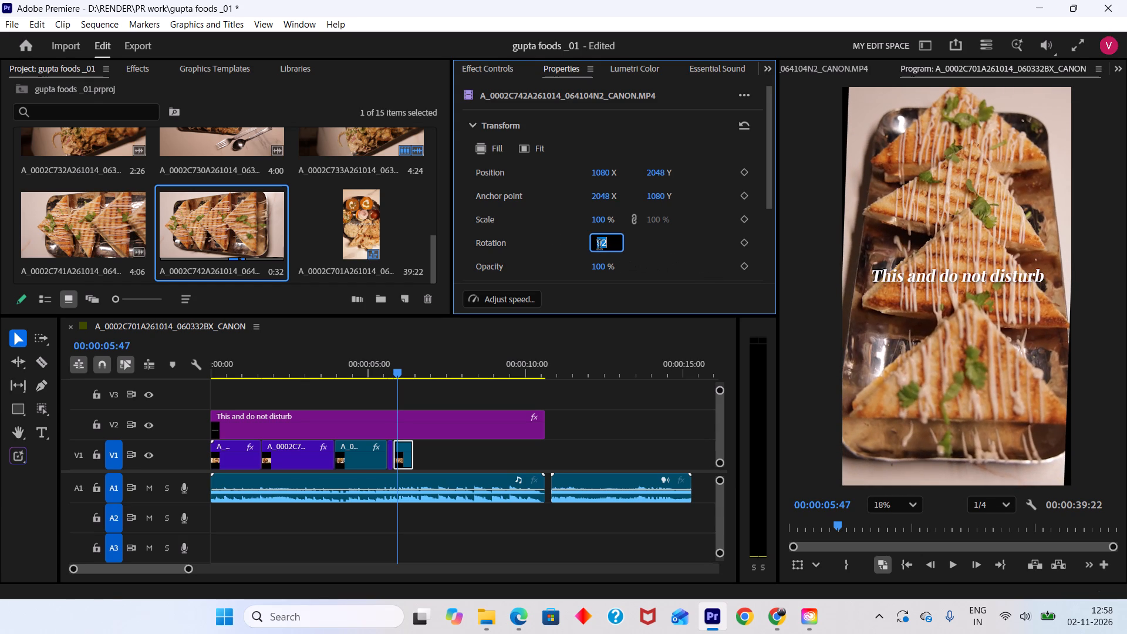
type("90")
key("Return")
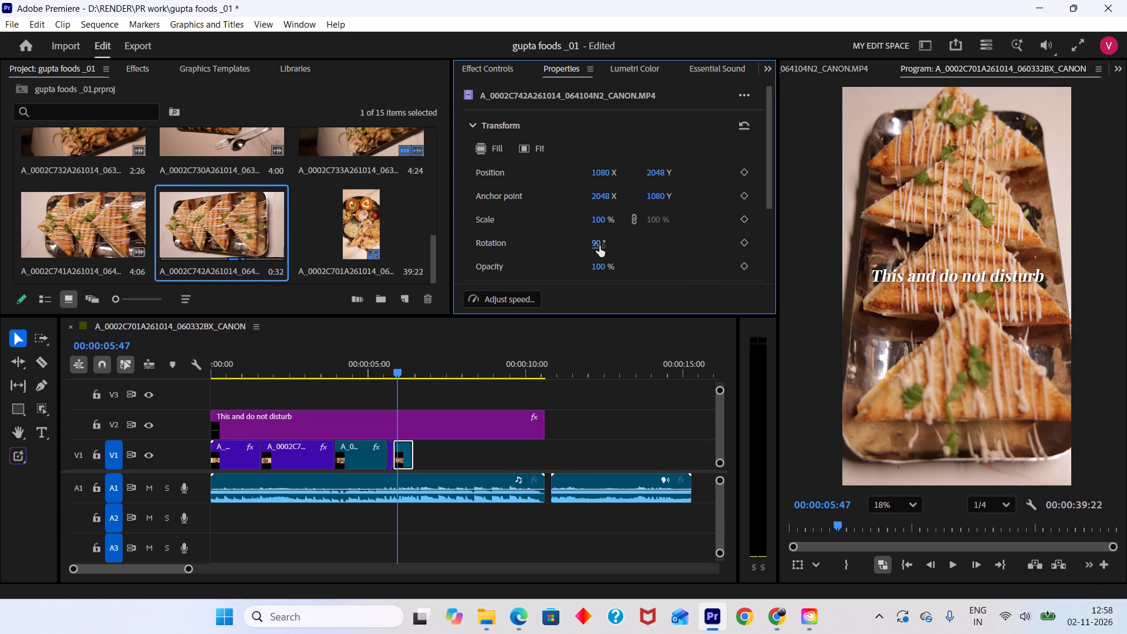
Play into the sandwich clip from before the burger shot and trim its end to 00:00:05:46.
left_click_drag(400, 364, 380, 362)
key("space")
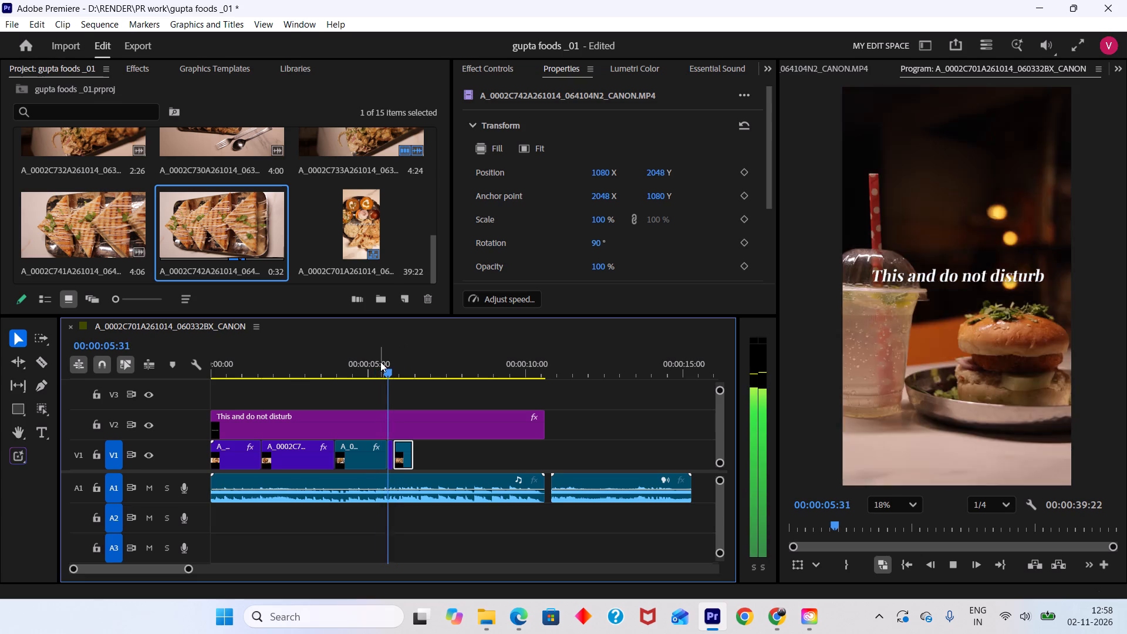
key("space")
scroll(420, 440, "up", 5)
left_click_drag(428, 366, 397, 364)
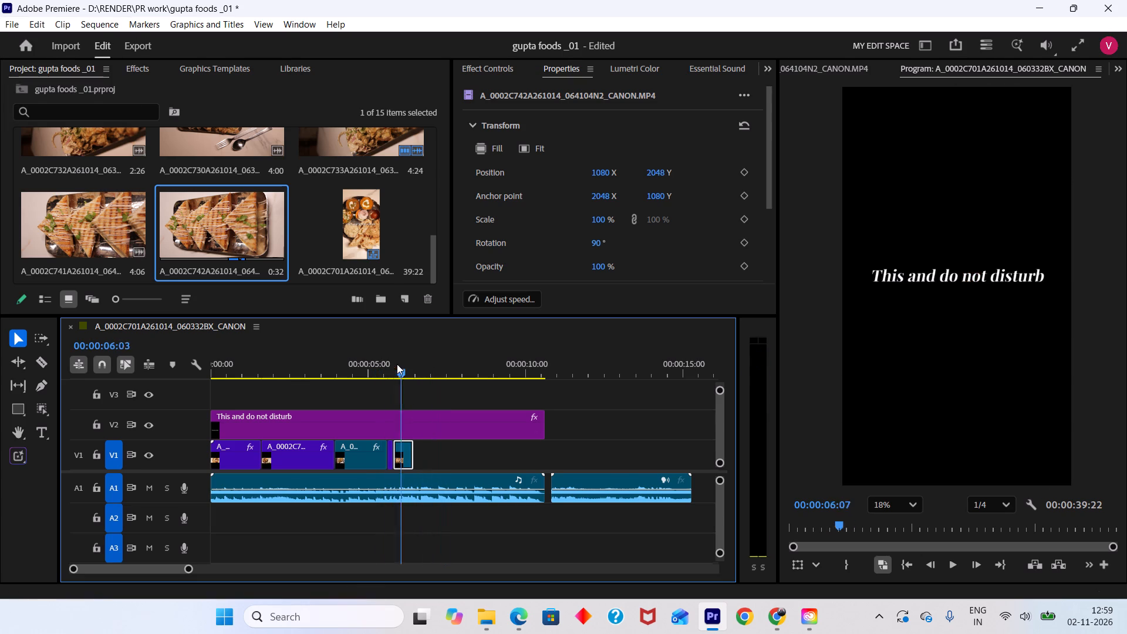
left_click_drag(397, 364, 390, 363)
scroll(425, 441, "up", 5, "alt")
scroll(379, 469, "up", 12, "alt")
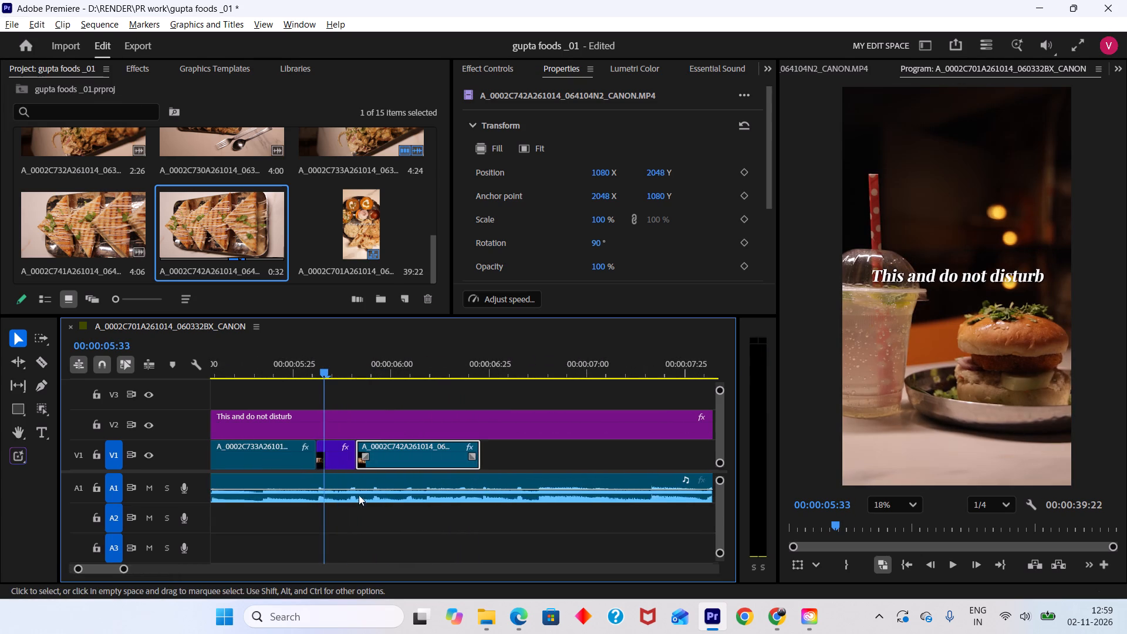
scroll(355, 495, "up", 6, "alt")
key("space")
key("space")
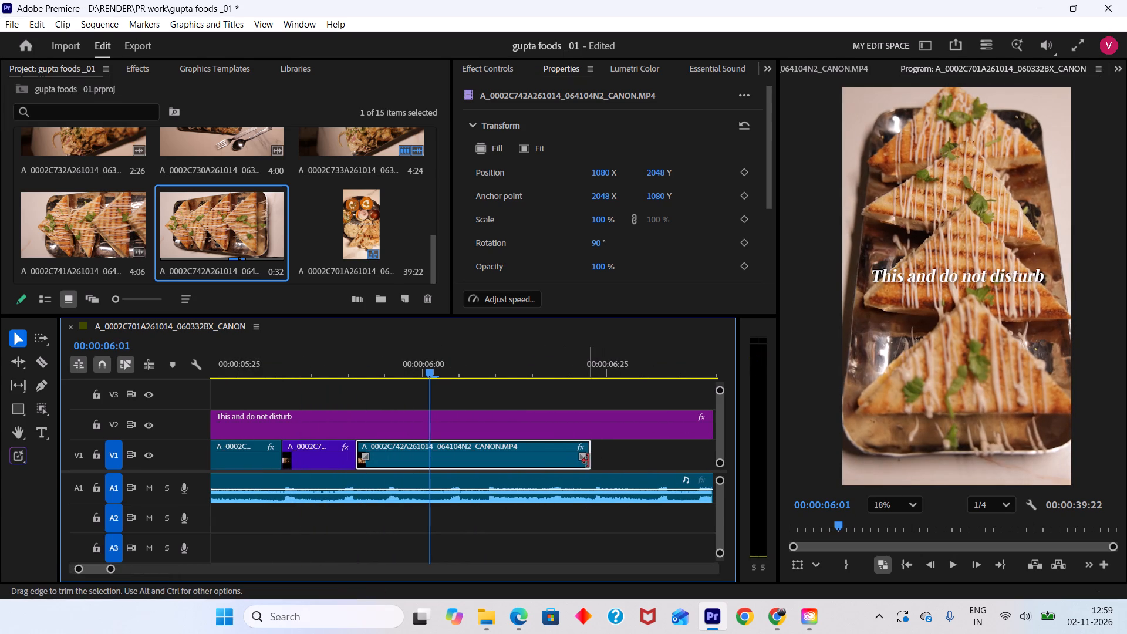
left_click_drag(588, 461, 391, 471)
Replay the sequence across the burger and trimmed sandwich clips to check their cuts against the audio.
left_click_drag(410, 361, 227, 404)
key("space")
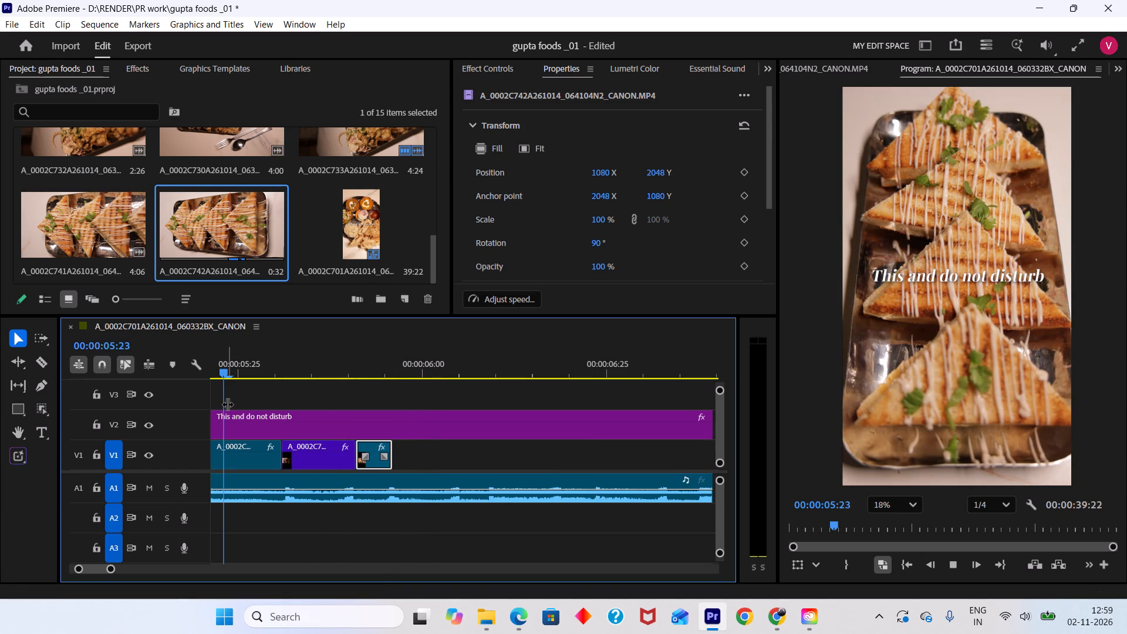
key("space")
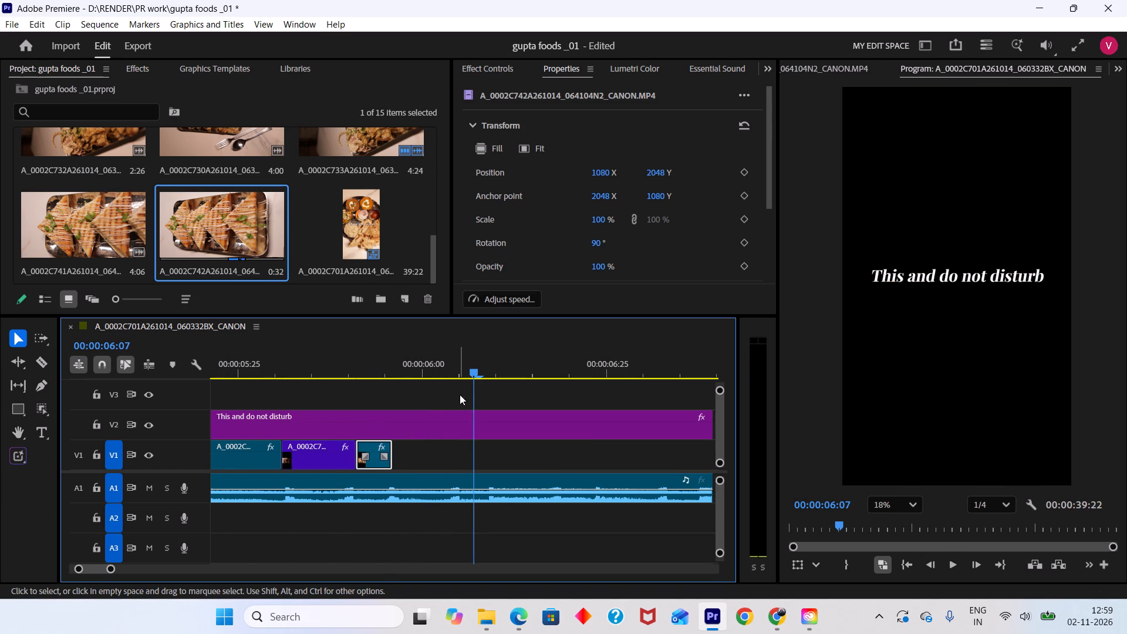
left_click_drag(466, 368, 393, 379)
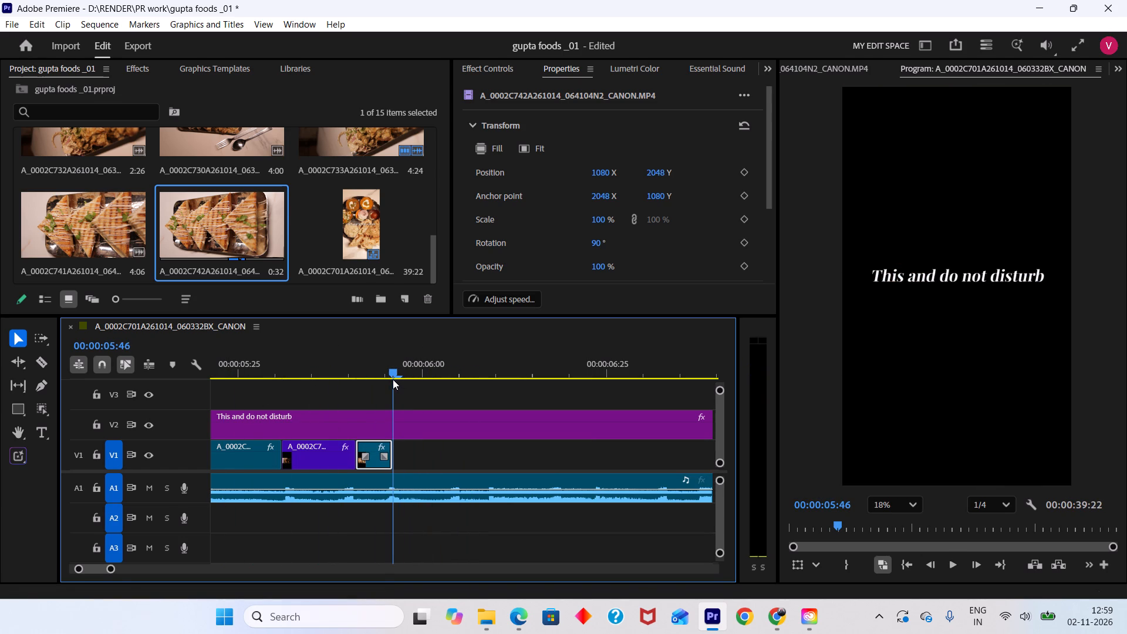
left_click_drag(393, 379, 393, 379)
left_click(390, 464)
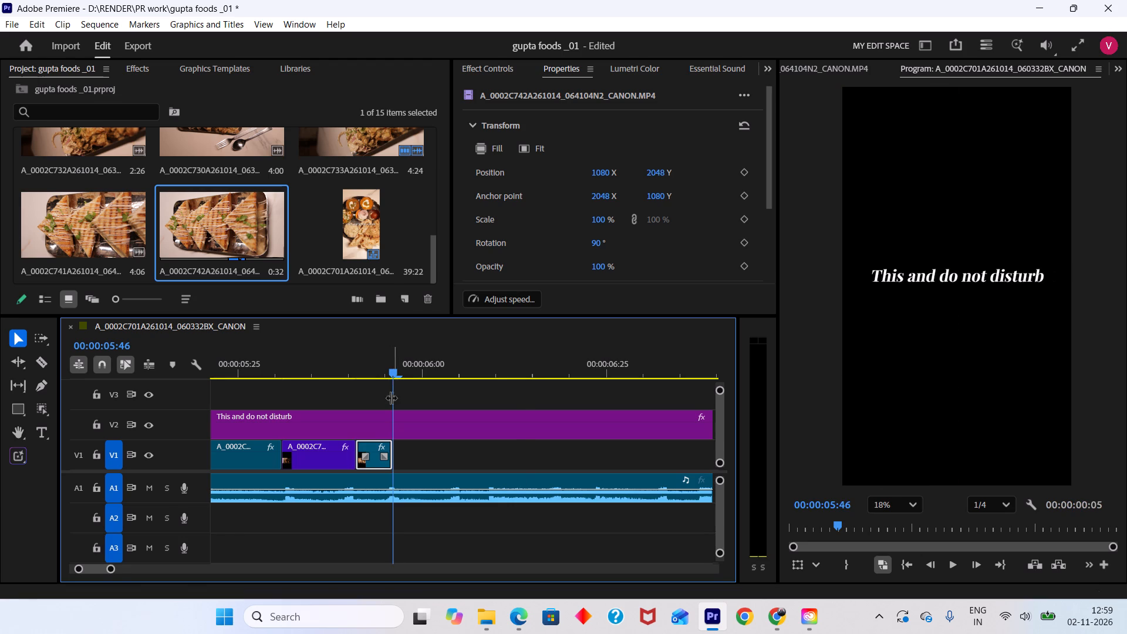
left_click_drag(386, 366, 257, 390)
key("space")
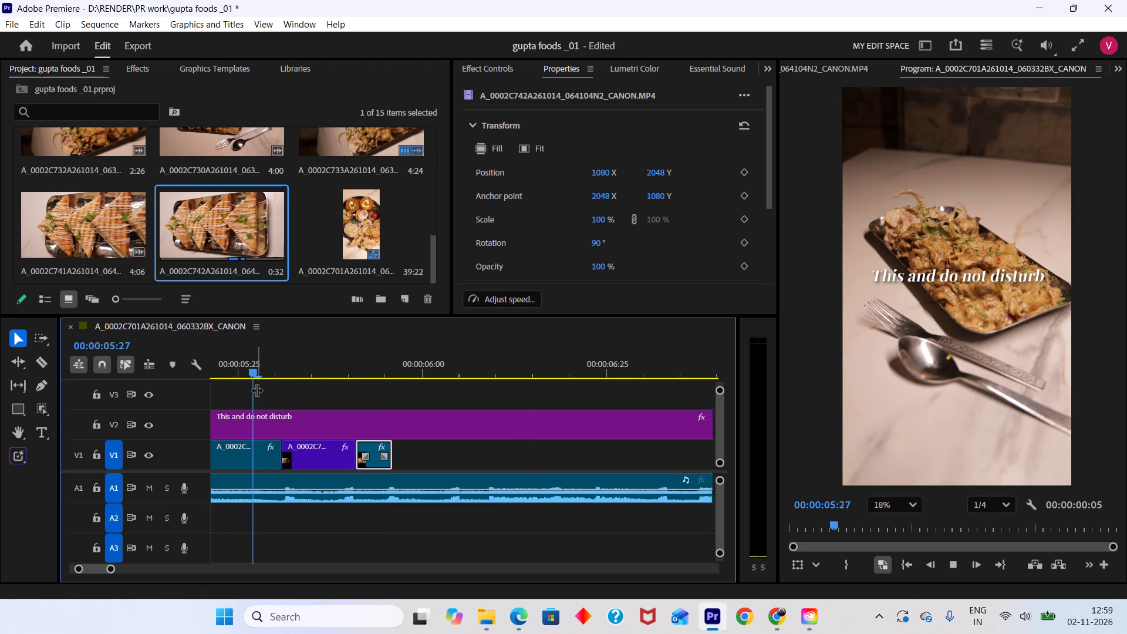
key("space")
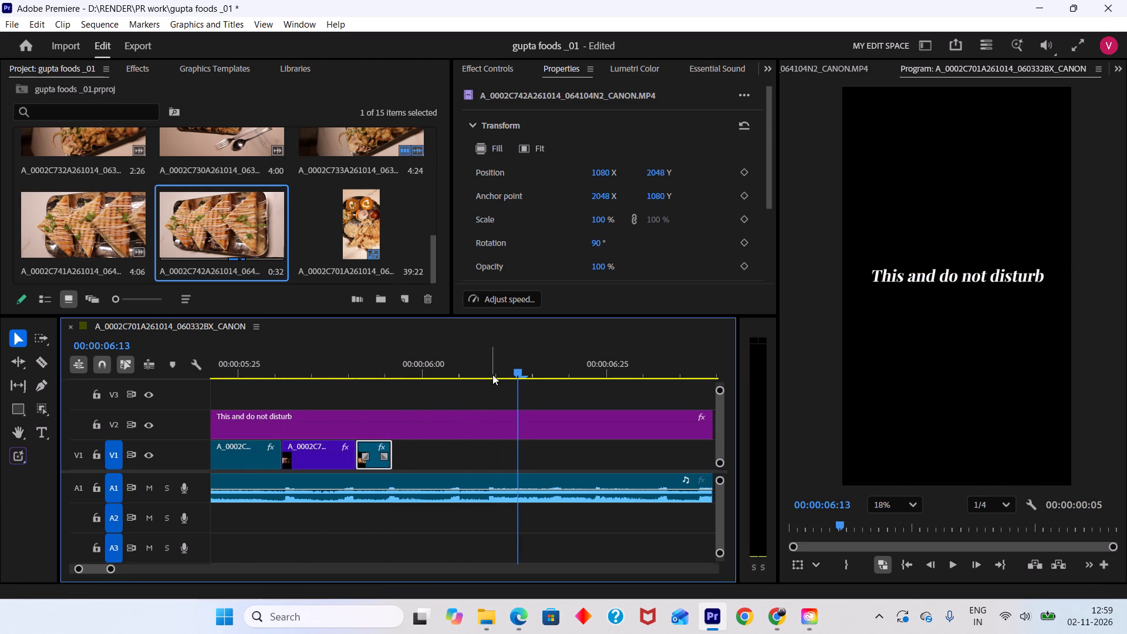
Save the project.
key("ctrl+s")
Look through the project's clip thumbnails for a shot to follow the sandwich clip.
left_click_drag(463, 367, 380, 377)
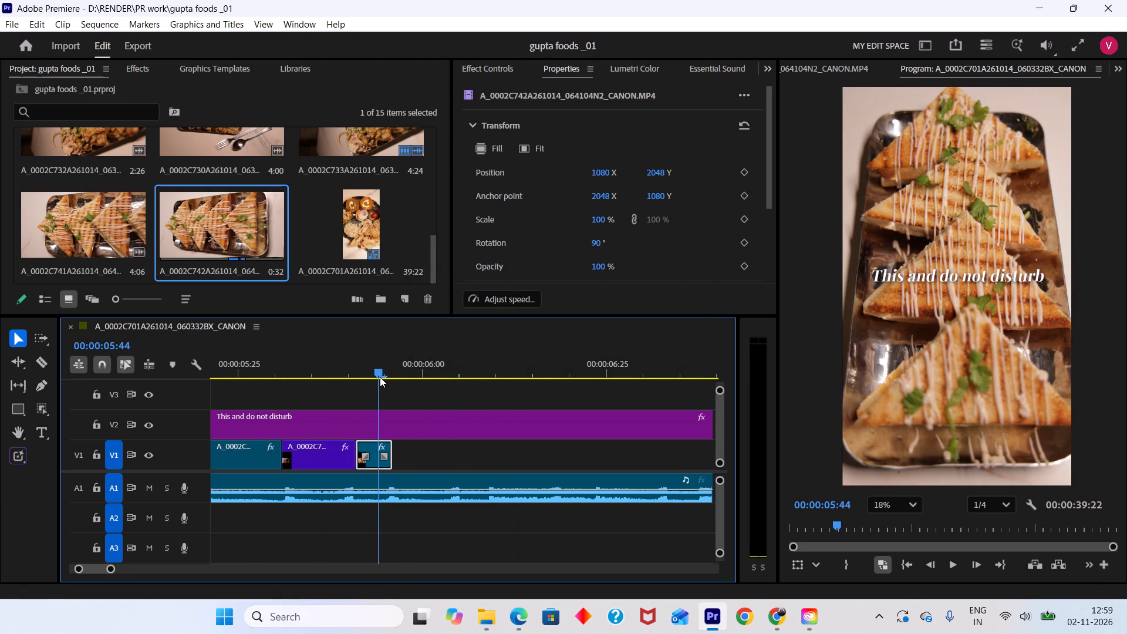
scroll(411, 448, "down", 10, "alt")
scroll(356, 244, "down", 4)
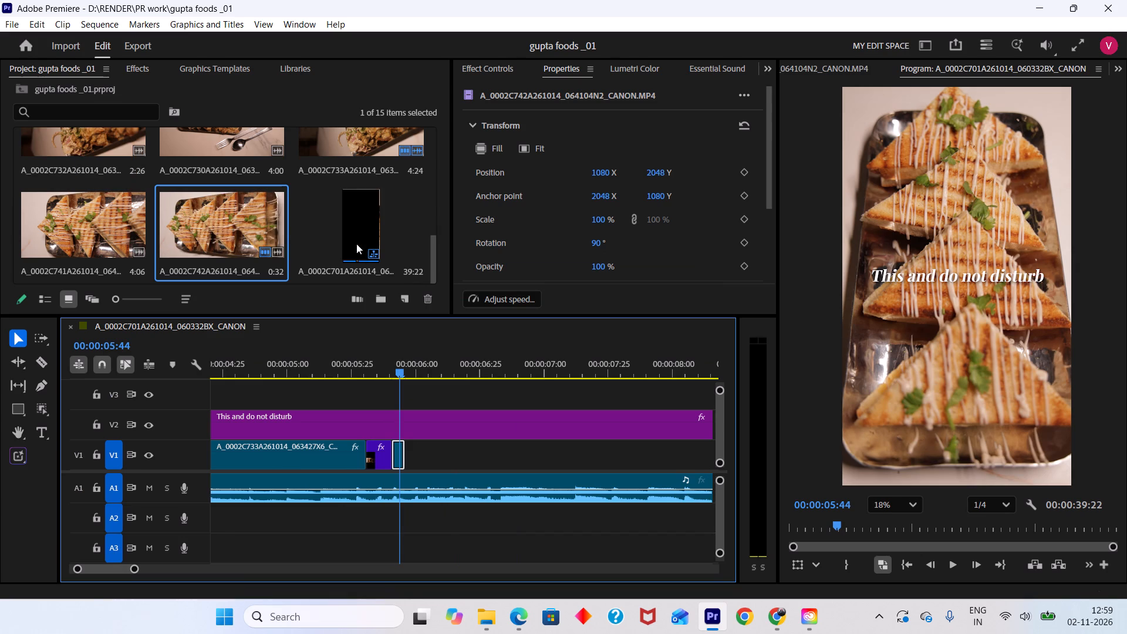
scroll(235, 237, "down", 3)
scroll(235, 237, "up", 1)
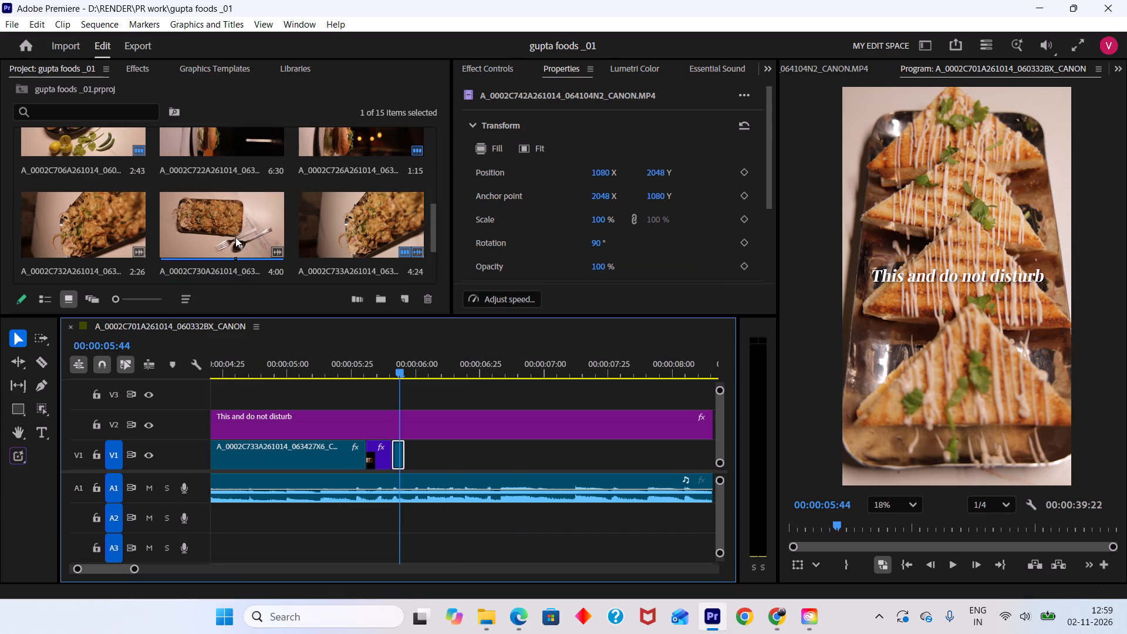
scroll(235, 237, "up", 1)
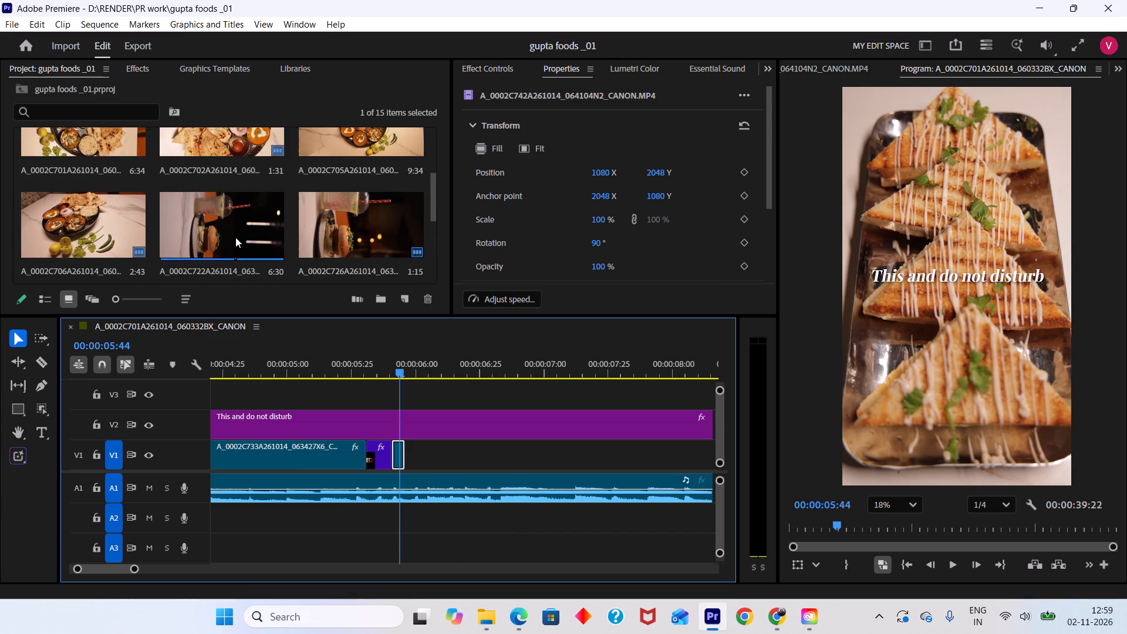
scroll(235, 237, "up", 2)
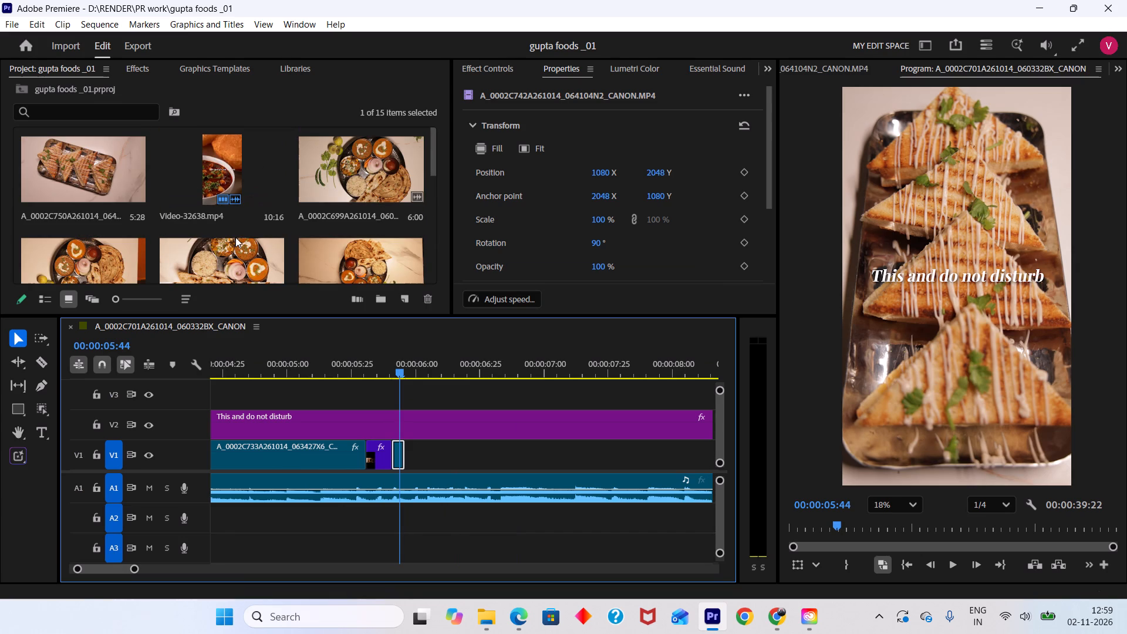
scroll(235, 237, "down", 2)
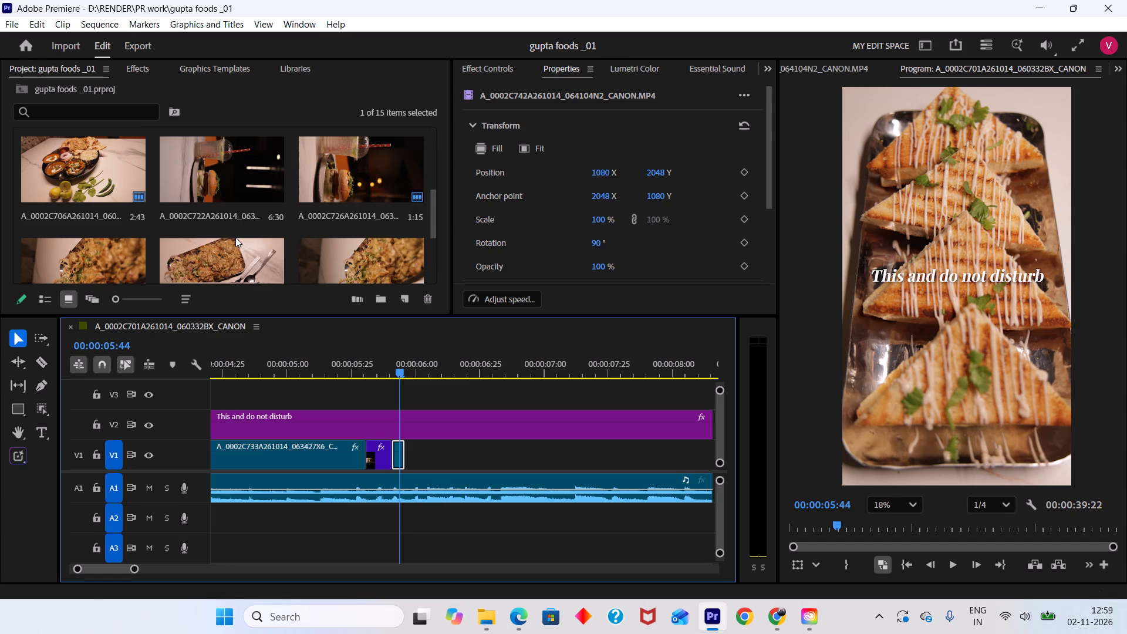
Open the clip A_0002C730 with the food tray, fork and spoon and mark its source range from 21:35:28:45 to 21:35:29:07.
left_click(399, 369)
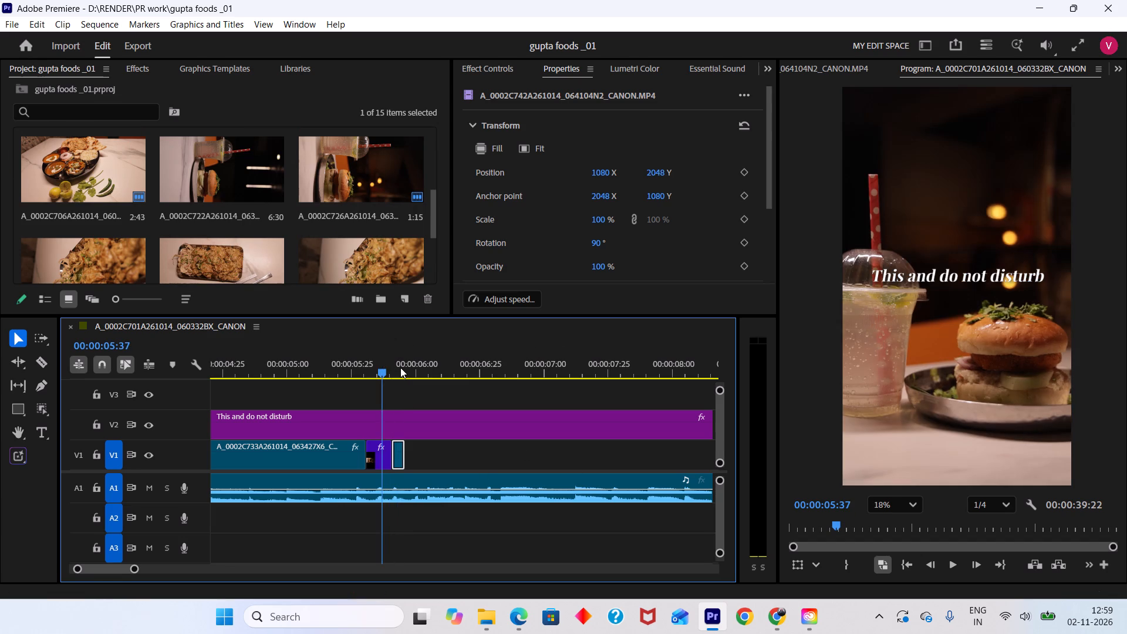
left_click(365, 243)
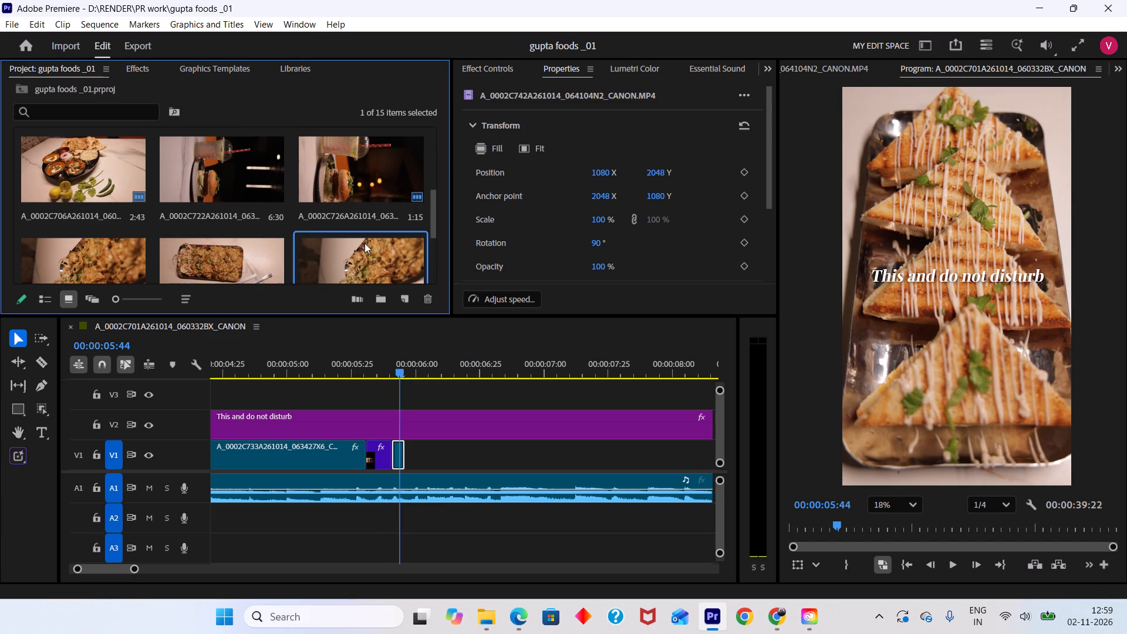
double_click(221, 255)
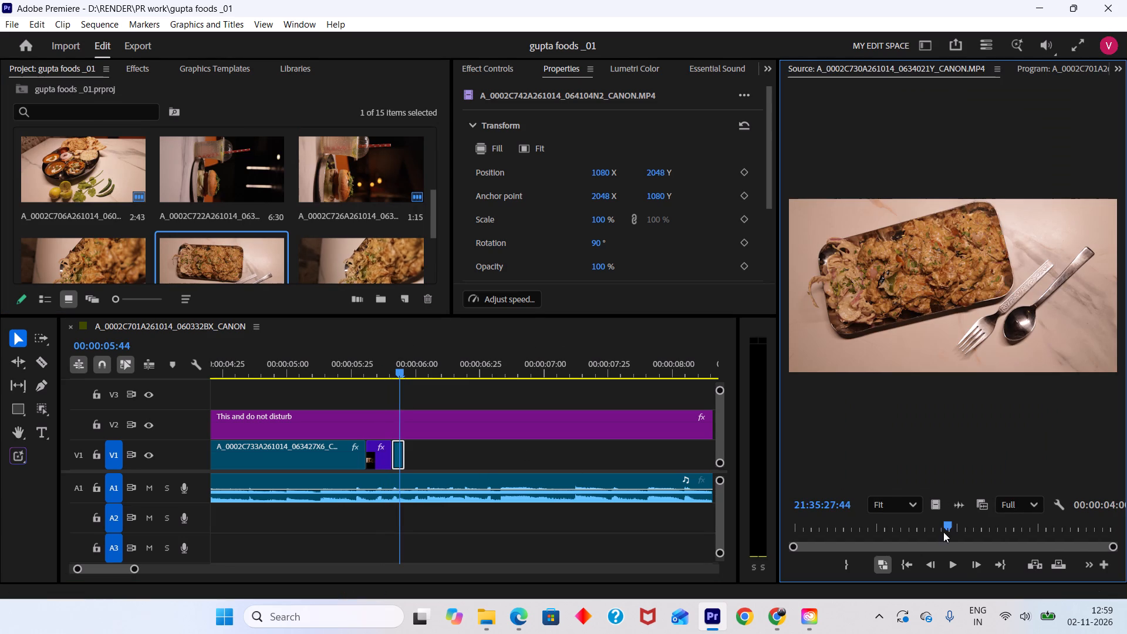
left_click_drag(947, 530, 1022, 527)
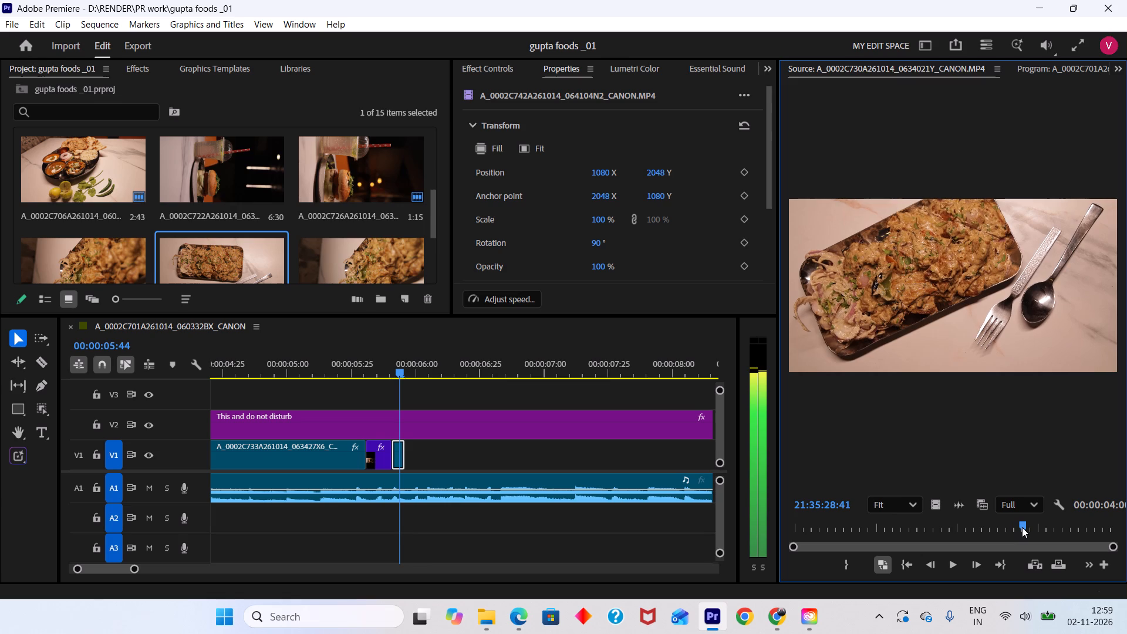
left_click_drag(1022, 527, 1030, 527)
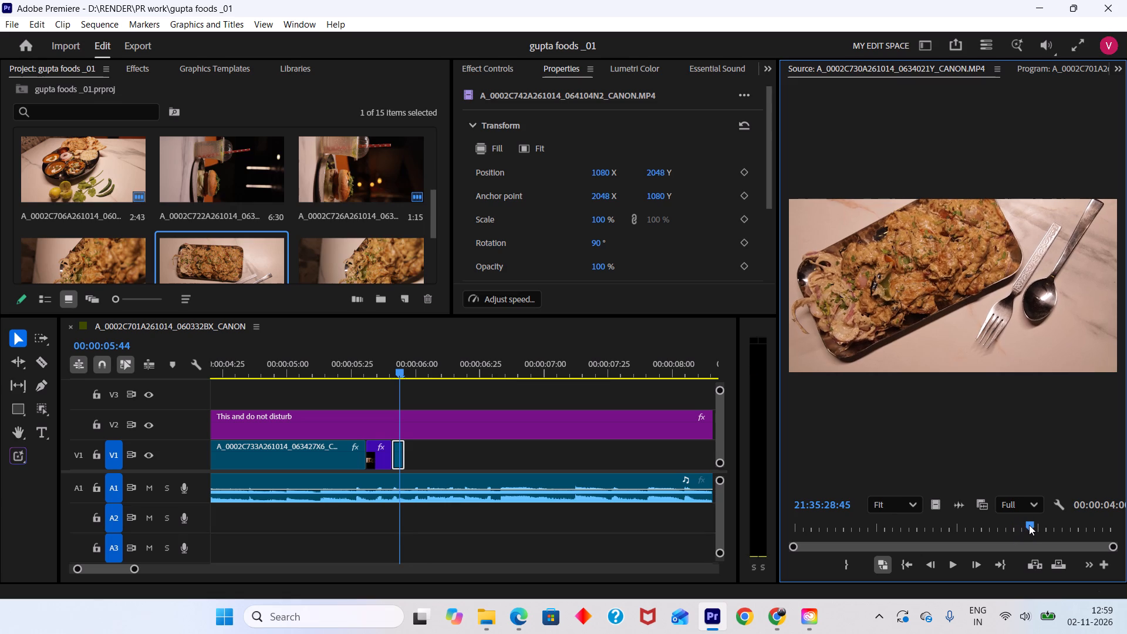
key("i")
left_click_drag(1033, 527, 1052, 527)
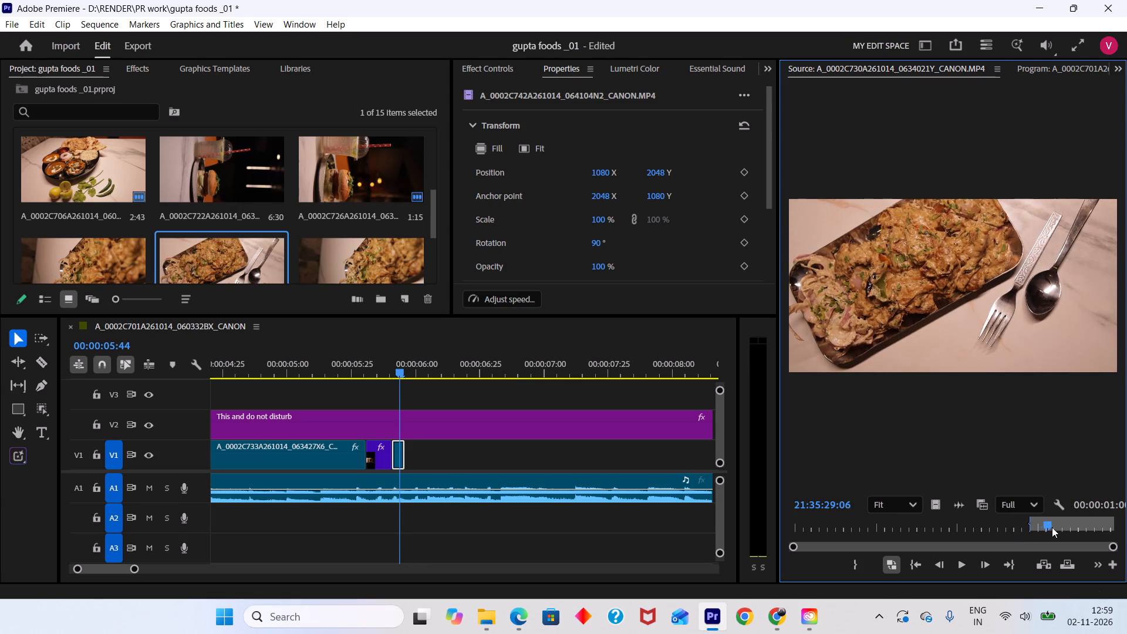
left_click_drag(1052, 527, 1052, 527)
key("o")
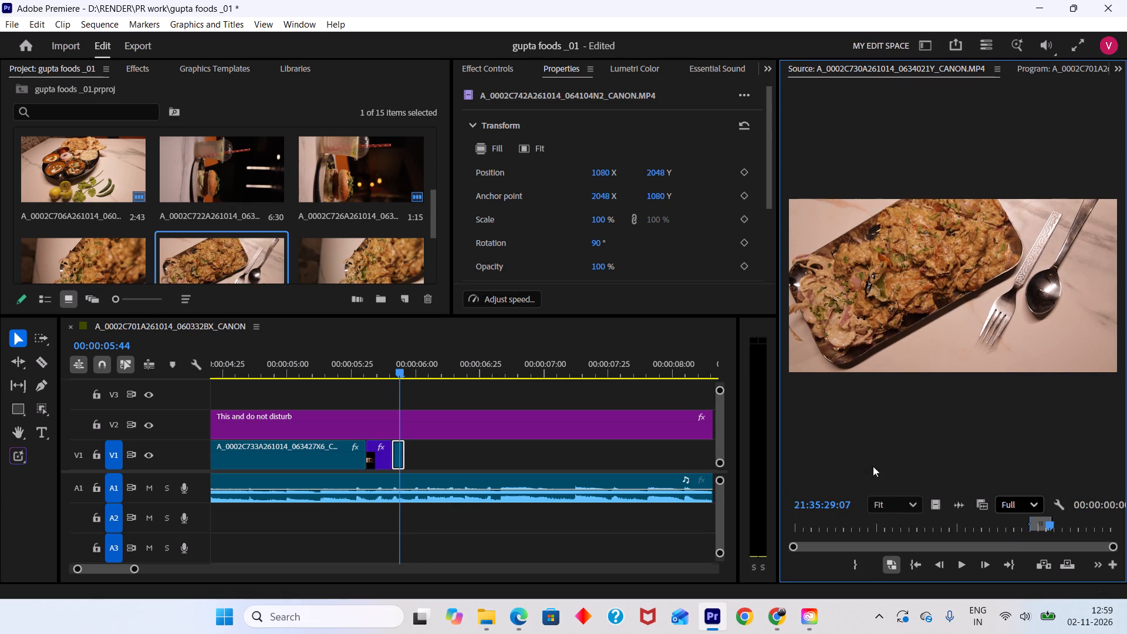
Add the marked tray shot to the sequence, unlink its audio, and move the video onto V1 directly after the sandwich clip.
scroll(569, 483, "down", 17, "alt")
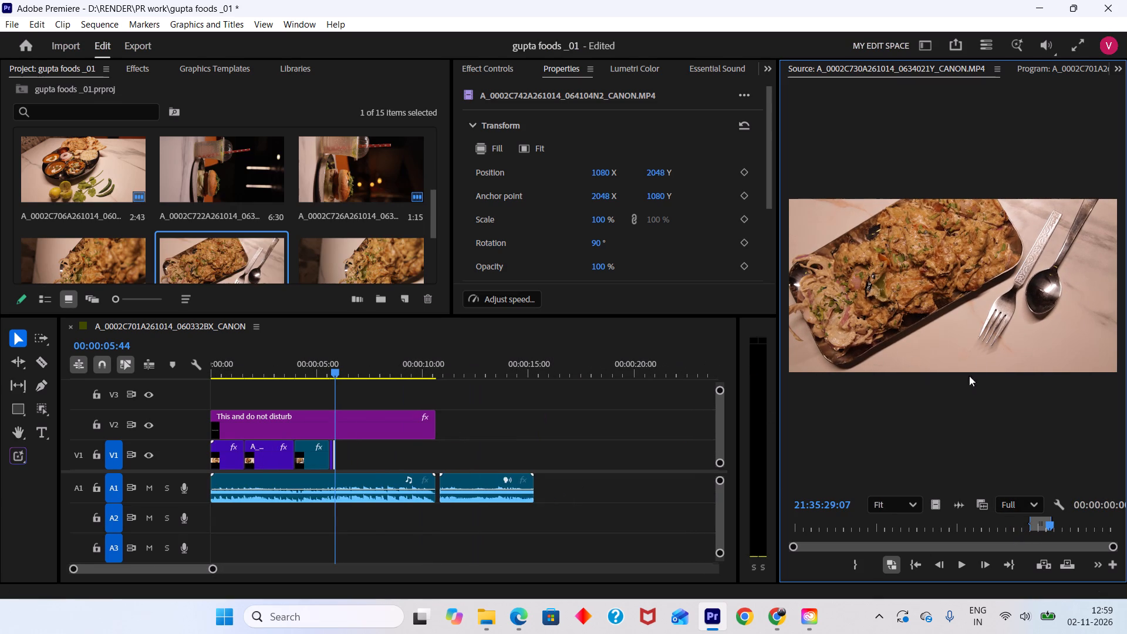
left_click_drag(979, 345, 588, 470)
left_click(591, 460)
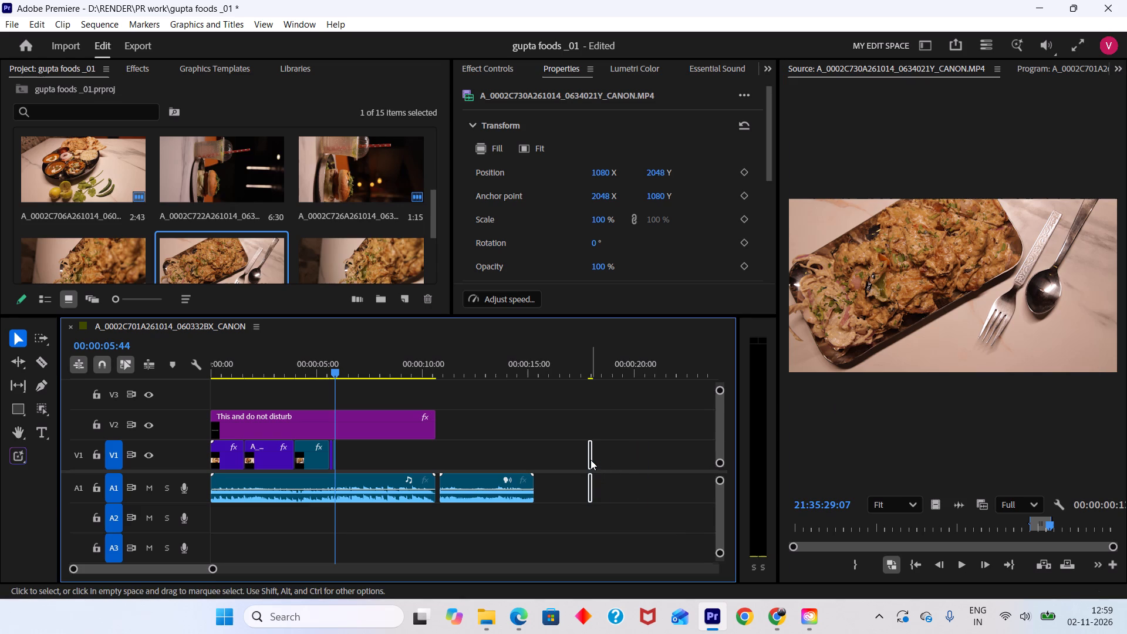
key("ctrl+l")
left_click_drag(591, 460, 339, 452)
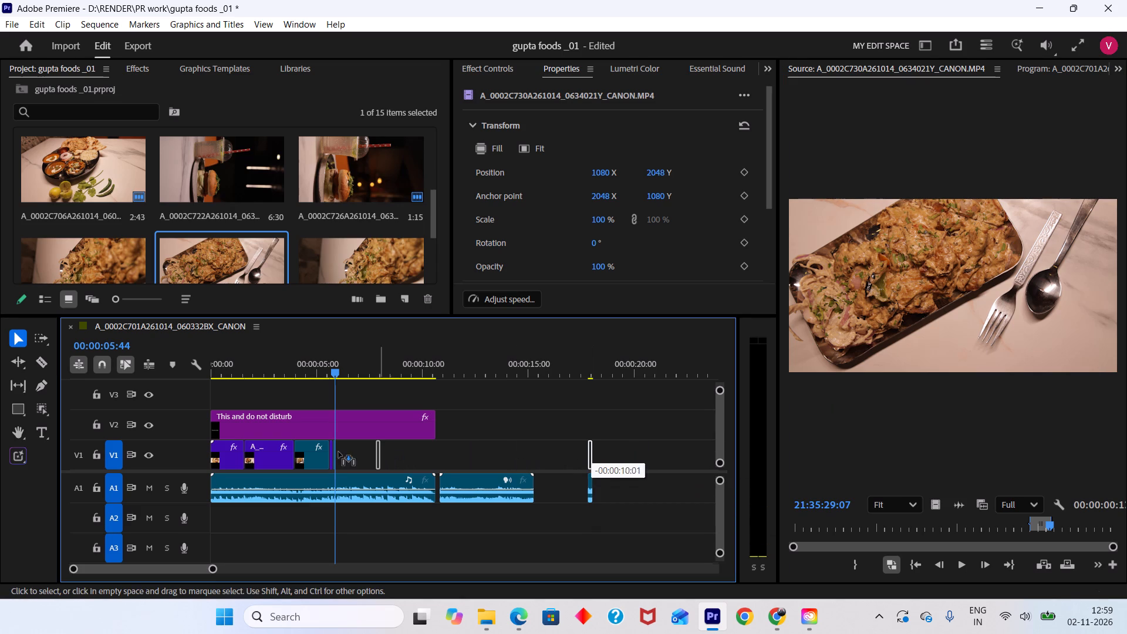
left_click_drag(339, 452, 340, 453)
scroll(340, 453, "up", 12, "alt")
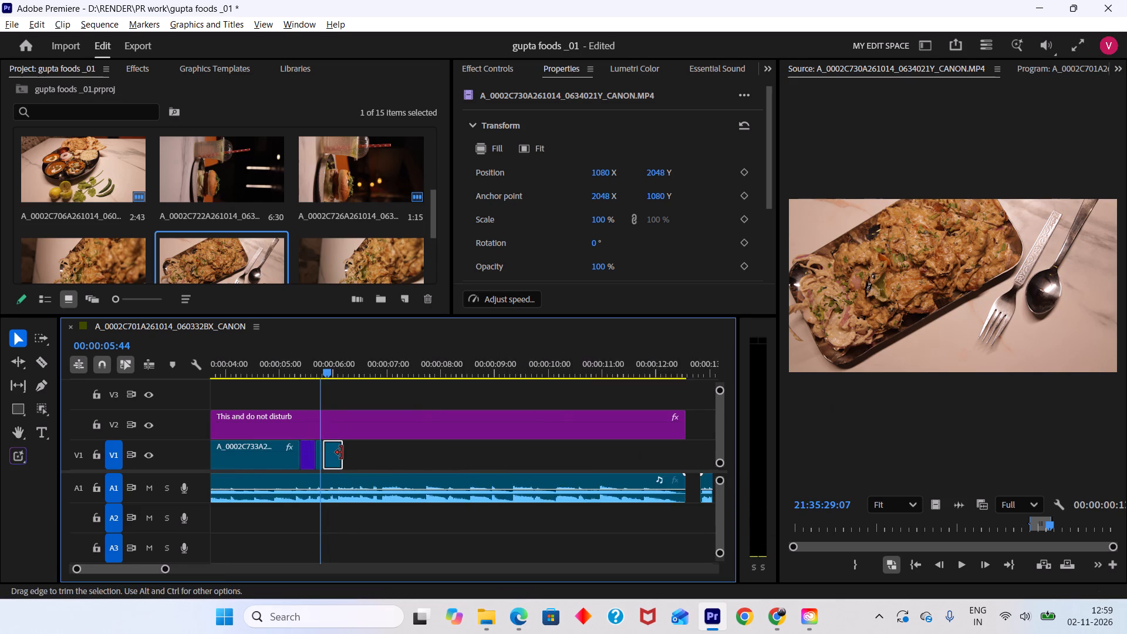
scroll(342, 453, "up", 12, "alt")
Set the tray clip's rotation to -90°.
key("space")
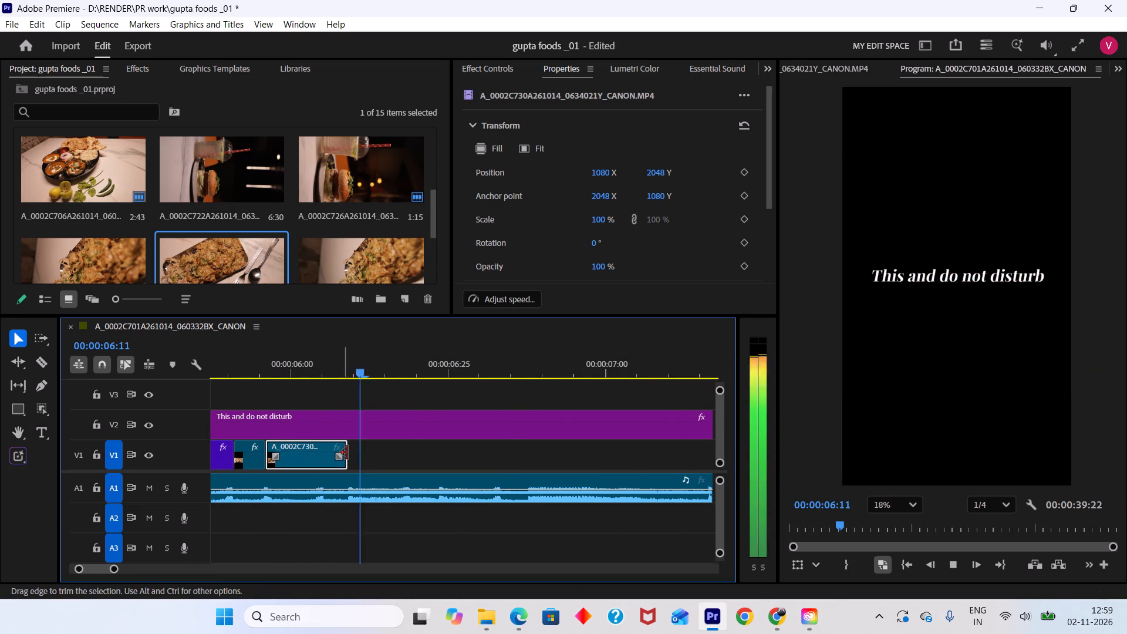
key("space")
left_click_drag(380, 362, 316, 350)
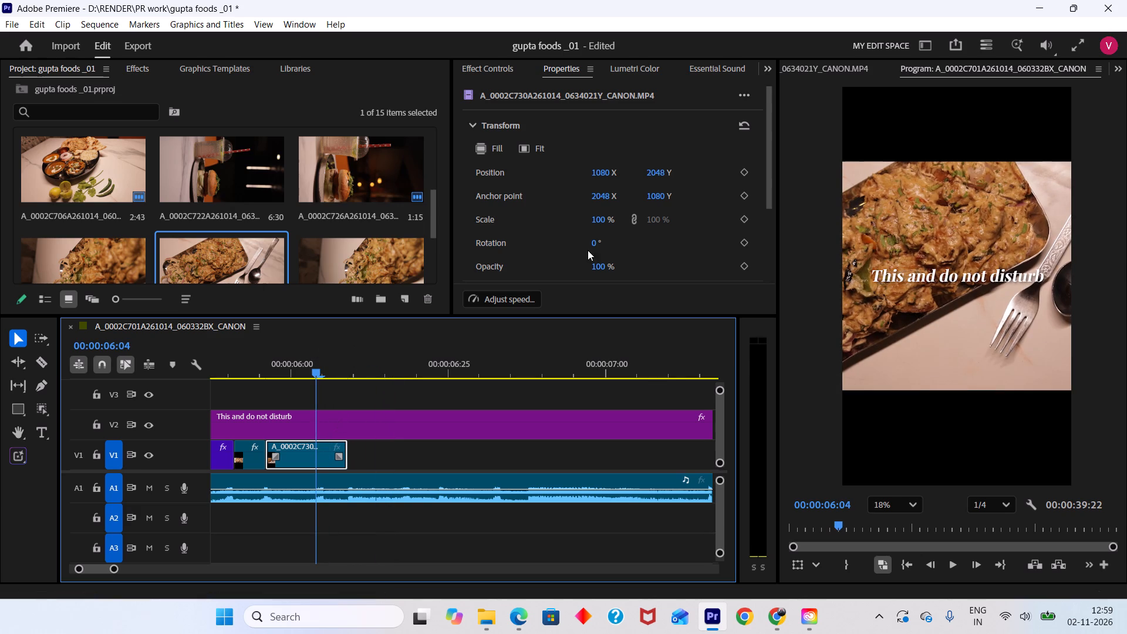
left_click_drag(598, 242, 546, 246)
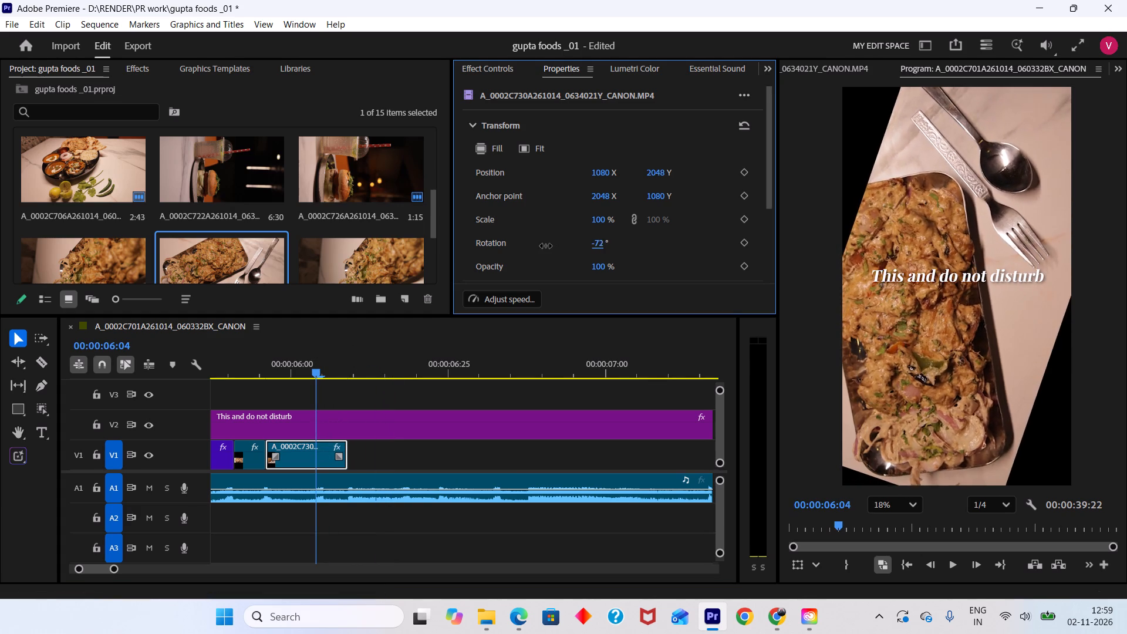
left_click_drag(546, 246, 706, 276)
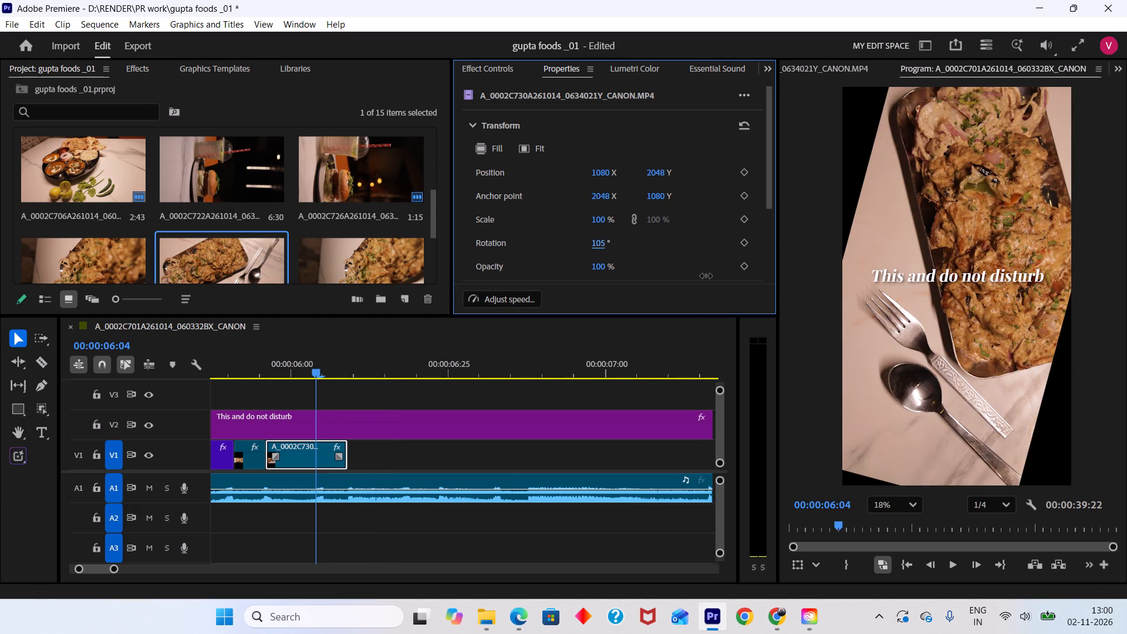
left_click_drag(706, 276, 646, 316)
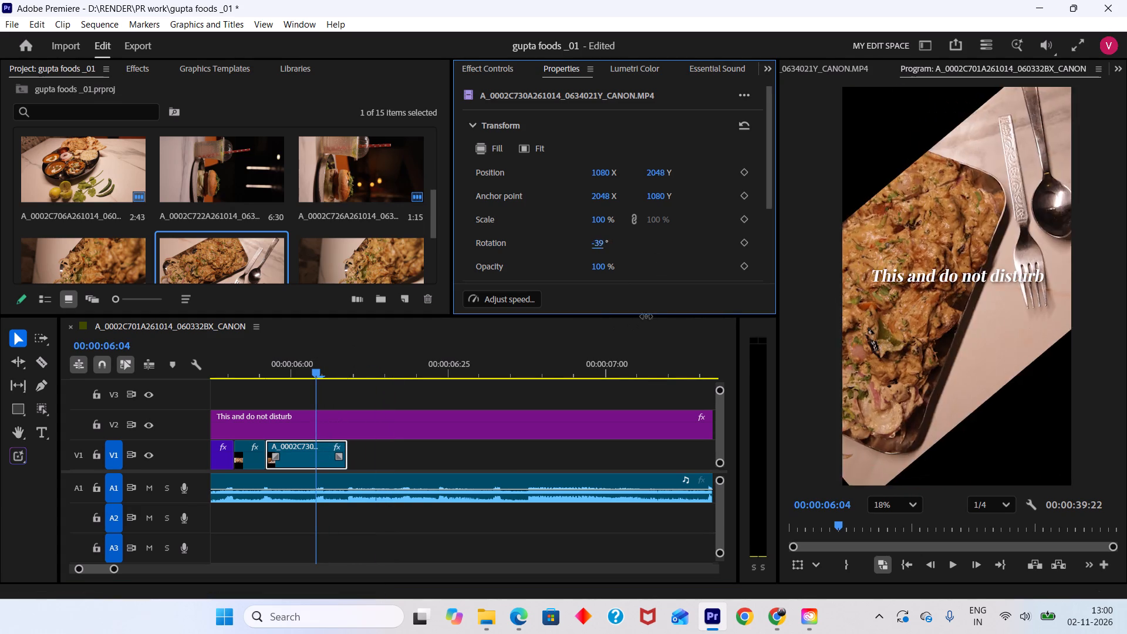
left_click_drag(646, 316, 620, 331)
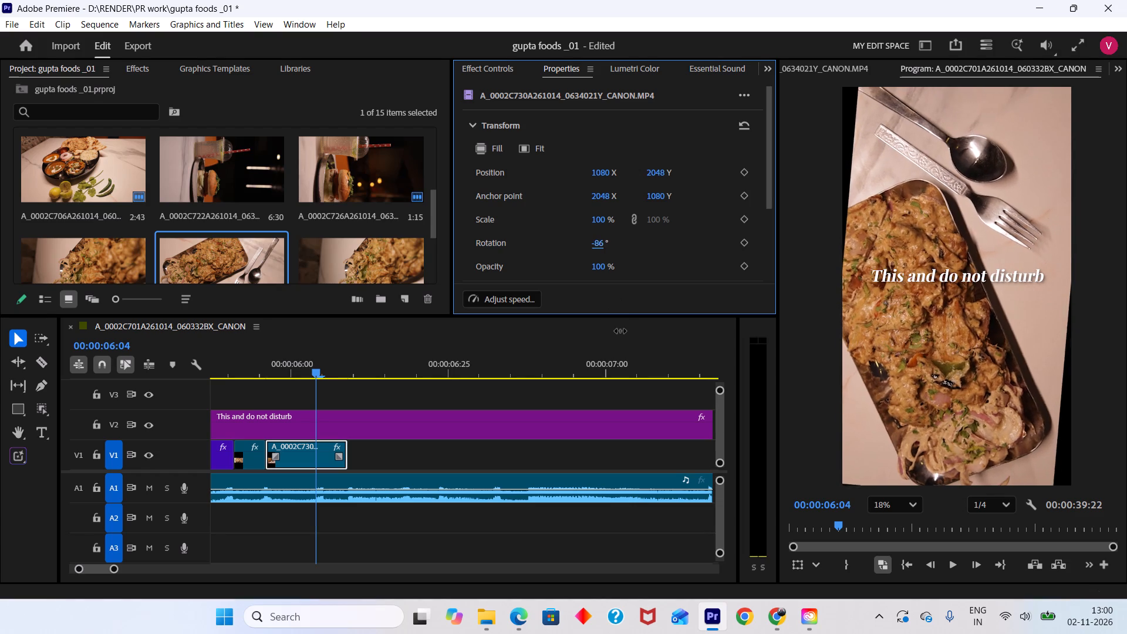
left_click_drag(620, 331, 595, 310)
left_click(600, 245)
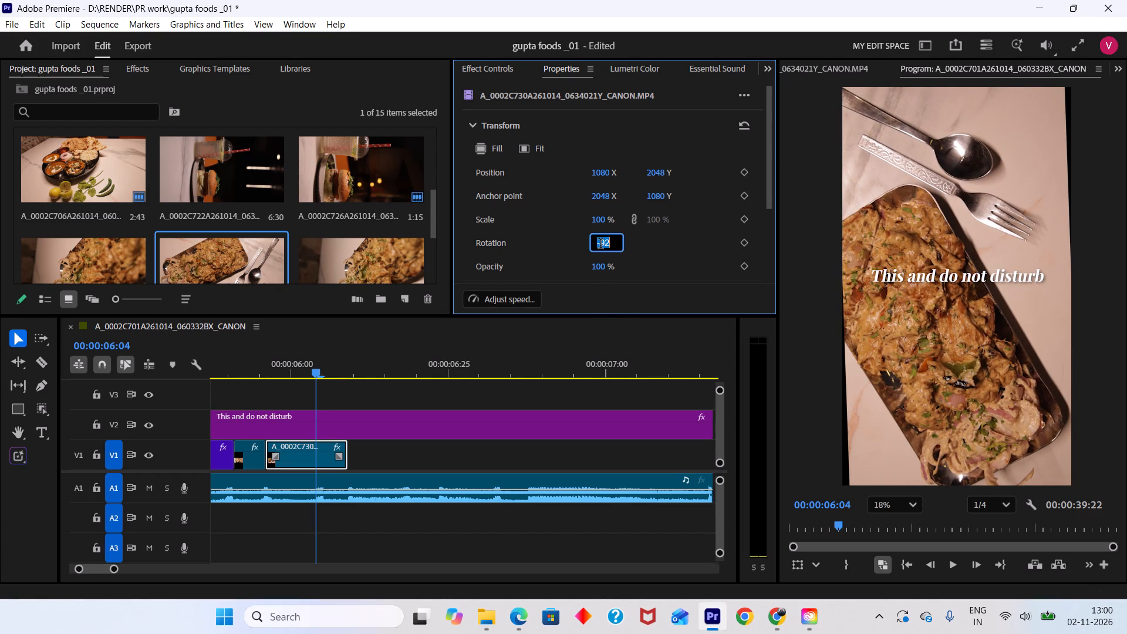
type("-90")
key("Return")
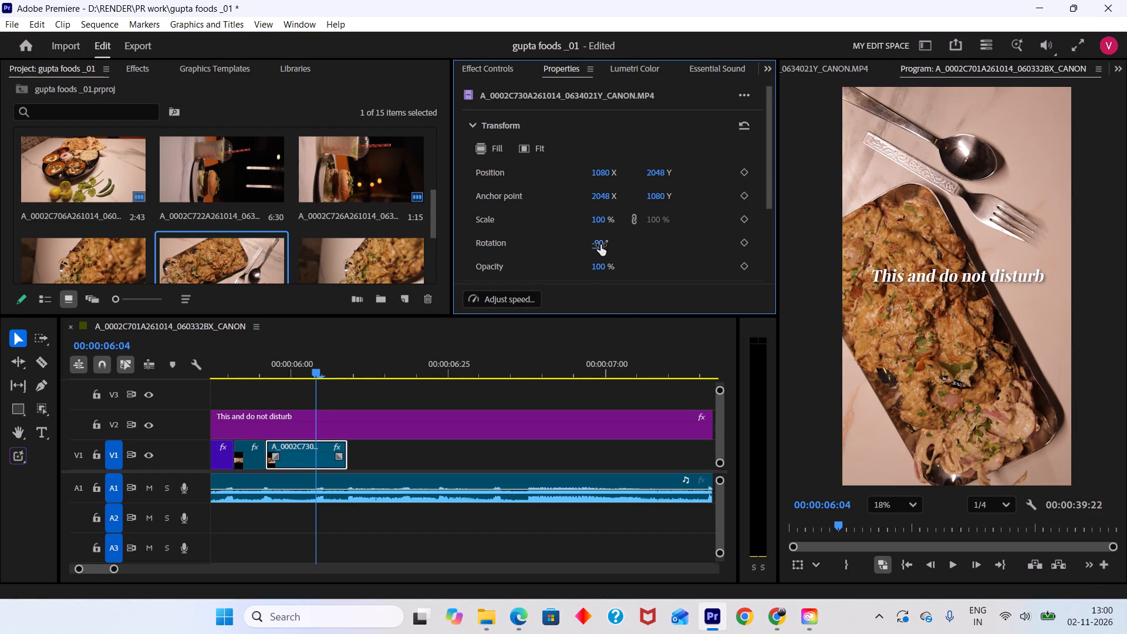
Set the tray clip's scale to 104% and its position to 1093 X, 1909 Y so it fills the upright frame.
left_click(608, 218)
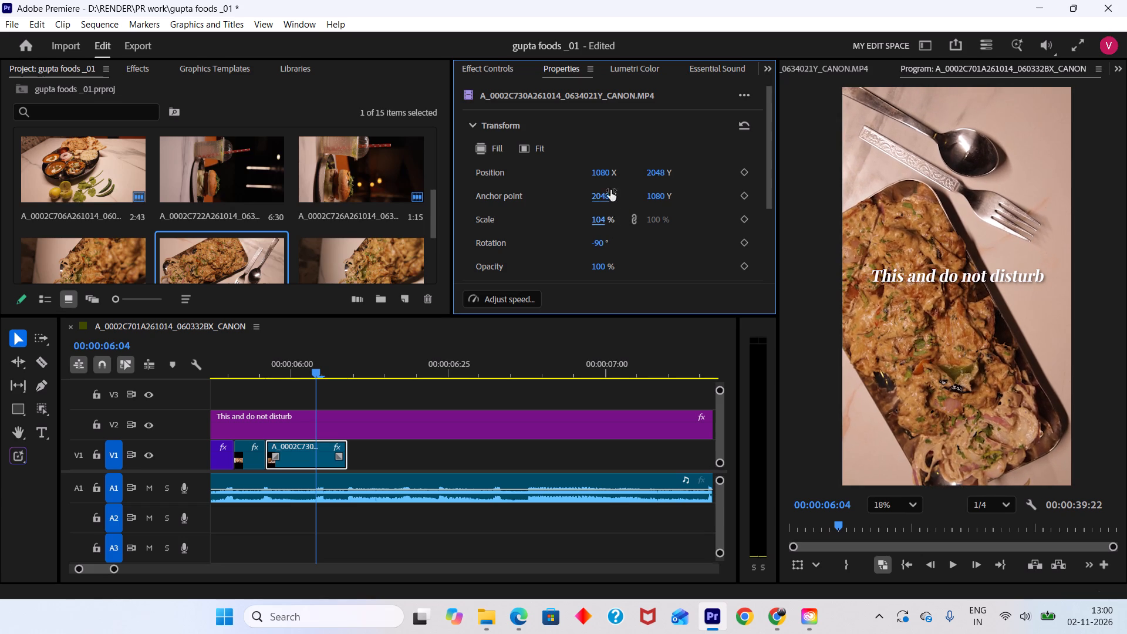
left_click_drag(609, 173, 627, 172)
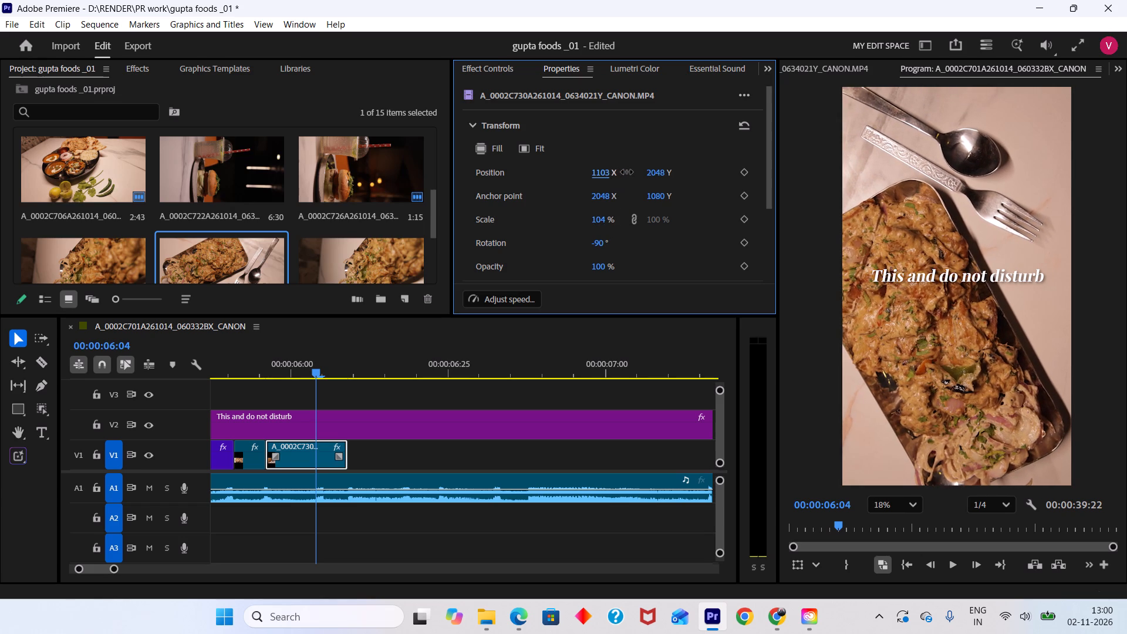
left_click_drag(627, 172, 623, 176)
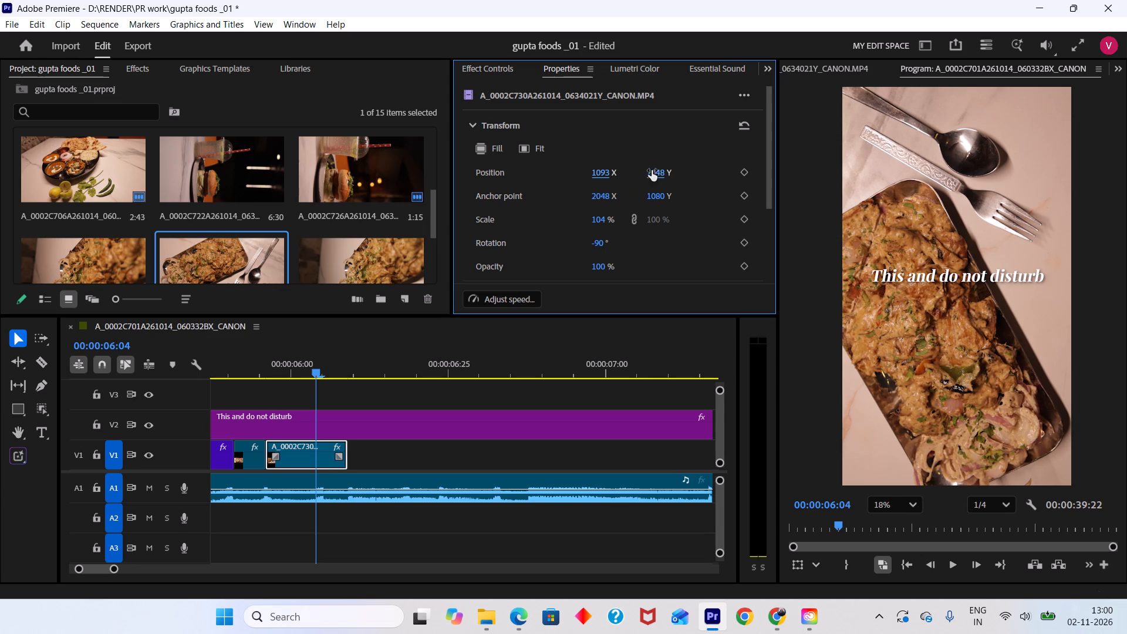
left_click_drag(652, 170, 605, 323)
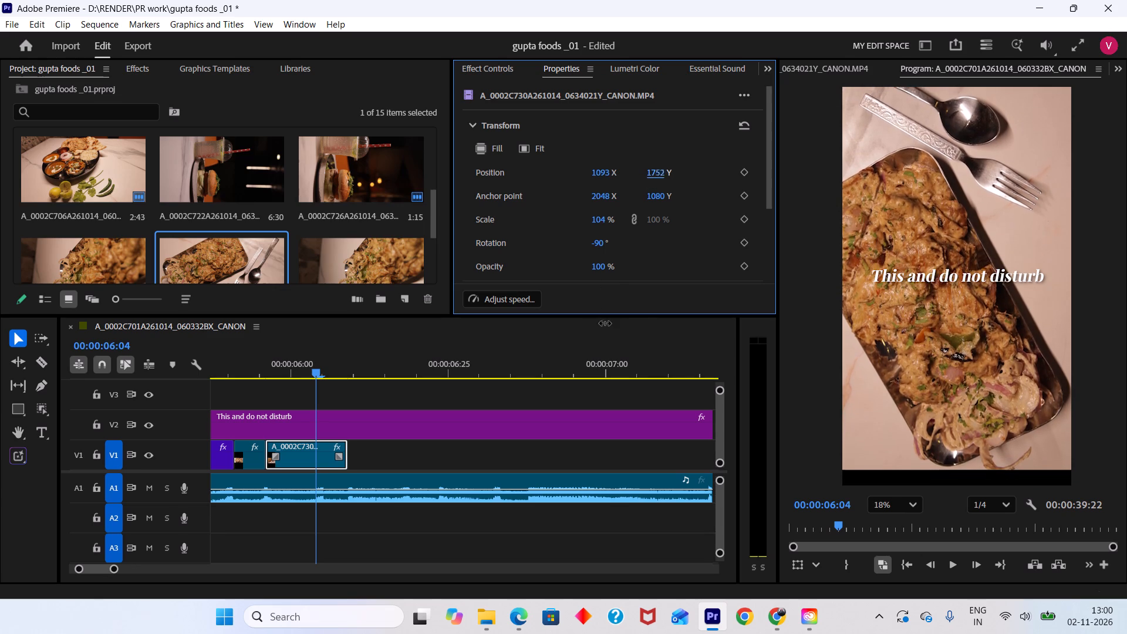
left_click_drag(605, 323, 699, 315)
Replay the sequence across the sandwich and tray clips to check the tray shot's cut against the audio.
left_click_drag(325, 367, 230, 356)
key("space")
key("space")
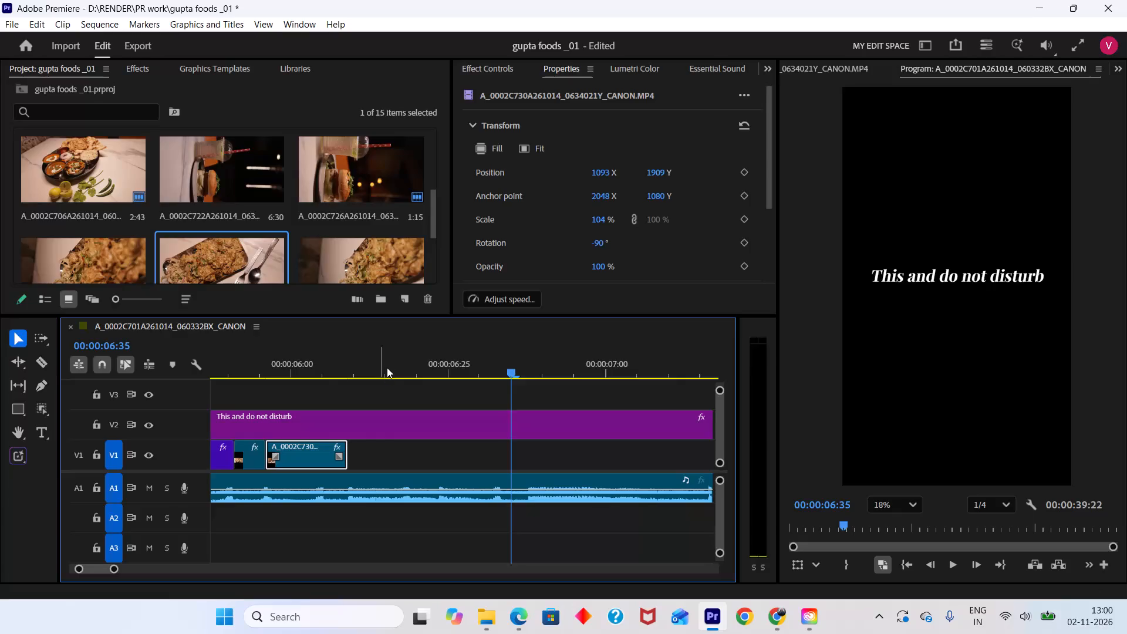
left_click_drag(387, 360, 309, 377)
key("space")
key("space")
left_click_drag(398, 364, 362, 354)
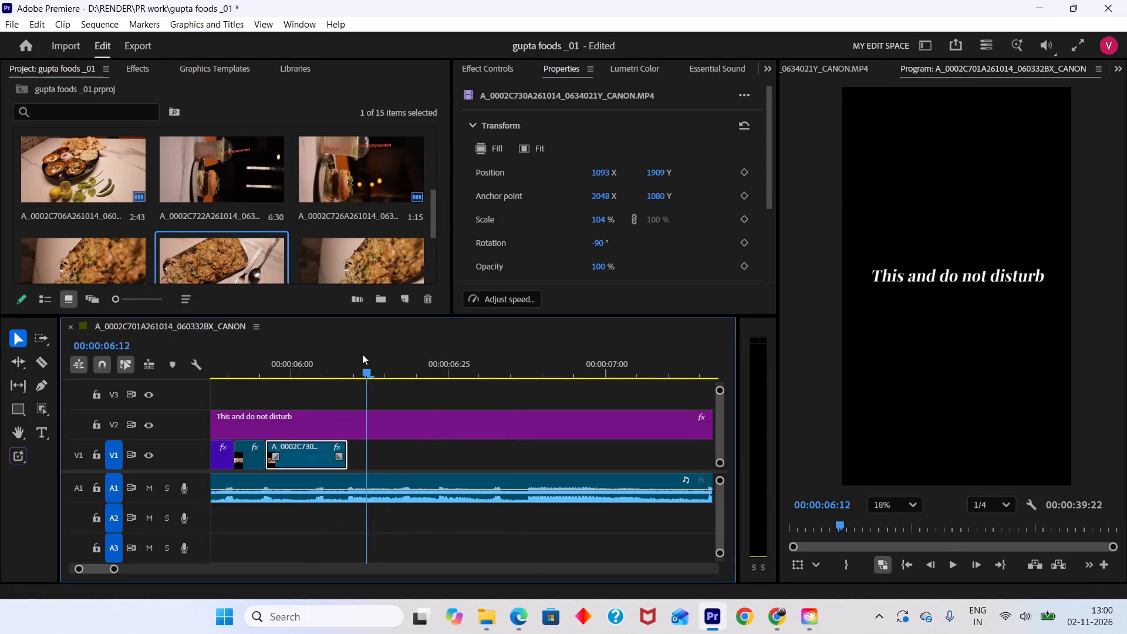
left_click_drag(362, 354, 349, 350)
Save the project.
scroll(399, 414, "down", 10, "alt")
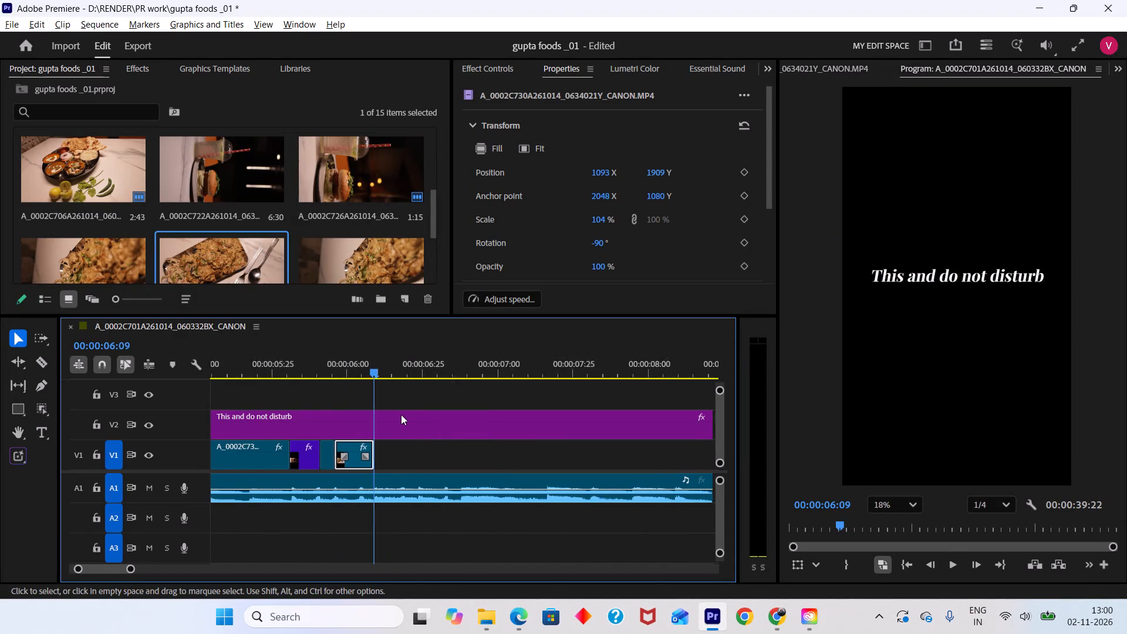
scroll(401, 414, "down", 14, "alt")
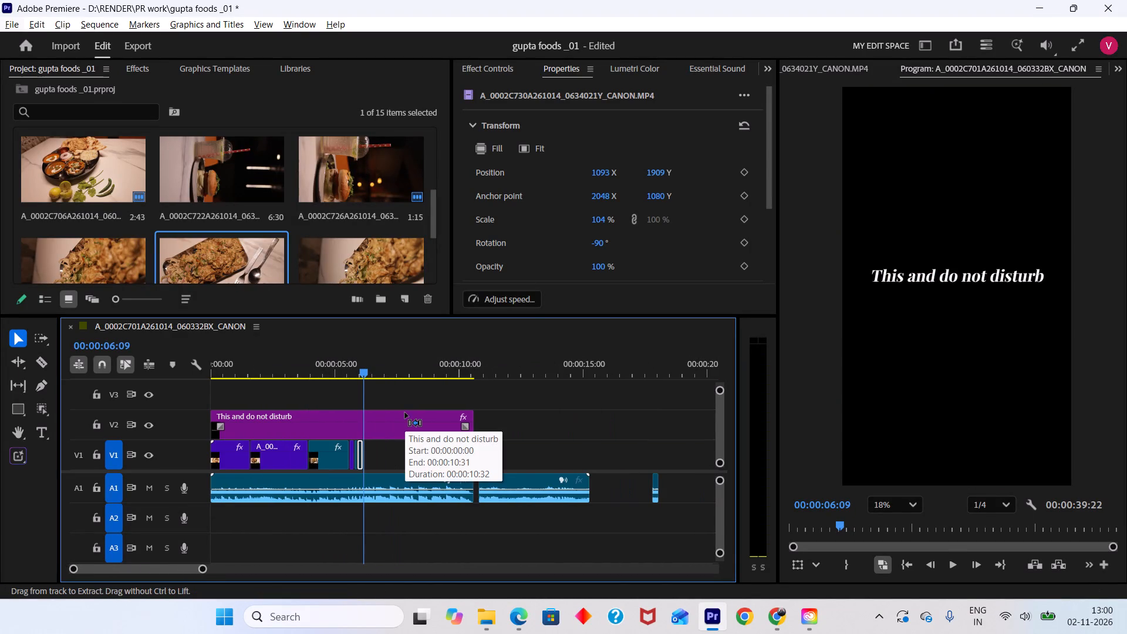
key("ctrl+s")
key("ctrl+s")
Play the whole sequence from its start through the end of the tray clip to review the edit.
left_click_drag(351, 349, 347, 350)
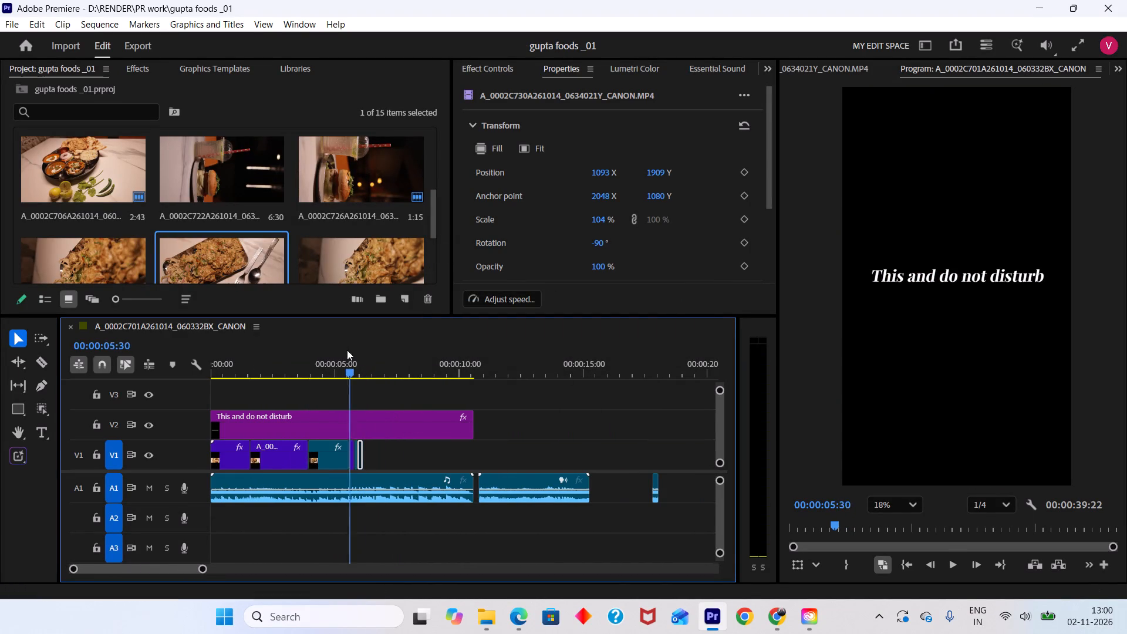
left_click_drag(347, 350, 167, 377)
key("space")
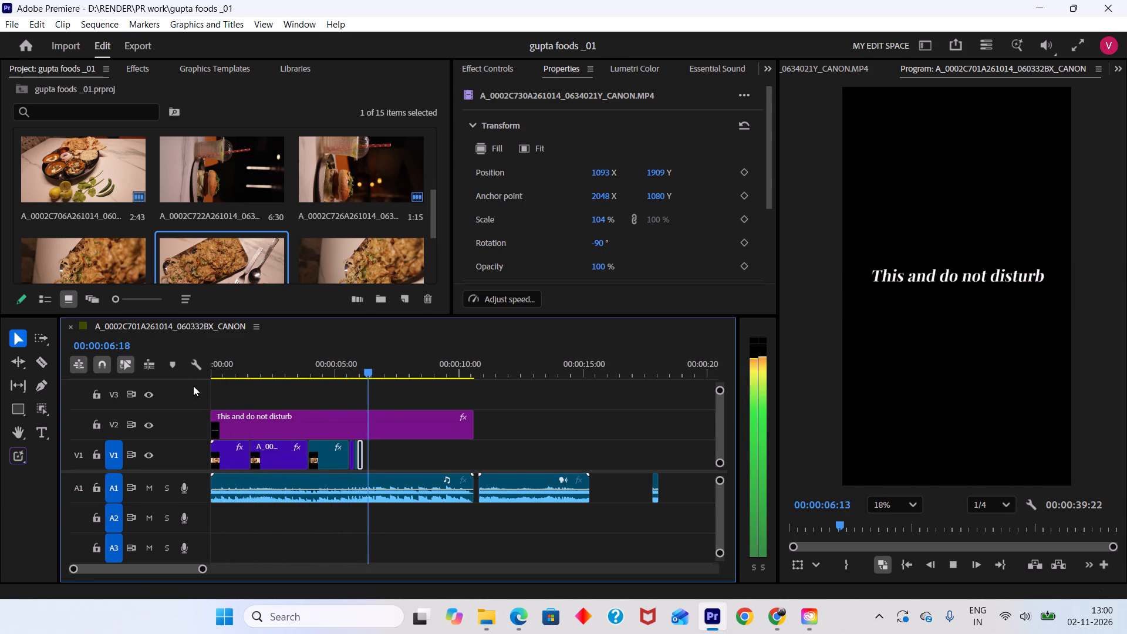
key("space")
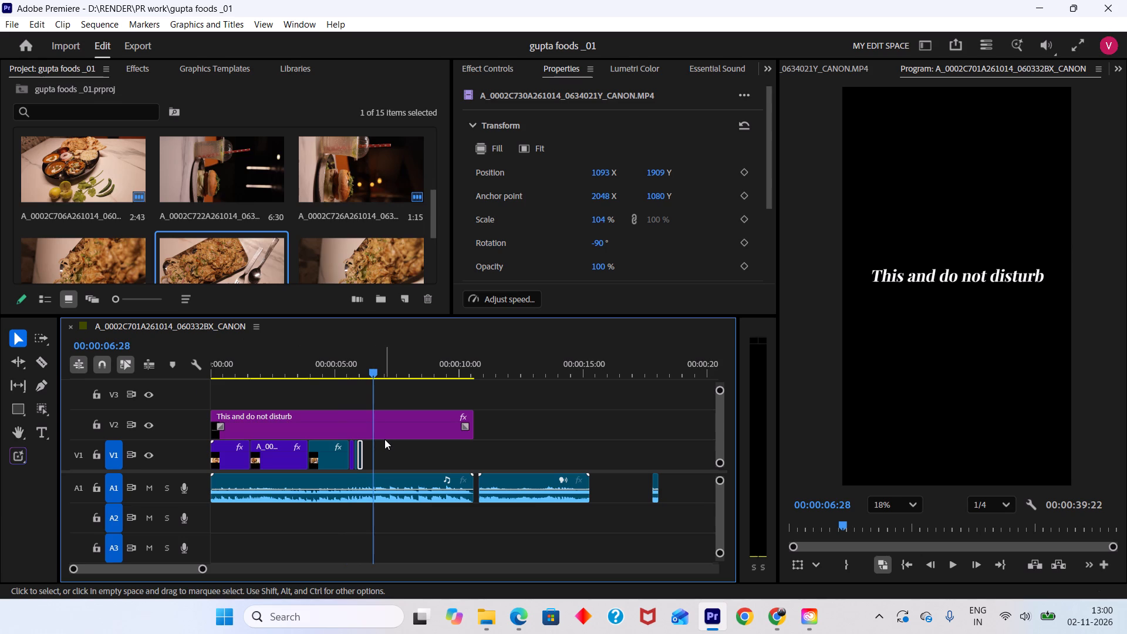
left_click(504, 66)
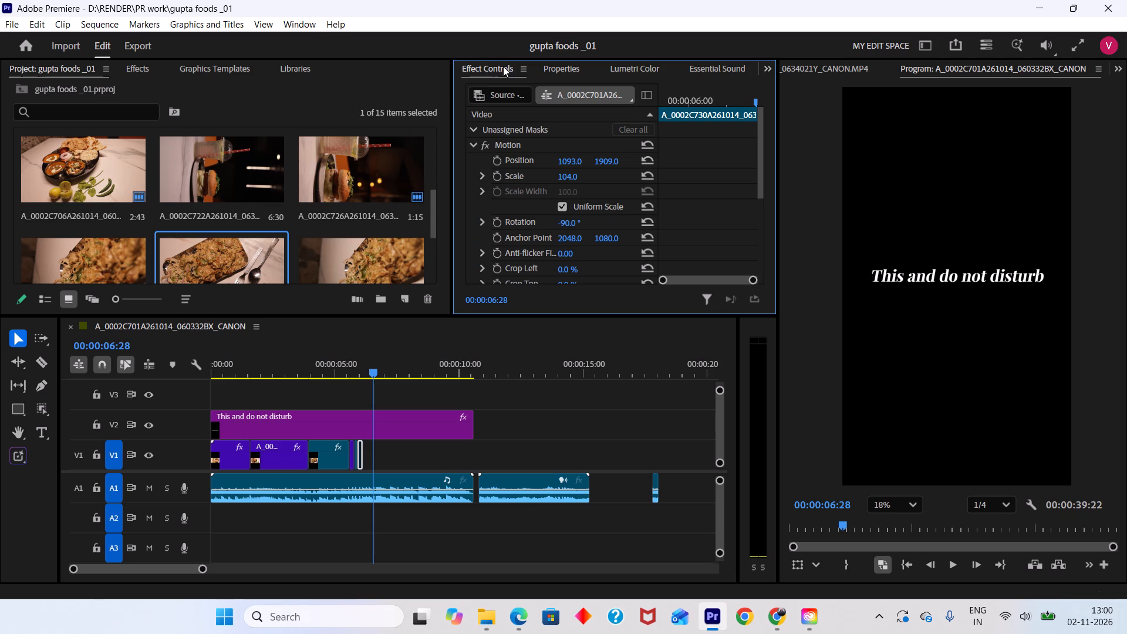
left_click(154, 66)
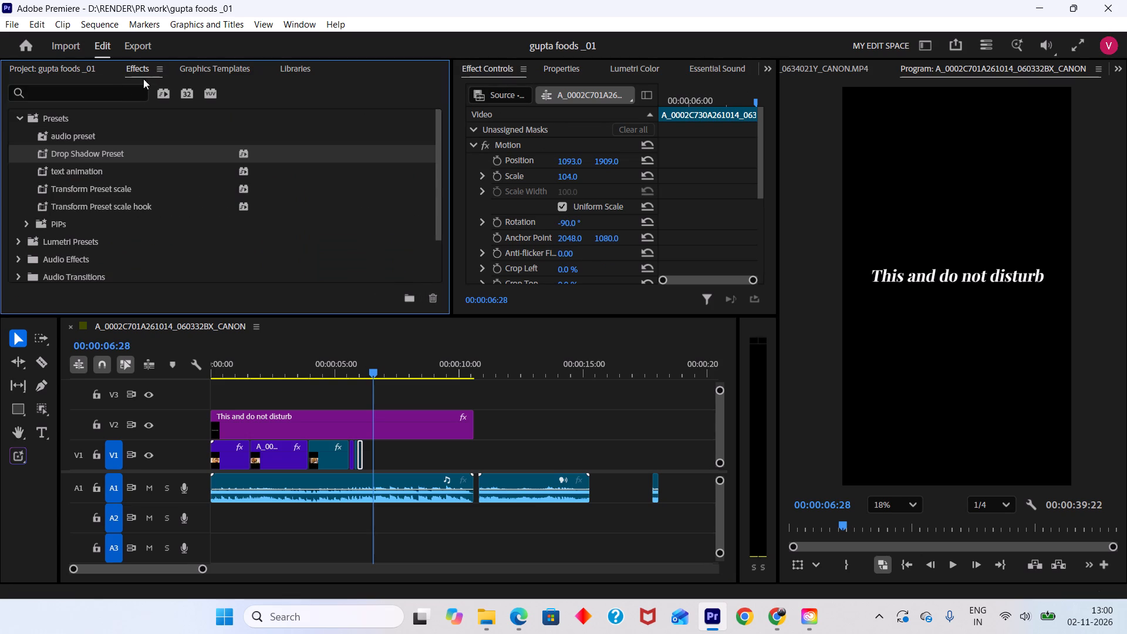
Import the Light Leaks Transition with Sound Effect audio file from the D: drive into the project.
left_click(88, 69)
scroll(255, 197, "down", 9)
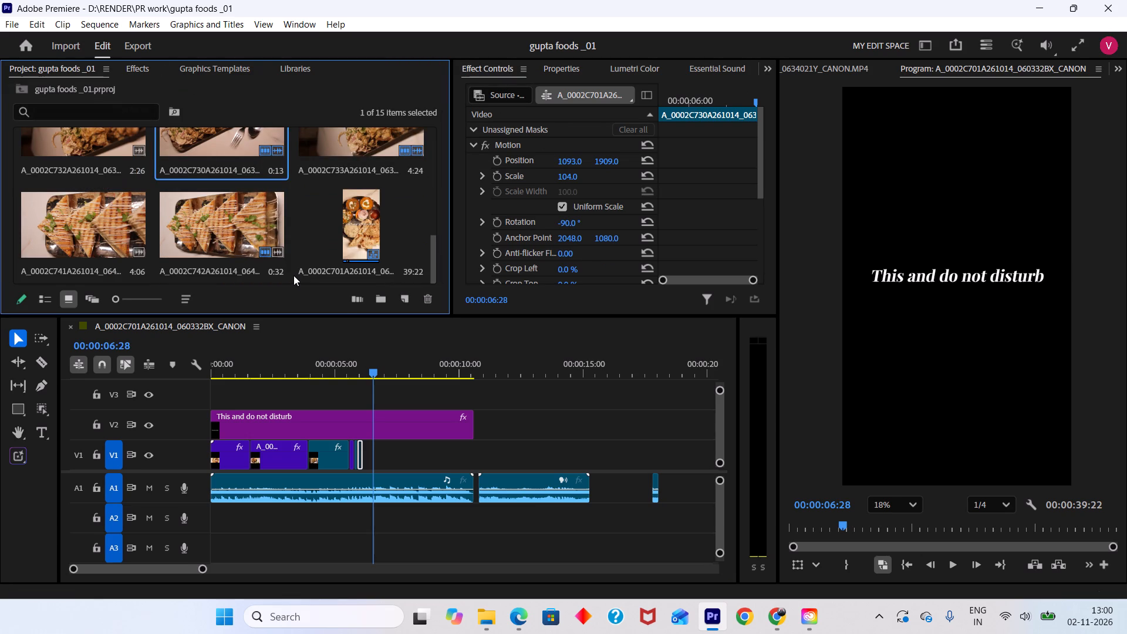
double_click(293, 275)
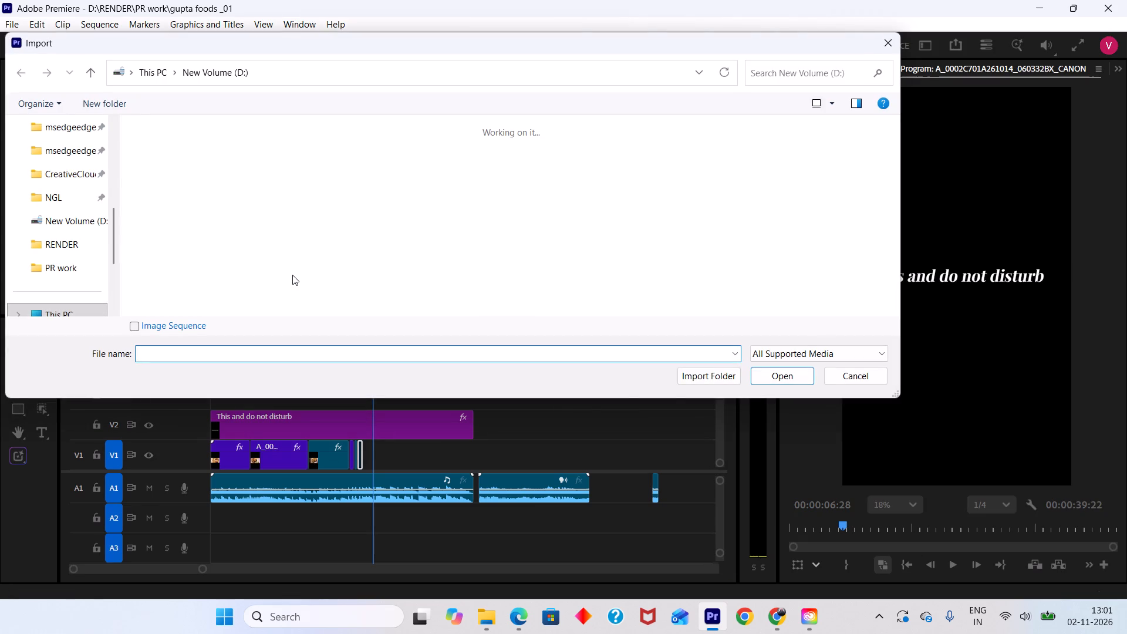
scroll(83, 262, "down", 2)
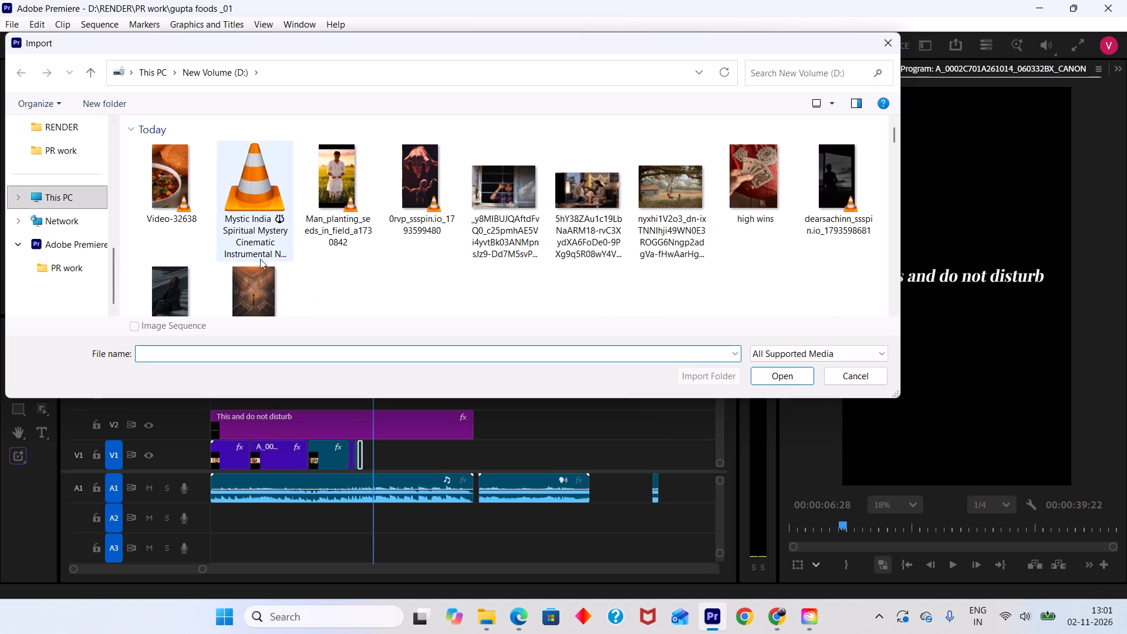
left_click(77, 205)
double_click(342, 173)
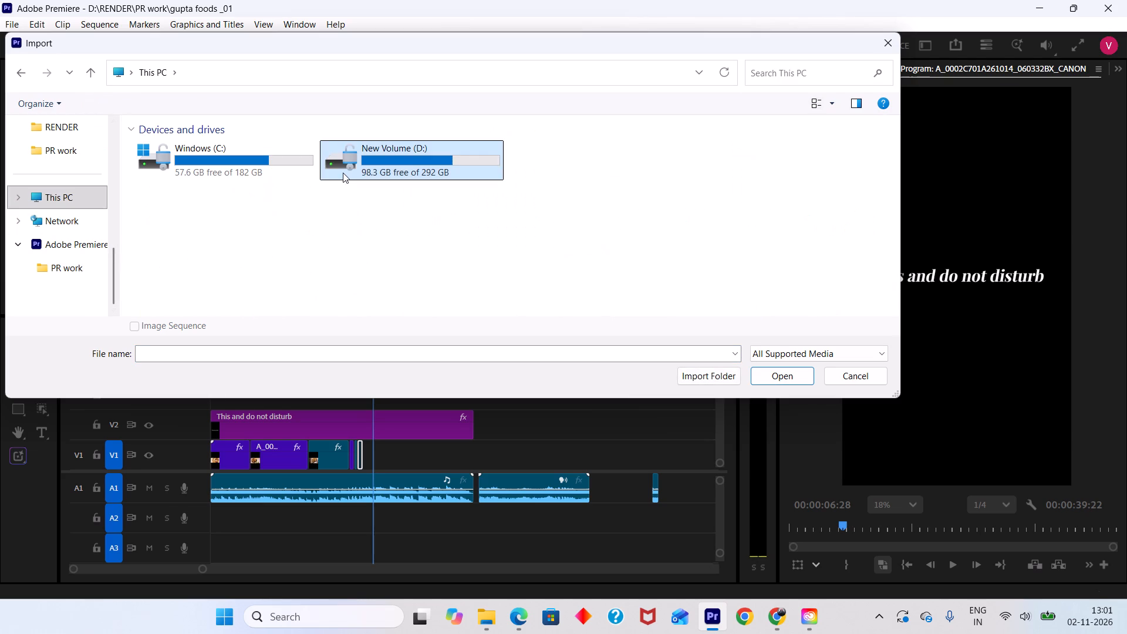
left_click(409, 248)
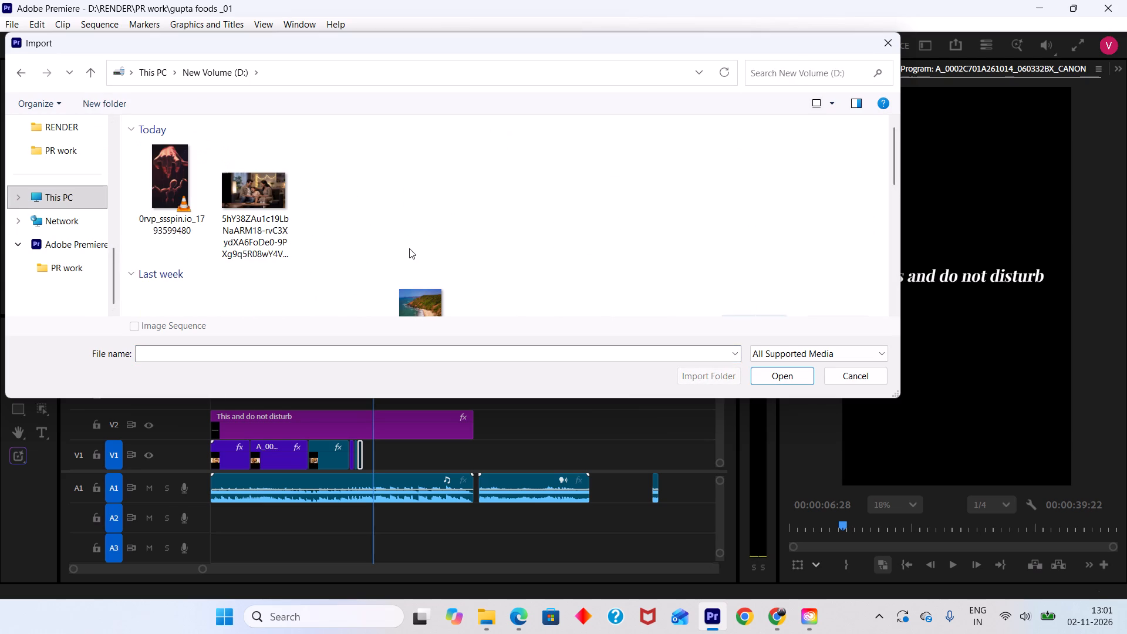
type("ll")
key("l")
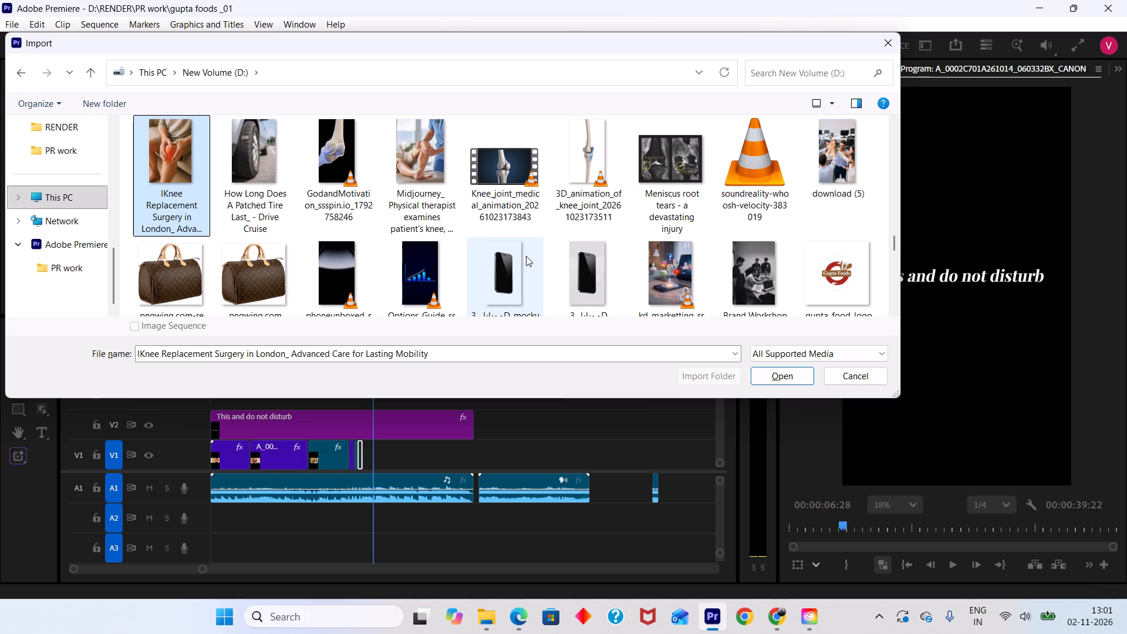
scroll(498, 256, "down", 4)
key("l")
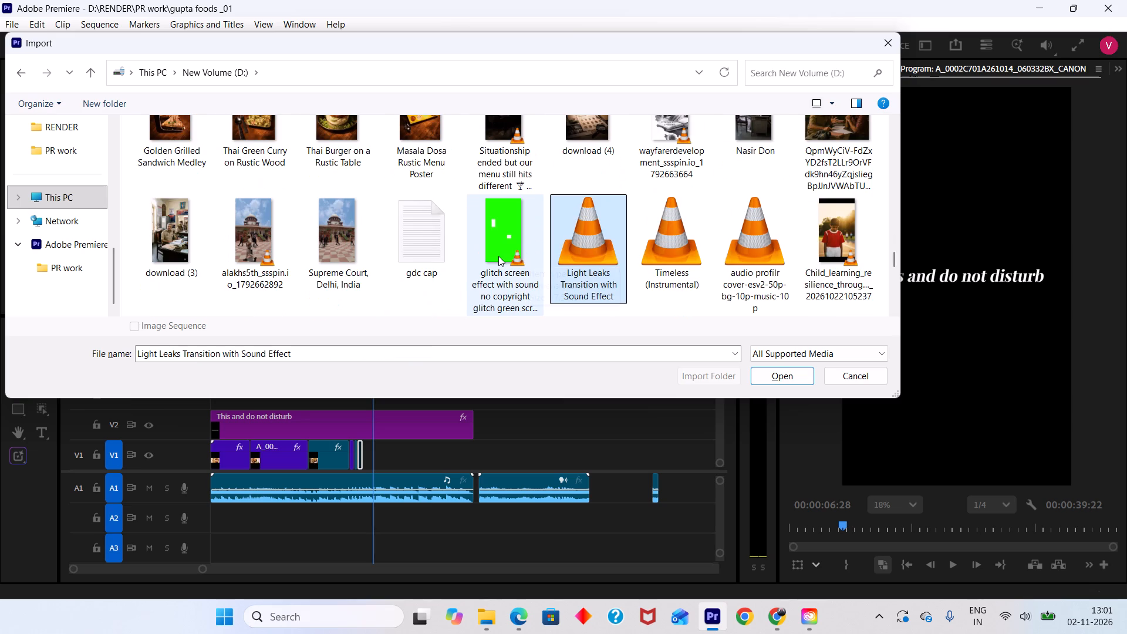
left_click(795, 377)
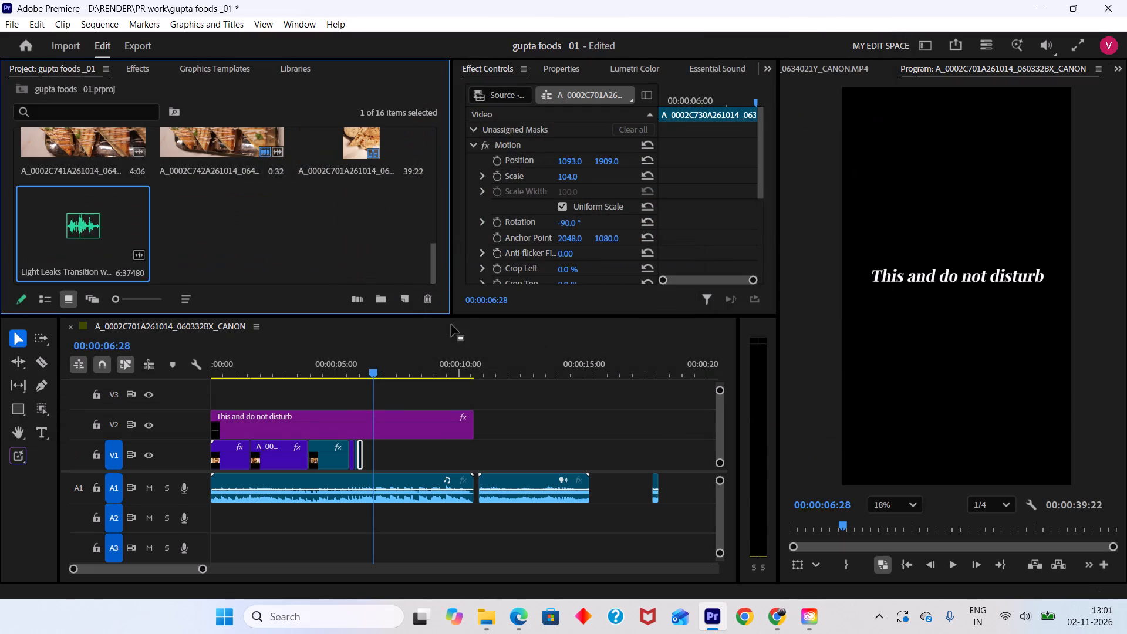
Mark the first burst of the light-leak sound, ending at 00;00;00;22, and place that excerpt on track A2 at 00:00:06:28.
double_click(103, 232)
left_click_drag(848, 291, 806, 331)
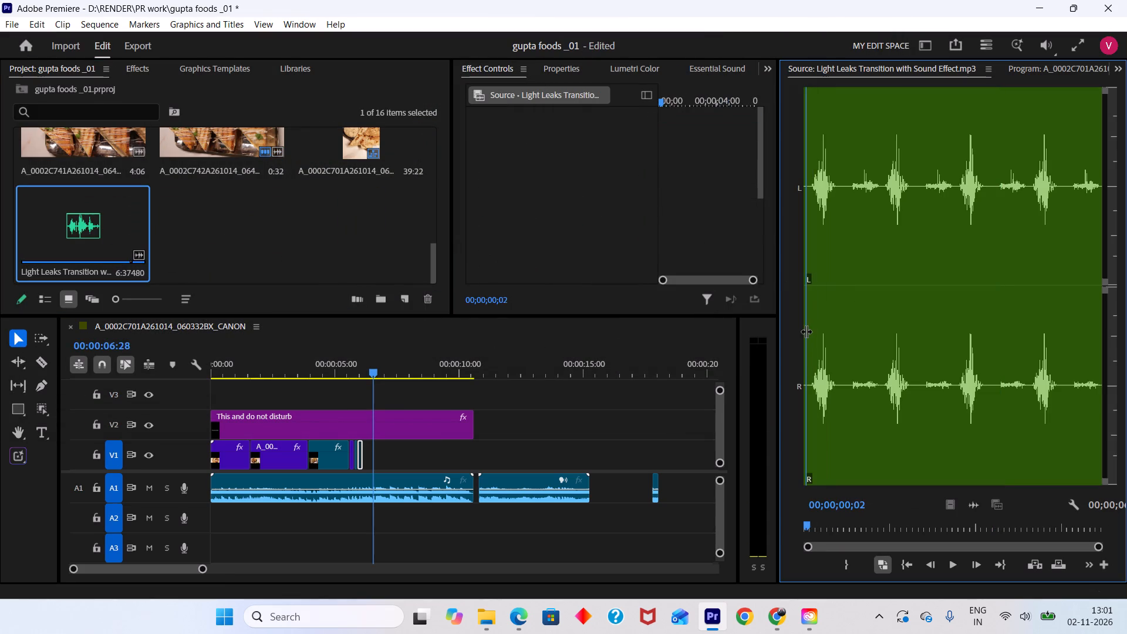
left_click_drag(806, 331, 811, 334)
key("i")
left_click_drag(811, 334, 819, 336)
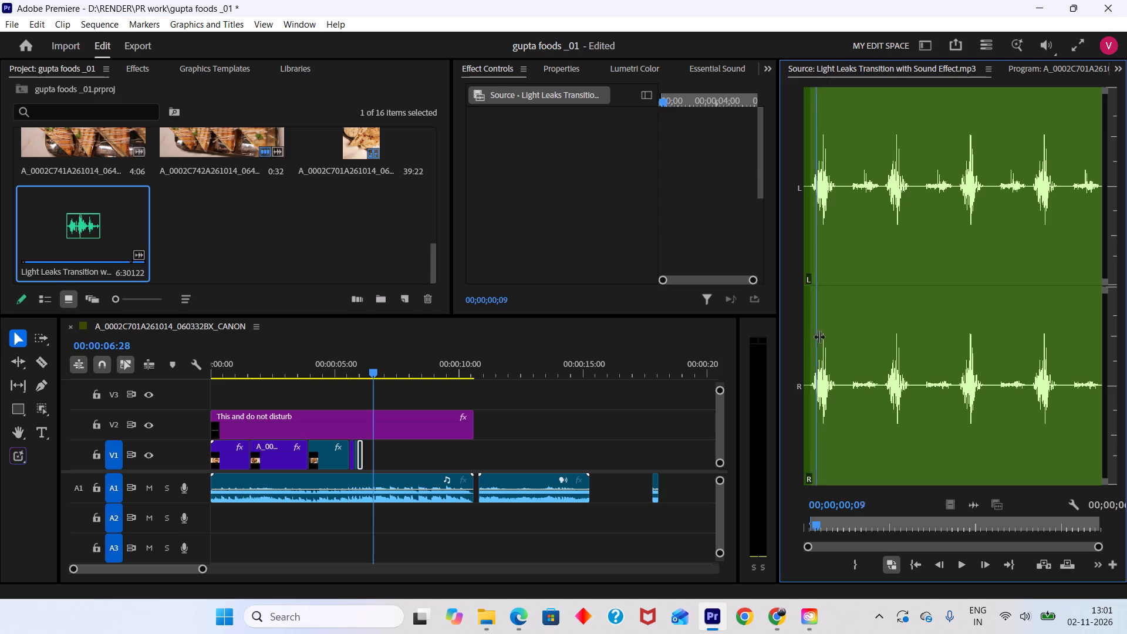
left_click_drag(819, 336, 835, 342)
key("o")
left_click_drag(976, 507, 382, 521)
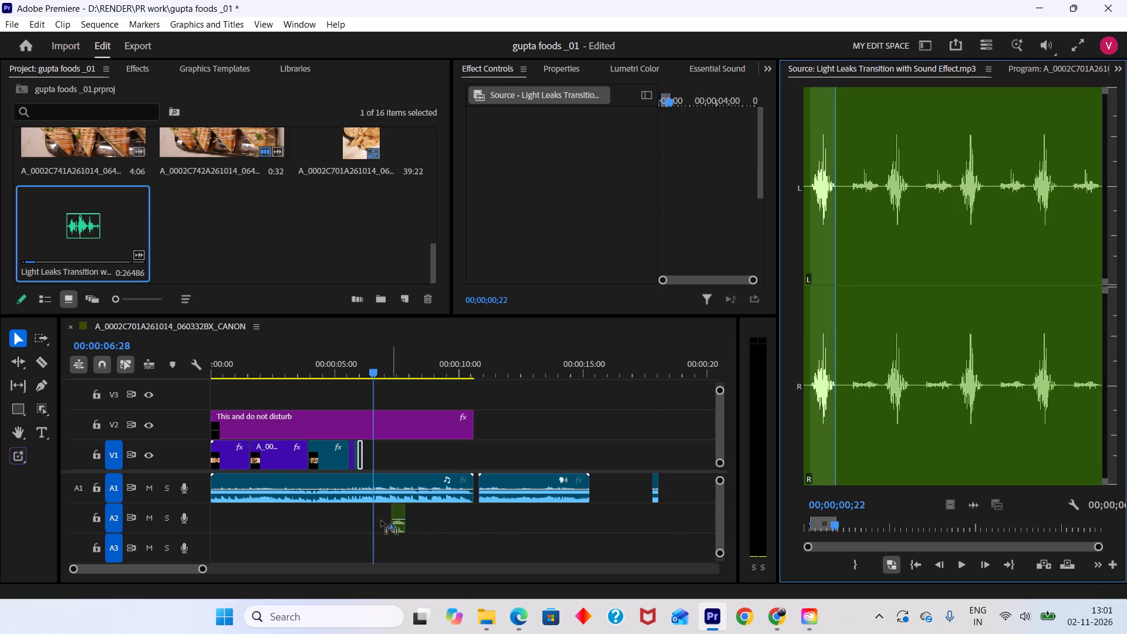
left_click_drag(382, 521, 376, 521)
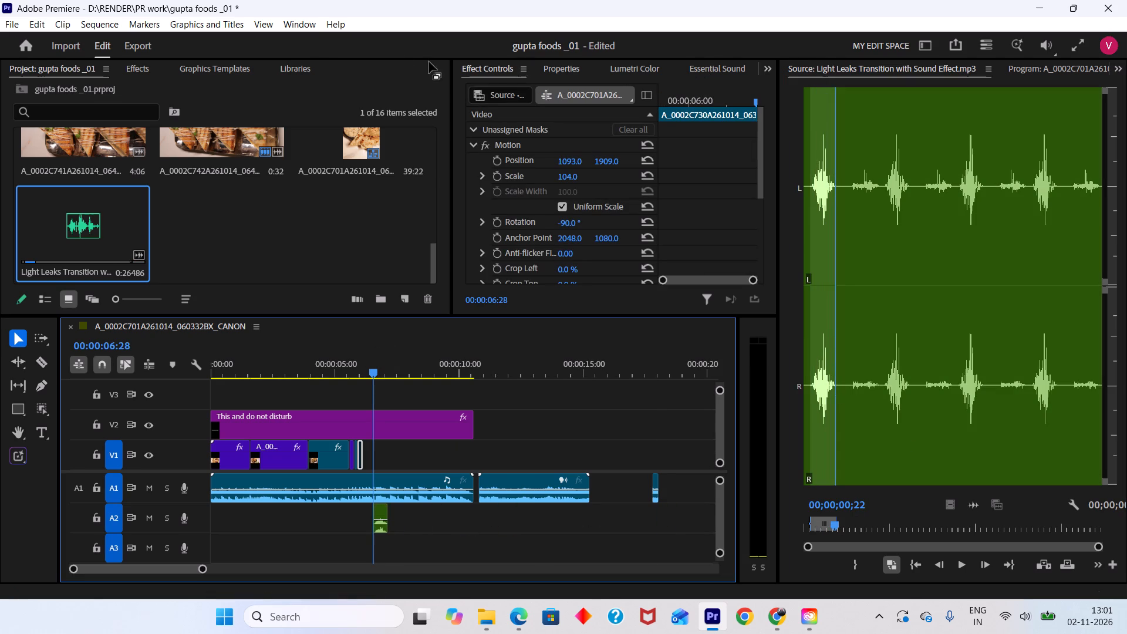
Open Animation Composer and examine its caption, title, background, overlay and sound categories for a suitable effect.
left_click(296, 26)
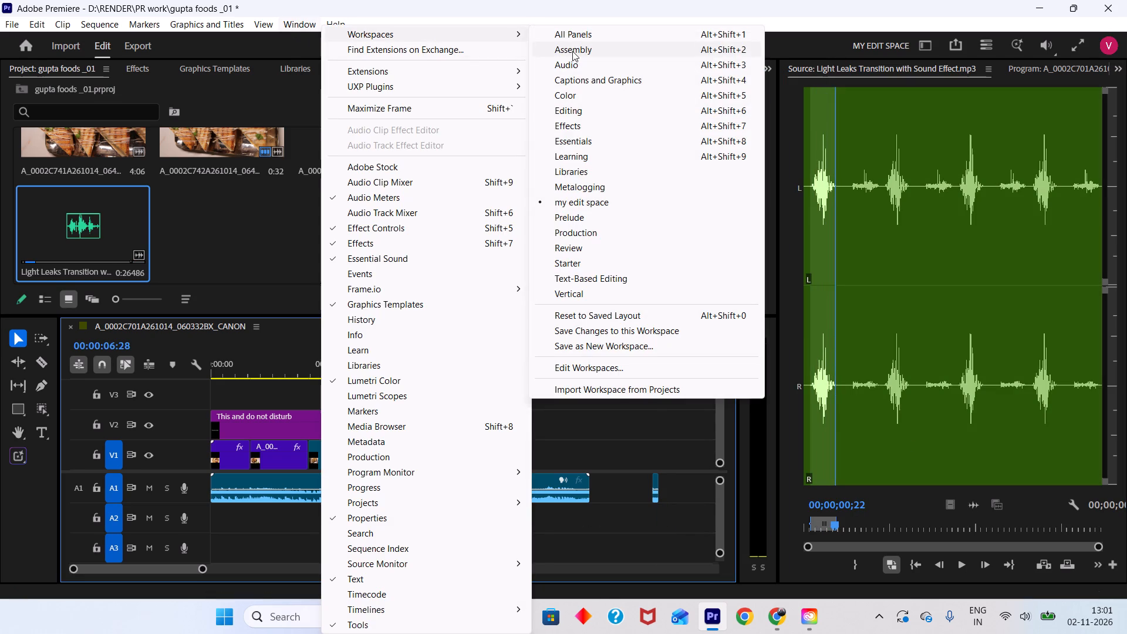
left_click(593, 75)
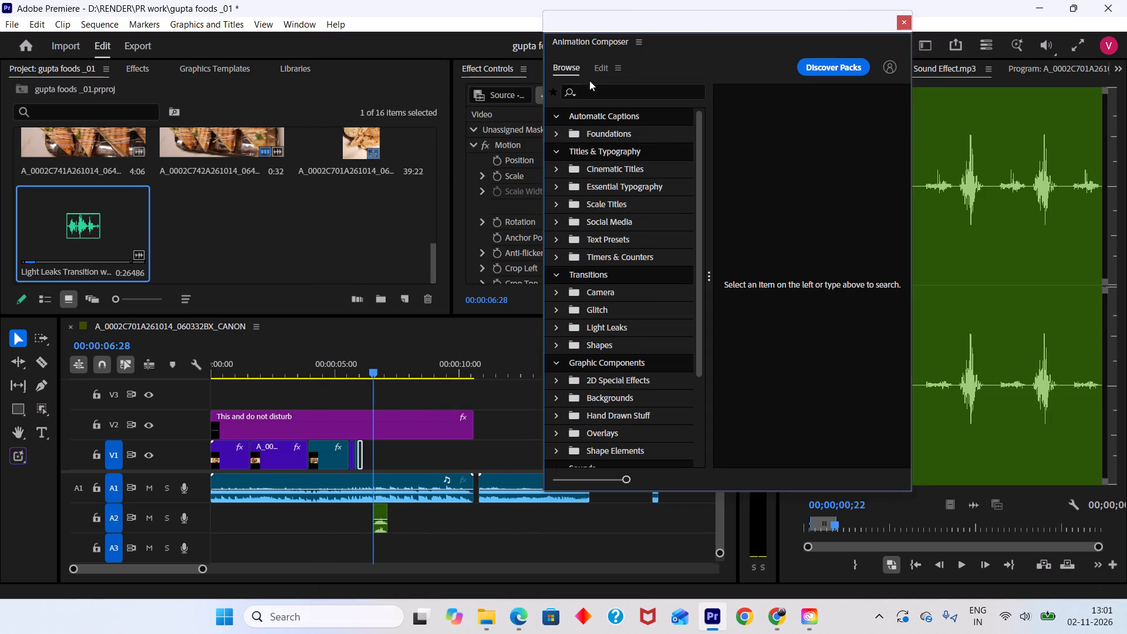
left_click(599, 136)
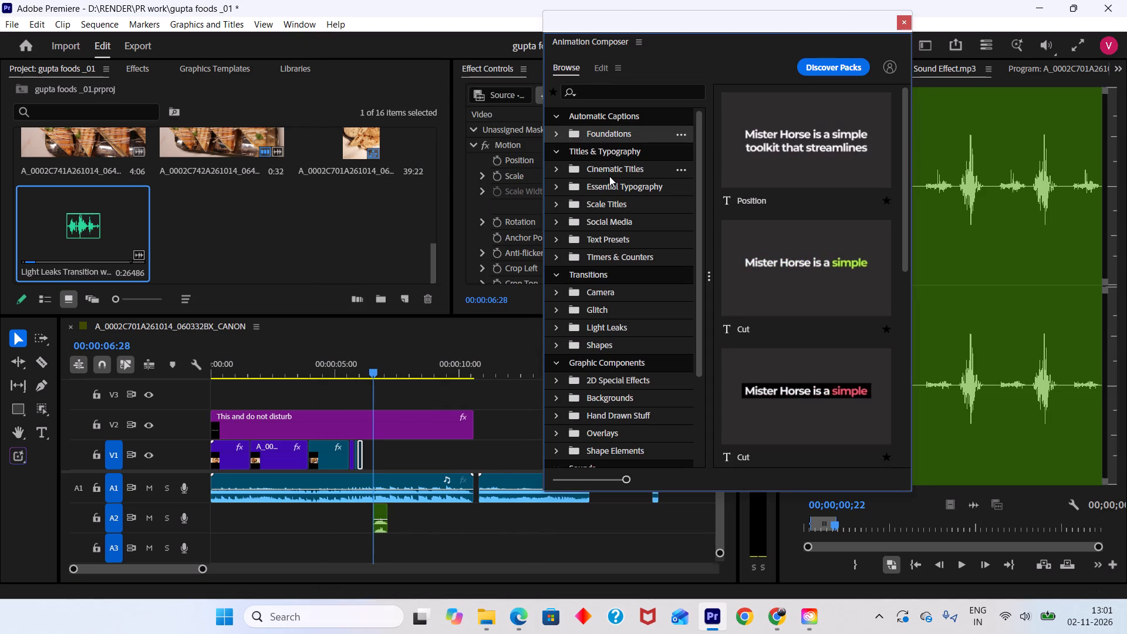
left_click(609, 176)
left_click(612, 183)
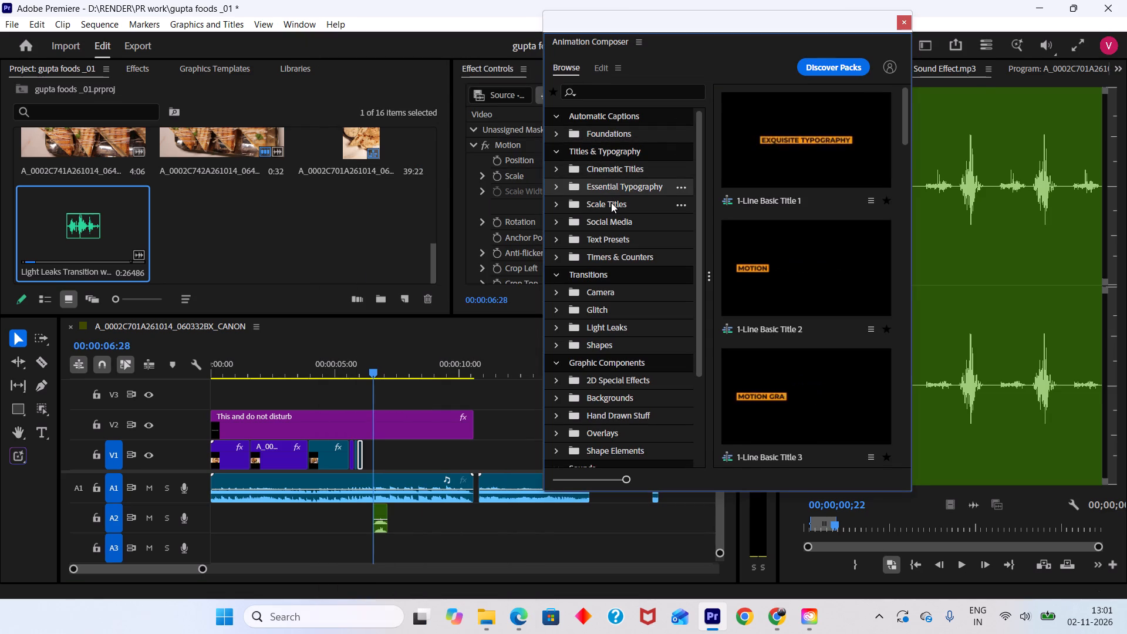
left_click(611, 203)
left_click(620, 220)
left_click(625, 236)
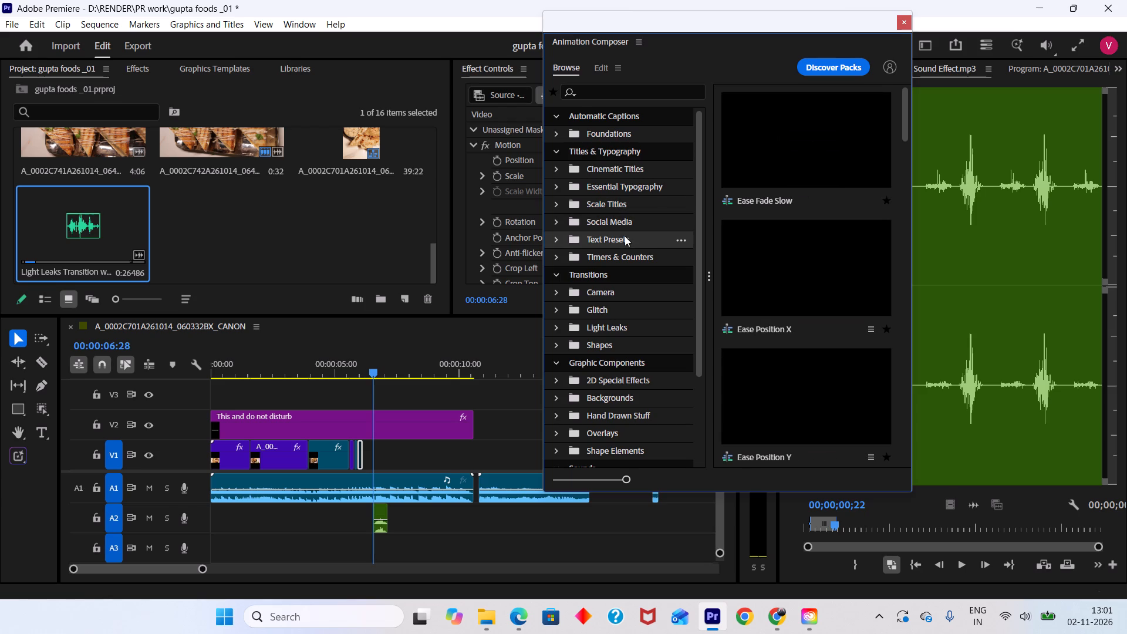
scroll(614, 368, "down", 1)
left_click(611, 355)
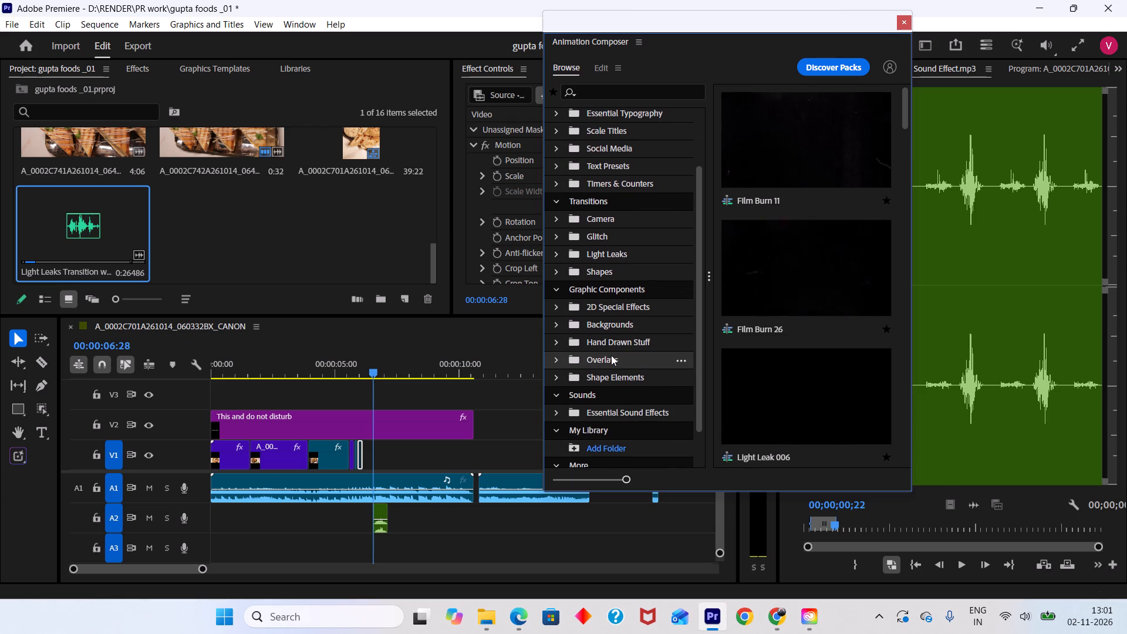
left_click(612, 322)
left_click(614, 308)
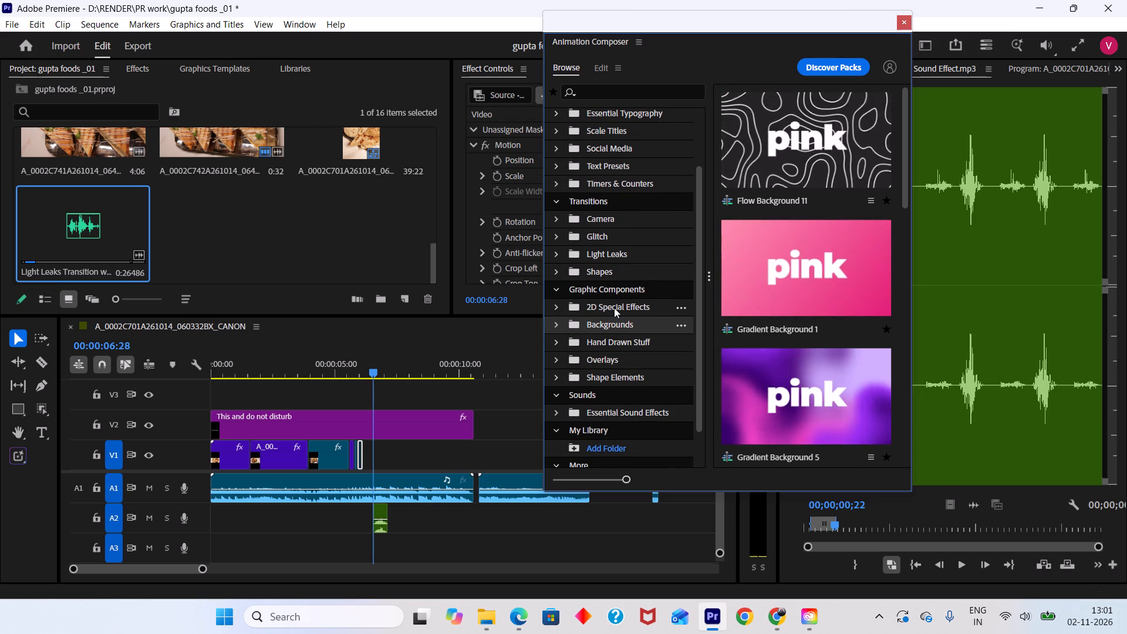
left_click(629, 406)
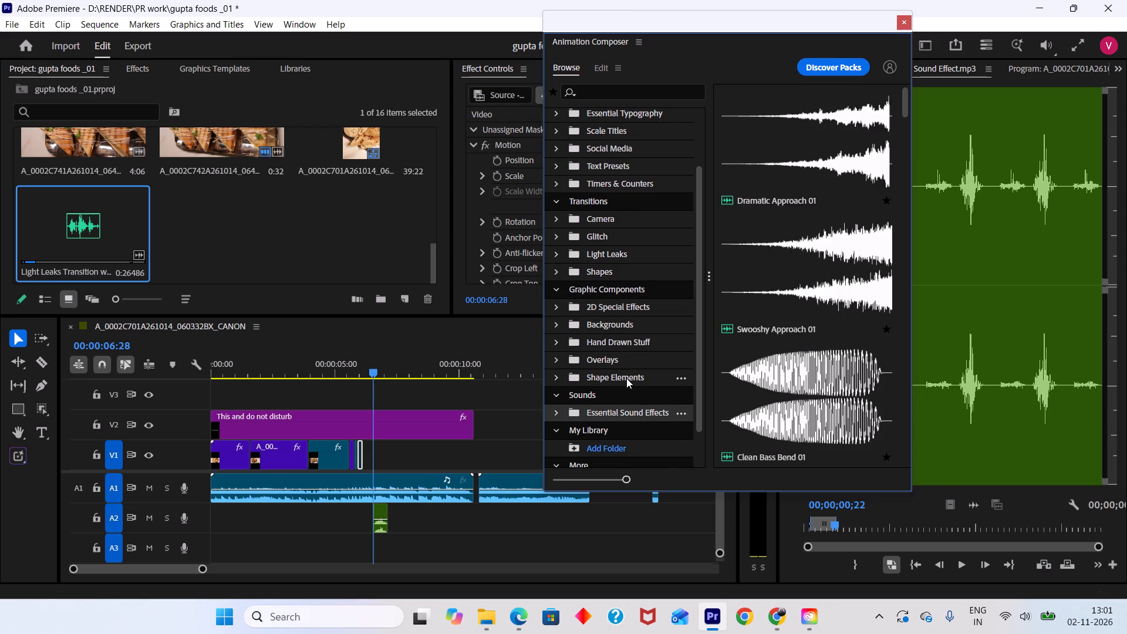
left_click(626, 378)
left_click(622, 356)
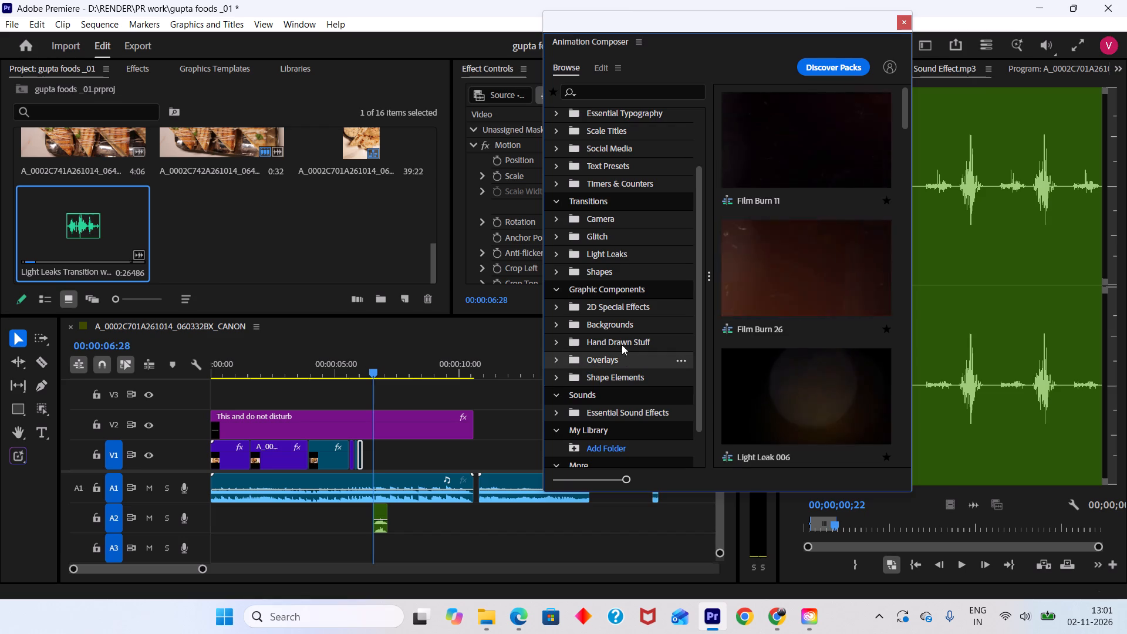
Add the Generated Light Leak 1 transition from Animation Composer's Light Leaks category to the sequence, then close Animation Composer.
left_click(606, 251)
left_click(738, 171)
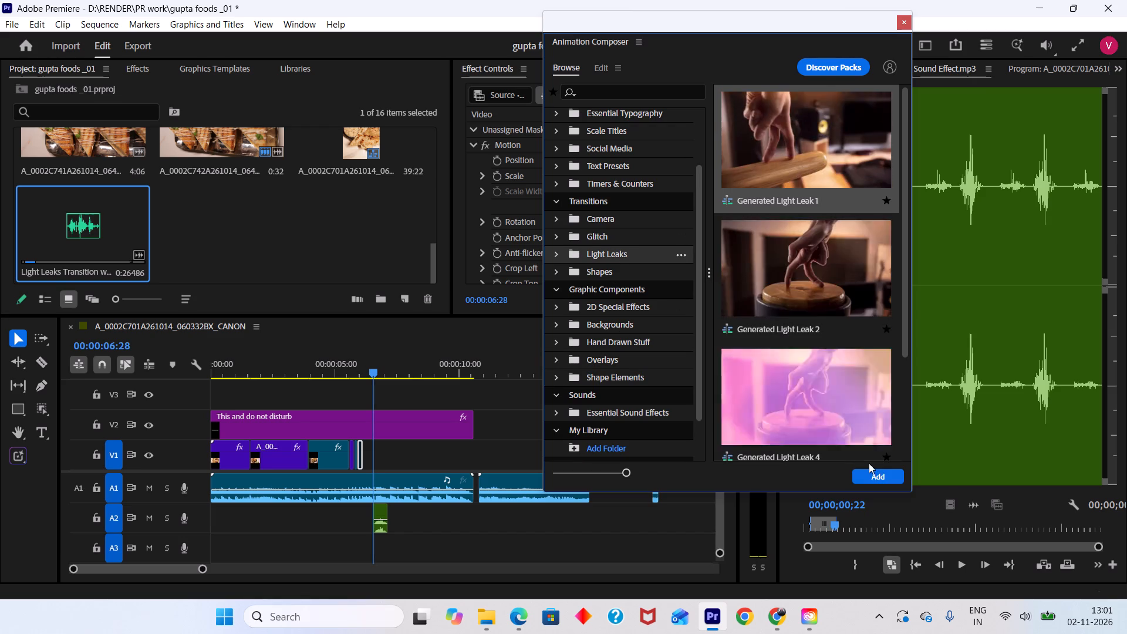
left_click(872, 475)
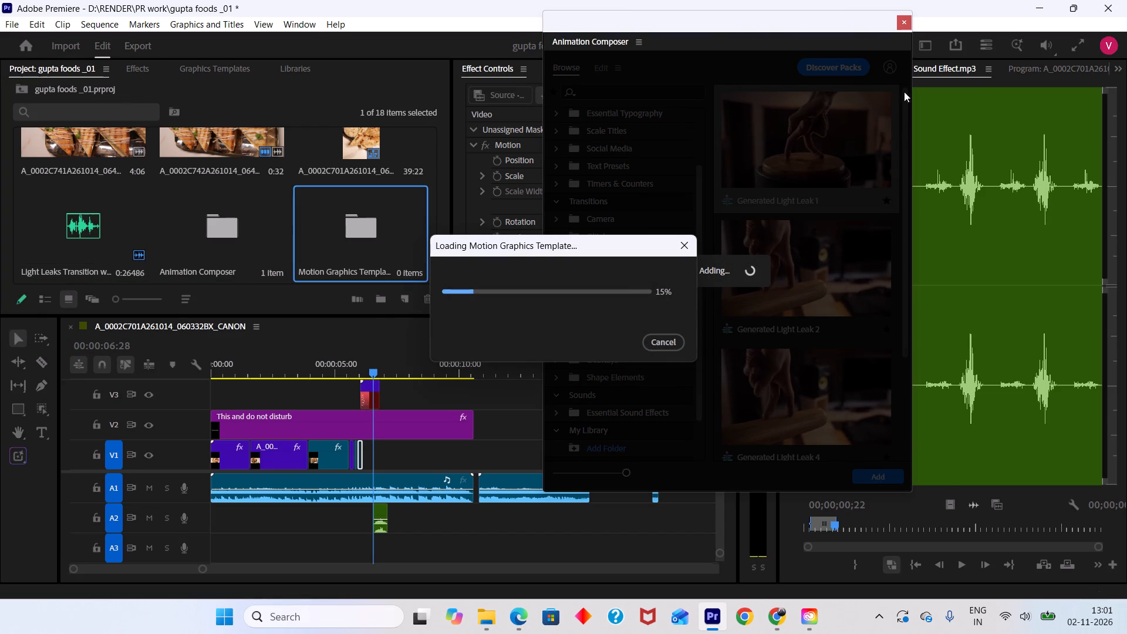
left_click(905, 23)
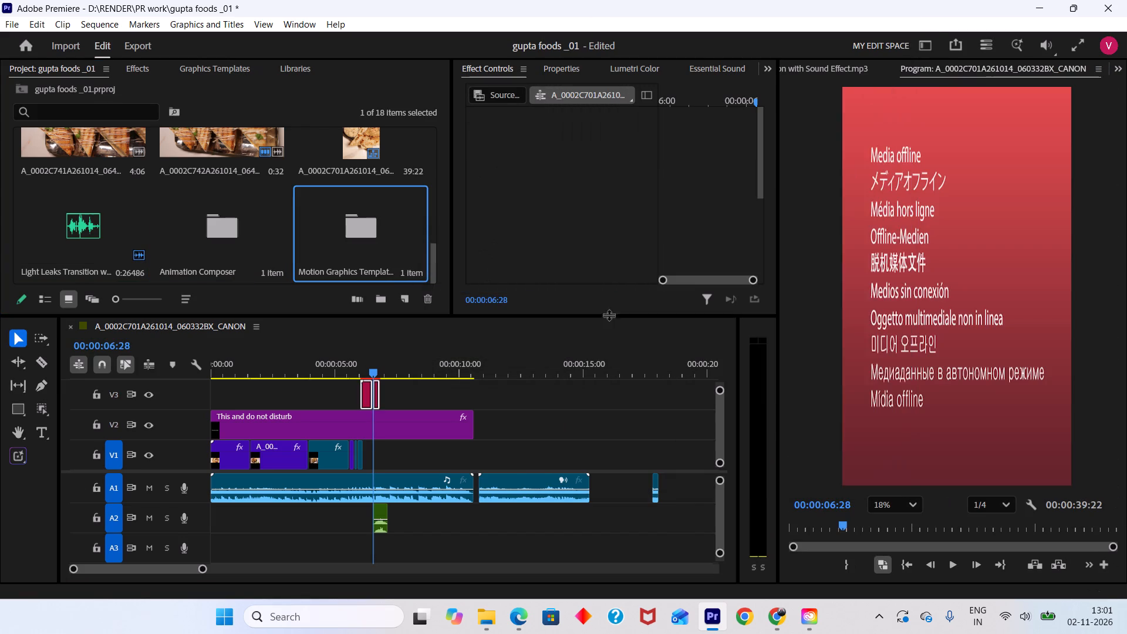
Shift the two-part light leak on V3 over the sound effect, trim its start to 00:00:06:28, and play it.
scroll(396, 442, "up", 10, "alt")
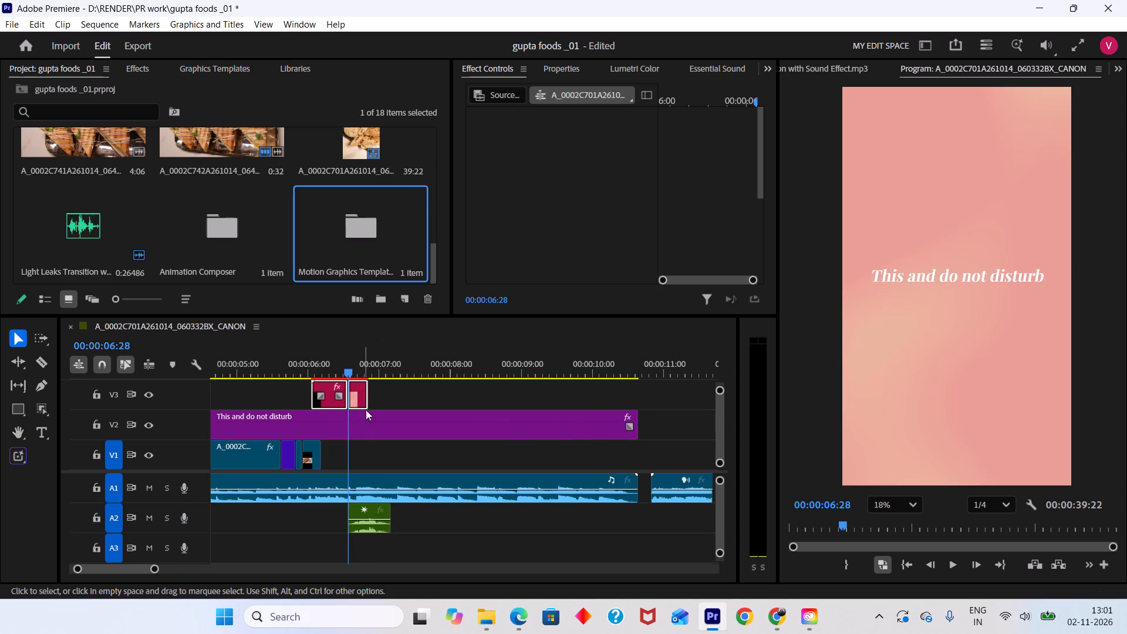
left_click_drag(360, 397, 383, 403)
left_click_drag(338, 404, 346, 407)
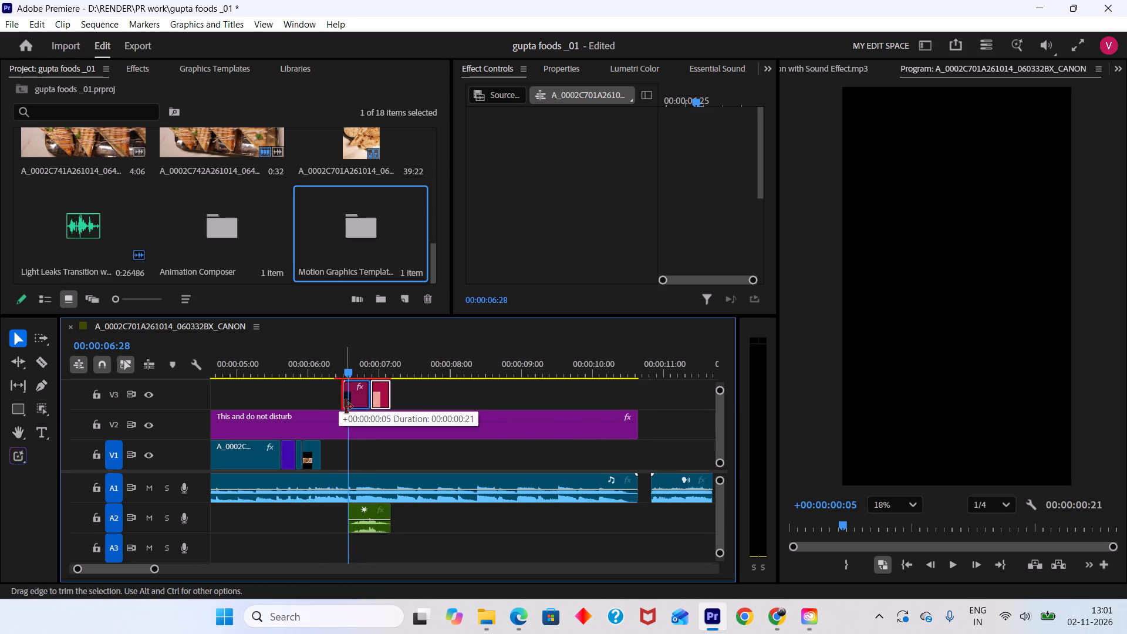
left_click_drag(346, 407, 349, 408)
left_click_drag(346, 372, 324, 360)
key("space")
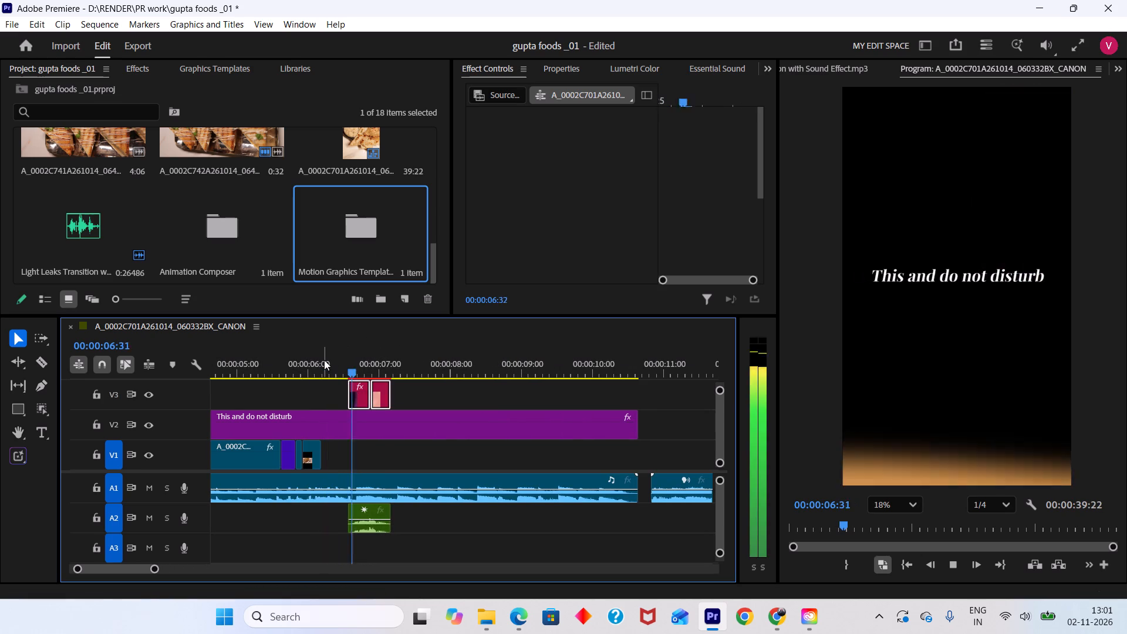
key("space")
Move the two-part light leak on V3 back over the tray shot, starting at about 00:00:05:45.
left_click_drag(379, 403, 334, 412)
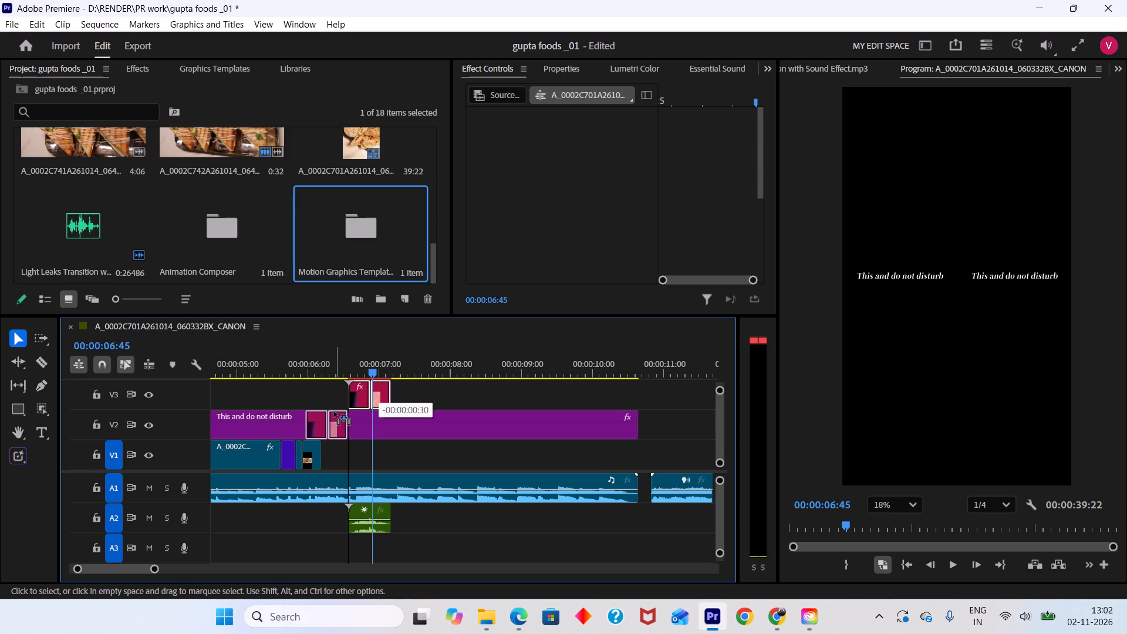
left_click_drag(334, 412, 329, 403)
left_click_drag(350, 362, 300, 359)
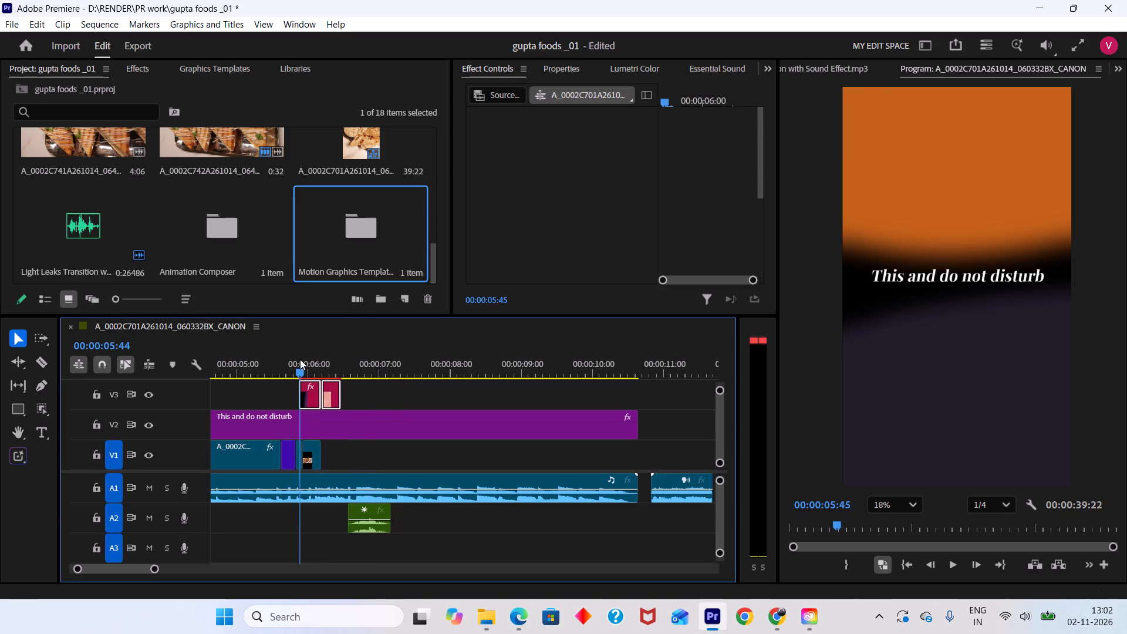
left_click_drag(300, 359, 291, 357)
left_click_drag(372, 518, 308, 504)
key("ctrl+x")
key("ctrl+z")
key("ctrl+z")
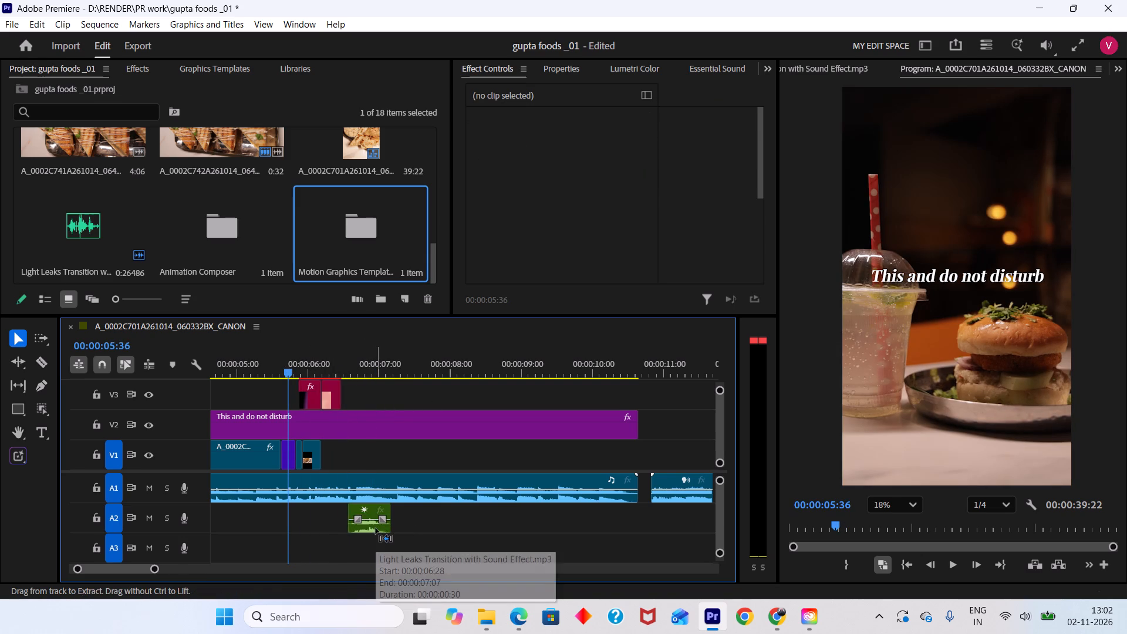
Move the light-leak sound on A2 beneath the light leak, starting at about 00:00:05:47, and play the result.
left_click_drag(376, 528, 334, 520)
key("space")
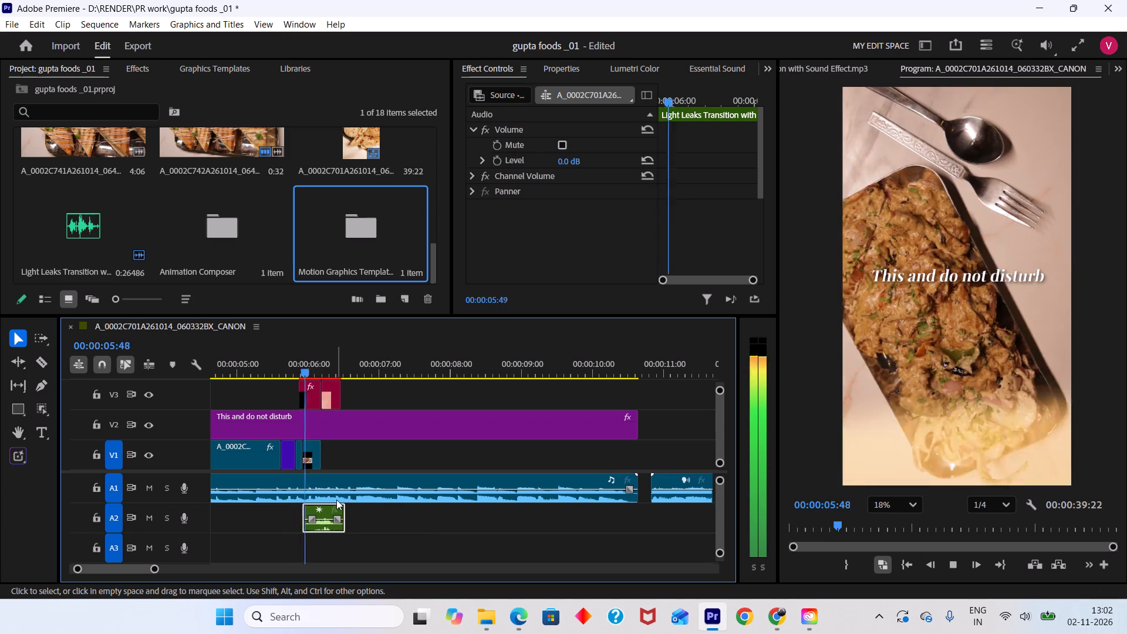
key("space")
Trim the light leak's start on V3 to 00:00:05:49 and shorten the end of its second part by a few frames.
left_click_drag(347, 369, 315, 355)
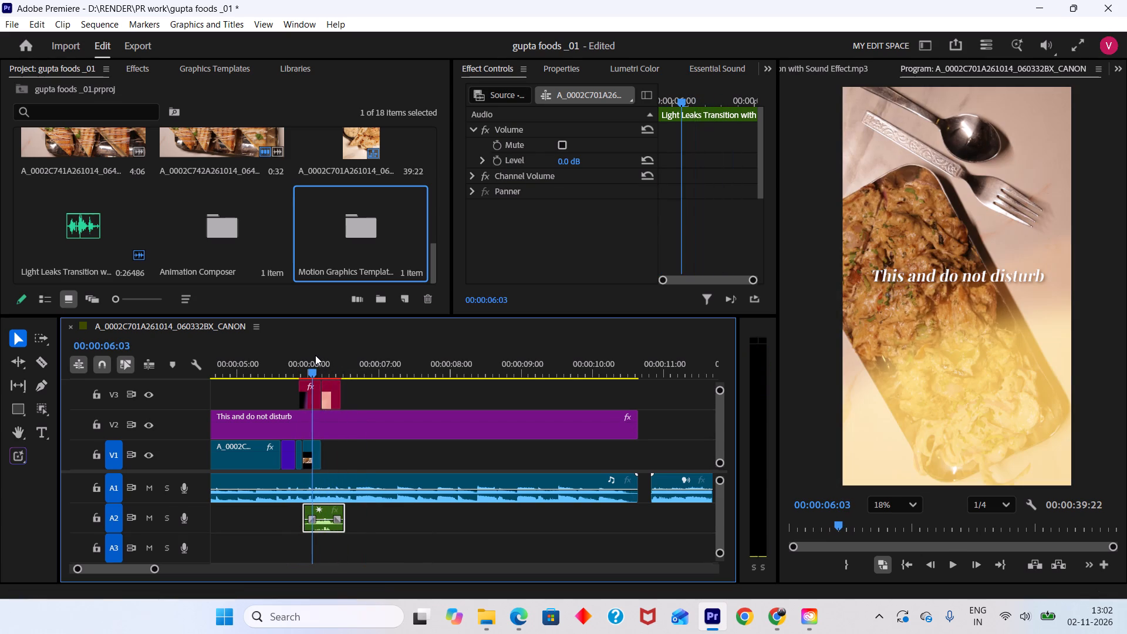
left_click_drag(315, 355, 309, 353)
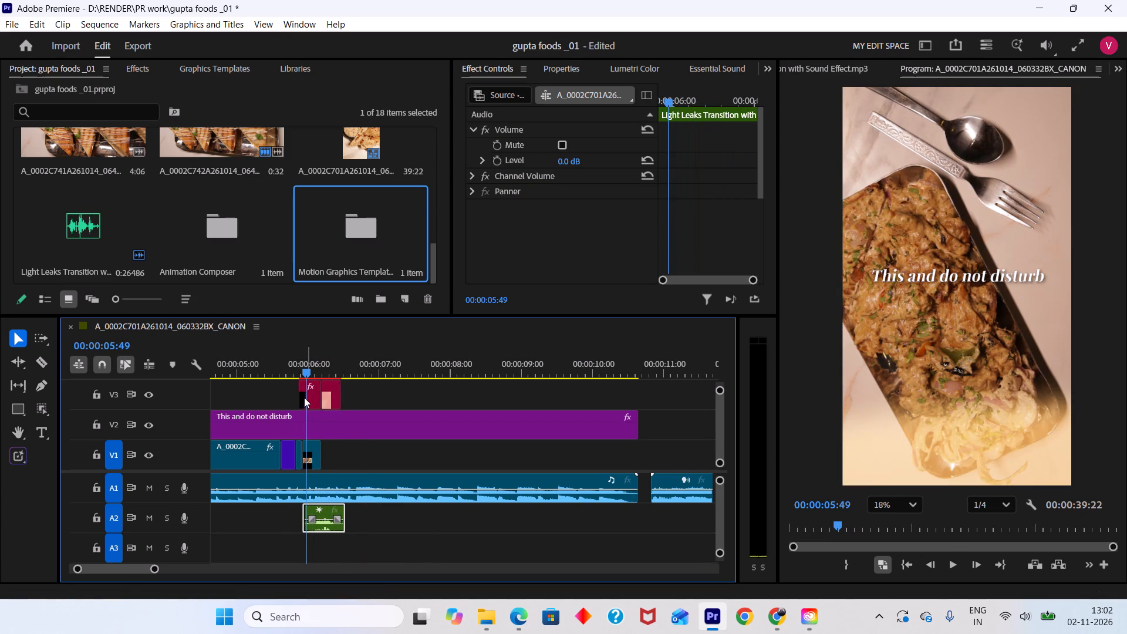
left_click_drag(299, 404, 305, 404)
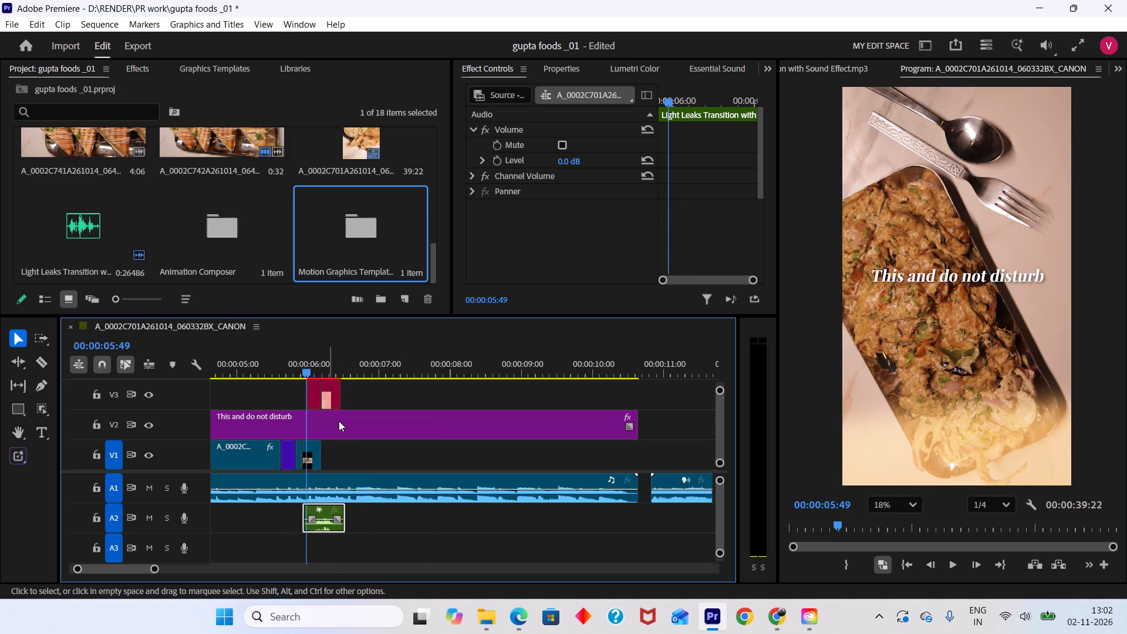
left_click_drag(340, 404, 330, 403)
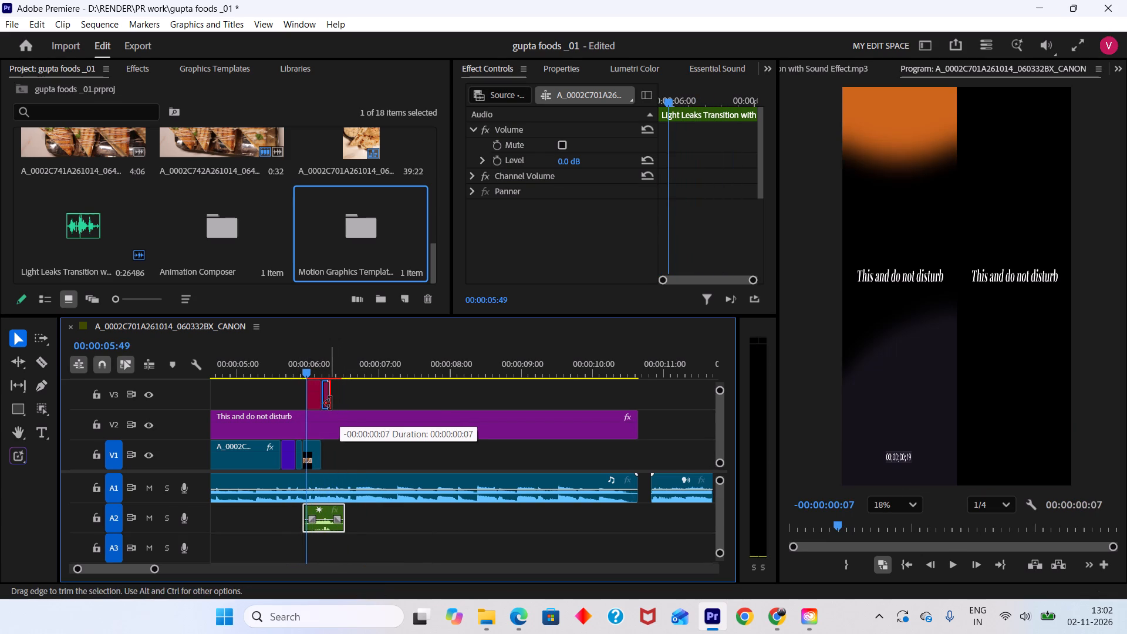
left_click_drag(330, 403, 332, 403)
Replay the sequence from about 00:00:05:23 through the light leak to check its timing against the tray shot and sound.
scroll(333, 409, "up", 5, "alt")
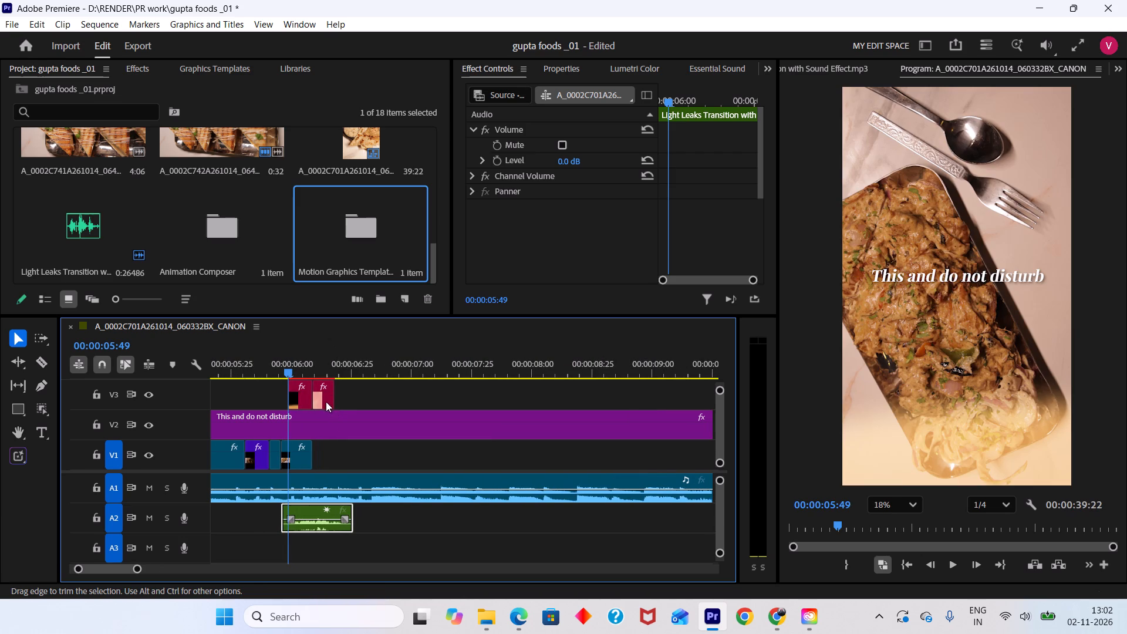
left_click(323, 399)
key("space")
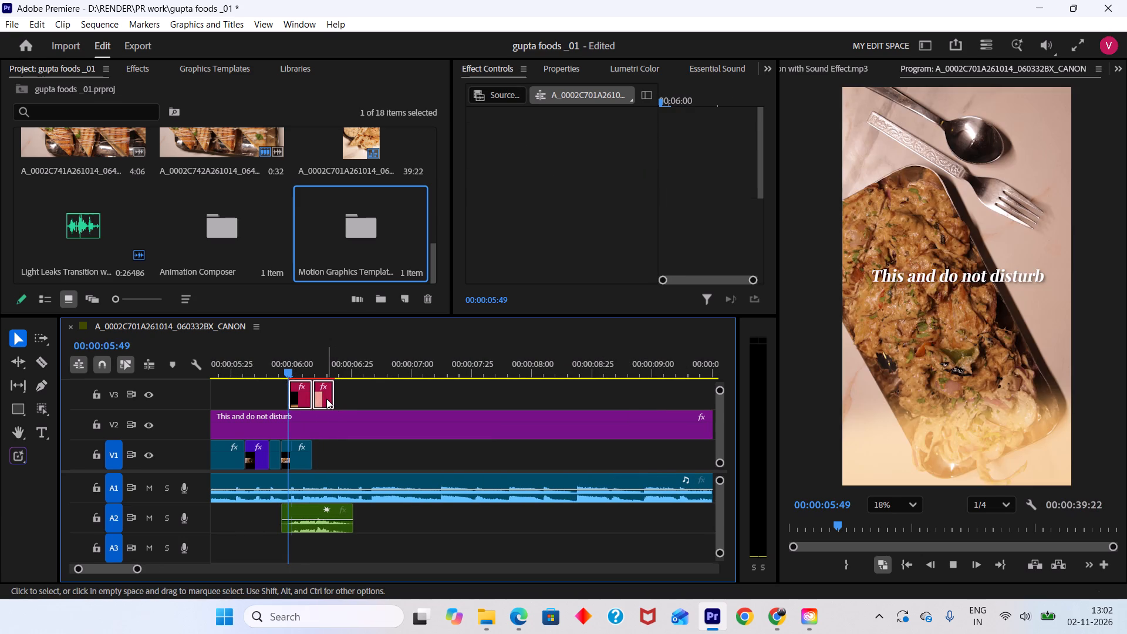
key("space")
left_click_drag(322, 365, 230, 386)
key("space")
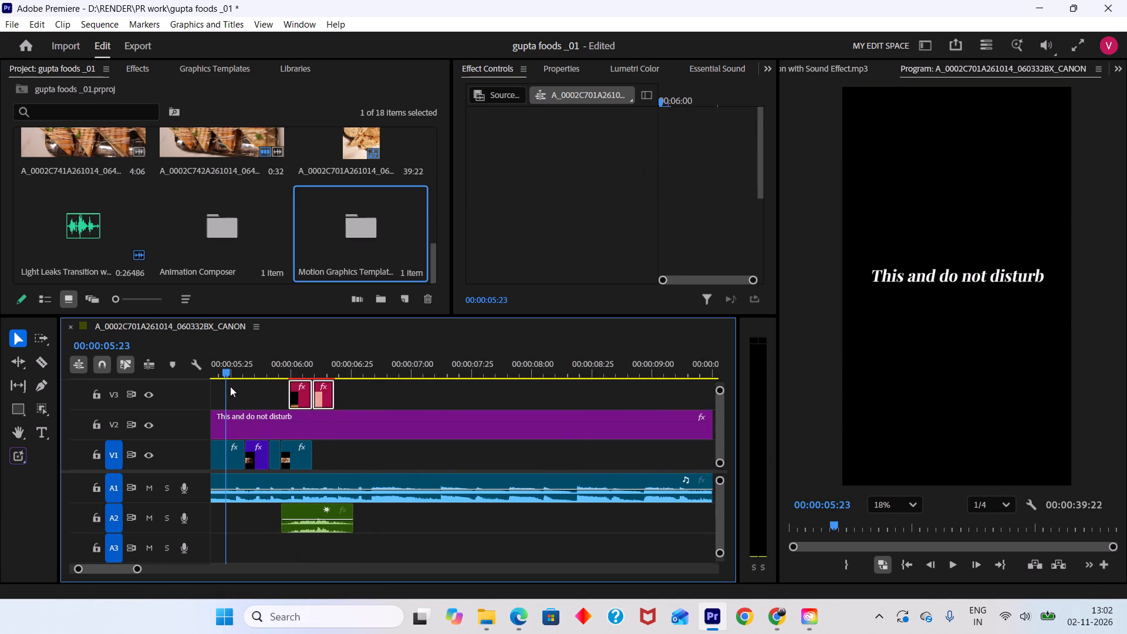
scroll(347, 399, "down", 15, "alt")
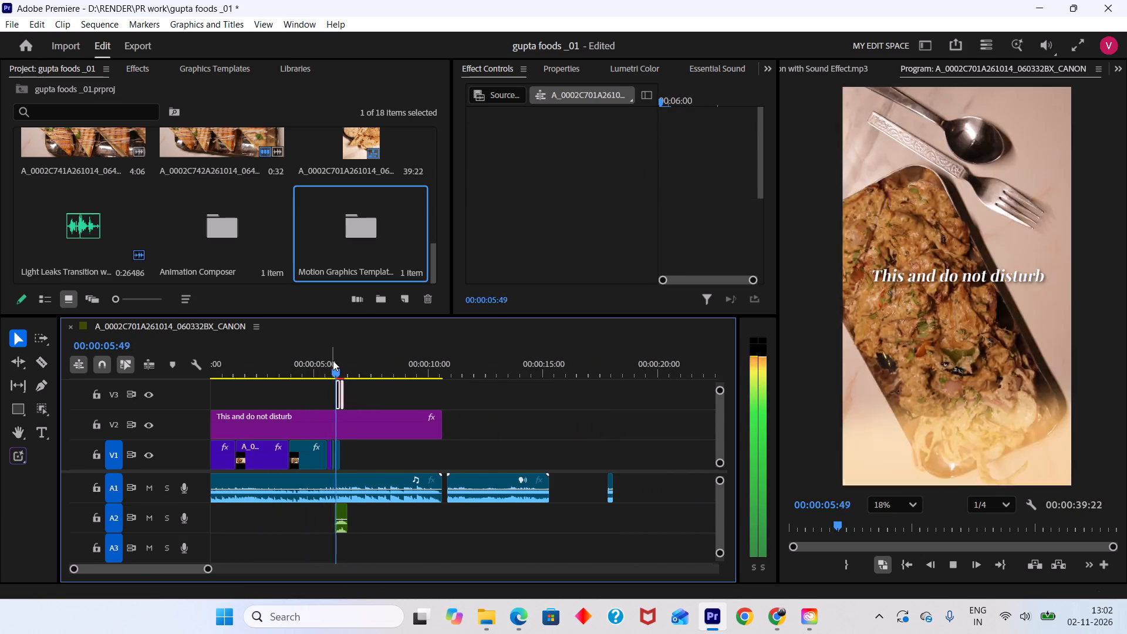
key("space")
left_click_drag(359, 372, 342, 364)
Save the project.
key("ctrl+s")
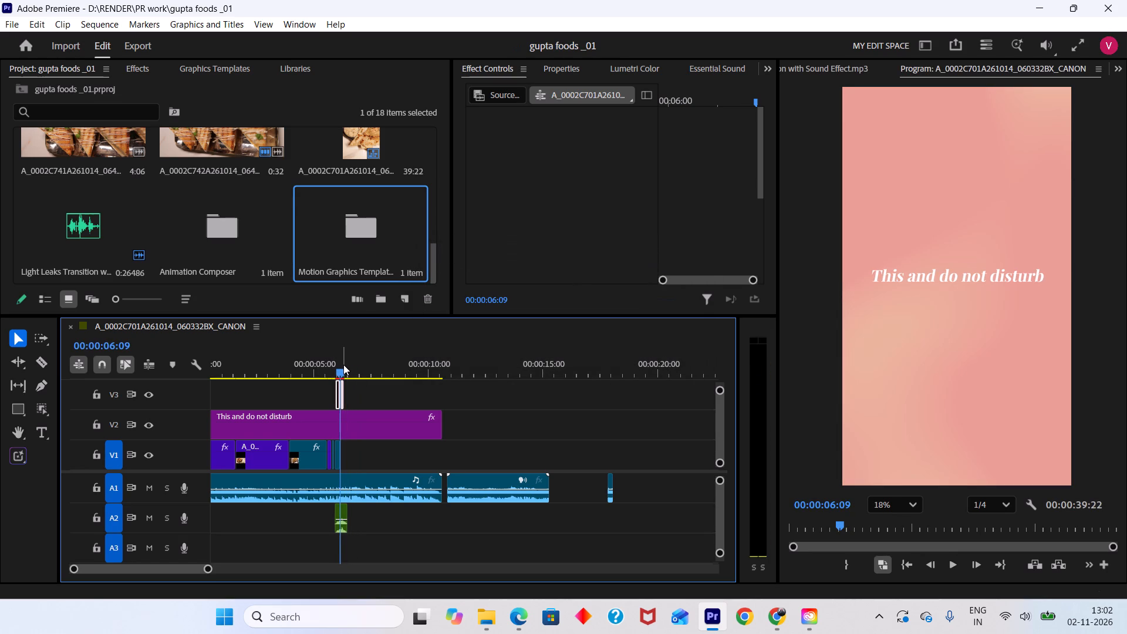
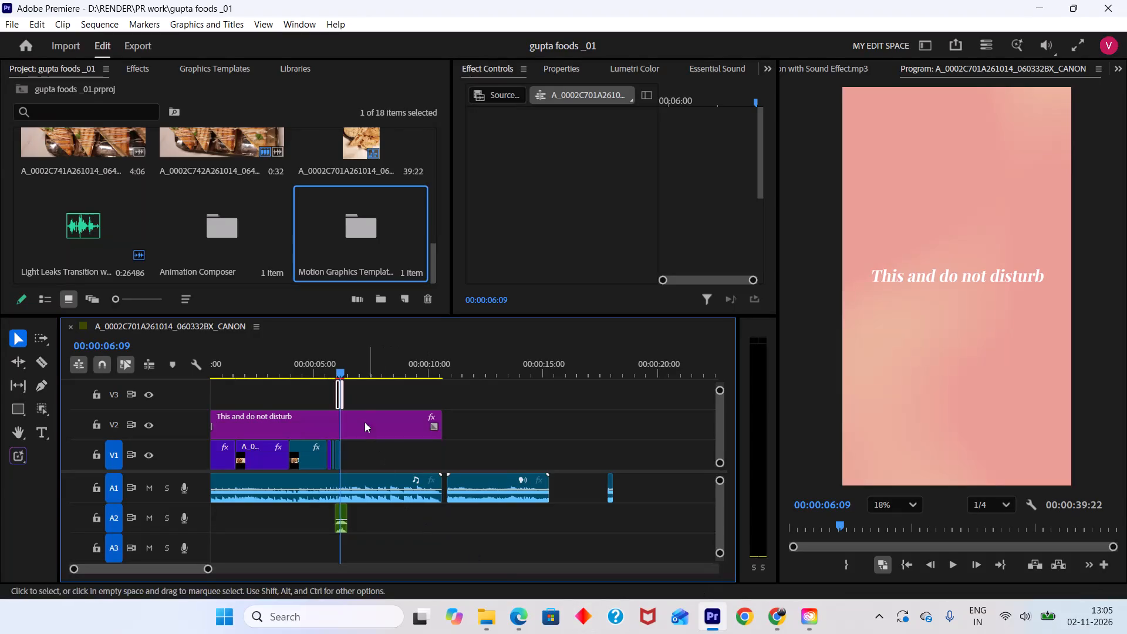
Play the sequence from about 00:00:06:00 past the end of the light leak on V3.
left_click_drag(367, 353, 338, 356)
key("space")
key("space")
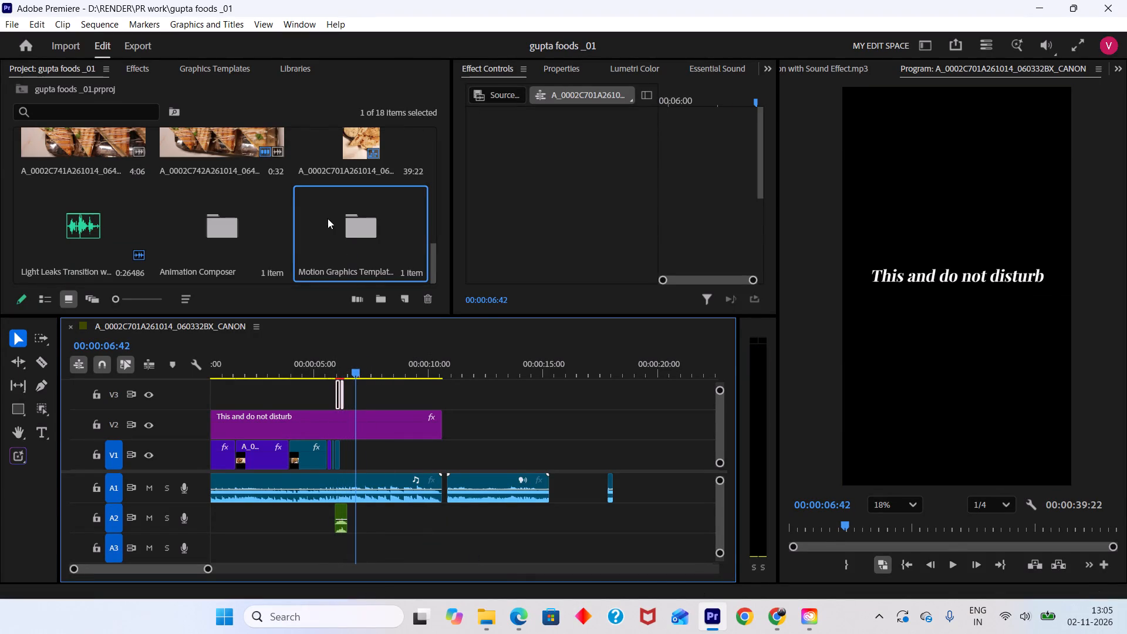
Mark a 1:30 range of A_0002C705A261014 ending at 21:32:03:26 and place it on V1 directly after the last shot, at about 00:00:06:09.
scroll(332, 230, "up", 4)
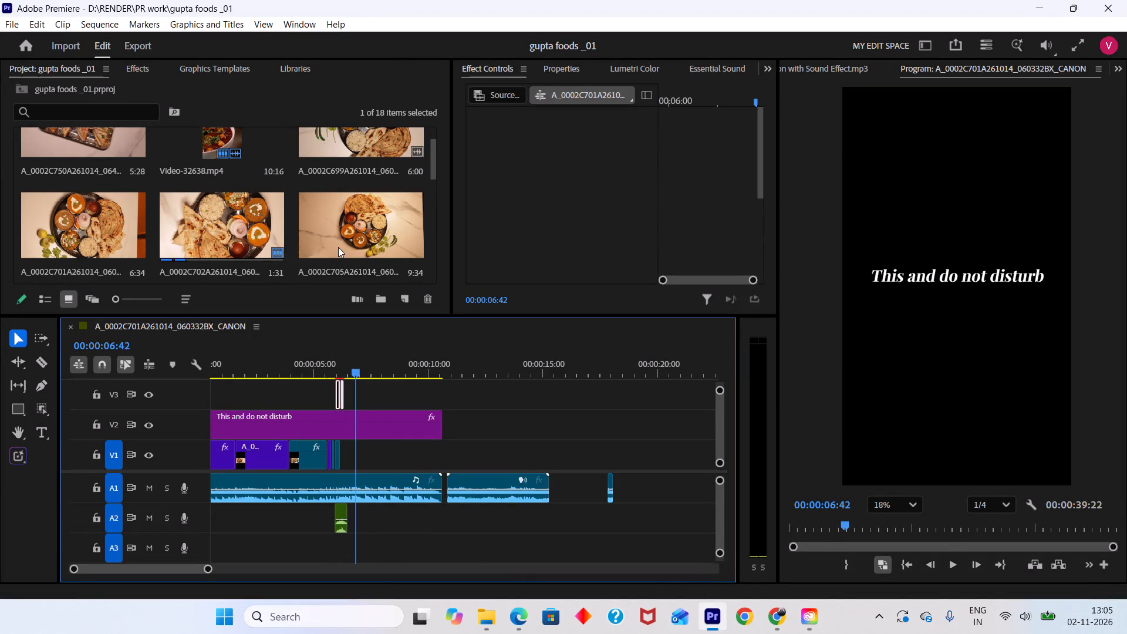
double_click(372, 232)
left_click_drag(899, 530, 950, 529)
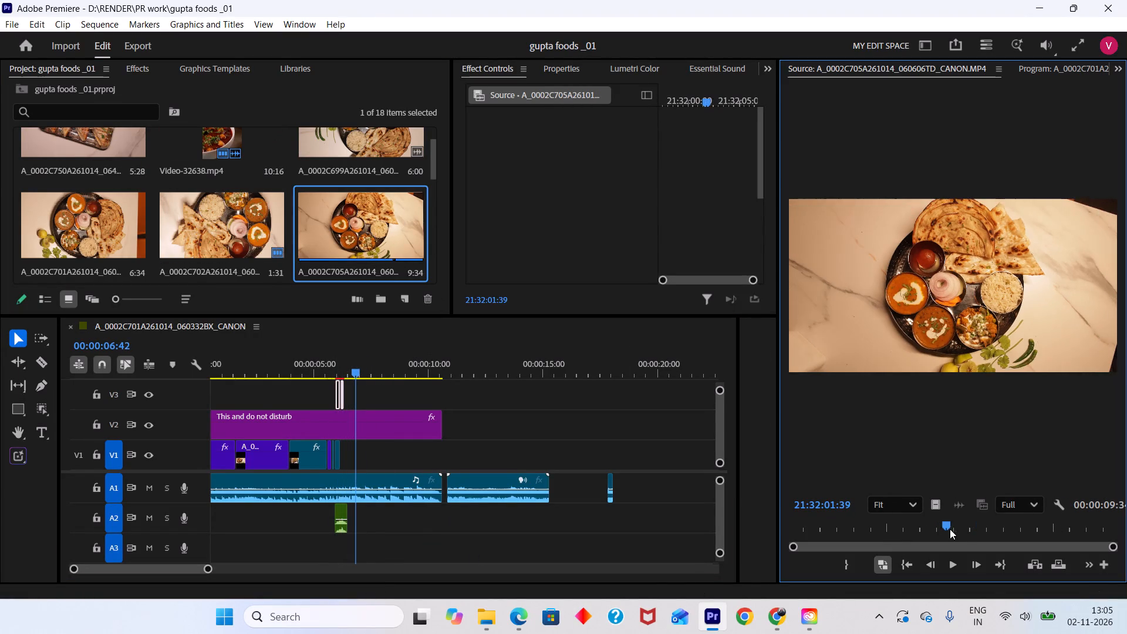
left_click_drag(950, 529, 961, 529)
key("space")
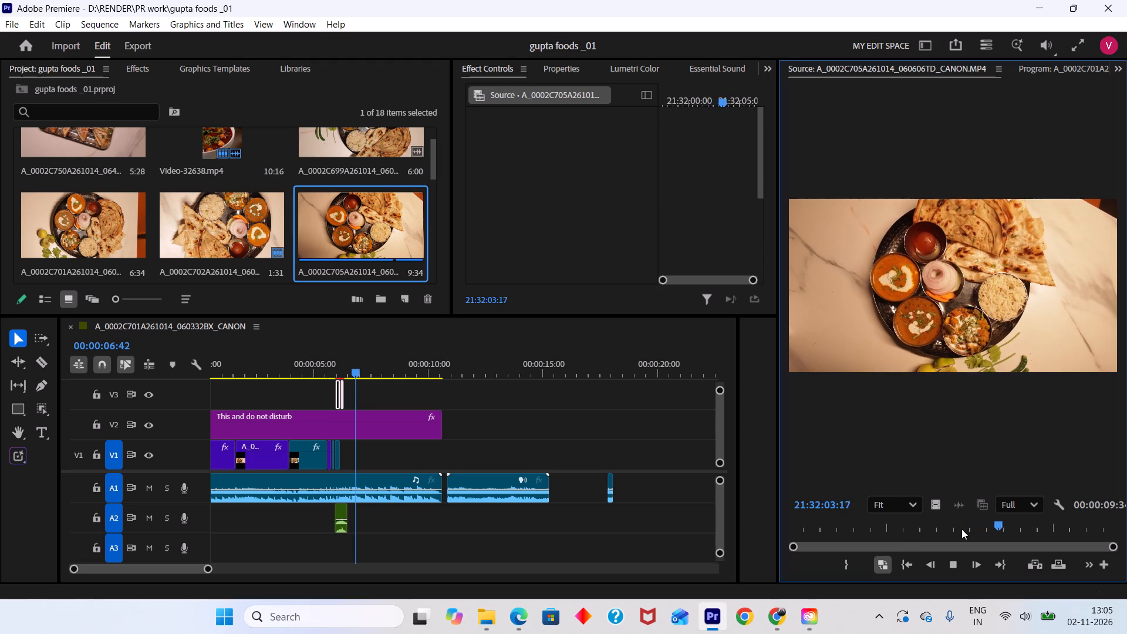
key("space")
left_click_drag(999, 521, 953, 526)
key("i")
left_click_drag(953, 526, 1005, 526)
key("o")
left_click_drag(986, 397, 566, 408)
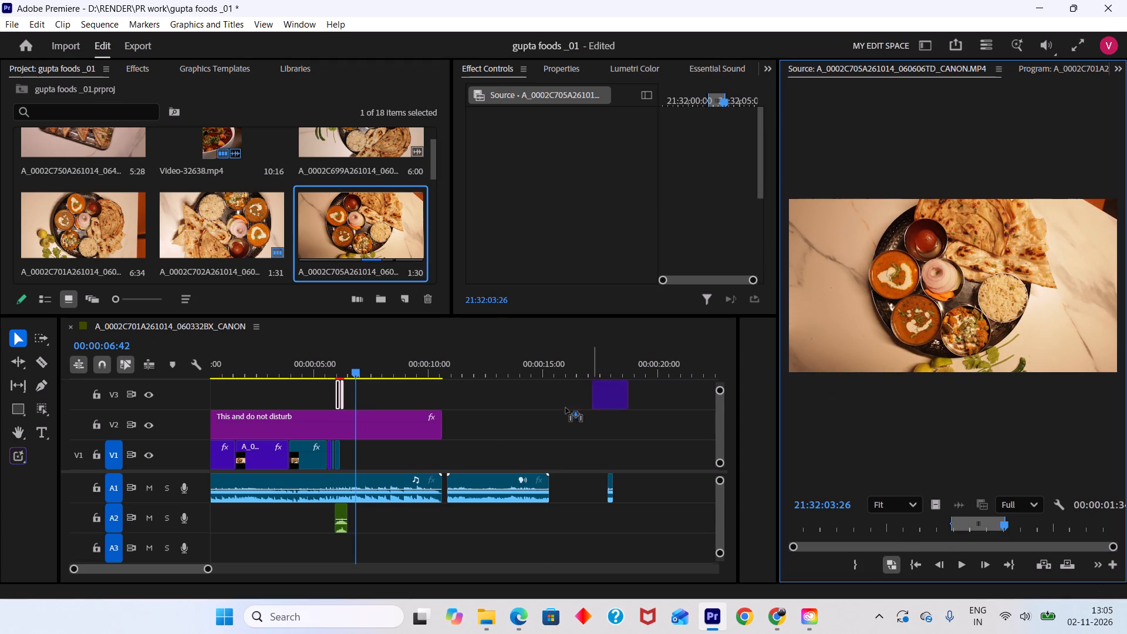
left_click_drag(566, 408, 339, 471)
Set the newly placed A_0002C705A261014 thali clip's rotation to 90° so it fills the upright frame.
left_click_drag(382, 360, 354, 359)
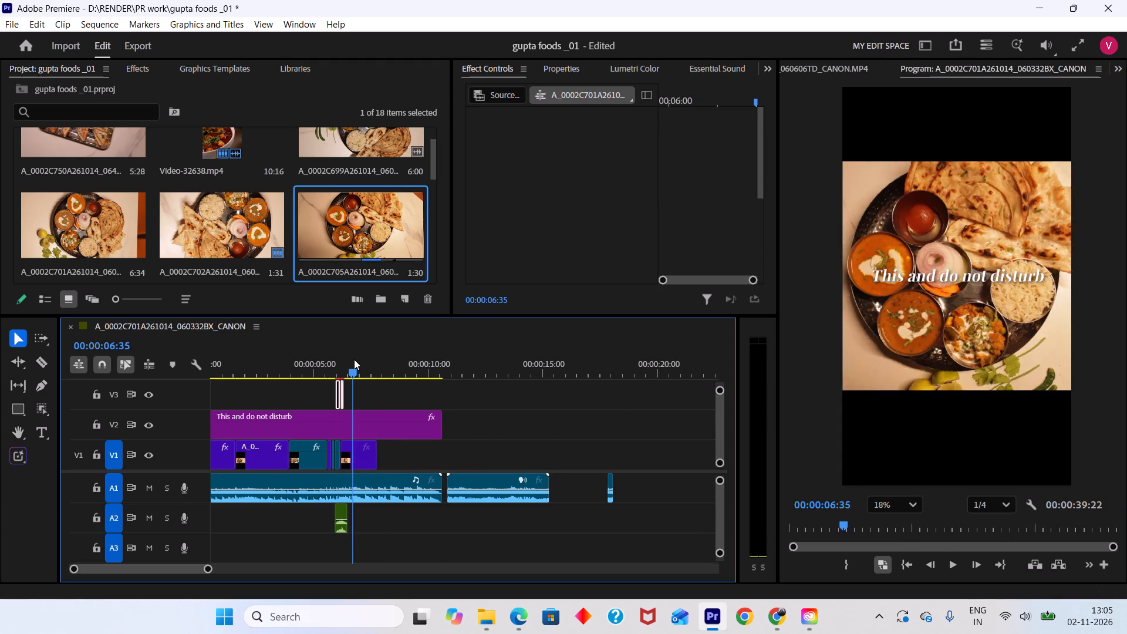
left_click_drag(354, 359, 351, 359)
left_click(356, 452)
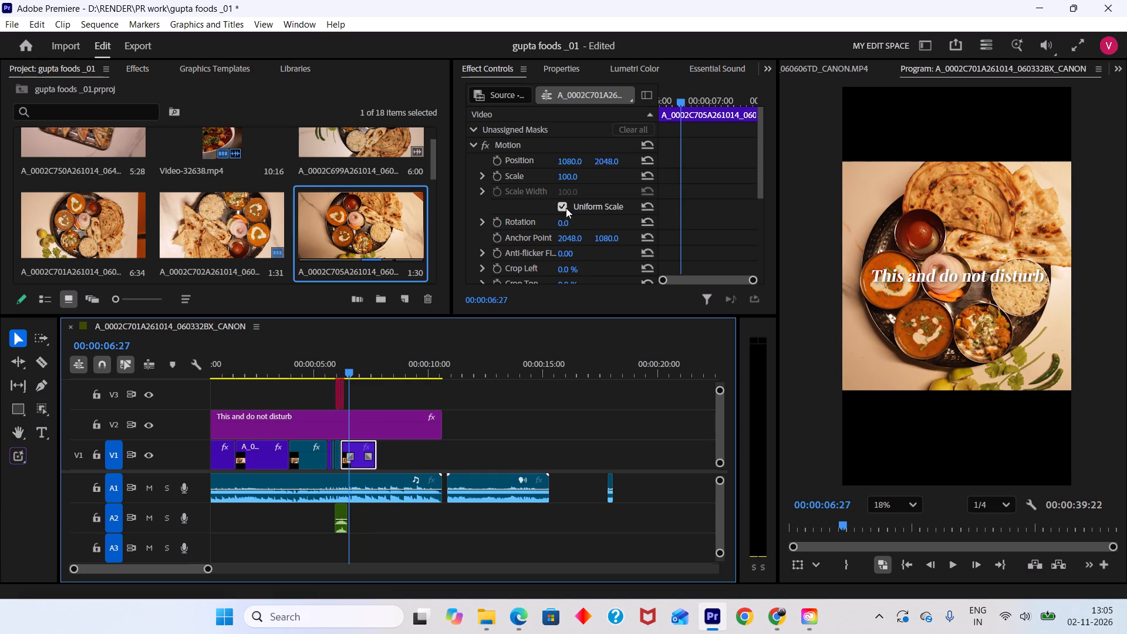
left_click_drag(569, 223, 520, 226)
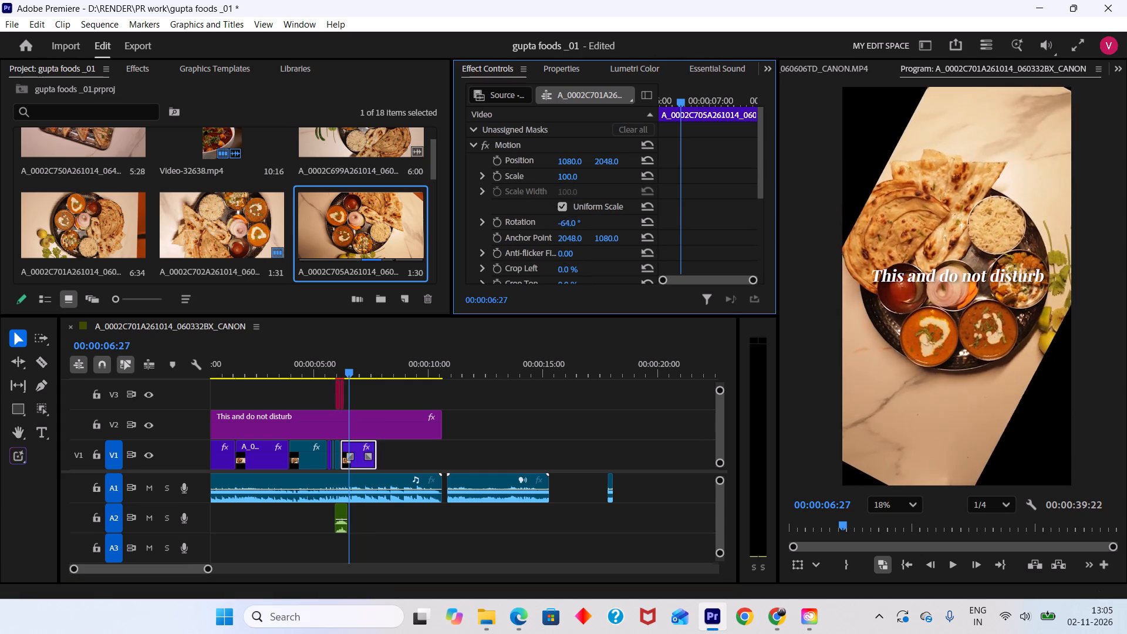
left_click_drag(520, 226, 635, 257)
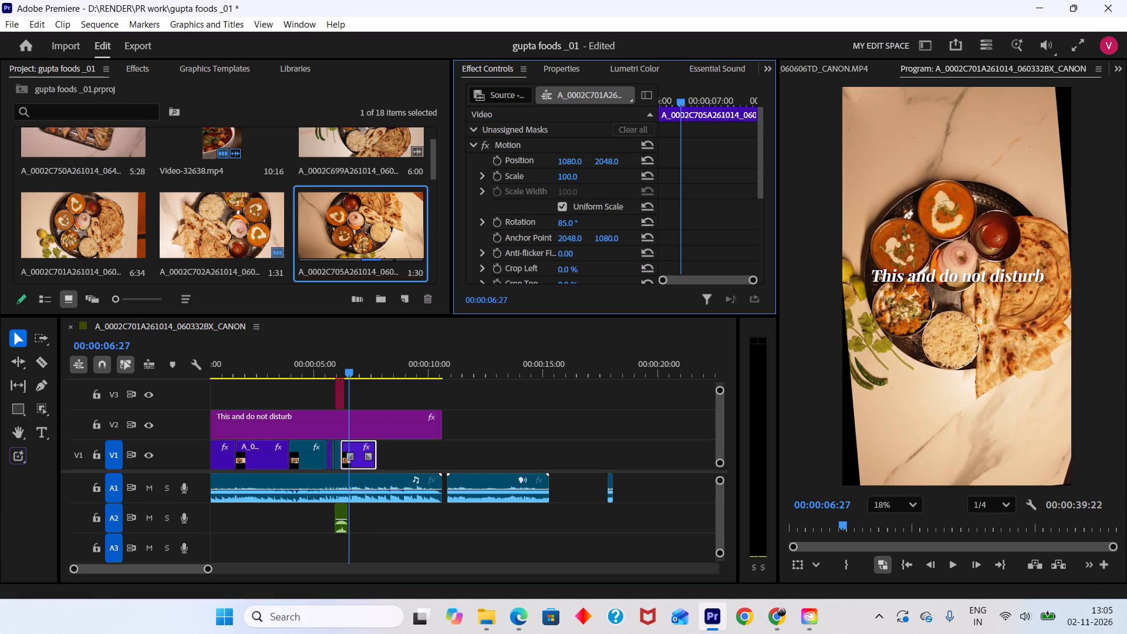
left_click_drag(635, 257, 642, 260)
left_click(574, 220)
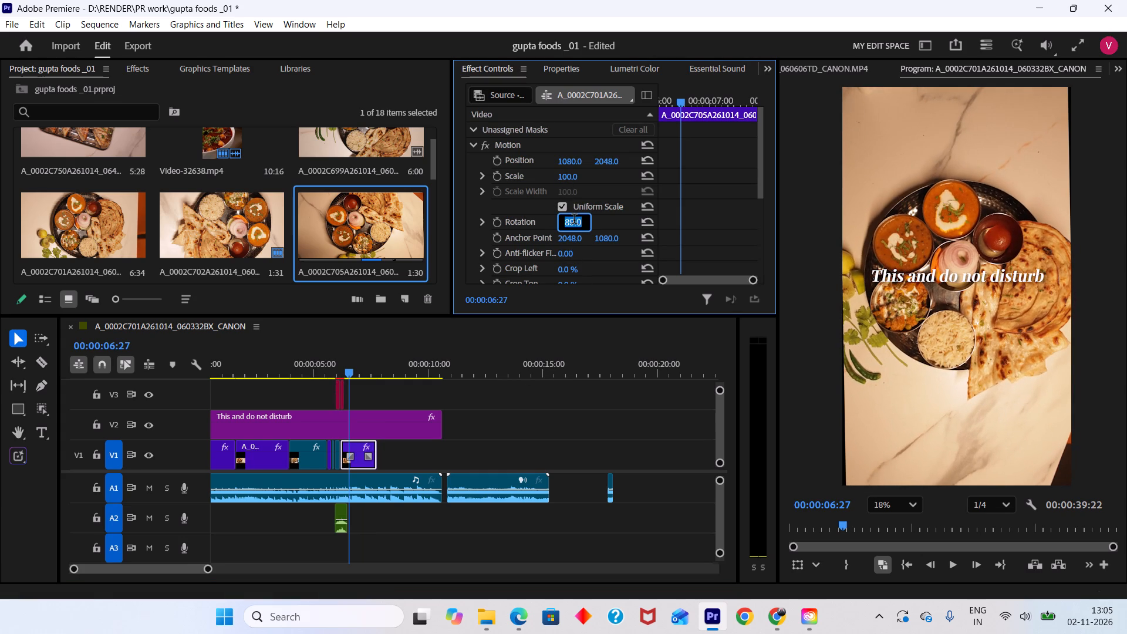
type("90")
key("Return")
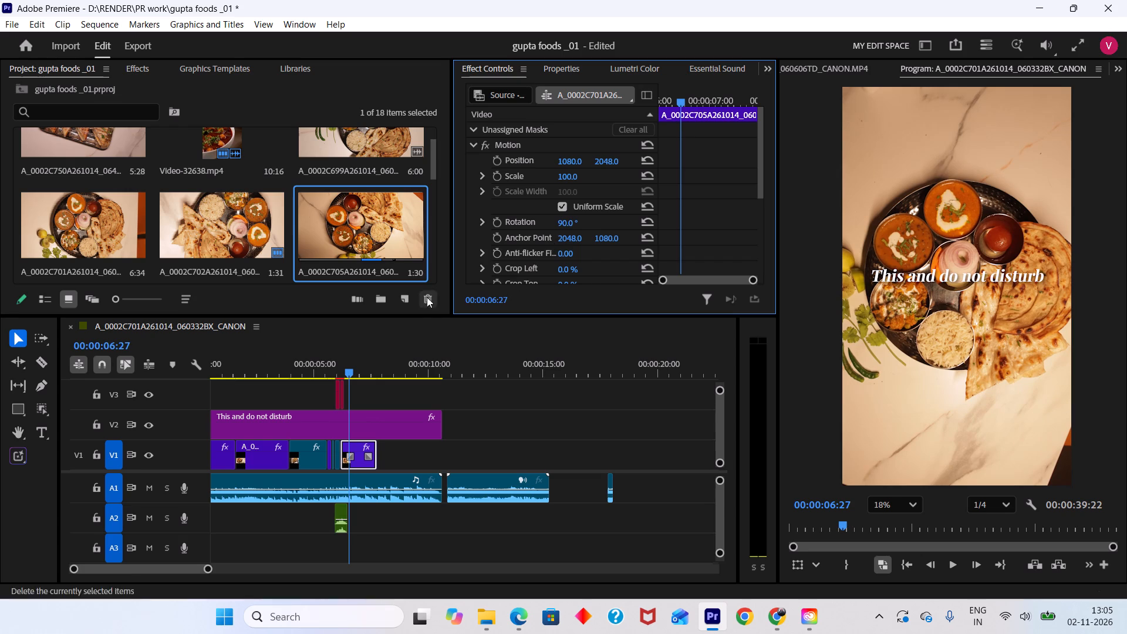
Play the sequence from about 00:00:05 through the rotated thali shot and park the playhead near its end at 00:00:07:41.
left_click_drag(359, 367, 343, 372)
key("space")
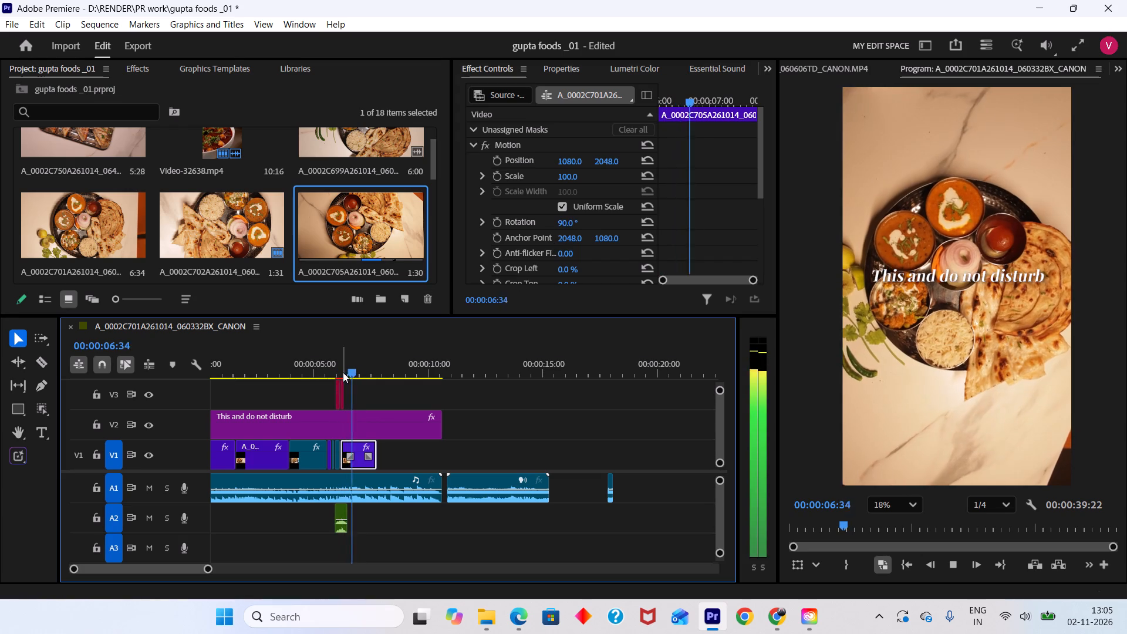
left_click_drag(343, 372, 317, 366)
key("space")
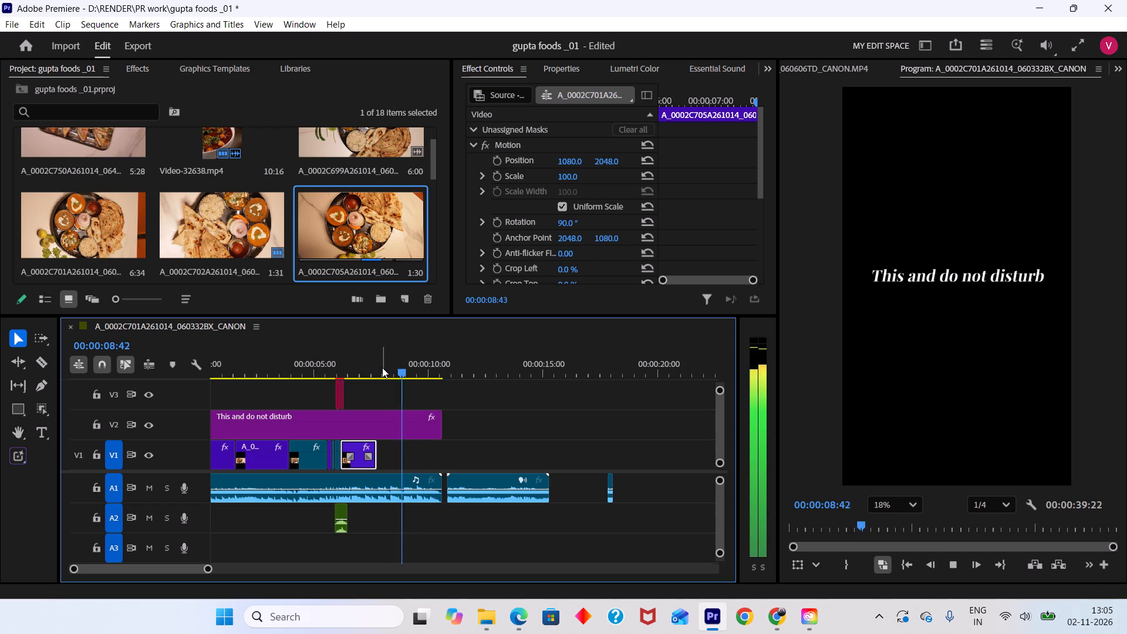
left_click(382, 367)
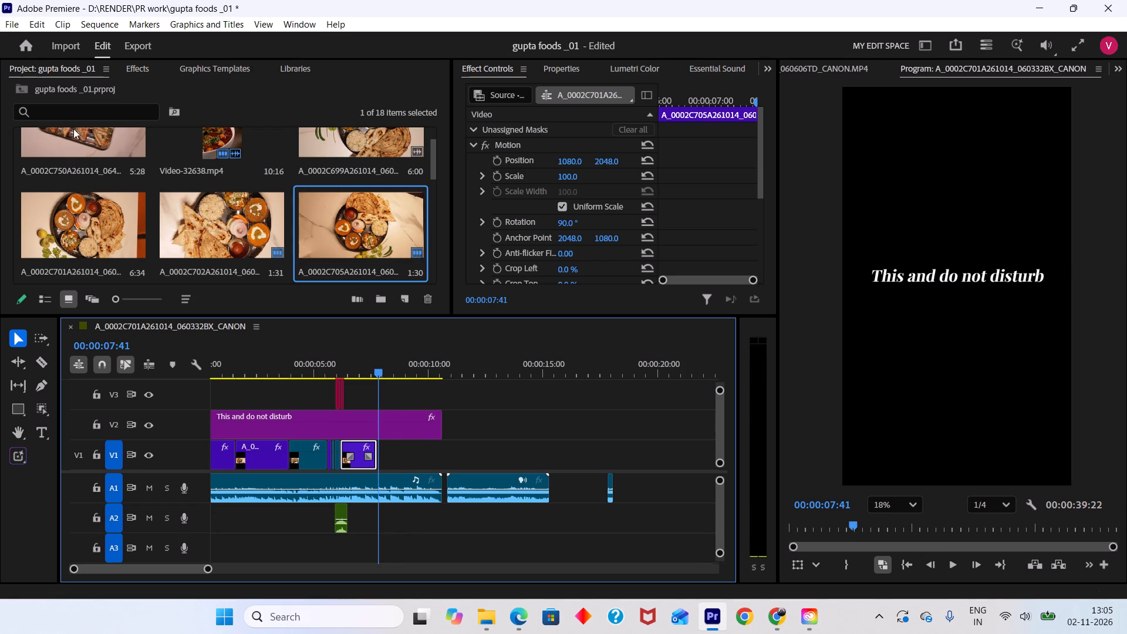
Preview the sandwich tray clip A_0002C750A261014 in the source view.
double_click(107, 143)
left_click_drag(927, 531, 854, 531)
key("space")
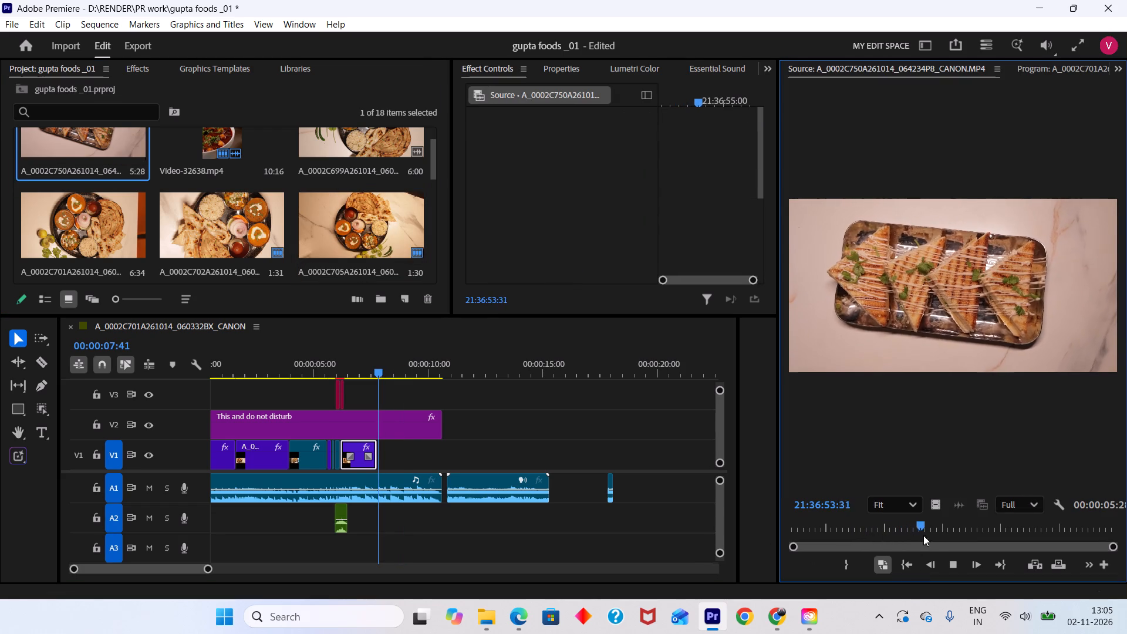
key("space")
Extend A_0002C742A261014's marked range to end at 21:36:10:11 and place the 1:06 clip on V1 and A1 at about 00:00:15:15.
scroll(383, 225, "down", 6)
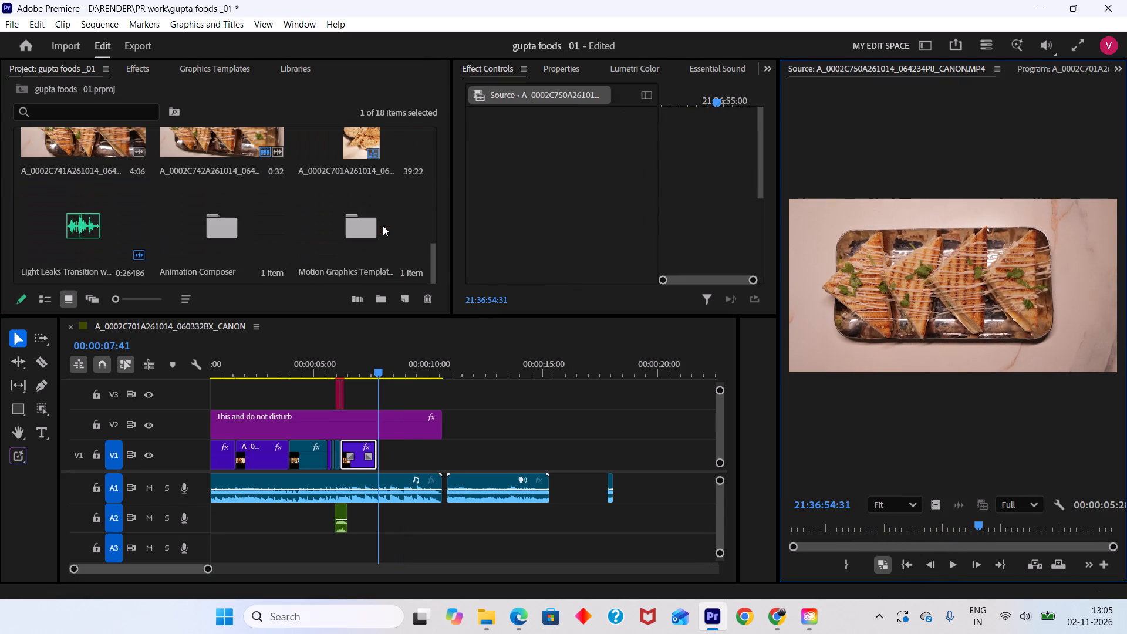
scroll(383, 225, "up", 1)
double_click(220, 224)
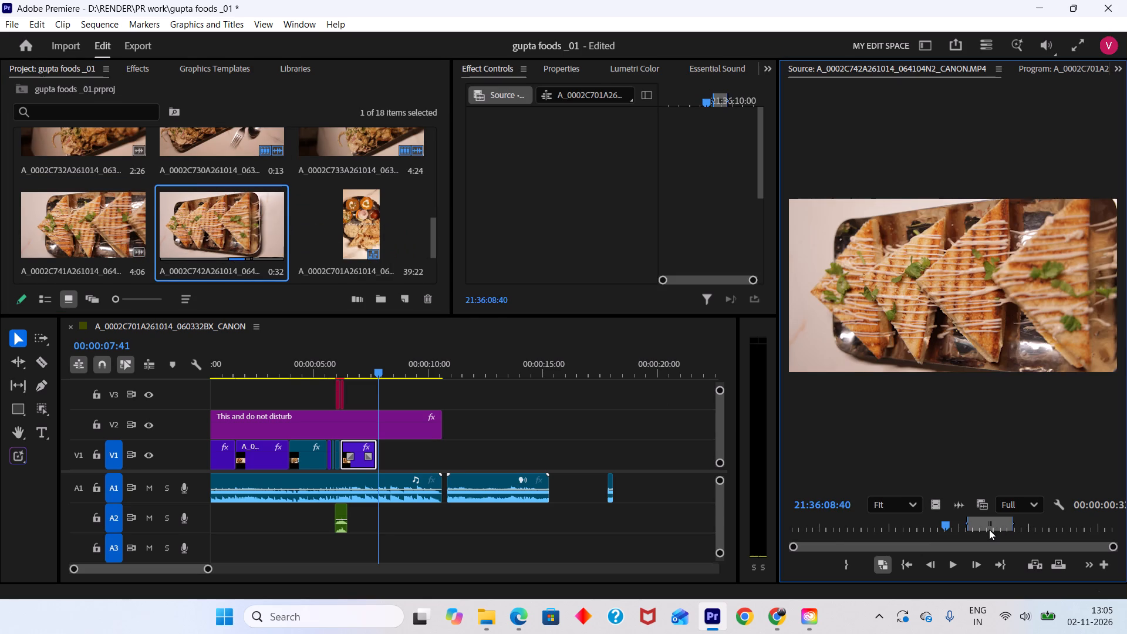
left_click_drag(952, 530, 1039, 527)
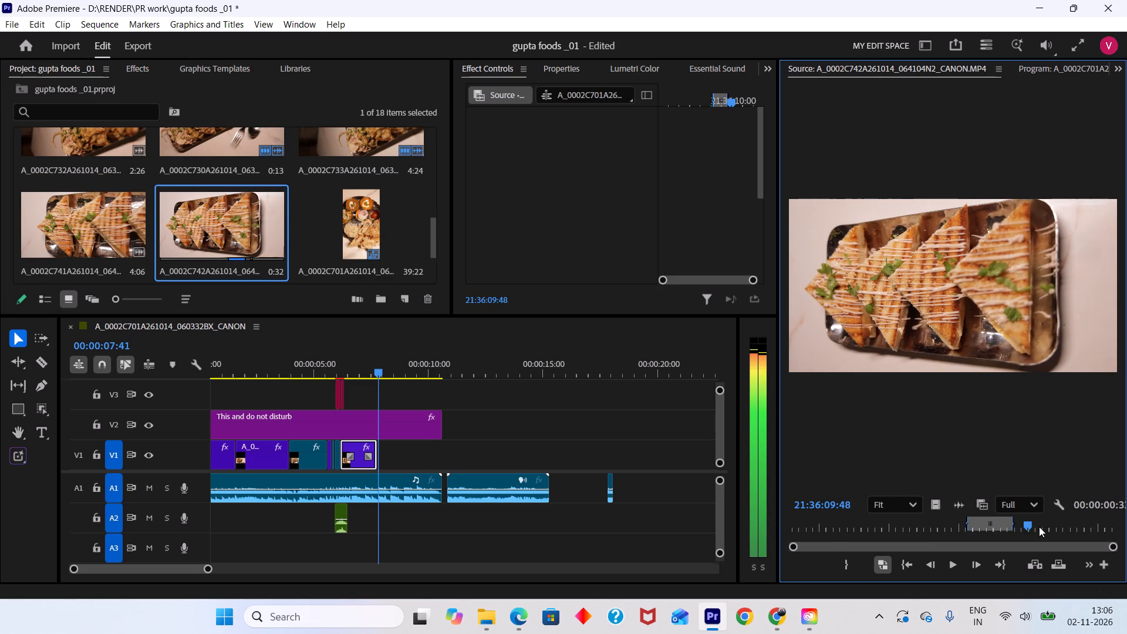
left_click_drag(1039, 527, 1046, 526)
key("o")
left_click_drag(1020, 419, 679, 433)
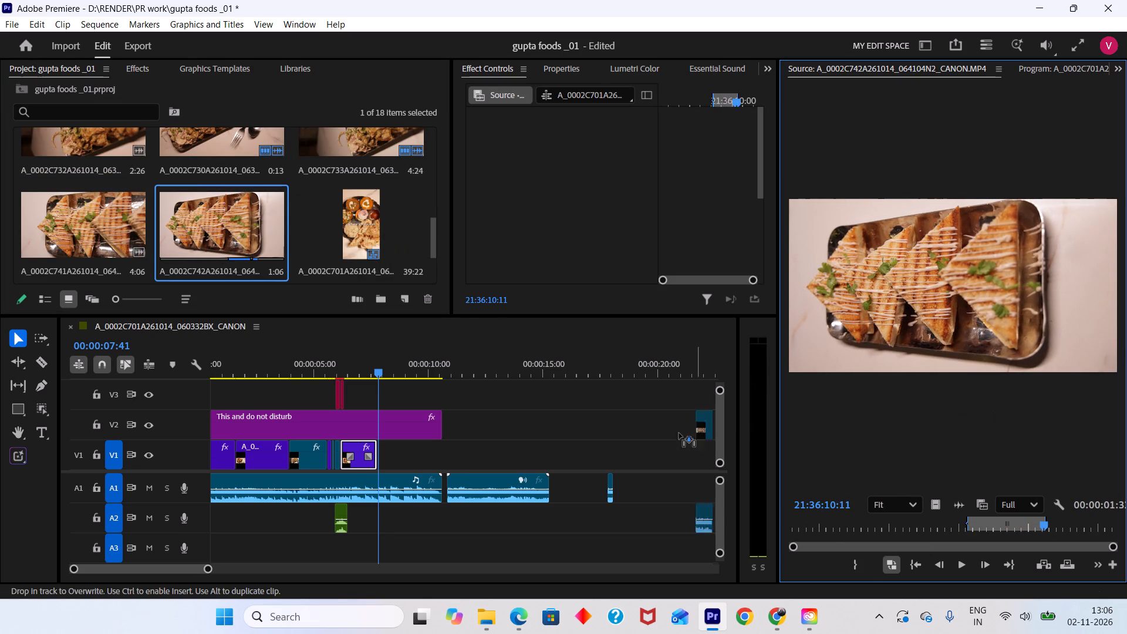
left_click_drag(679, 433, 558, 449)
Unlink the sandwich clip's video from its audio and move only the video along V1 to 00:00:07:41.
left_click(563, 451)
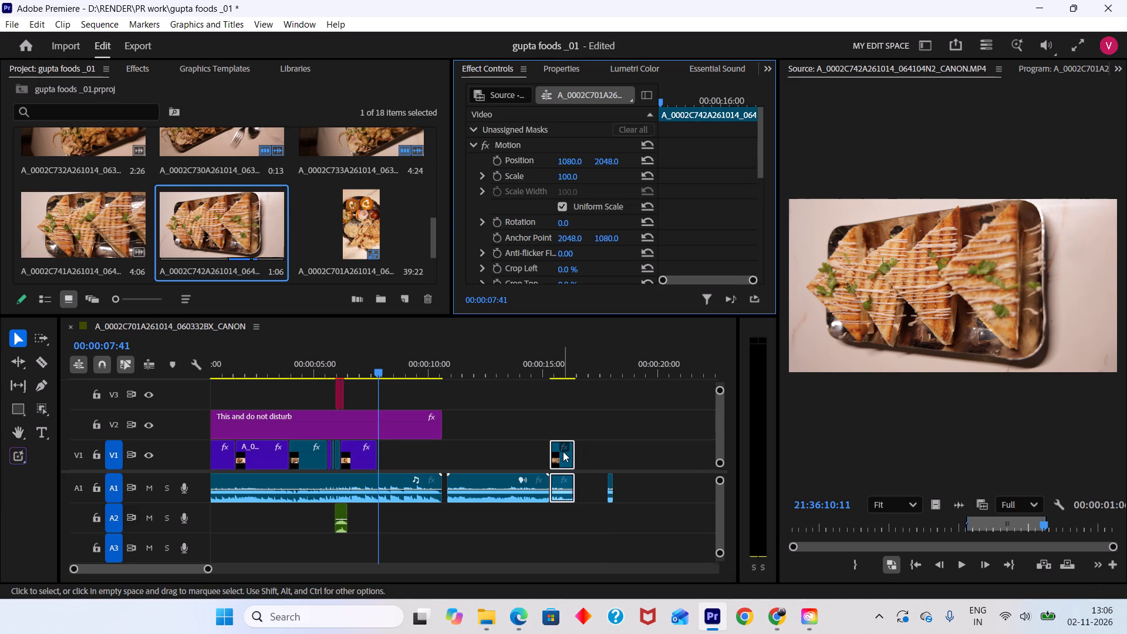
key("ctrl+l")
left_click(563, 451)
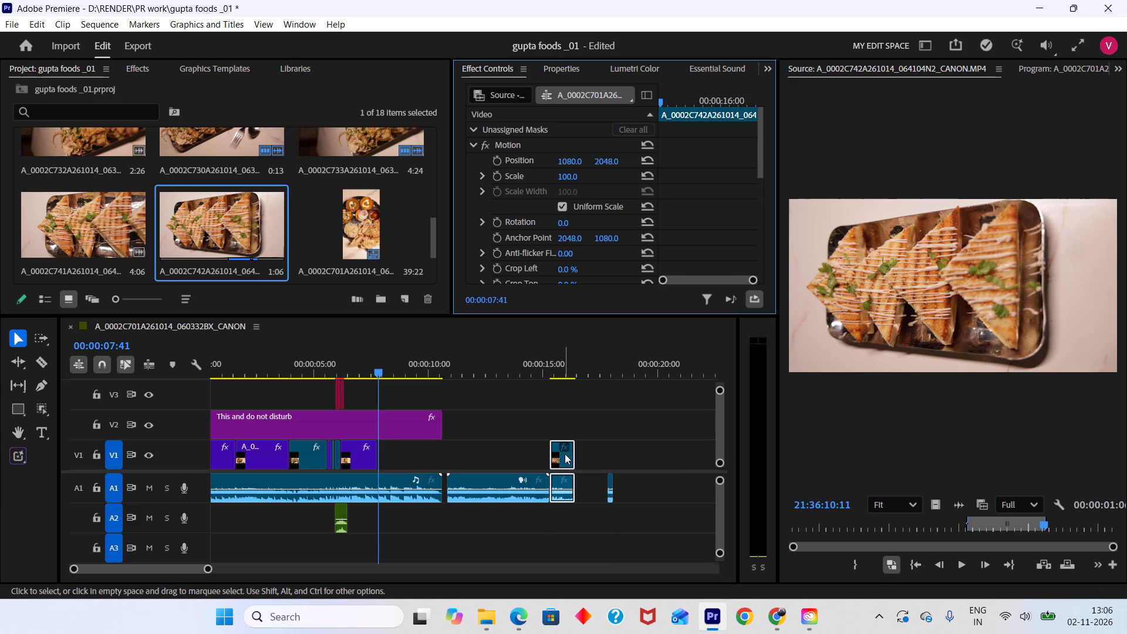
left_click(568, 459)
key("ctrl+l")
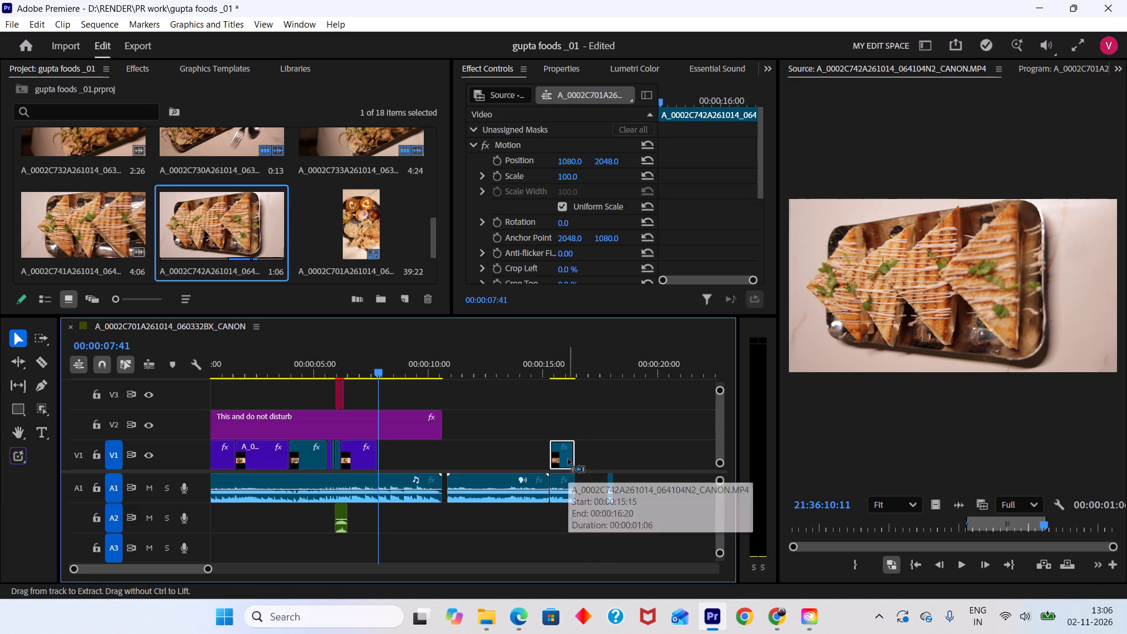
left_click_drag(568, 459, 397, 461)
Close the small gap on V1 by moving the sandwich clip's start to 00:00:07:39, against the thali shot's end.
scroll(407, 457, "up", 10, "alt")
scroll(340, 458, "up", 5, "alt")
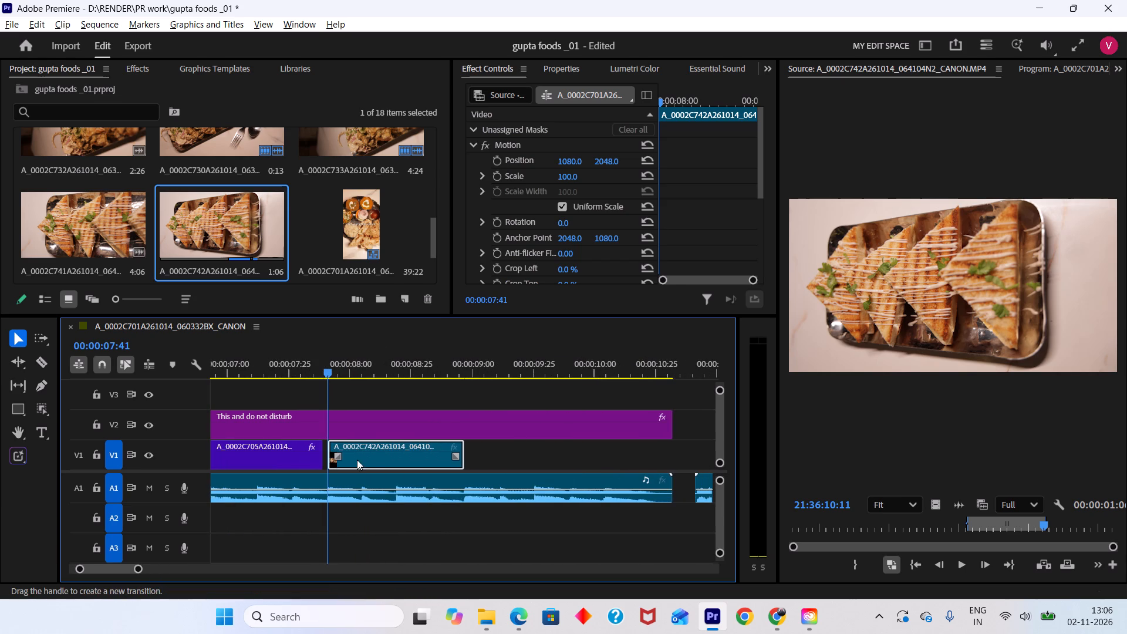
left_click_drag(366, 456, 347, 455)
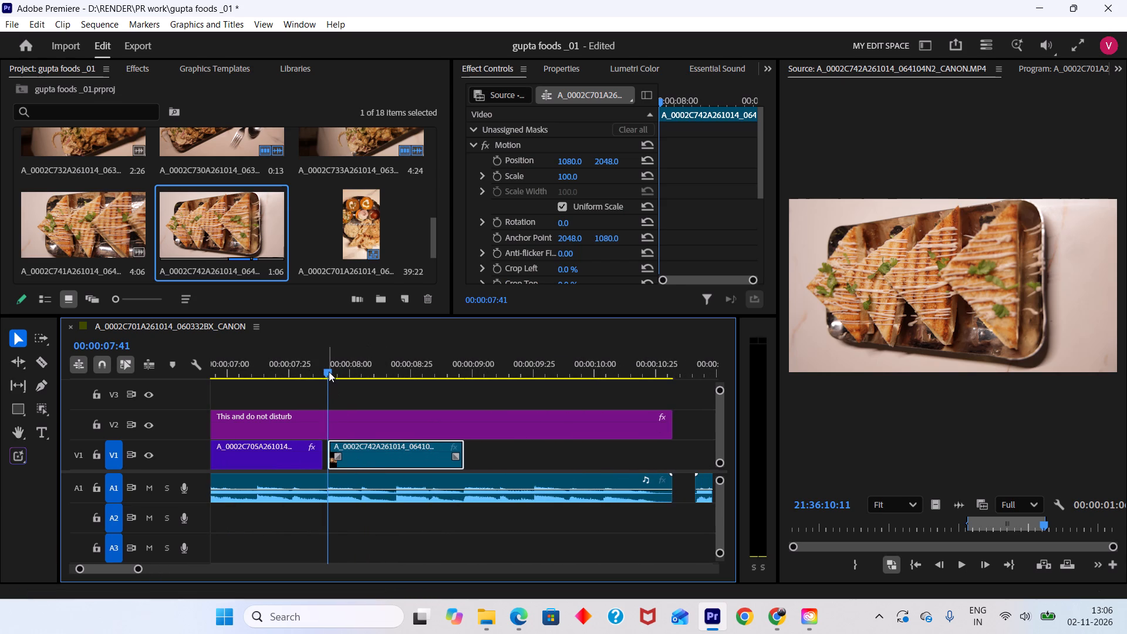
left_click_drag(328, 372, 323, 369)
left_click_drag(377, 455, 369, 455)
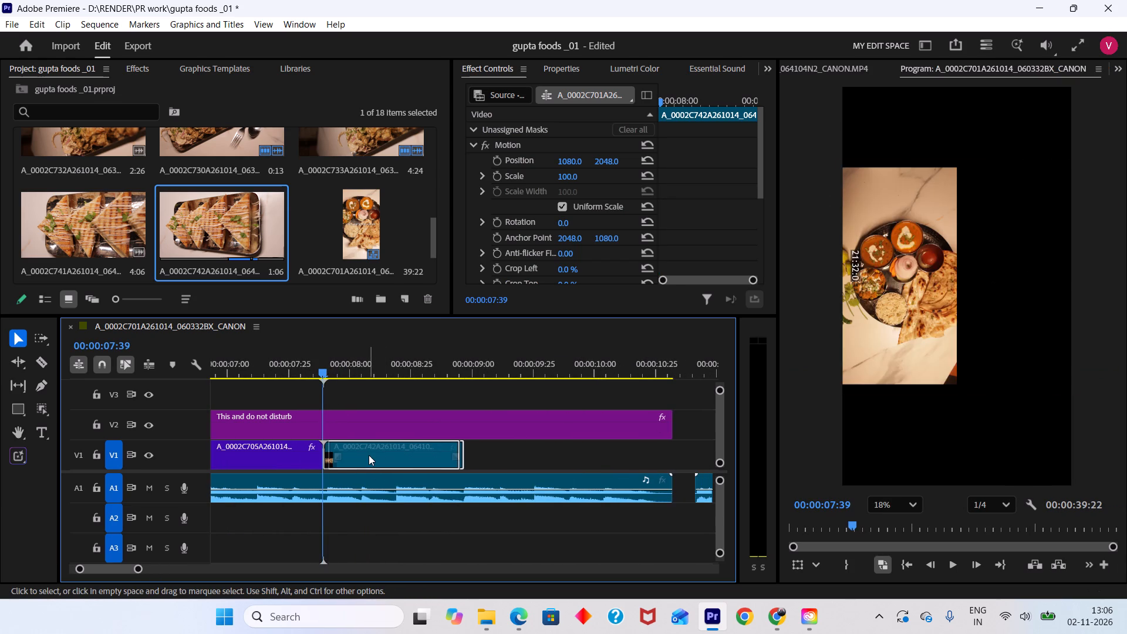
Set the sandwich clip's rotation to 90° so it stands upright in the frame.
left_click_drag(338, 352, 356, 361)
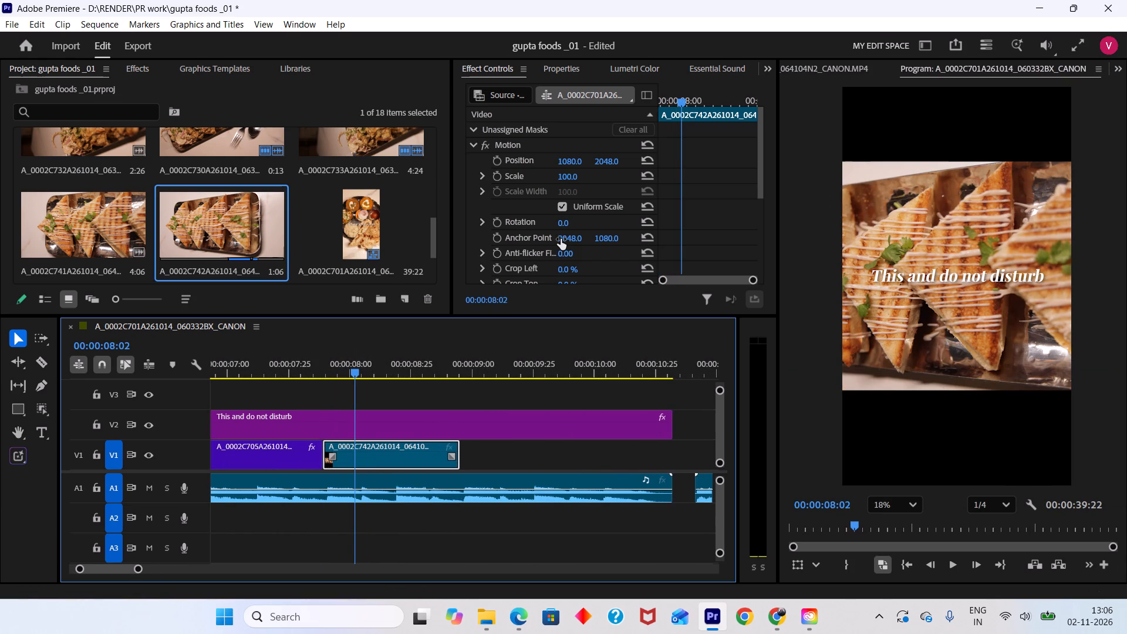
left_click_drag(565, 220, 575, 220)
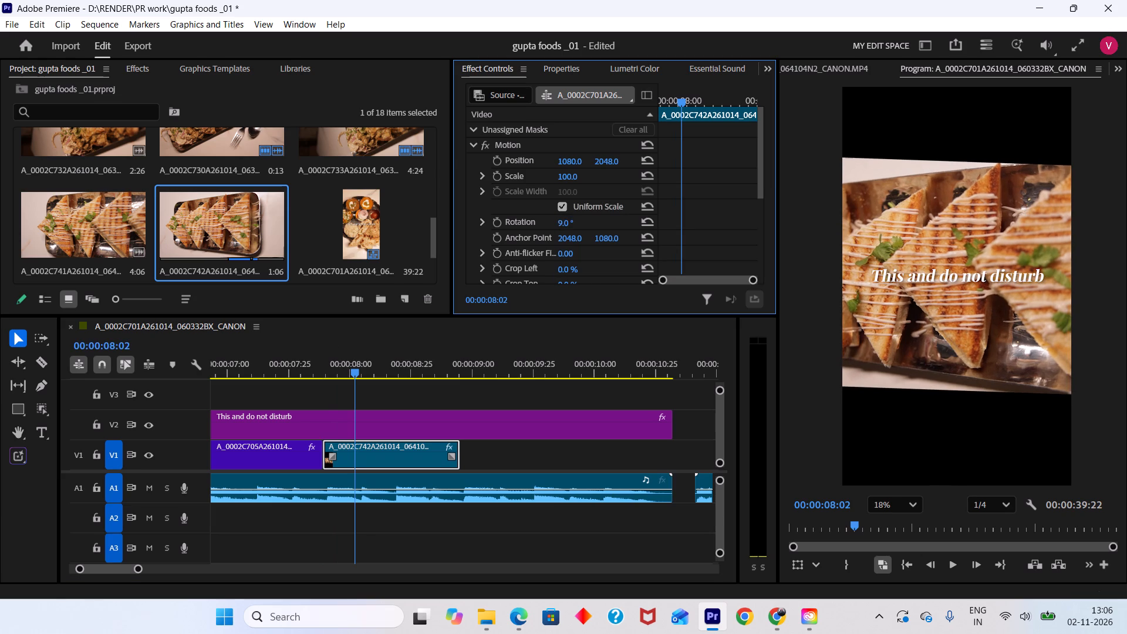
left_click_drag(575, 220, 636, 214)
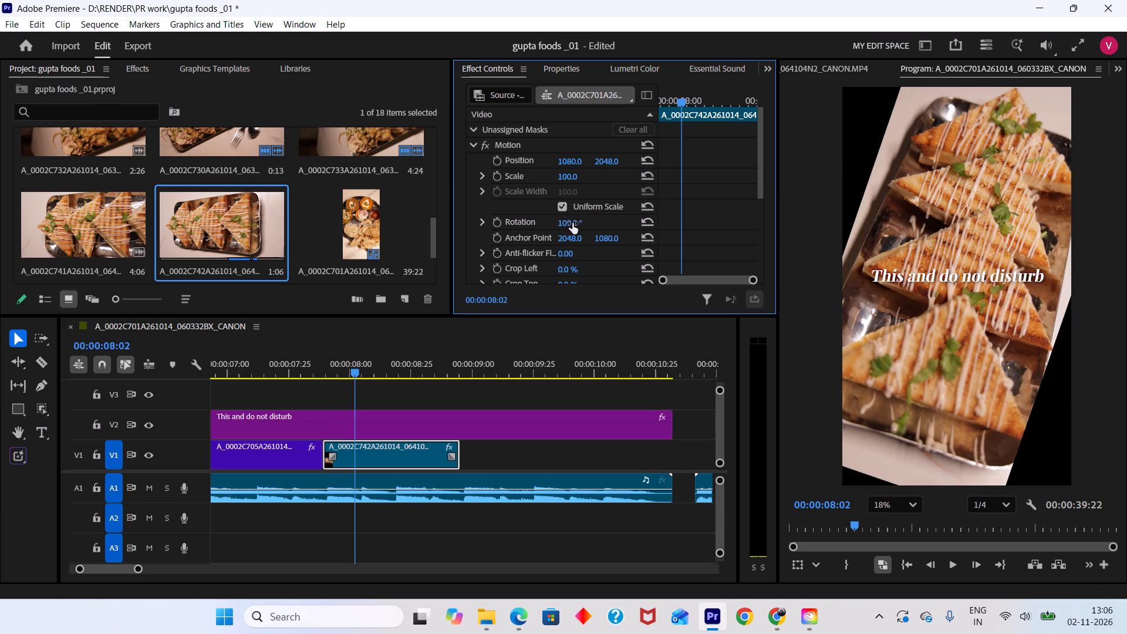
left_click(572, 223)
type("90")
key("Return")
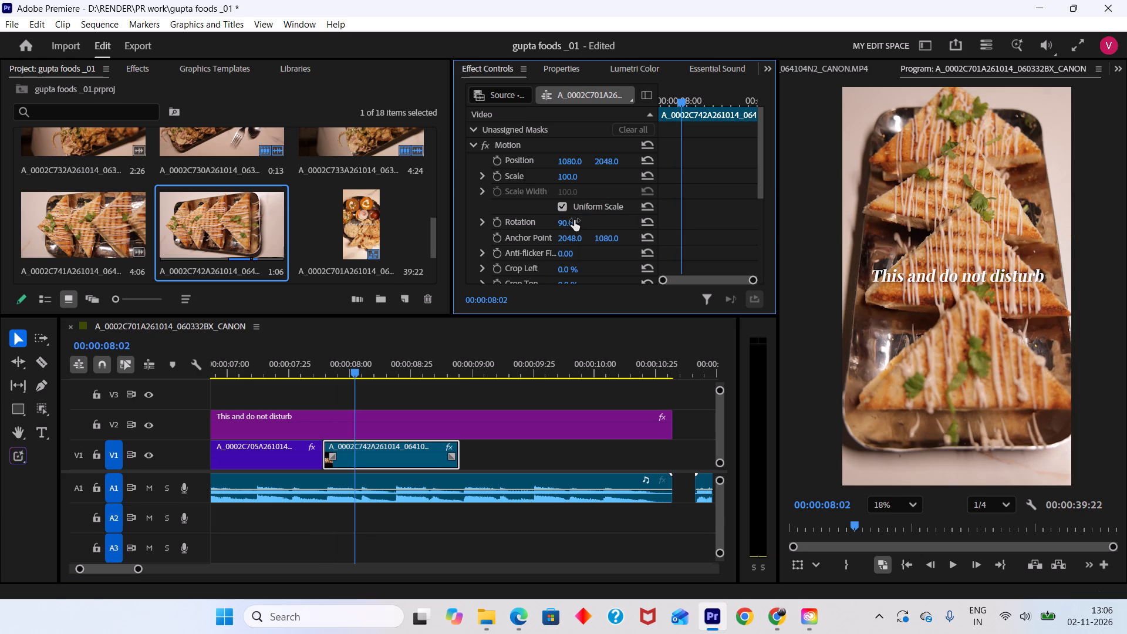
Save the project.
key("ctrl+s")
Set the sandwich clip's rotation to 80.6°.
left_click_drag(573, 221, 556, 296, "ctrl")
Play the sequence from just before the cut at 00:00:07:39 through the end of the sandwich shot.
left_click_drag(373, 371, 299, 362)
key("space")
scroll(336, 438, "down", 4, "alt")
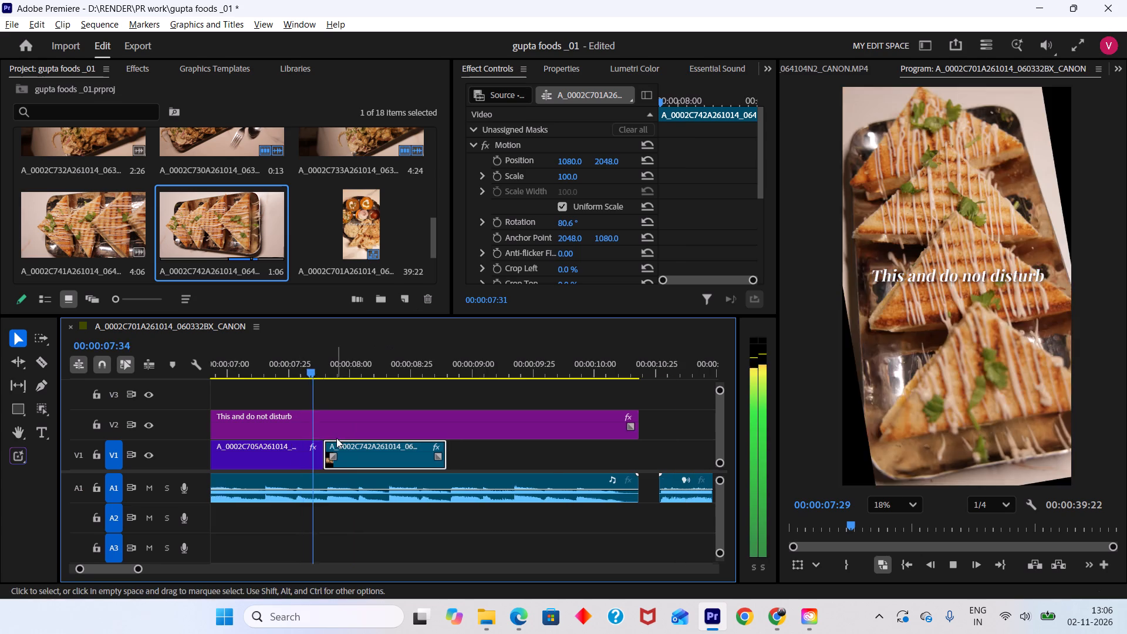
scroll(336, 438, "down", 7, "alt")
key("space")
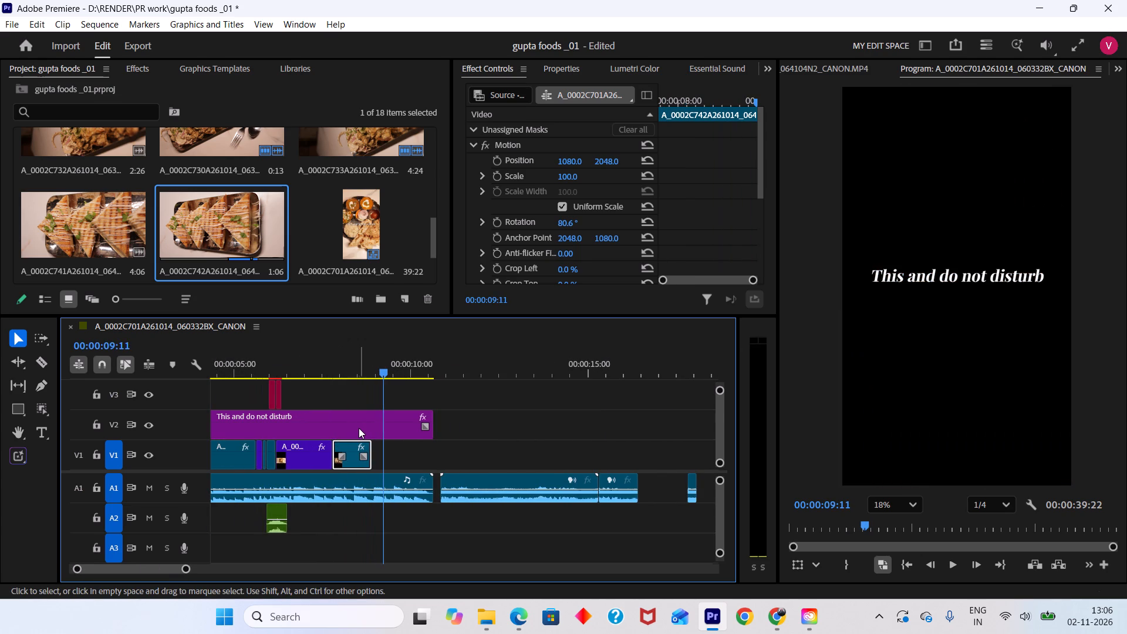
Place burger-and-drink clip A_0002C726, with its out point at 21:35:05:39, after the sandwich clip on V1 and trim its end to just before 00:00:10:00.
scroll(362, 247, "up", 2)
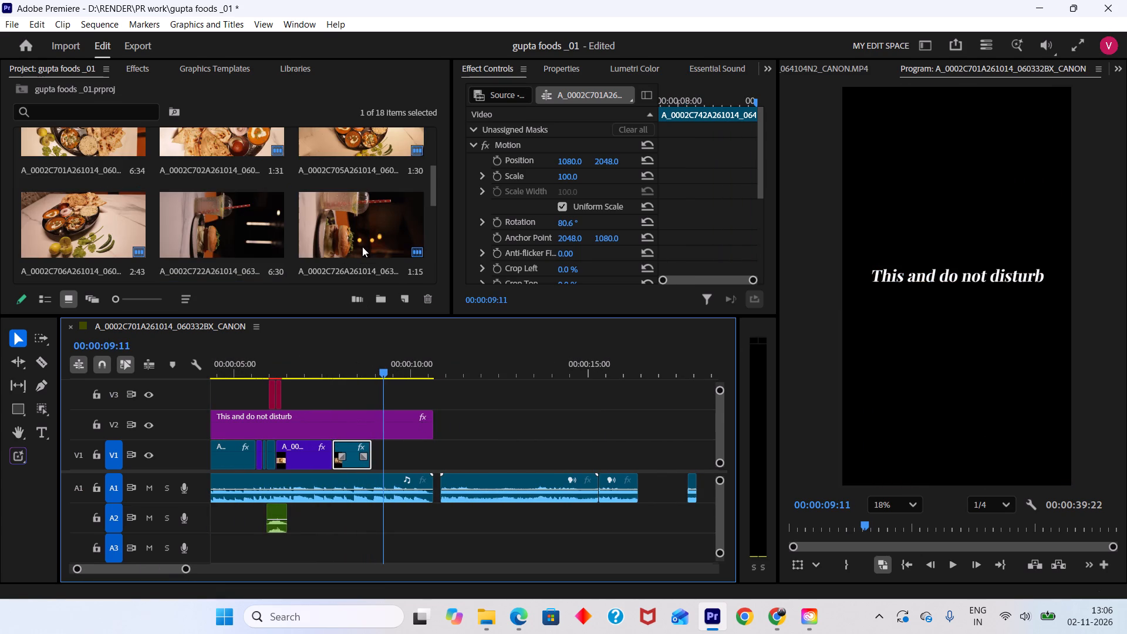
double_click(362, 247)
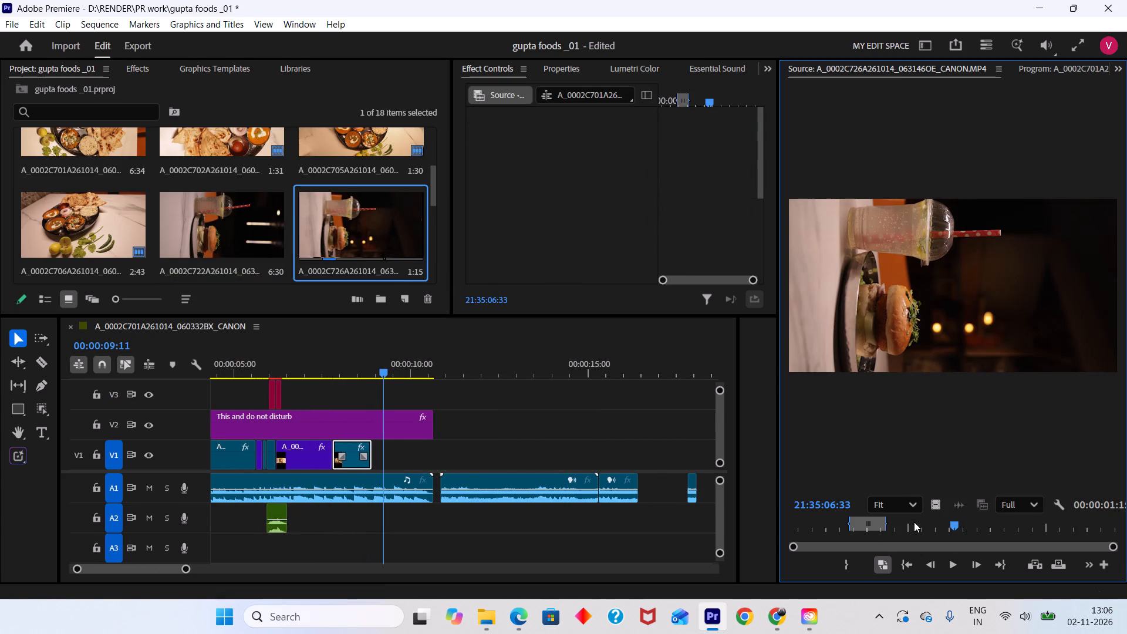
left_click_drag(914, 522, 993, 531)
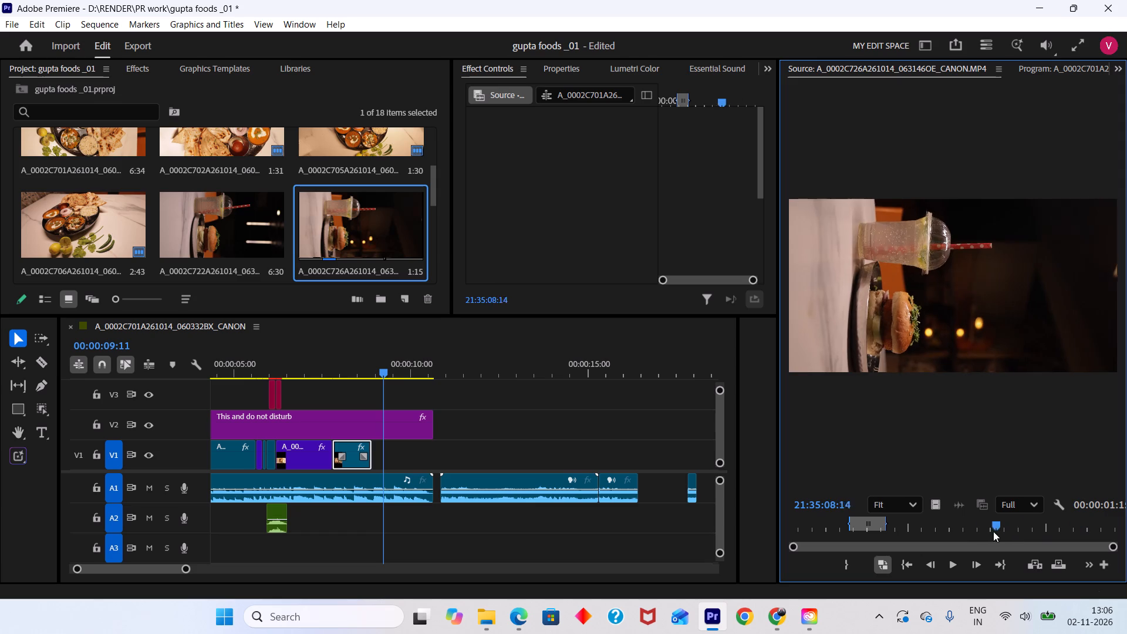
left_click_drag(993, 531, 869, 549)
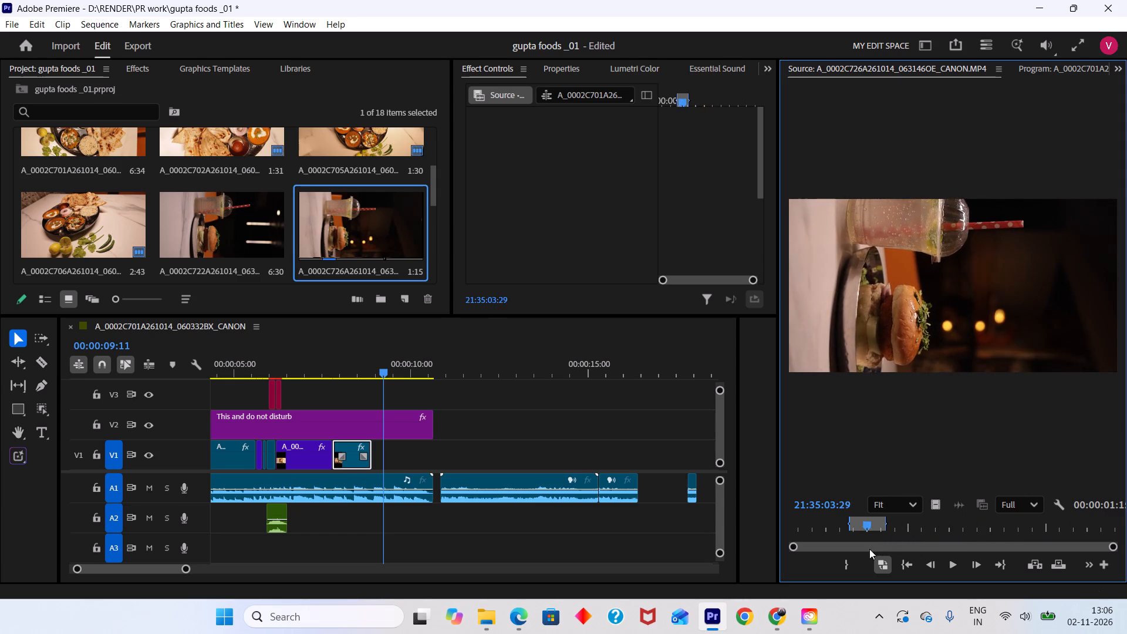
left_click_drag(869, 549, 932, 554)
key("o")
left_click_drag(919, 390, 466, 455)
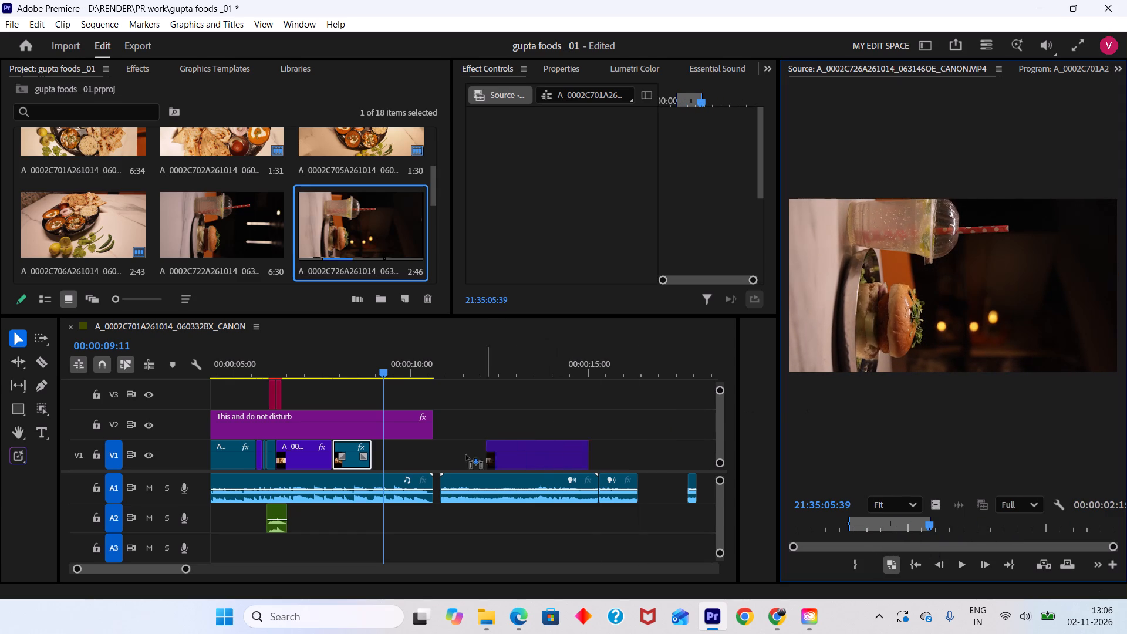
left_click_drag(466, 455, 372, 459)
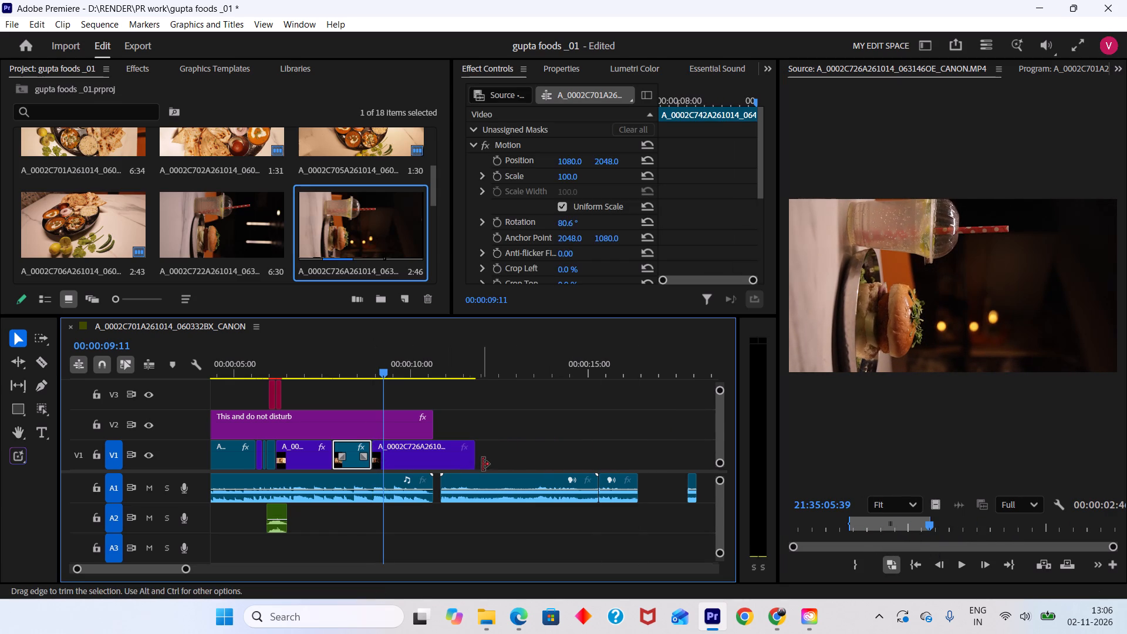
left_click_drag(472, 465, 404, 463)
Set the burger-and-drink clip's rotation to -90° so it stands upright in the frame.
left_click(399, 460)
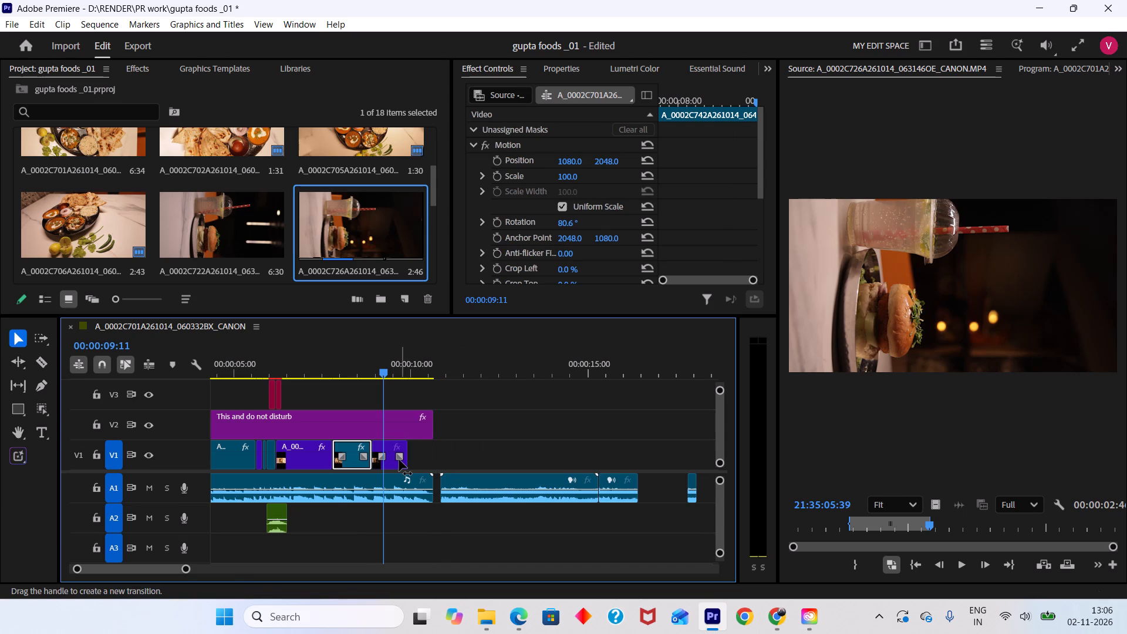
left_click(399, 463)
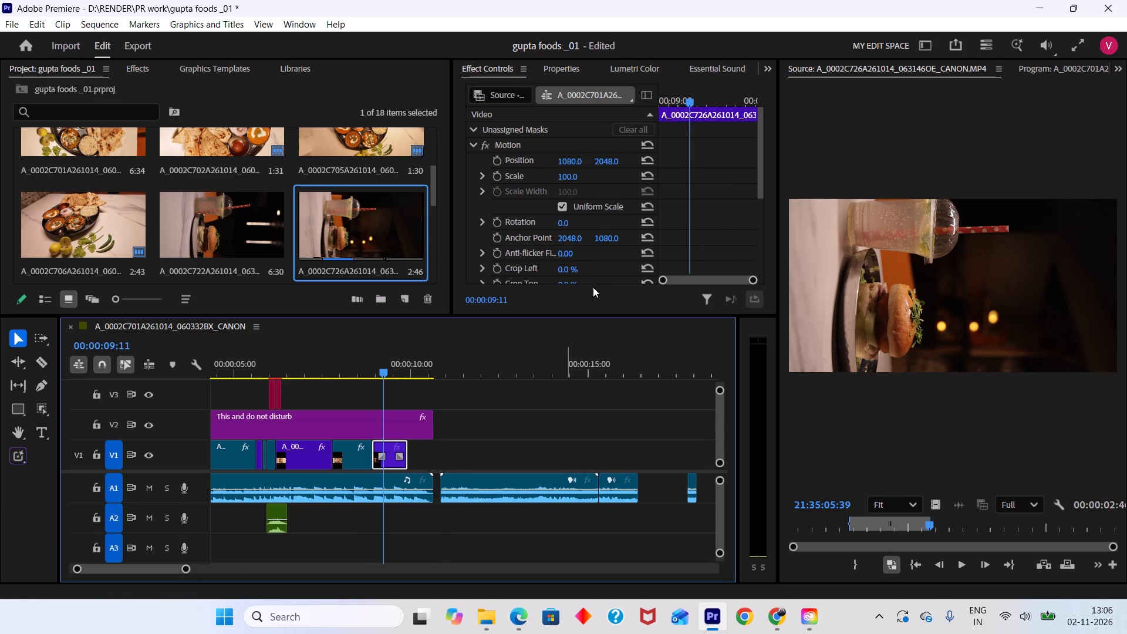
left_click_drag(392, 367, 386, 366)
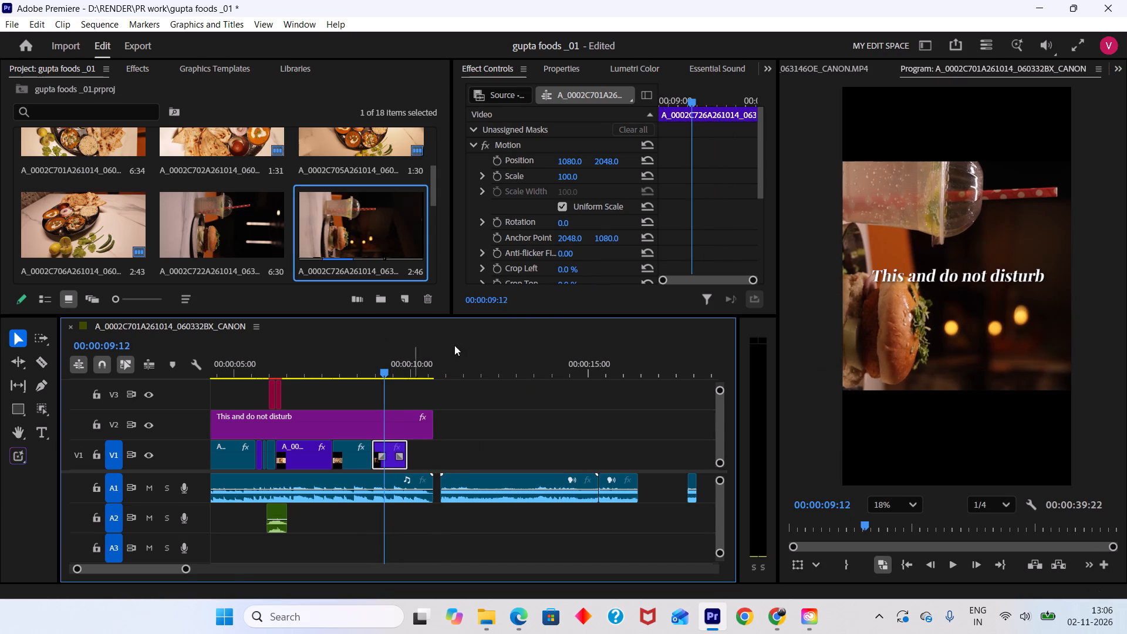
left_click_drag(566, 224, 494, 221)
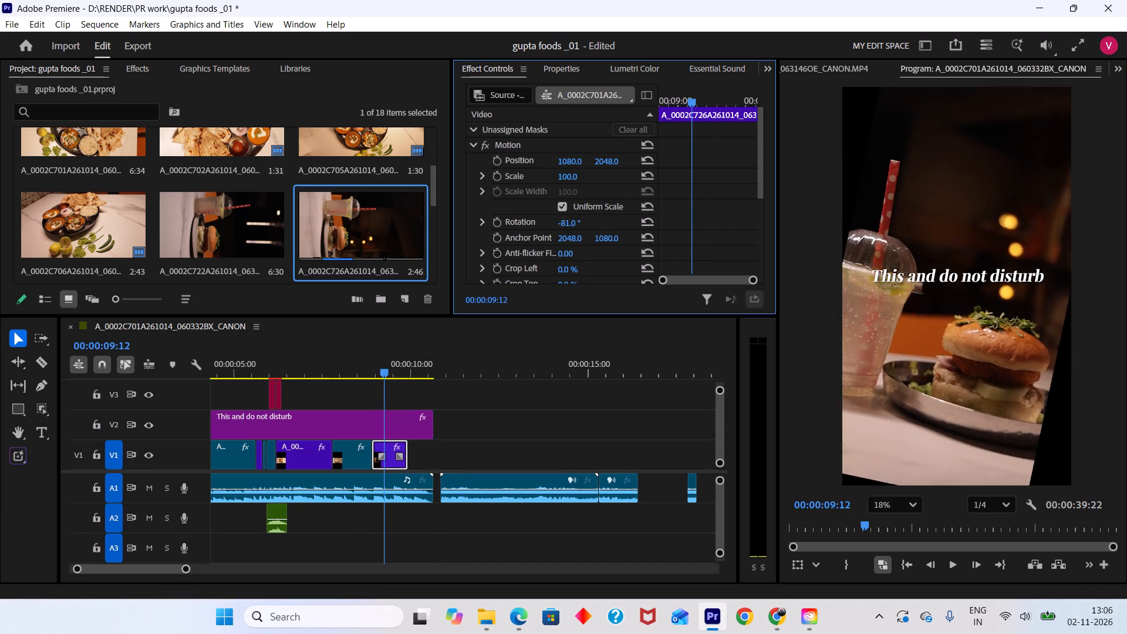
left_click_drag(494, 221, 481, 219)
left_click(574, 224)
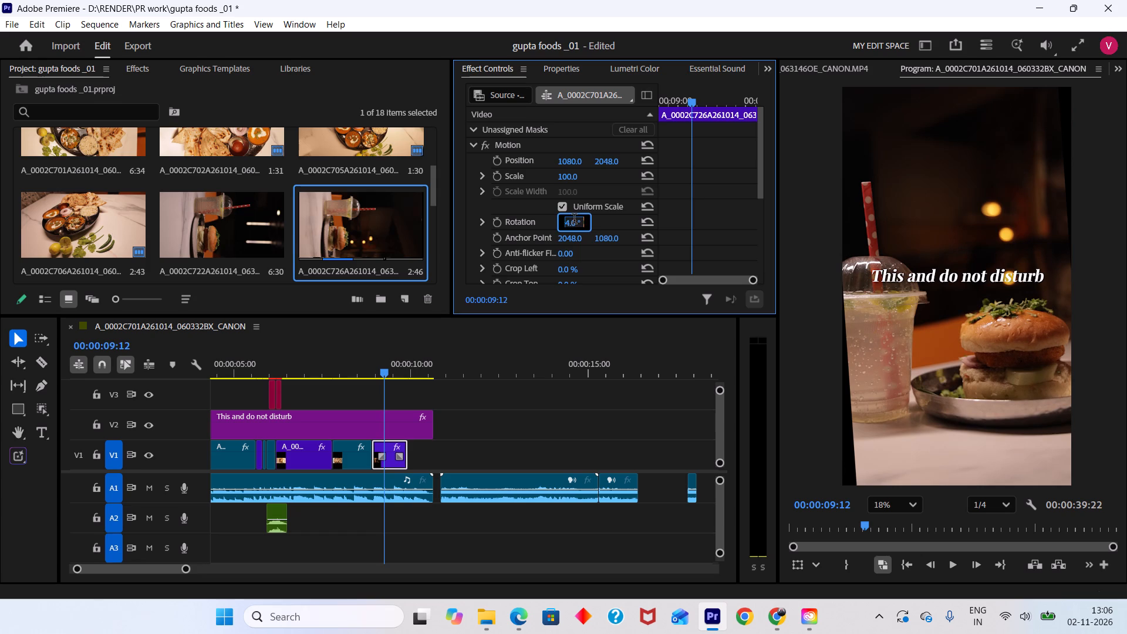
type("-90")
key("Return")
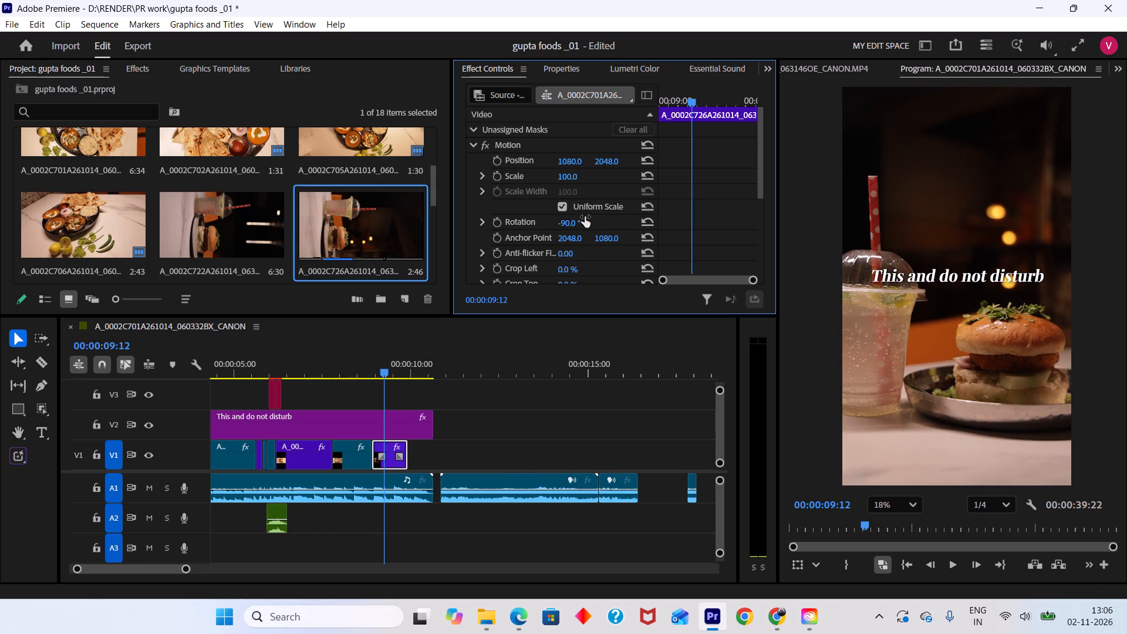
Play the sequence from about 00:00:08:03 to review the sandwich and burger shots.
key("space")
key("space")
left_click_drag(409, 362, 343, 376)
key("space")
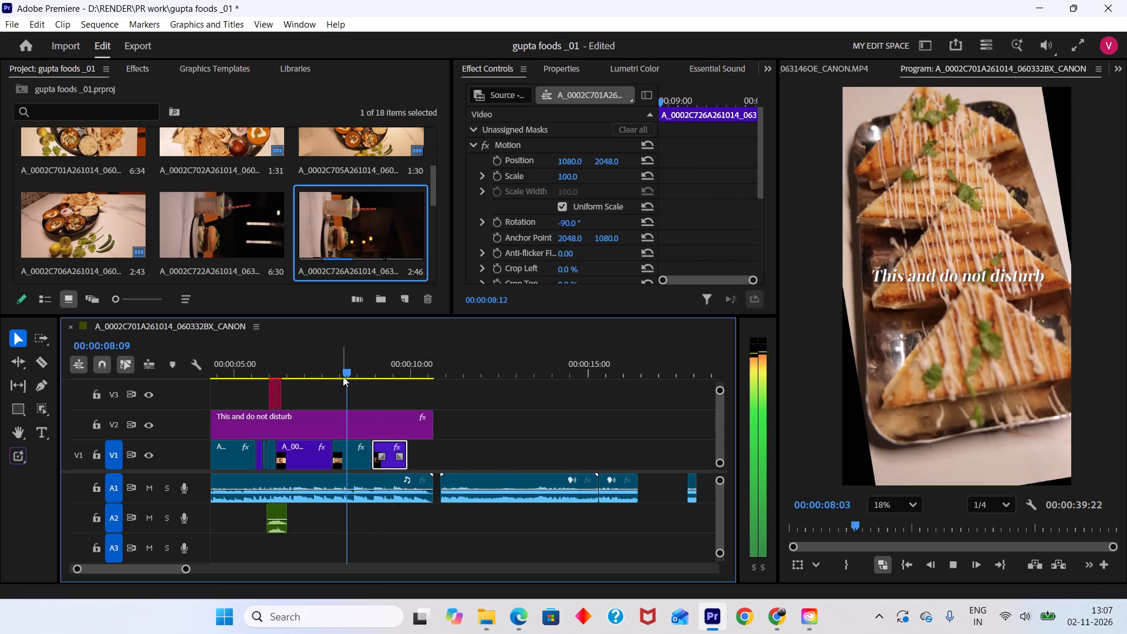
key("space")
Set the sandwich clip's rotation to 90°.
left_click(361, 371)
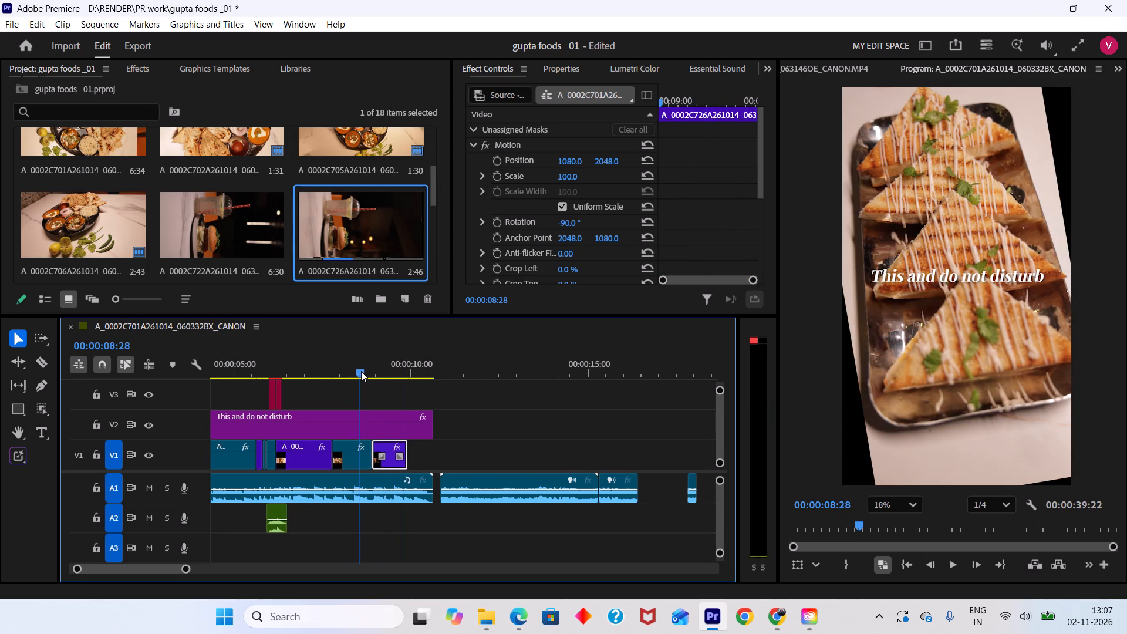
left_click(356, 449)
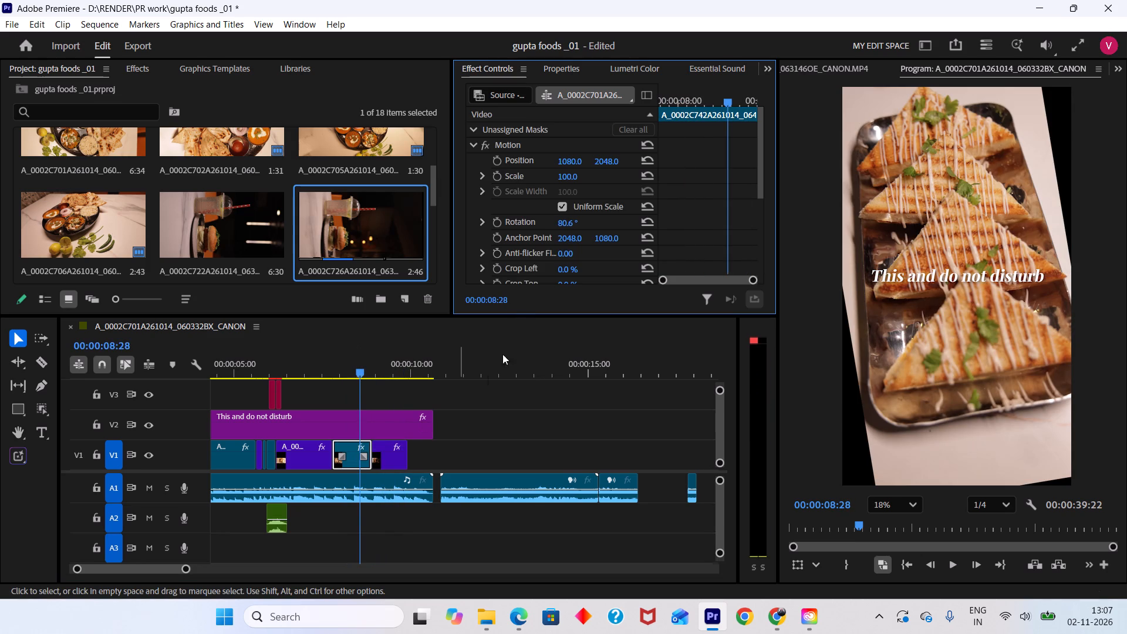
left_click(567, 223)
type("90")
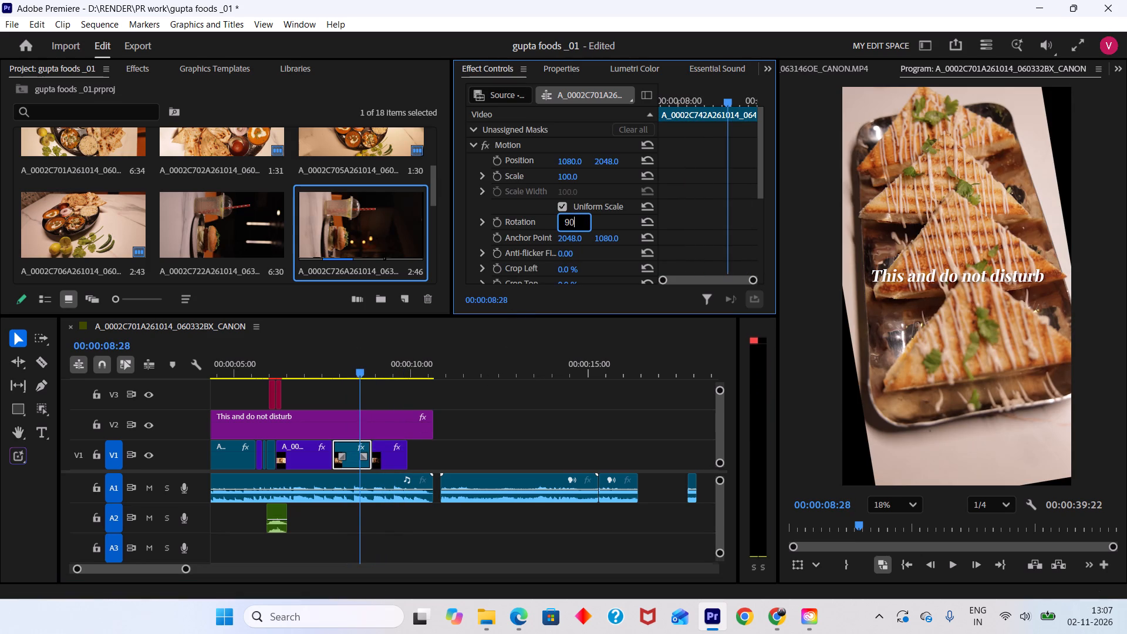
key("Return")
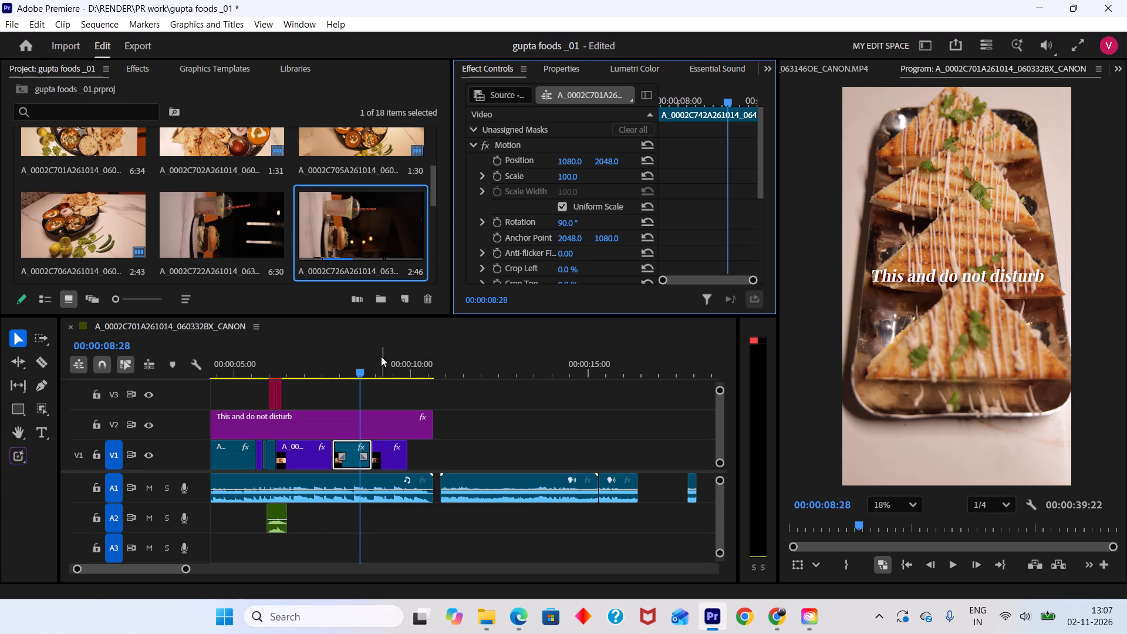
Play the sequence from 00:00:06:46 into the burger shot and recheck the cut between the sandwich and burger clips.
left_click_drag(369, 362, 326, 356)
key("space")
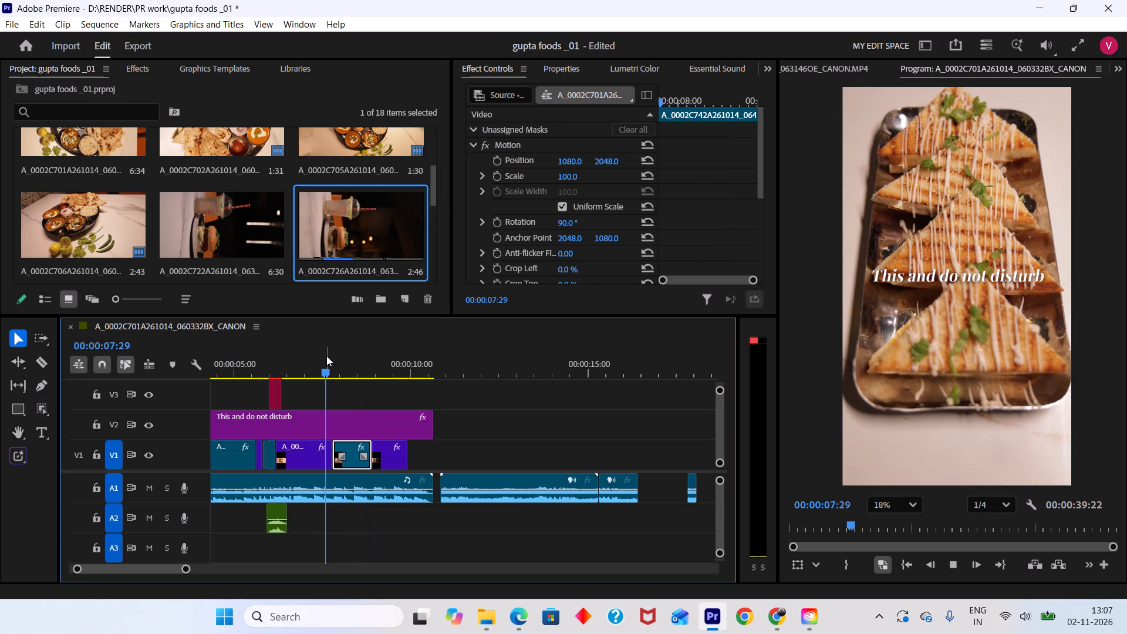
left_click_drag(326, 356, 303, 353)
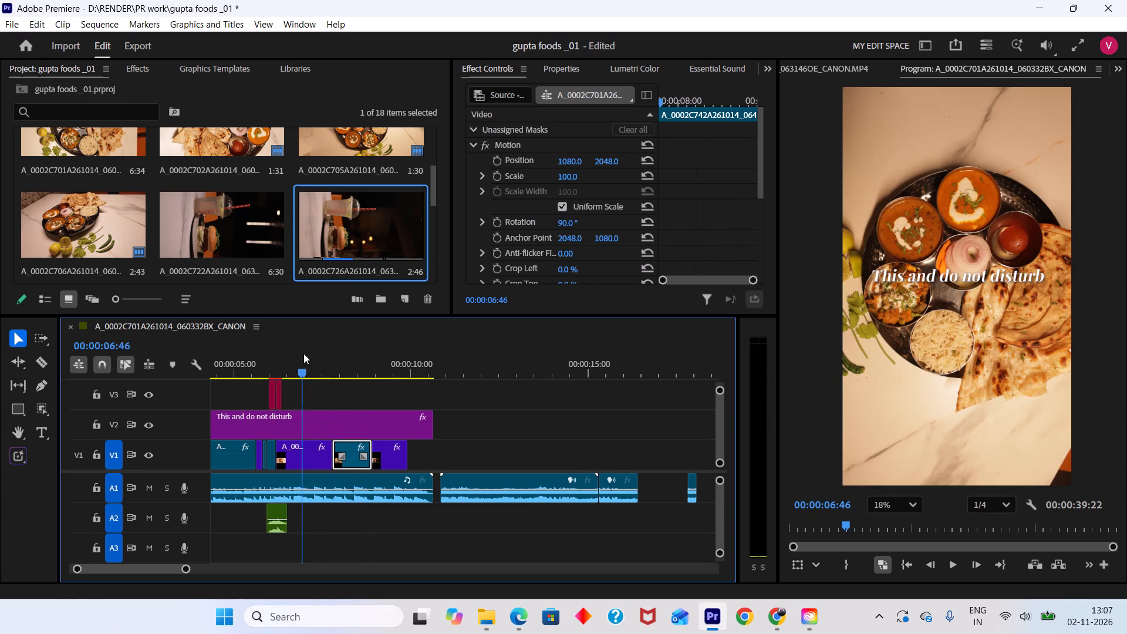
key("space")
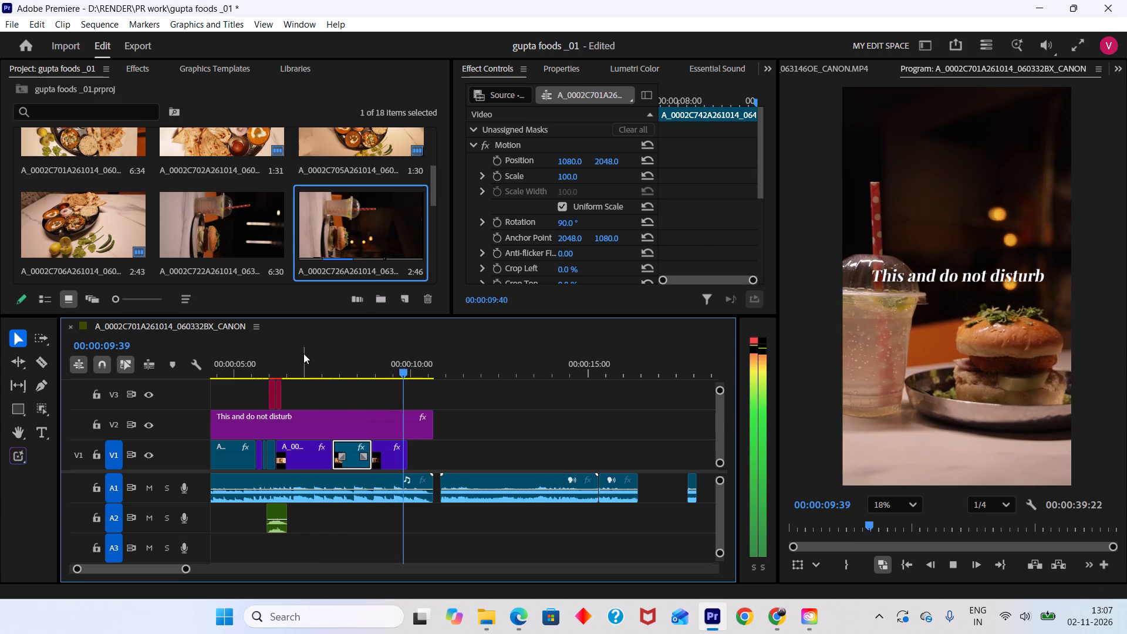
left_click(395, 364)
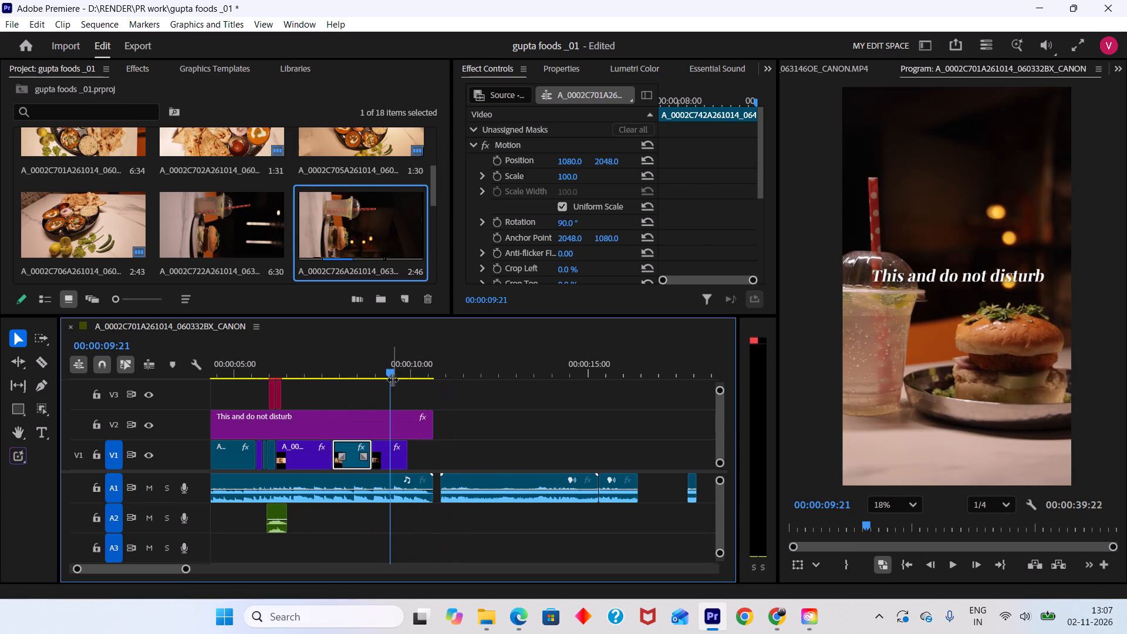
scroll(147, 240, "up", 3)
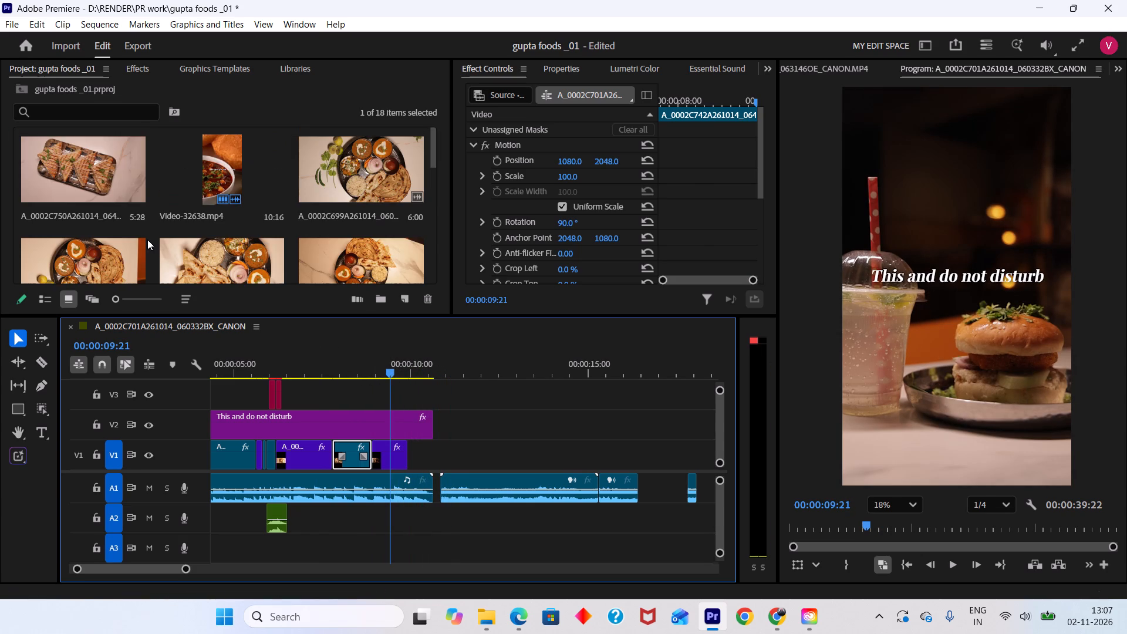
left_click_drag(396, 359, 354, 346)
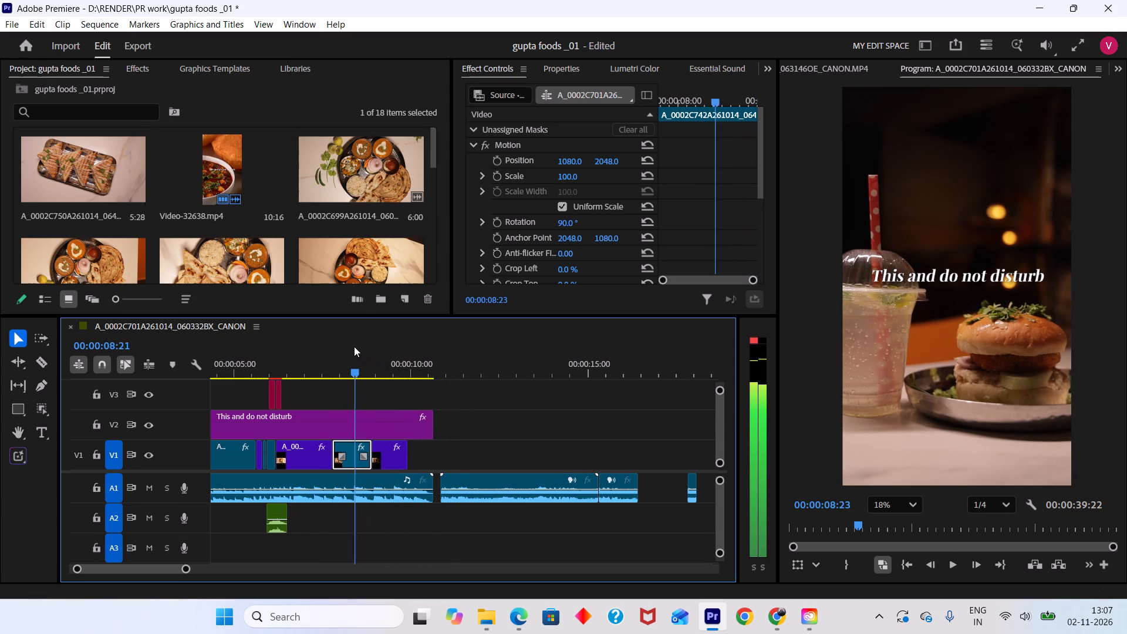
left_click_drag(354, 346, 352, 360)
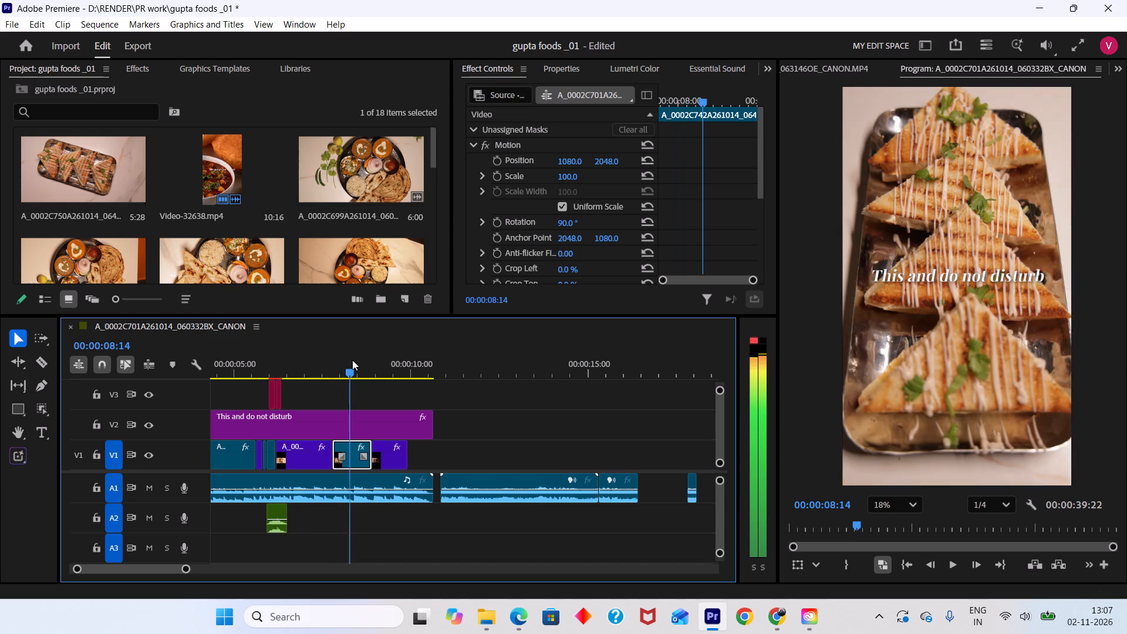
left_click_drag(352, 360, 382, 375)
Mark clip A_0002C732 from 21:35:33:34 to 21:35:34:46 and place it on V1 at the start of the second A1 audio segment.
scroll(328, 258, "down", 4)
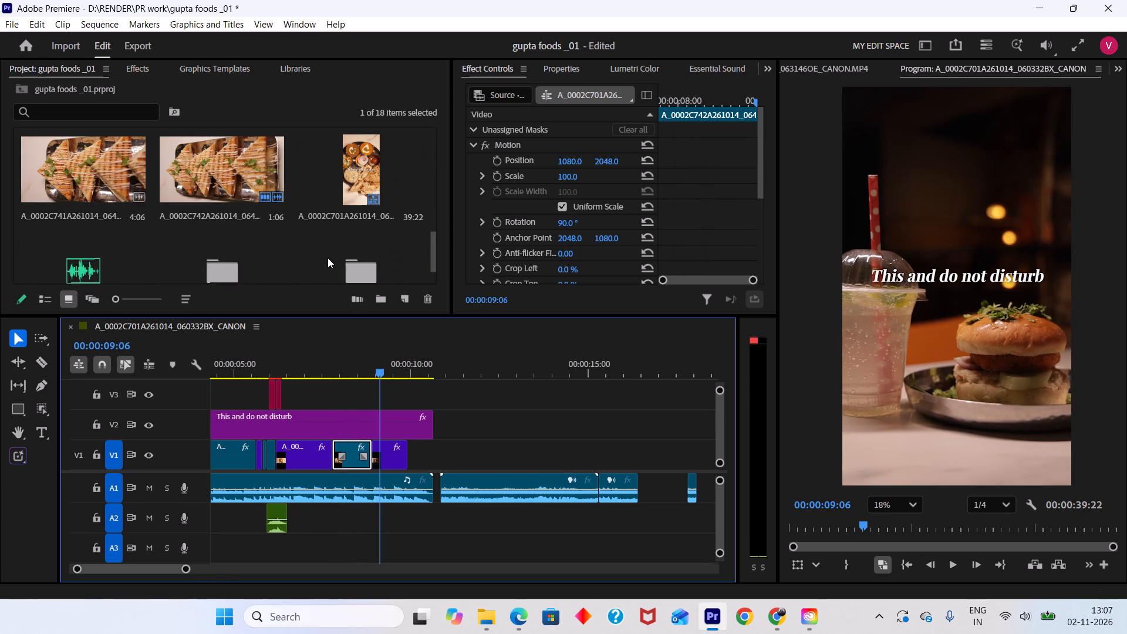
scroll(316, 247, "up", 2)
double_click(118, 261)
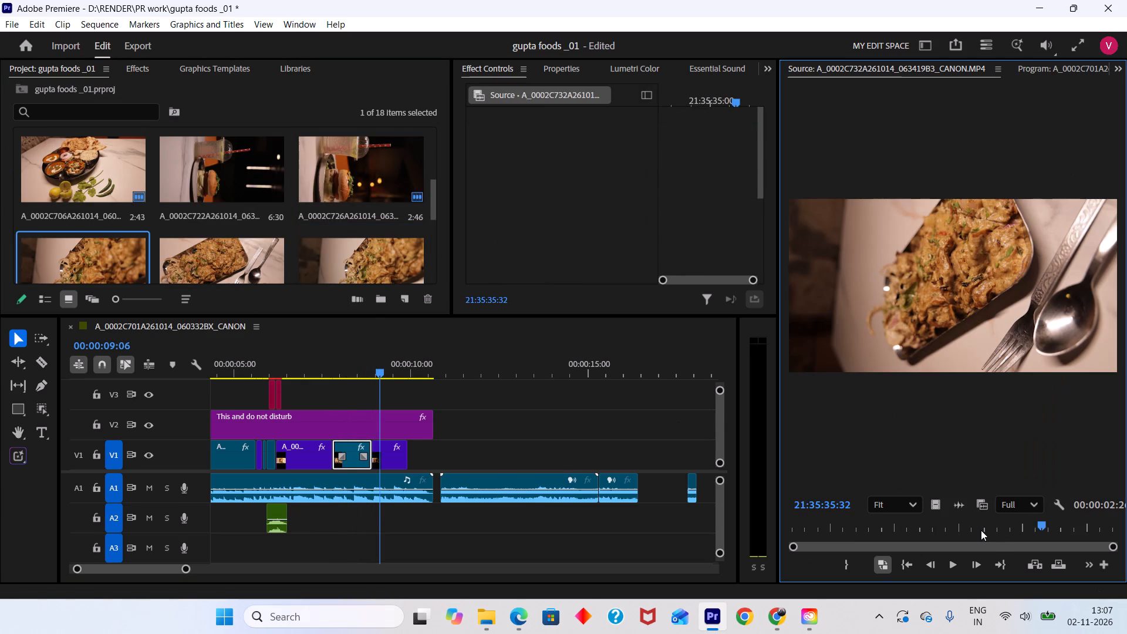
left_click_drag(974, 532, 825, 555)
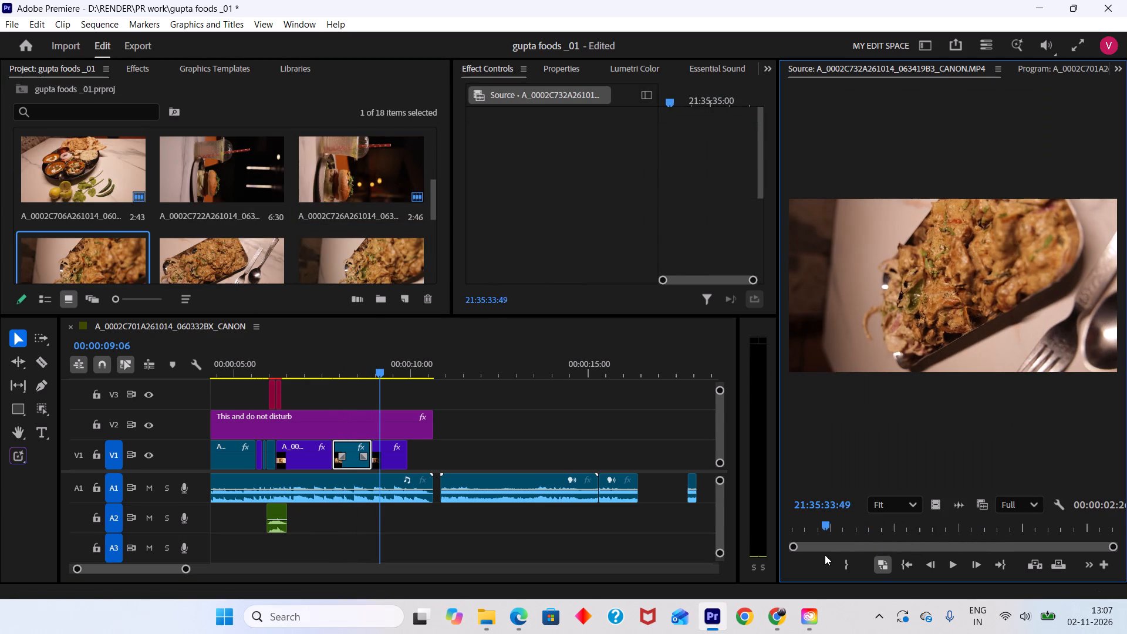
left_click_drag(825, 555, 780, 566)
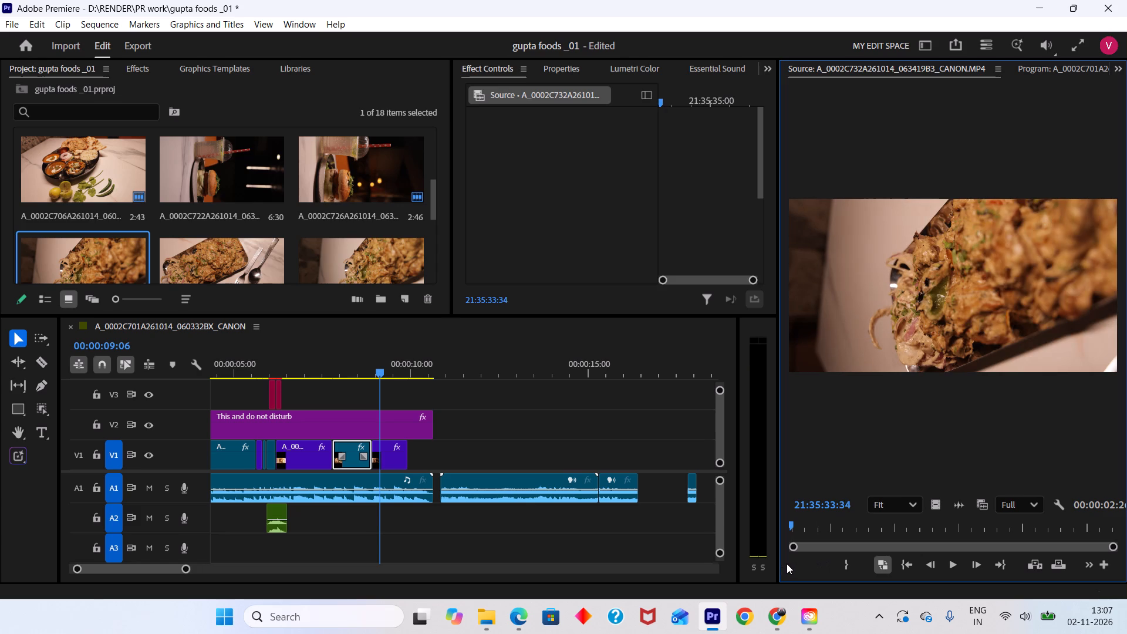
key("i")
left_click_drag(809, 520, 930, 520)
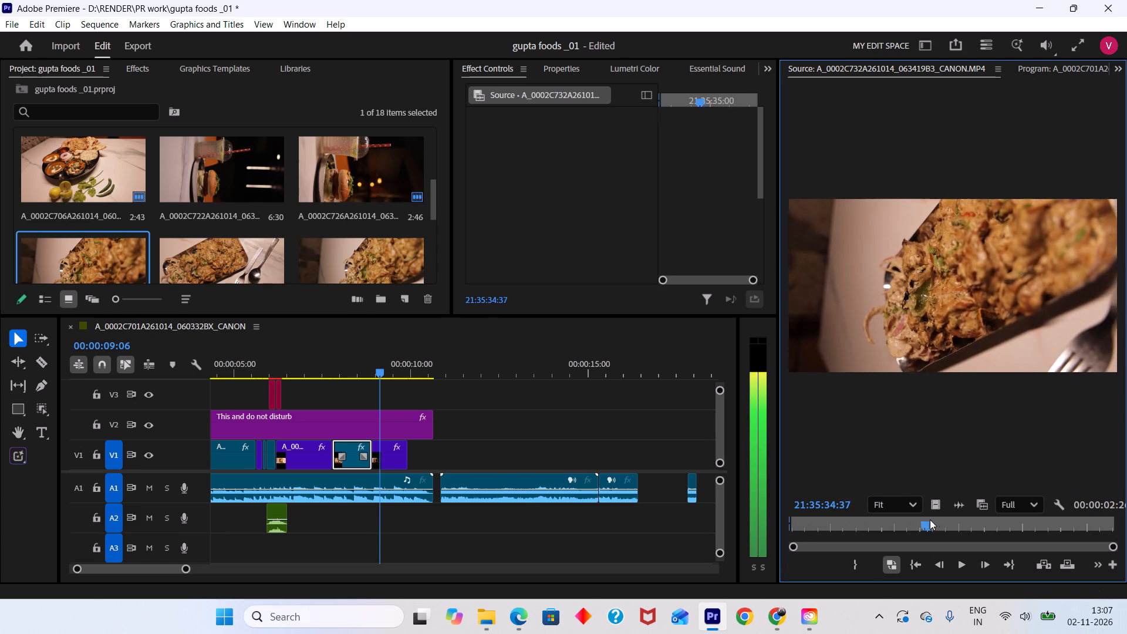
left_click_drag(930, 520, 950, 519)
key("o")
left_click_drag(968, 352, 460, 462)
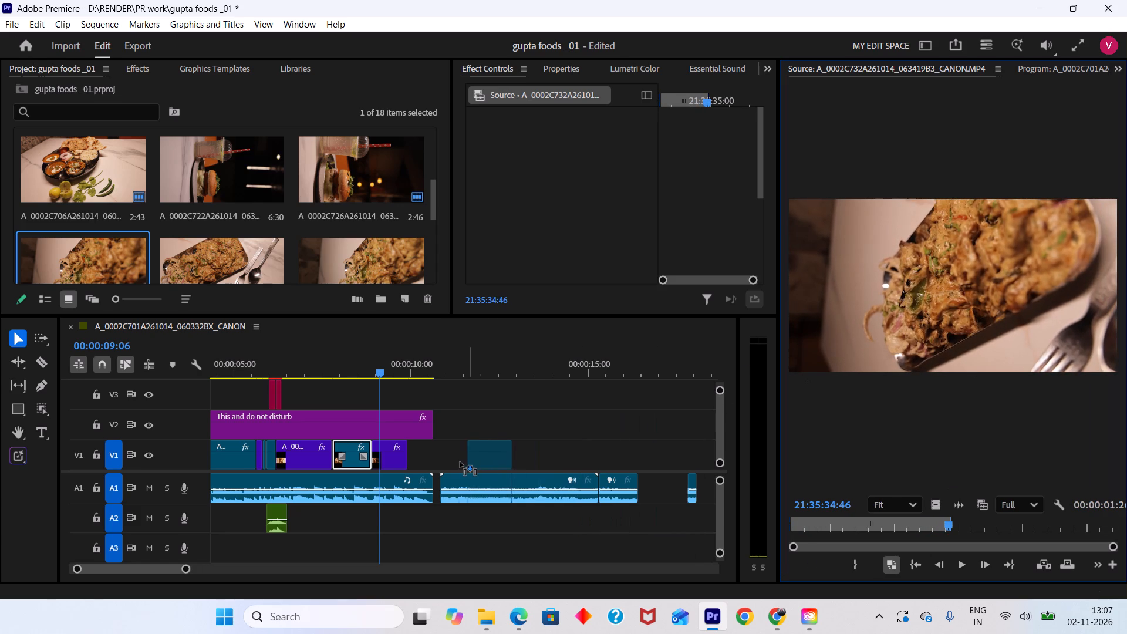
left_click_drag(460, 462, 438, 463)
Unlink the A_0002C732 clip's audio and move only its video against the end of the burger clip on V1.
left_click(465, 461)
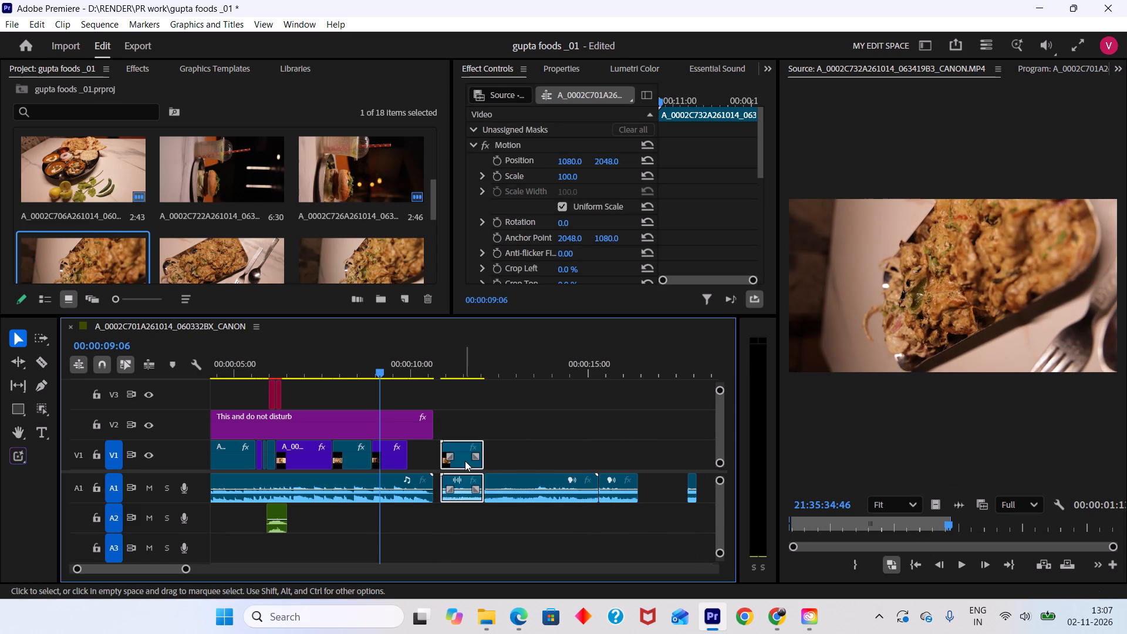
key("ctrl+l")
left_click_drag(463, 461, 450, 466)
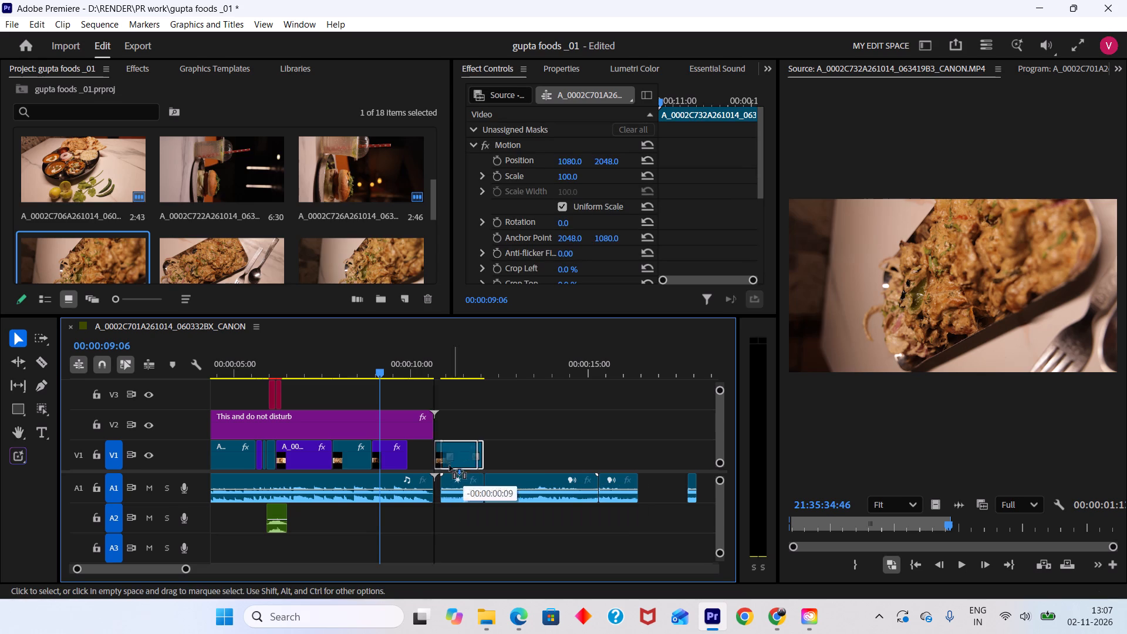
left_click_drag(450, 466, 436, 468)
Trim the end of the A_0002C732 clip to match the end of the caption.
left_click_drag(447, 463, 436, 462)
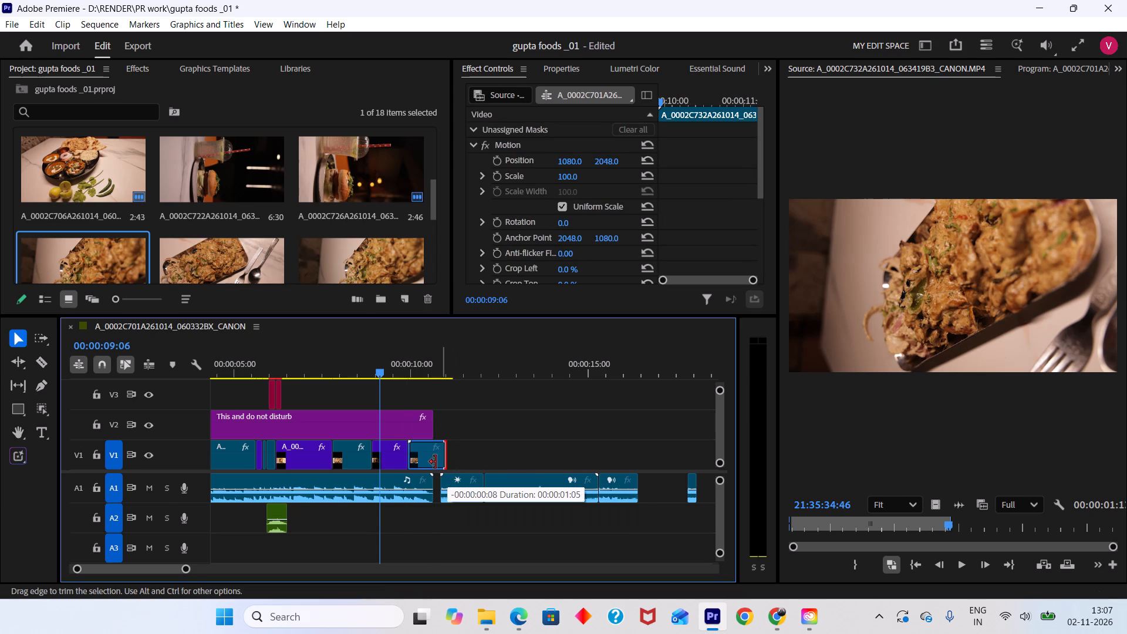
left_click_drag(436, 462, 430, 460)
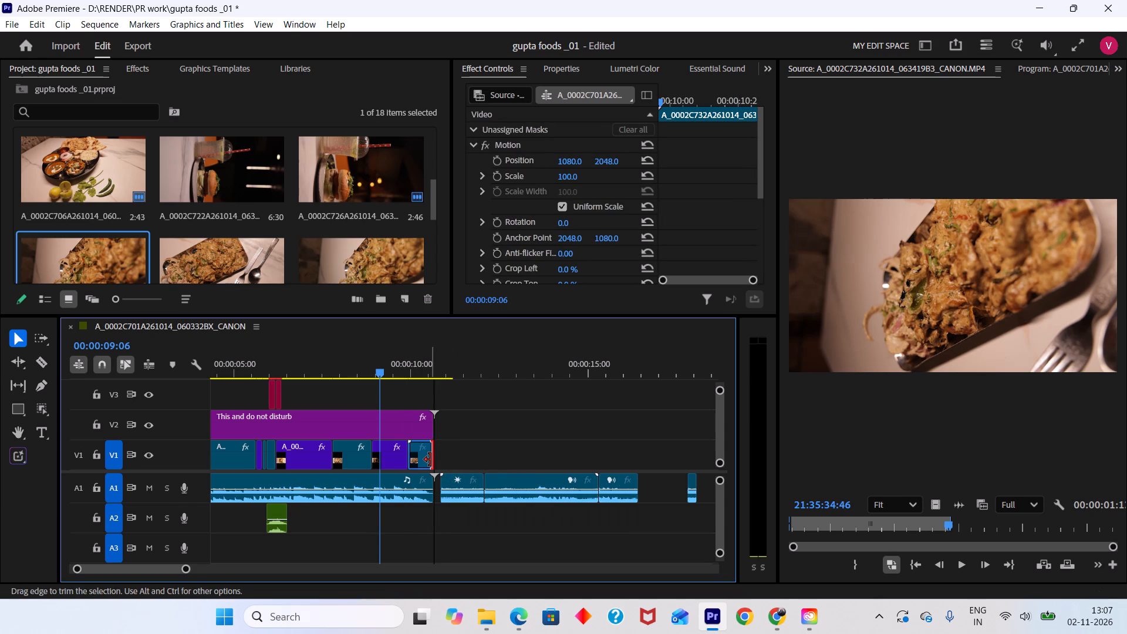
Set the rotation of the A_0002C732 clip on V1 to 90° and save the project.
scroll(430, 459, "up", 4, "alt")
left_click_drag(399, 362, 417, 375)
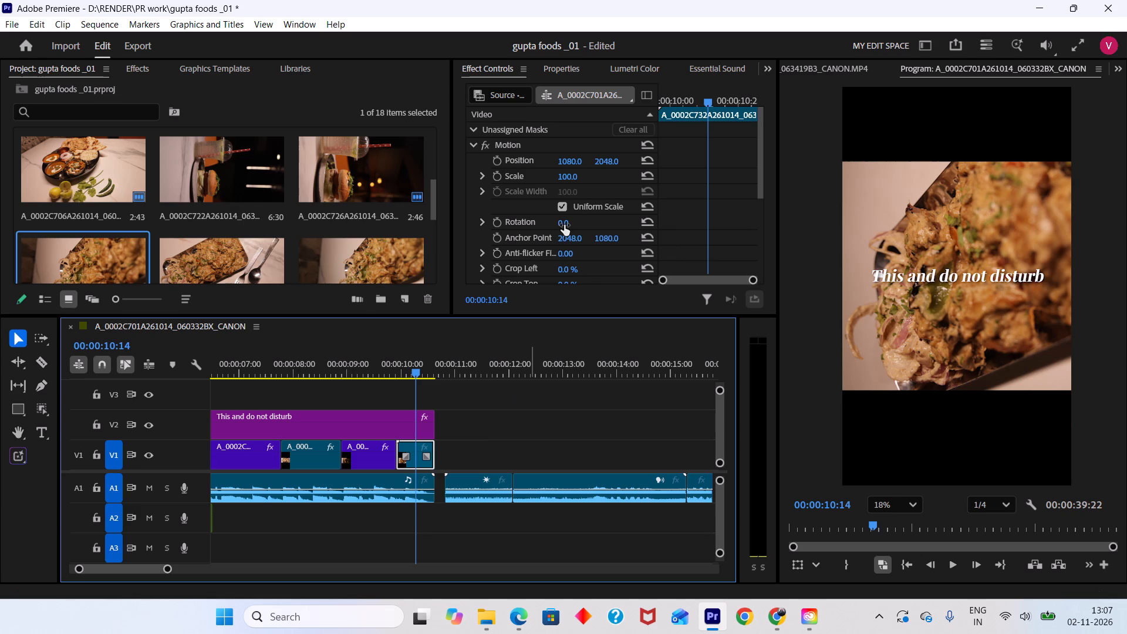
left_click_drag(564, 224, 642, 220)
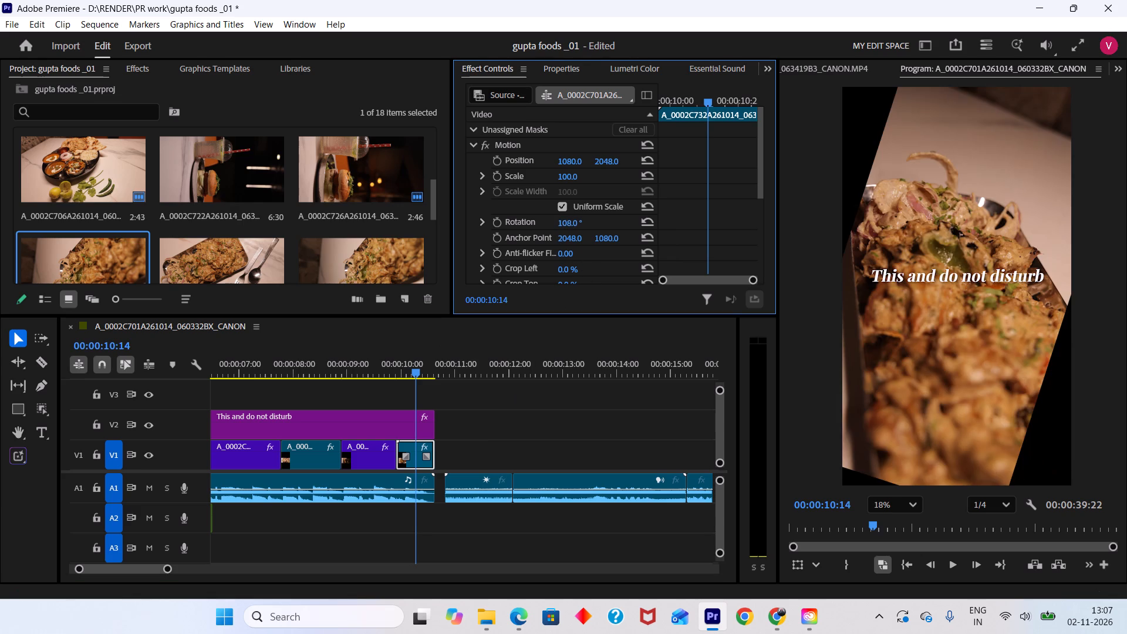
left_click_drag(642, 220, 636, 217)
left_click(572, 222)
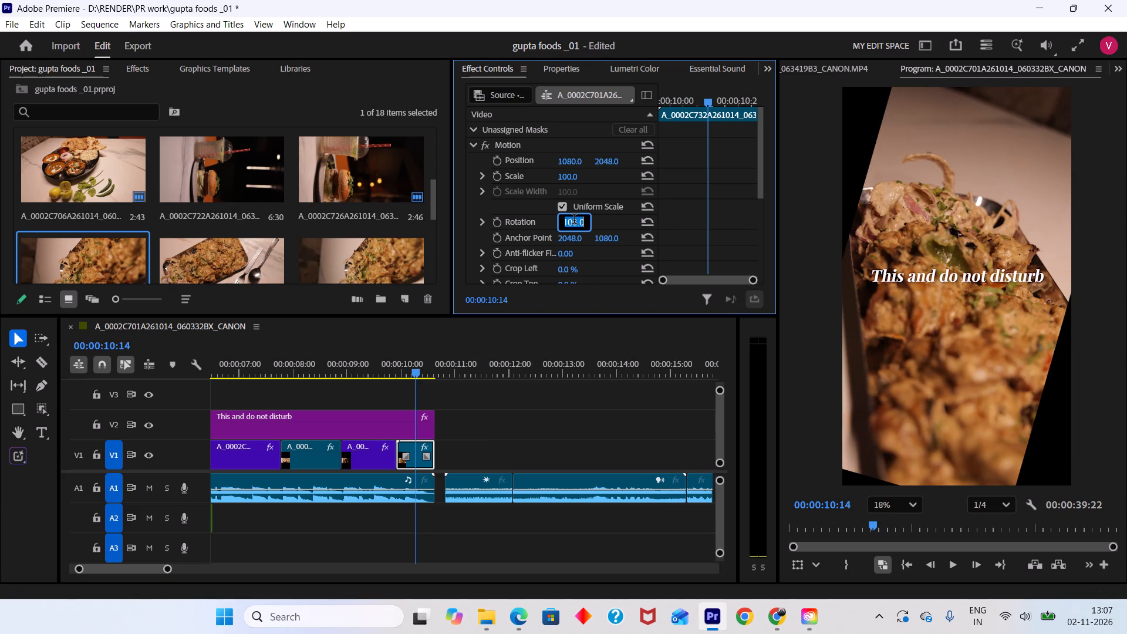
type("90")
key("Return")
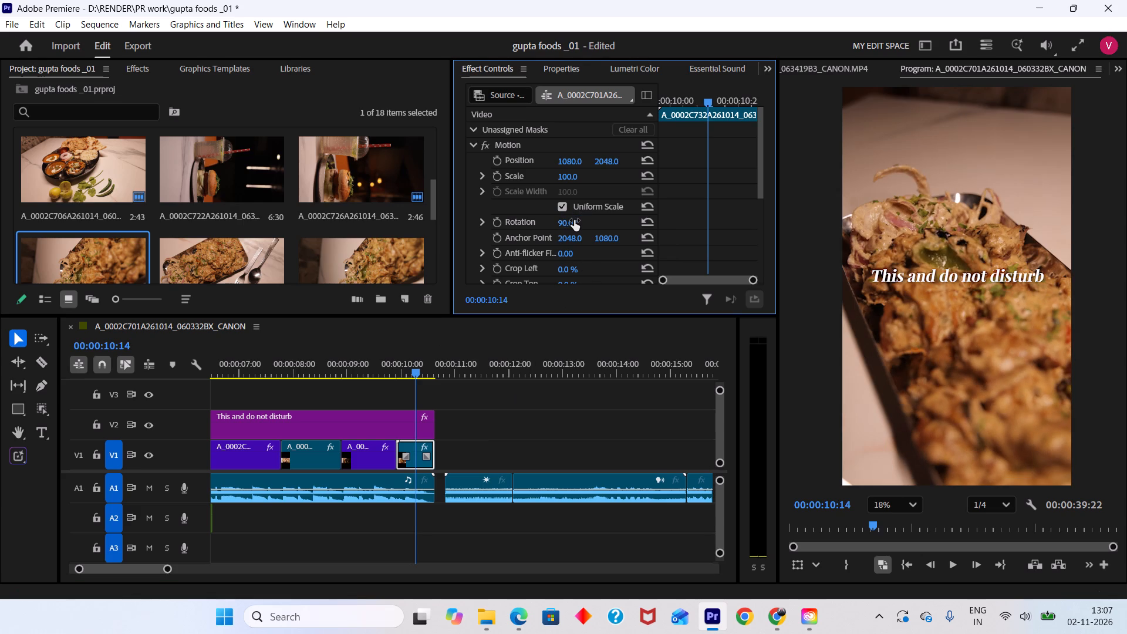
key("ctrl+s")
Play and scrub the sequence around the cut from the burger clip to the rotated A_0002C732 clip.
key("space")
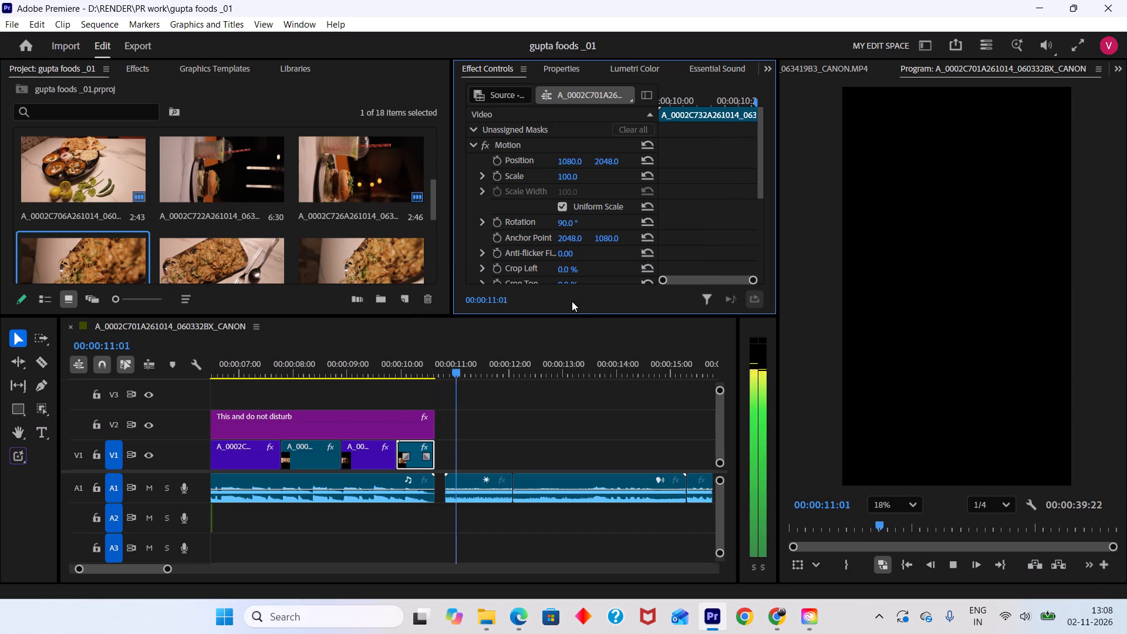
key("space")
left_click_drag(502, 341, 420, 349)
left_click_drag(426, 366, 403, 361)
key("space")
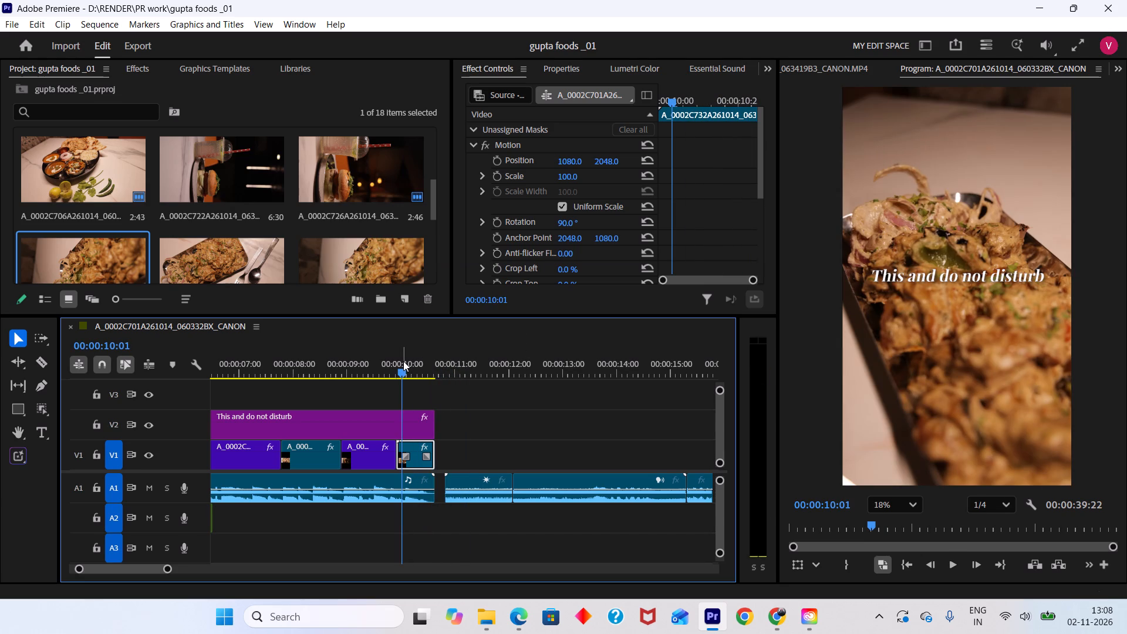
key("space")
left_click_drag(403, 361, 389, 359)
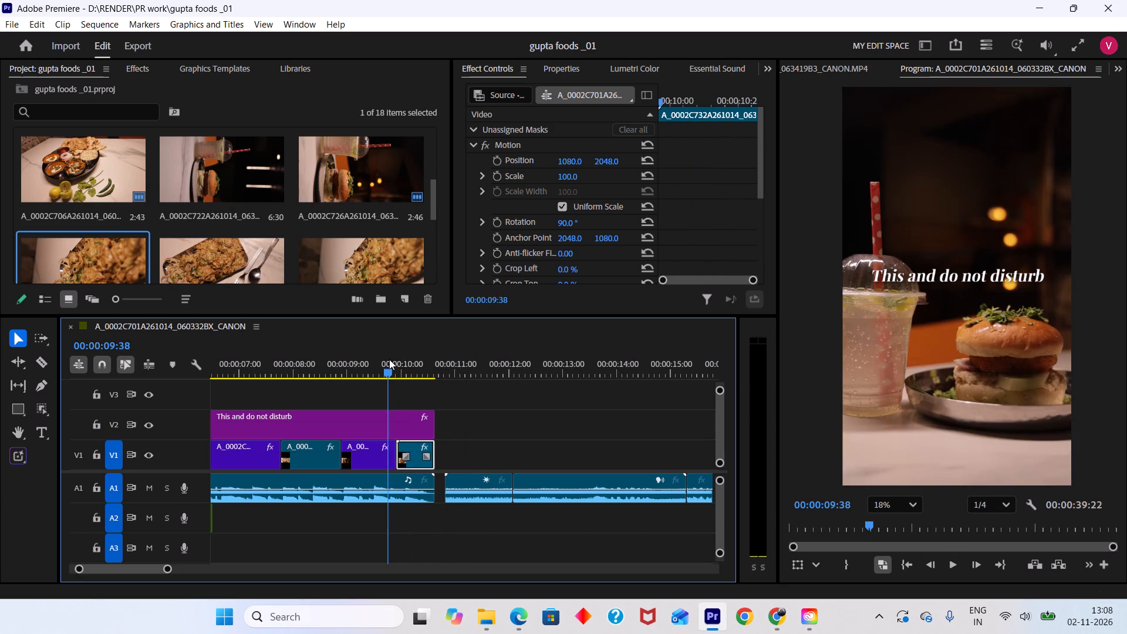
left_click_drag(389, 359, 411, 371)
Move the A_0002C732 clip along V1 to about 00:00:11:30, extend its end to about 00:00:13:44, and play it back.
left_click_drag(421, 451, 511, 450)
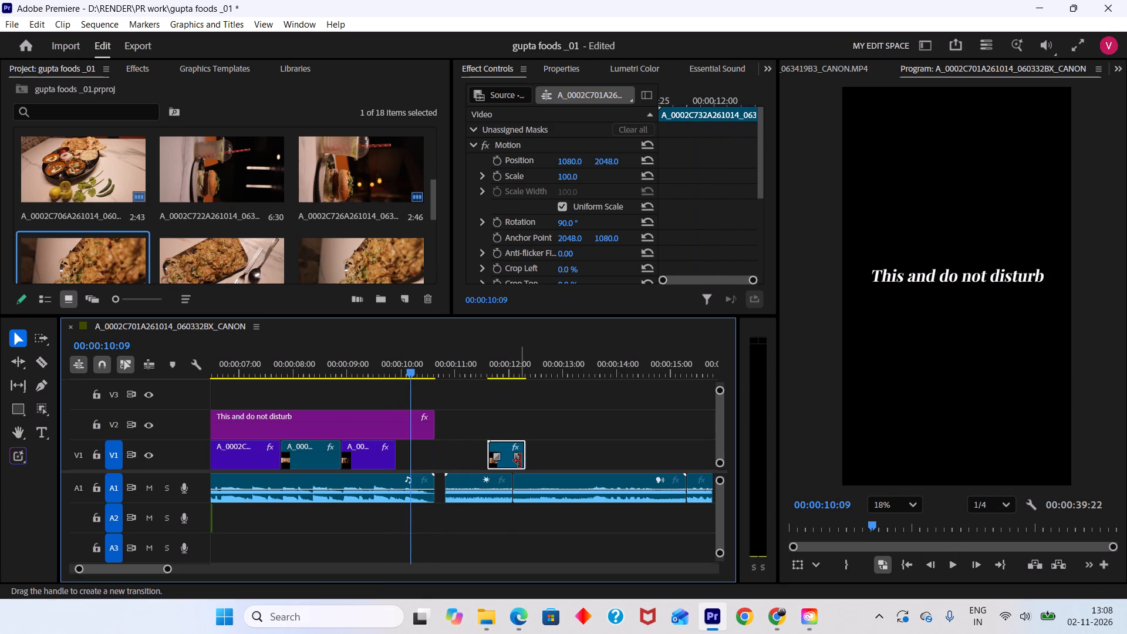
left_click_drag(520, 461, 605, 462)
key("space")
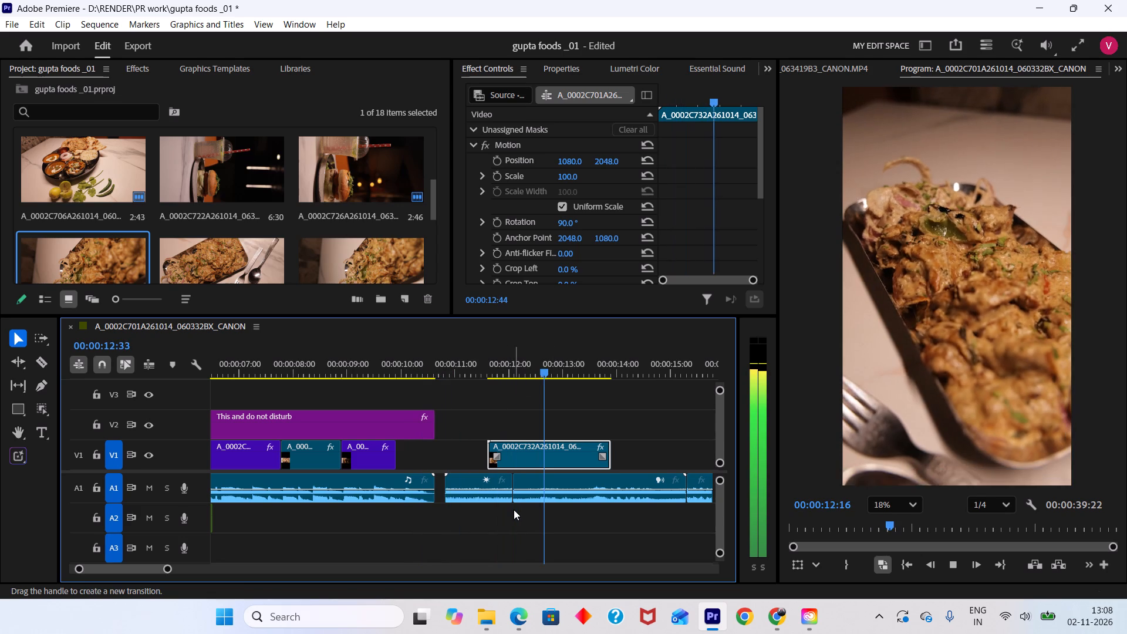
key("space")
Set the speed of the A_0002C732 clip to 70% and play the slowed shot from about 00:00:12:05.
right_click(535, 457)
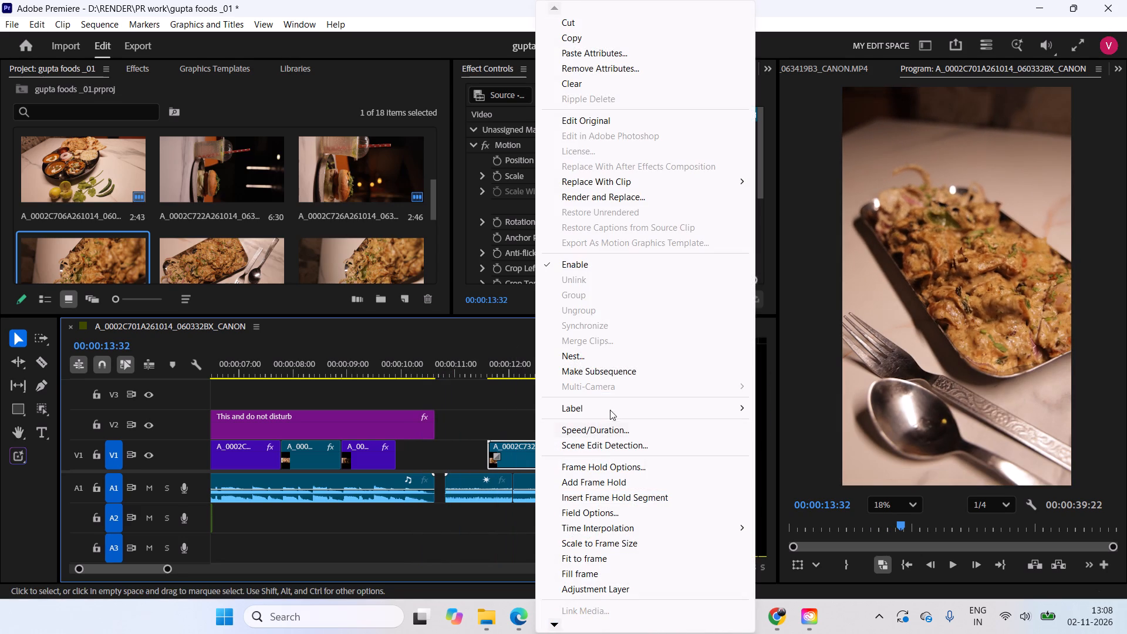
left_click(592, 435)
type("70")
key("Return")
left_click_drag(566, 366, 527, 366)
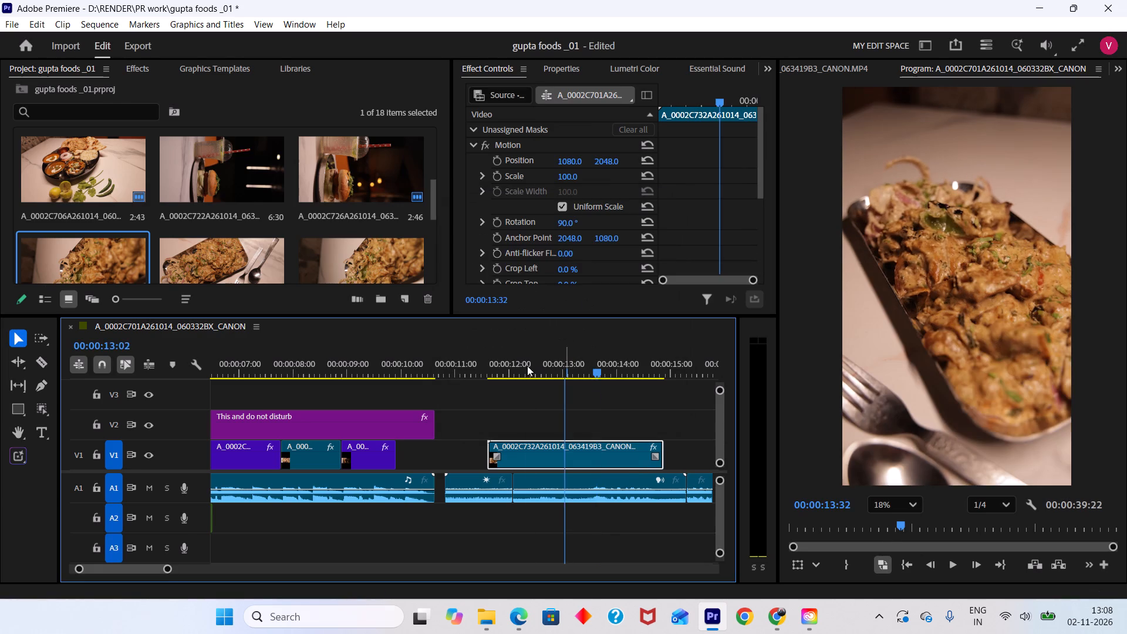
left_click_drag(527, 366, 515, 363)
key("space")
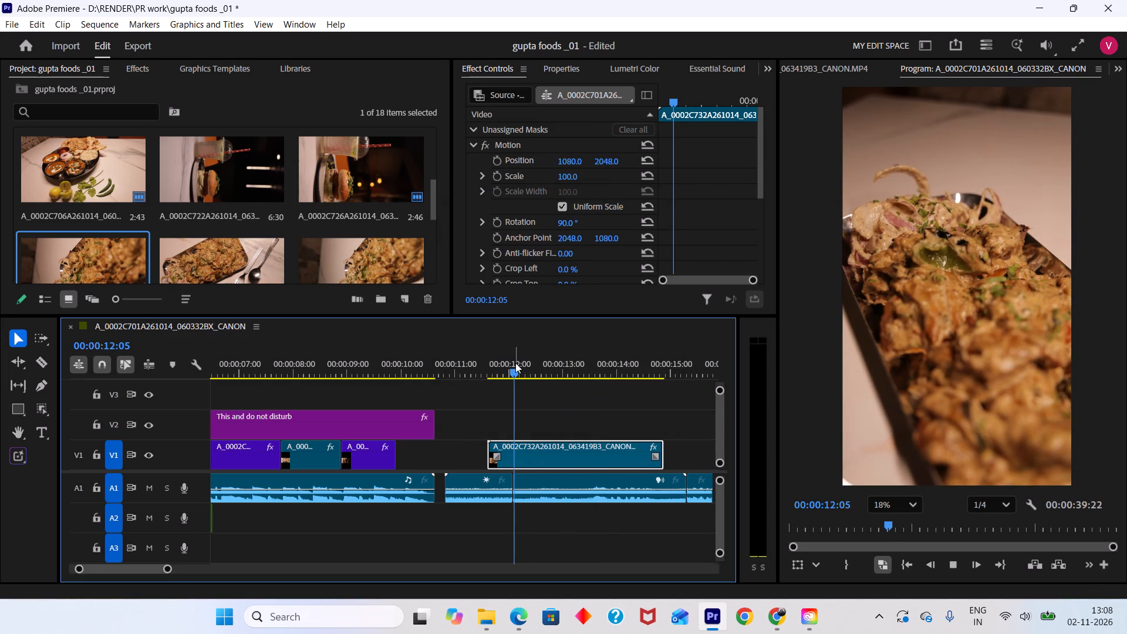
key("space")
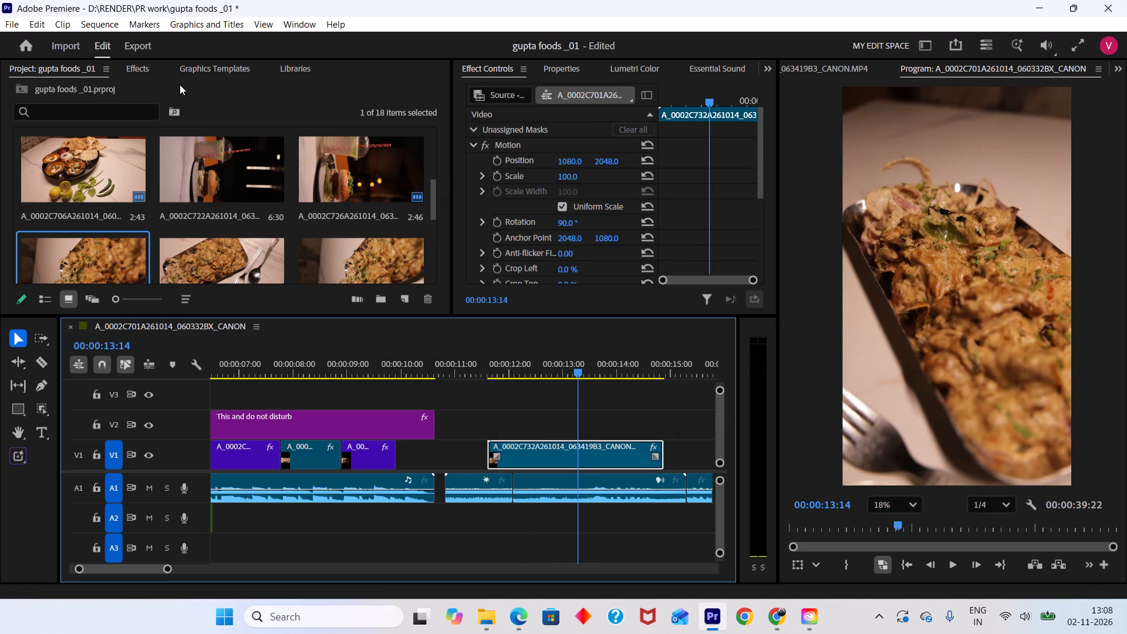
Search the effects for "warp".
left_click(145, 73)
left_click(117, 89)
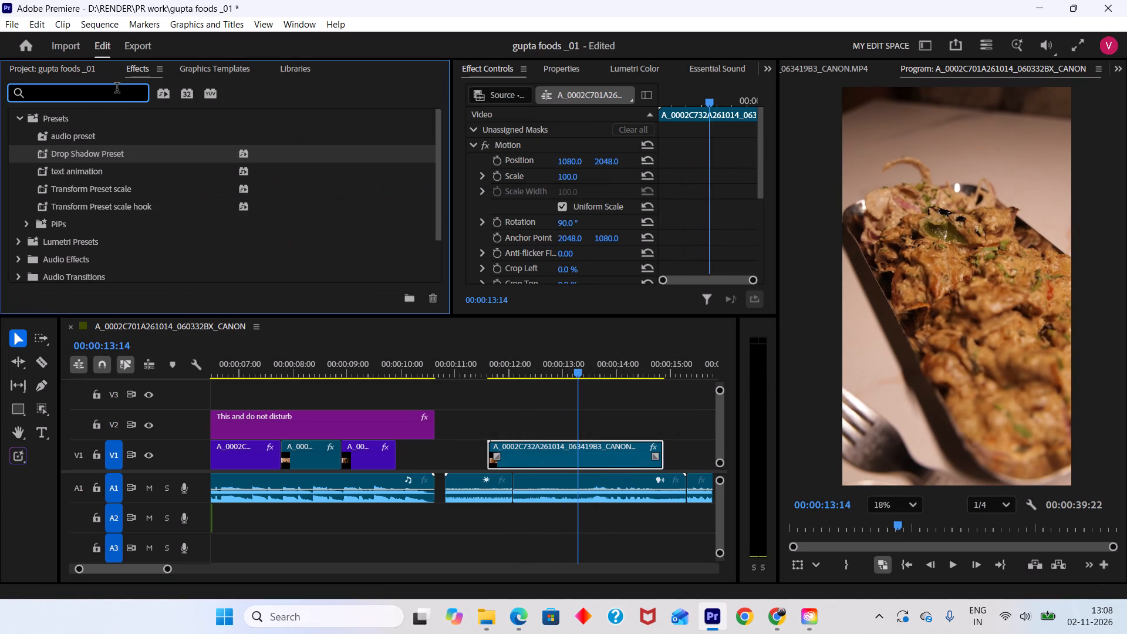
type("warp")
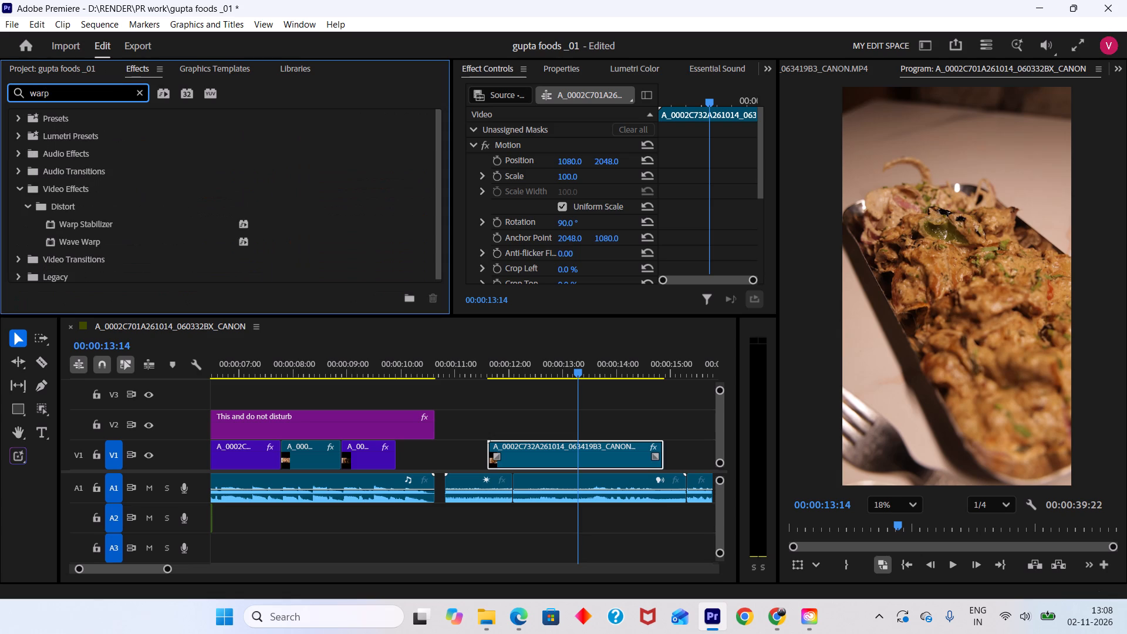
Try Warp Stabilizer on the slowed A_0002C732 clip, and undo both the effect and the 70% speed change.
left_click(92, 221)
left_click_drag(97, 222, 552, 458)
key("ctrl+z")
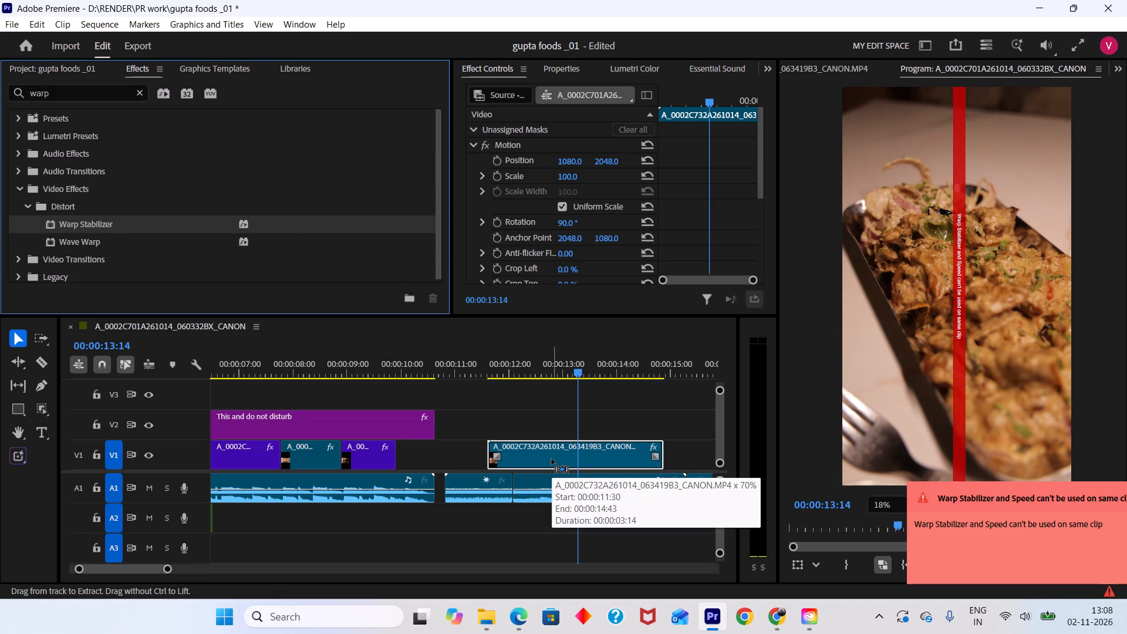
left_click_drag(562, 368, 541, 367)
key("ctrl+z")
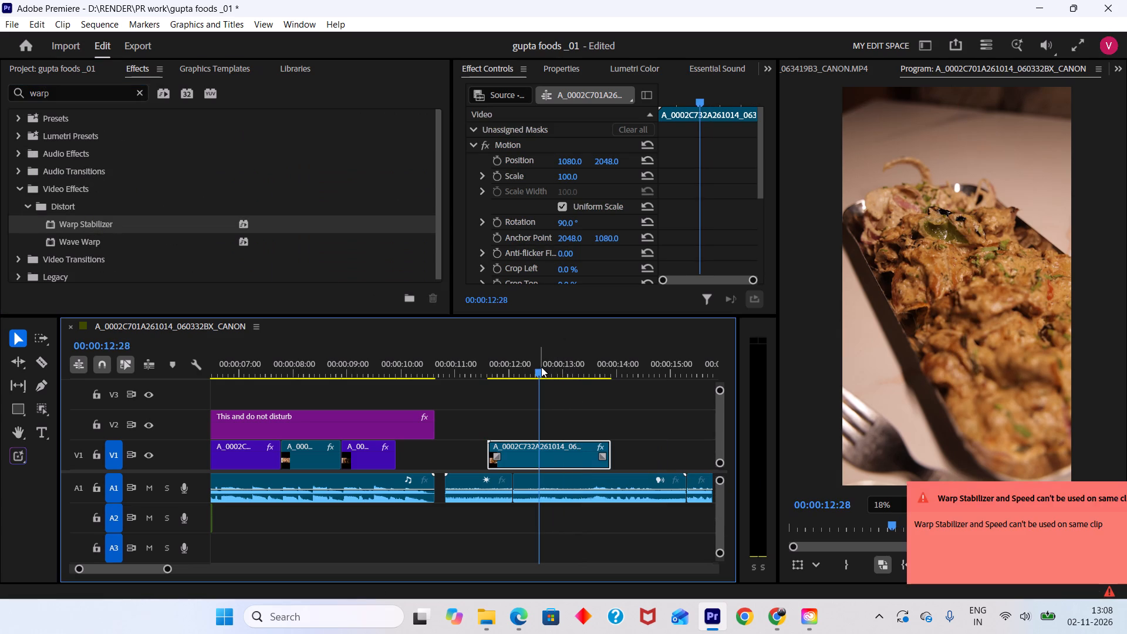
Apply Warp Stabilizer to the A_0002C732 clip at its original speed and check the frames around 00:00:12:29.
left_click_drag(114, 223, 536, 443)
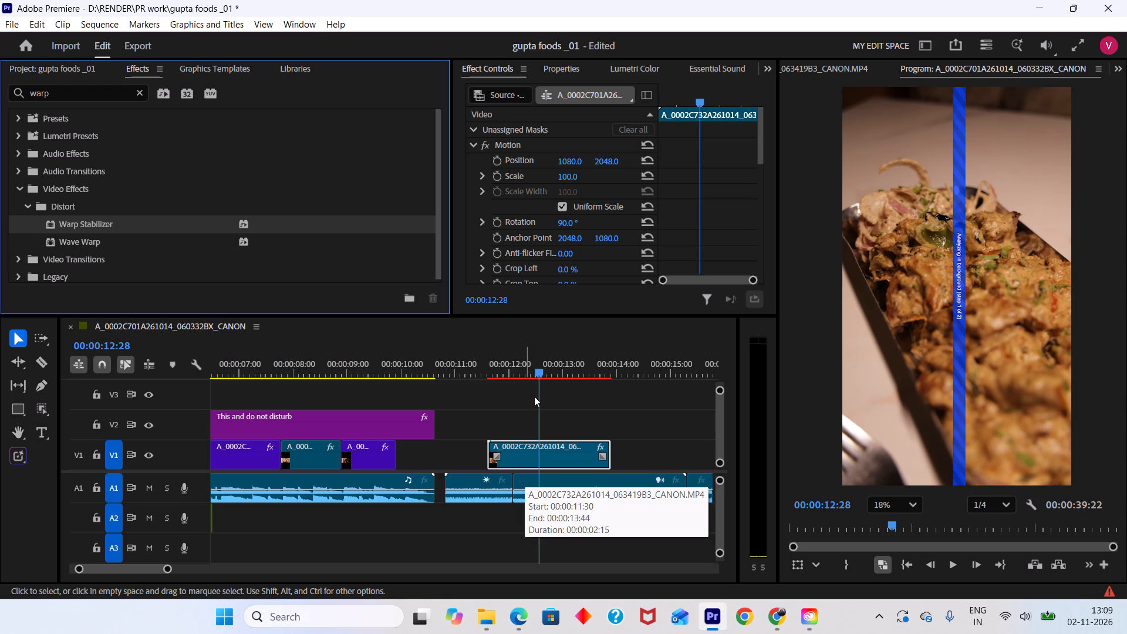
left_click_drag(542, 365, 551, 367)
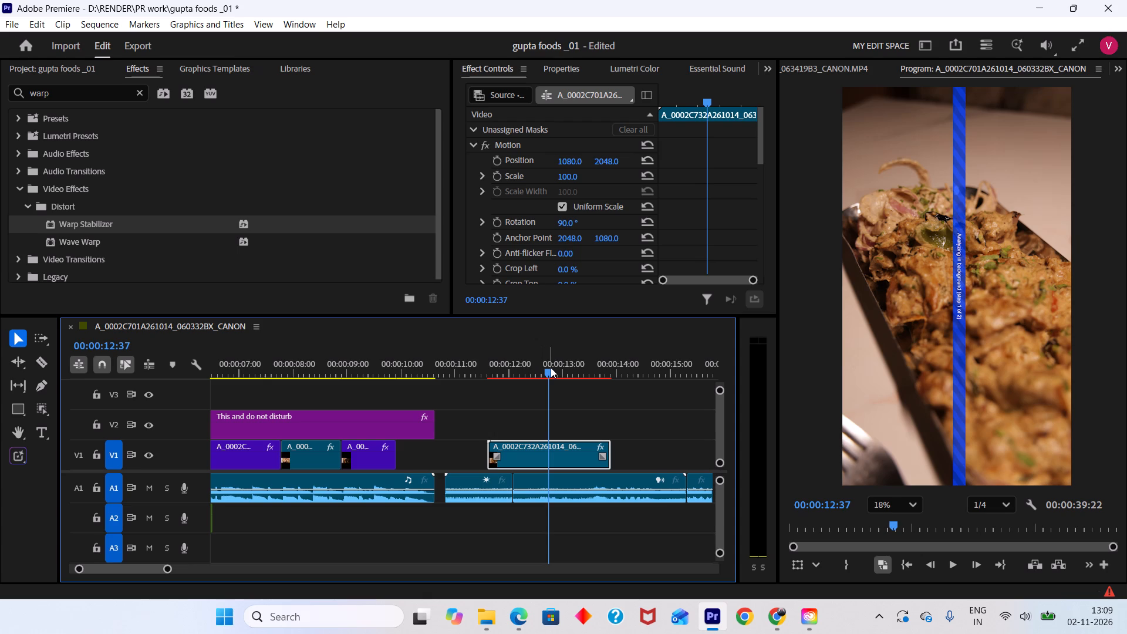
left_click_drag(551, 367, 542, 367)
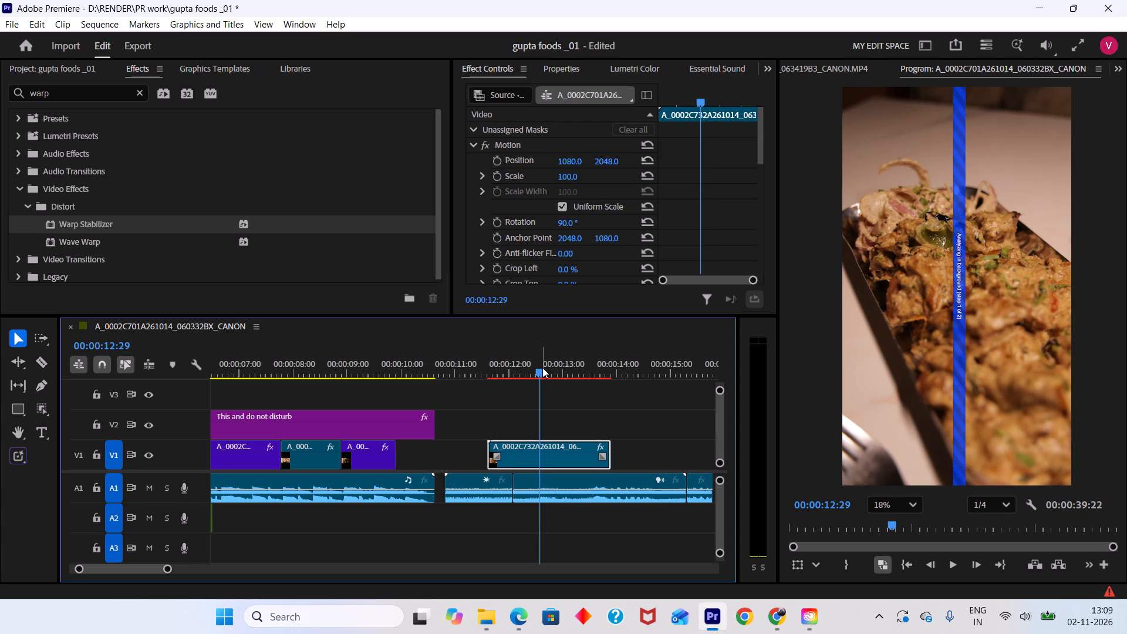
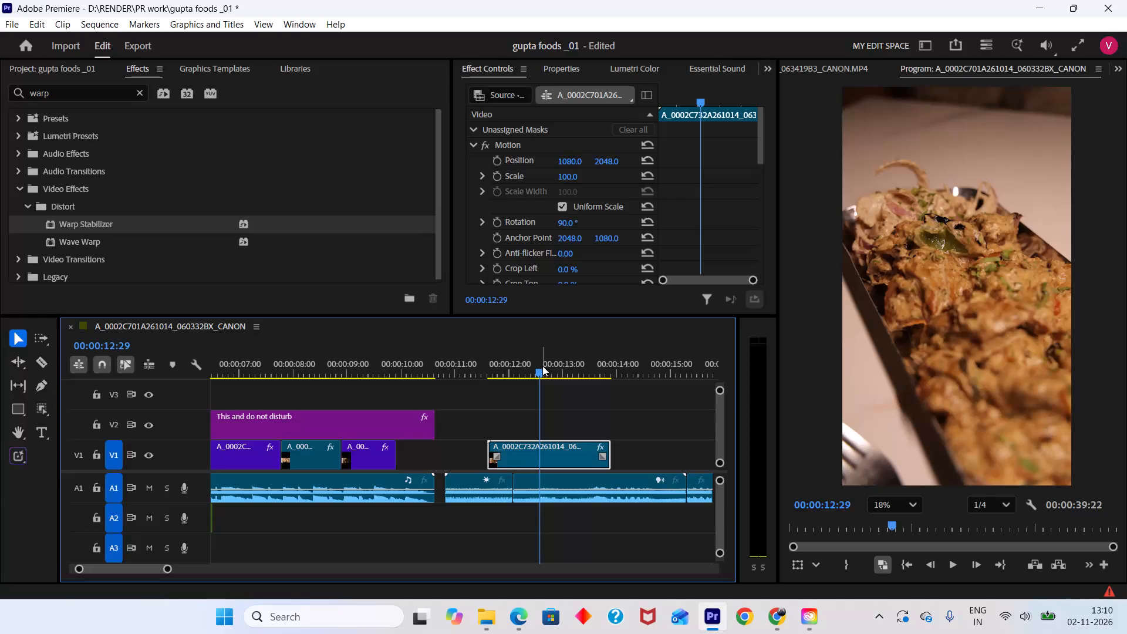
Play the stabilized A_0002C732 clip from about 00:00:11:20.
left_click_drag(542, 366, 478, 380)
key("space")
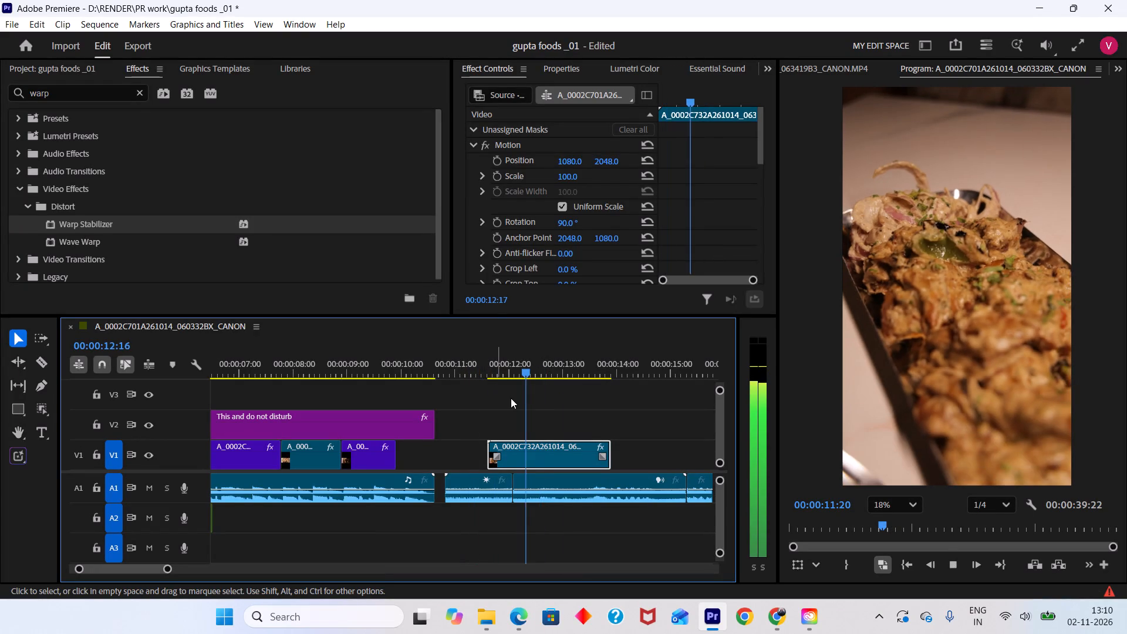
key("space")
Move the A_0002C732 clip directly against the preceding V1 clip and trim its end to the end of the caption.
left_click_drag(529, 455, 450, 461)
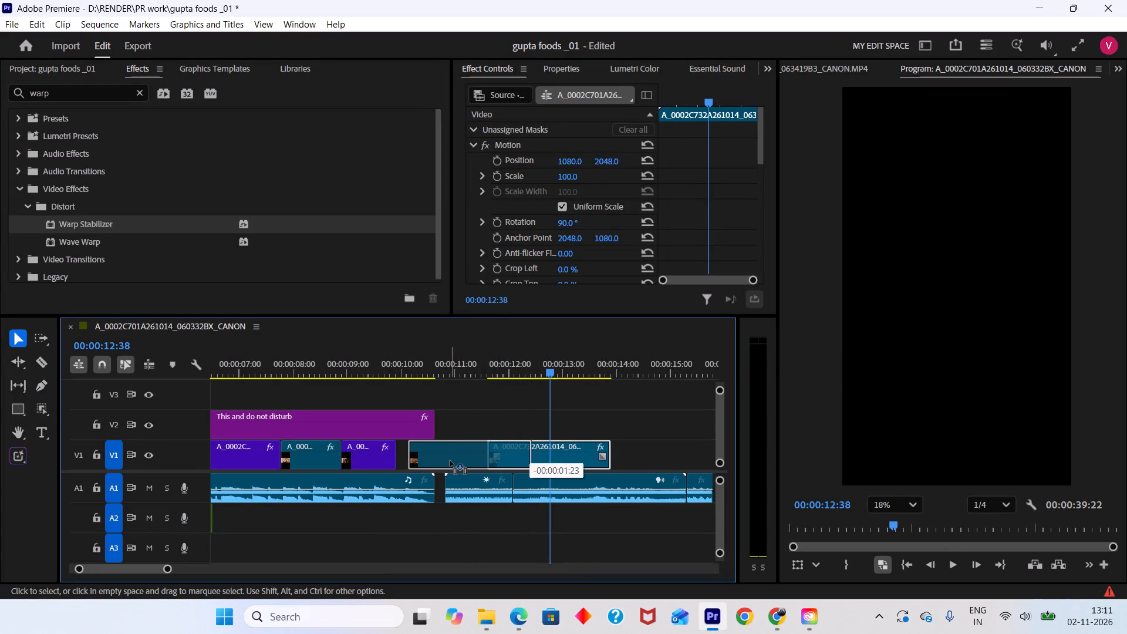
left_click_drag(450, 461, 444, 461)
left_click_drag(515, 467, 515, 467)
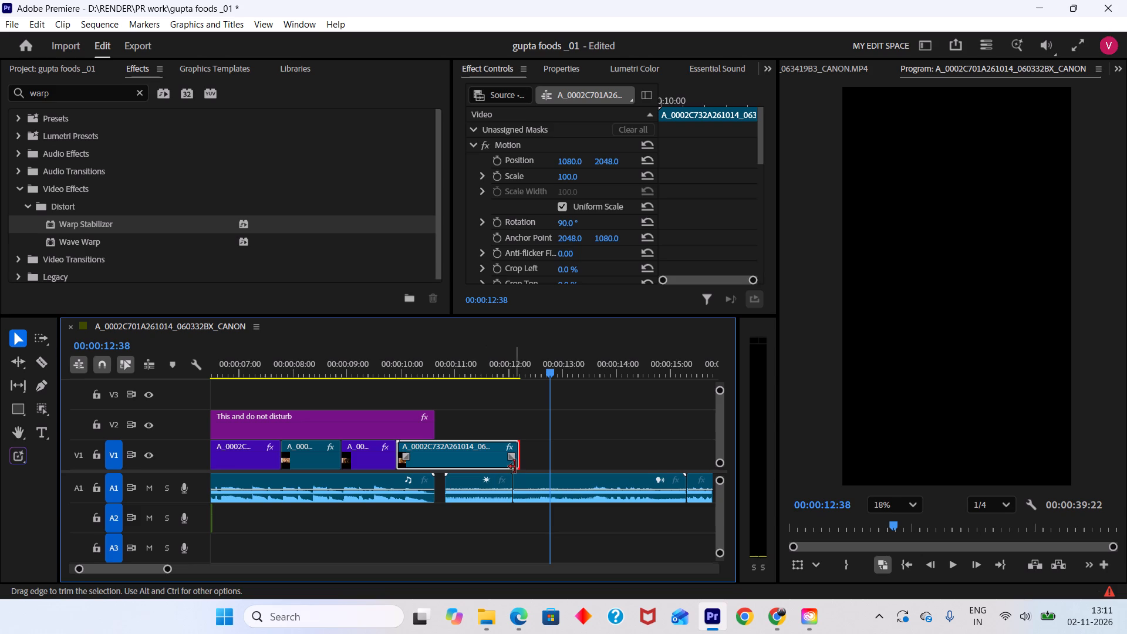
left_click_drag(515, 467, 433, 461)
left_click(462, 457)
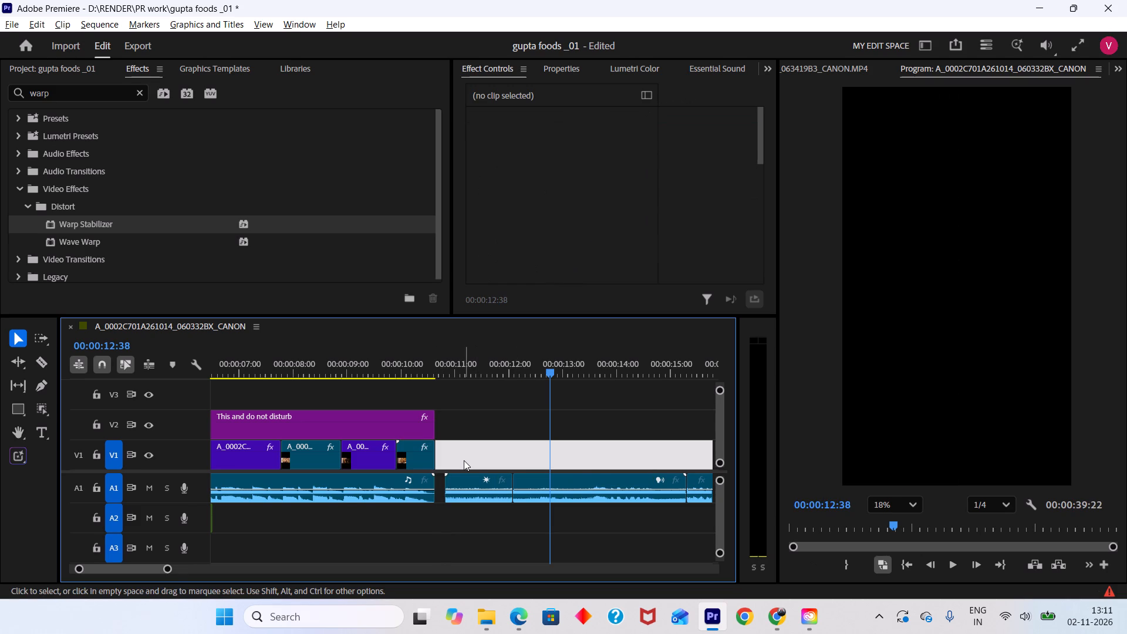
Add a Cross Dissolve of about 10 frames at the end of the A_0002C732 clip and play the fade-out.
scroll(464, 460, "up", 2, "alt")
left_click(191, 446)
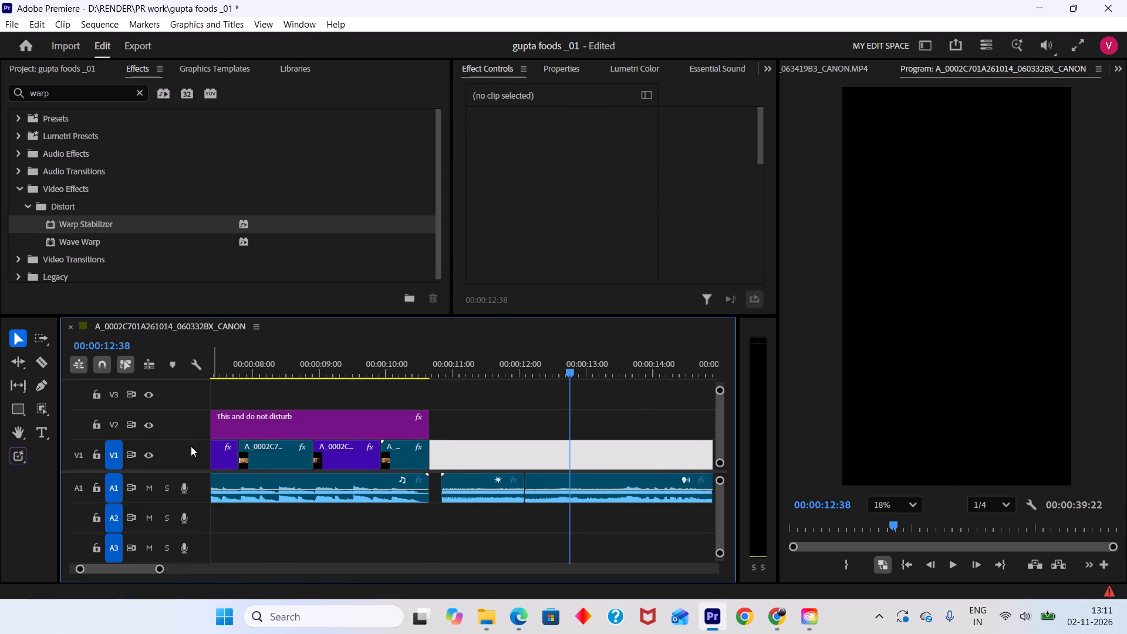
scroll(191, 446, "up", 3, "alt")
left_click_drag(421, 433, 416, 432)
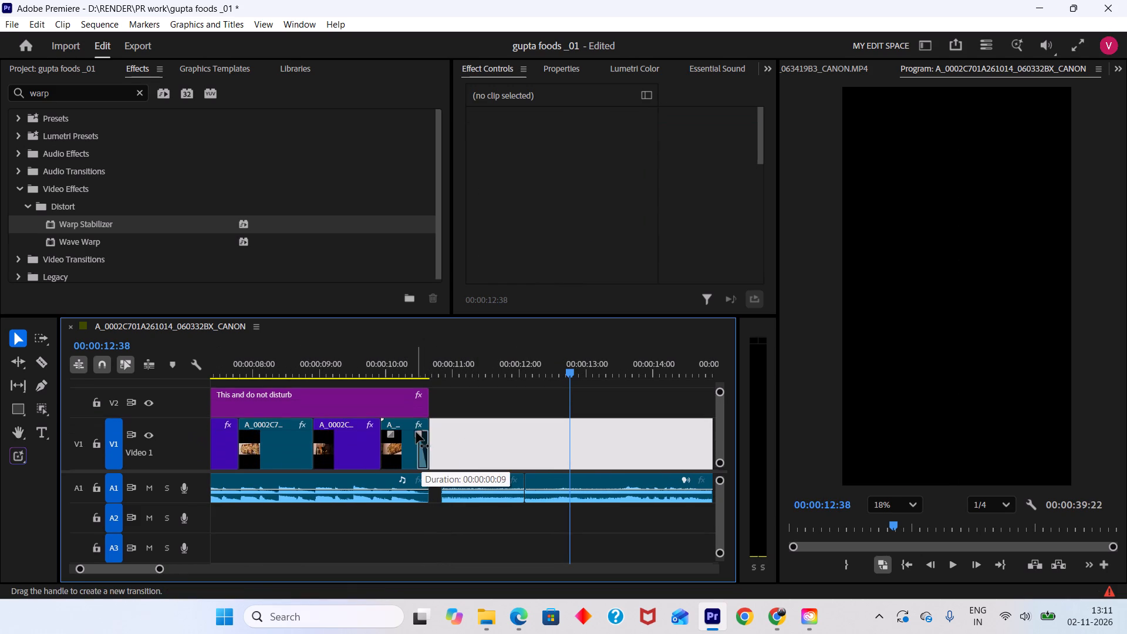
left_click_drag(416, 432, 415, 432)
left_click_drag(412, 369, 413, 367)
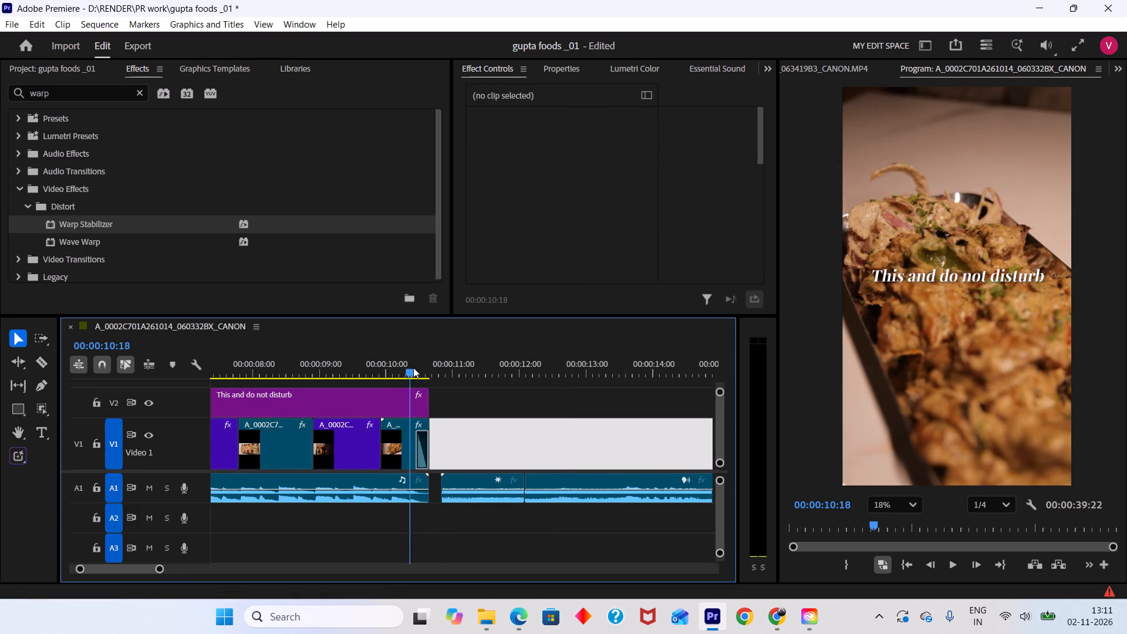
left_click_drag(413, 367, 375, 369)
key("space")
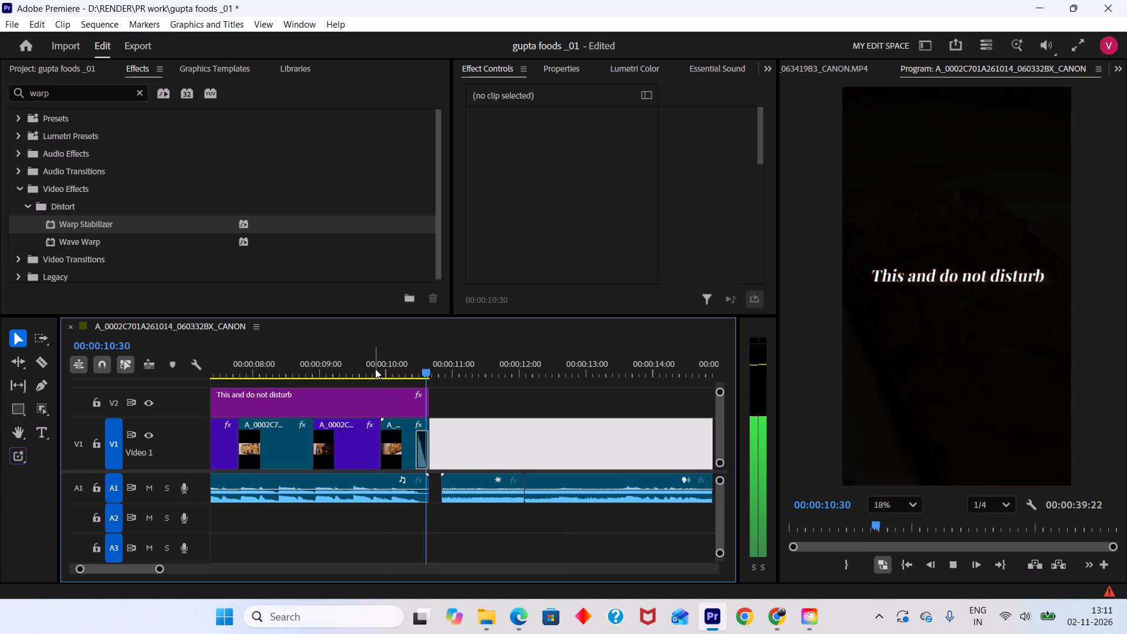
key("space")
Add a Cross Dissolve at the end of the caption on V2 and check it up to about 00:00:10:31.
left_click_drag(431, 371, 421, 368)
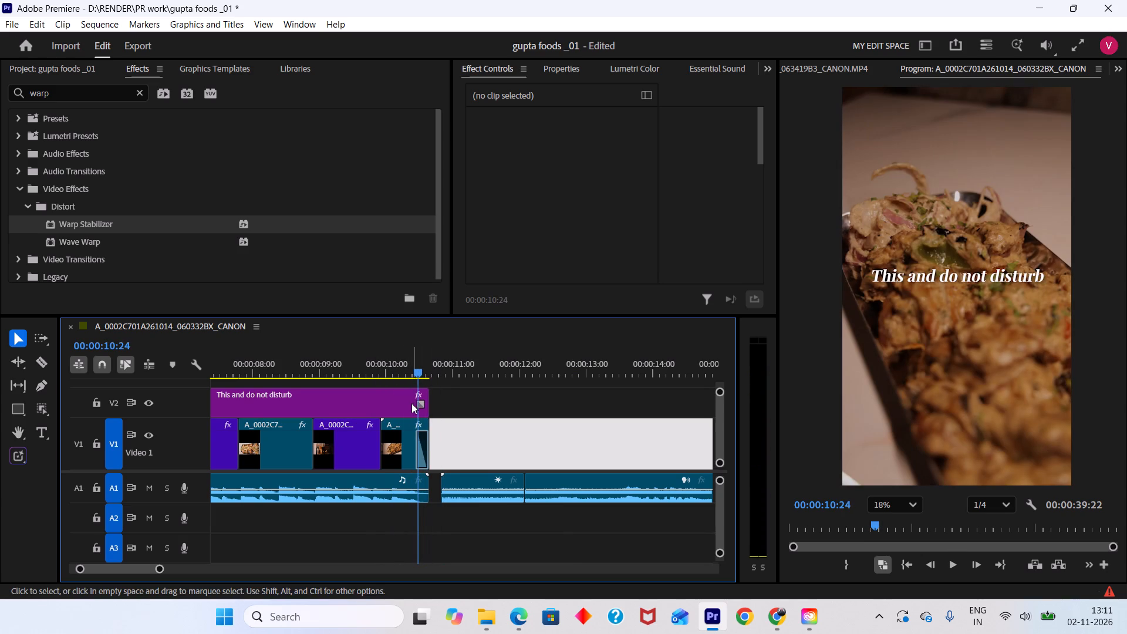
left_click(422, 405)
left_click_drag(419, 372, 428, 375)
Delete all the leftover audio clips on A1 after the end of the video at 00:00:10:31.
left_click_drag(488, 401, 572, 517)
scroll(572, 517, "down", 8, "alt")
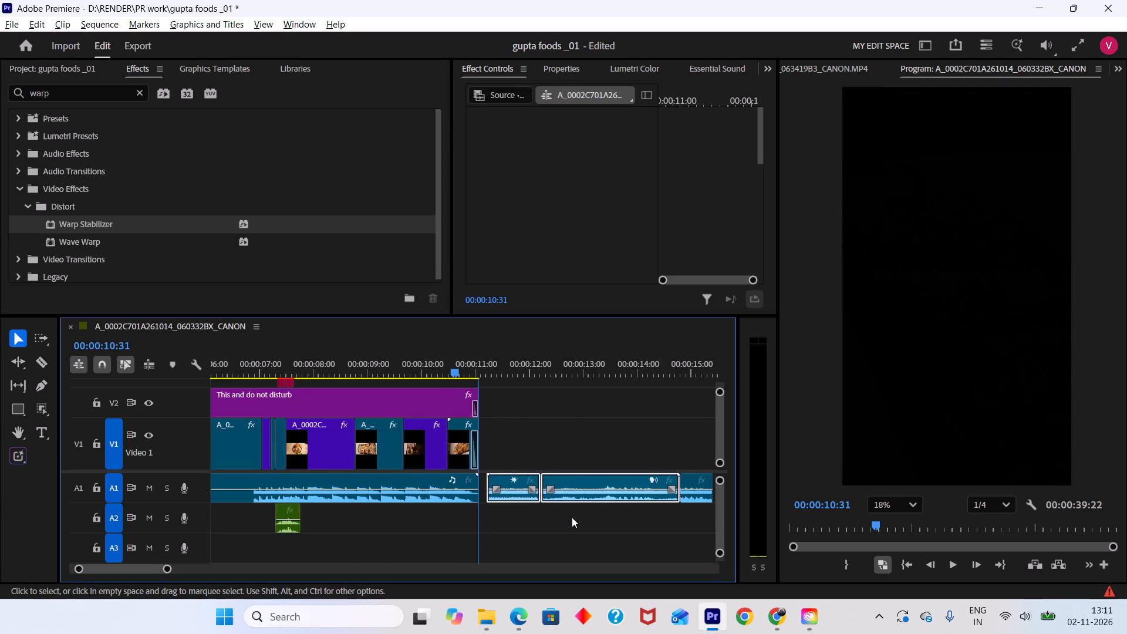
scroll(572, 517, "down", 5, "alt")
left_click_drag(568, 430, 396, 537)
key("BackSpace")
key("Delete")
Set the sequence's Out point at the last frame, 00:00:10:31, and save the project.
scroll(392, 380, "up", 4, "alt")
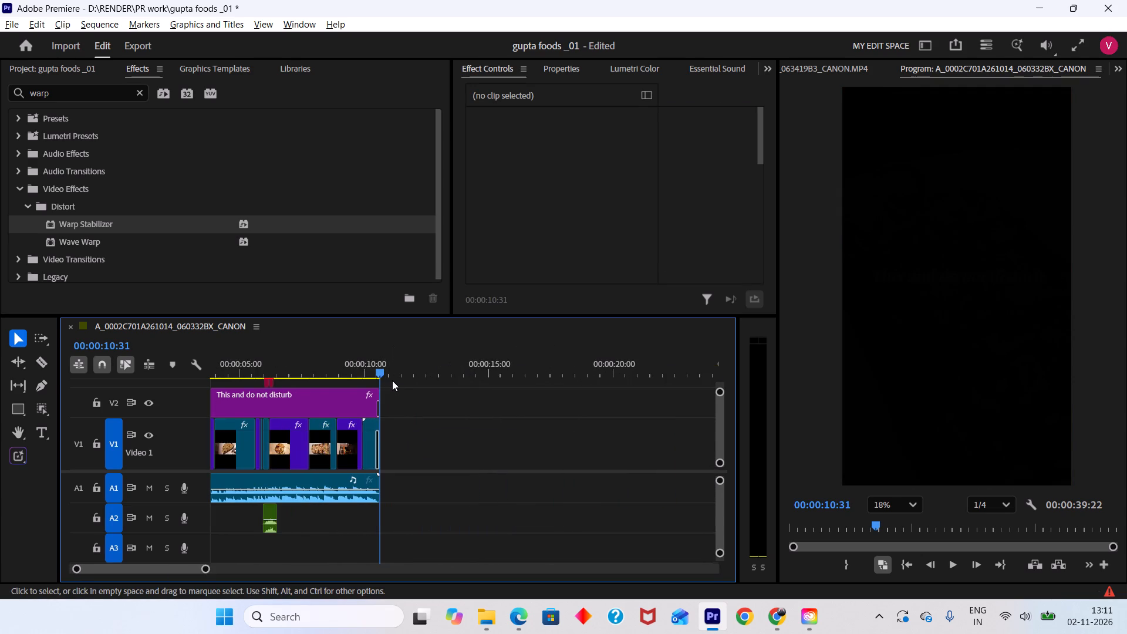
scroll(392, 380, "up", 16, "alt")
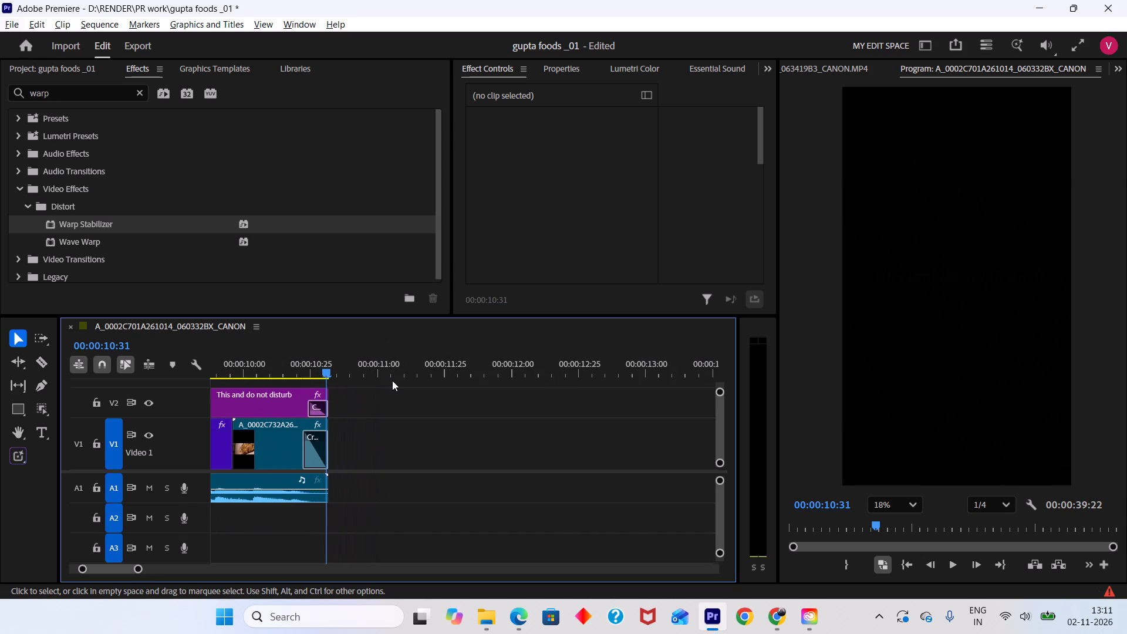
key("o")
left_click(315, 372)
key("Right")
key("Right")
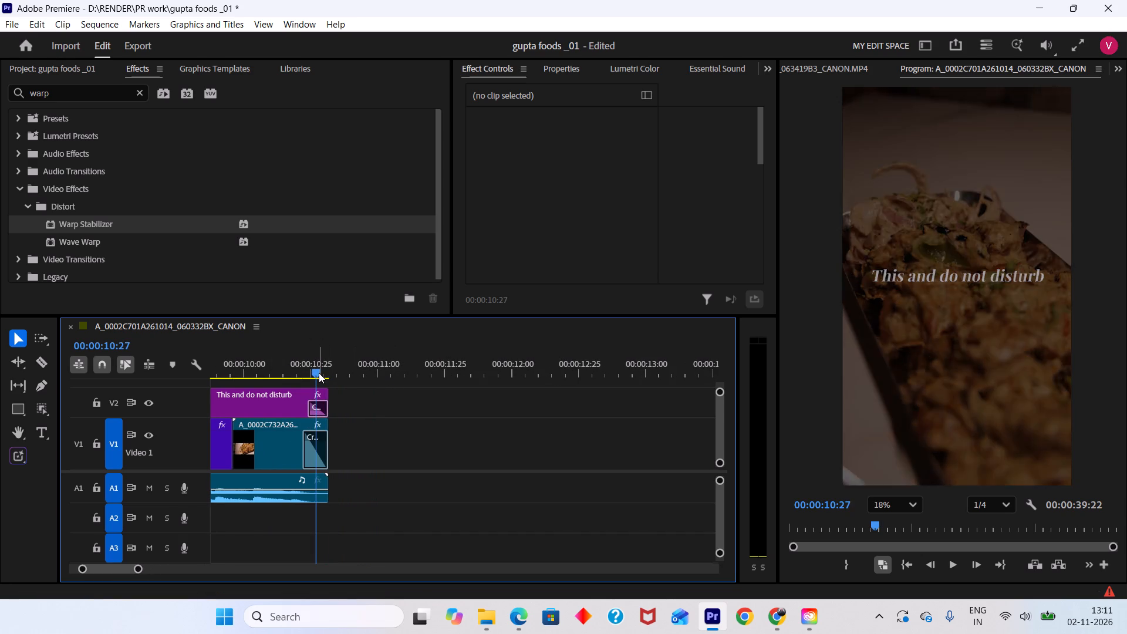
key("Right")
key("Right")
key("0")
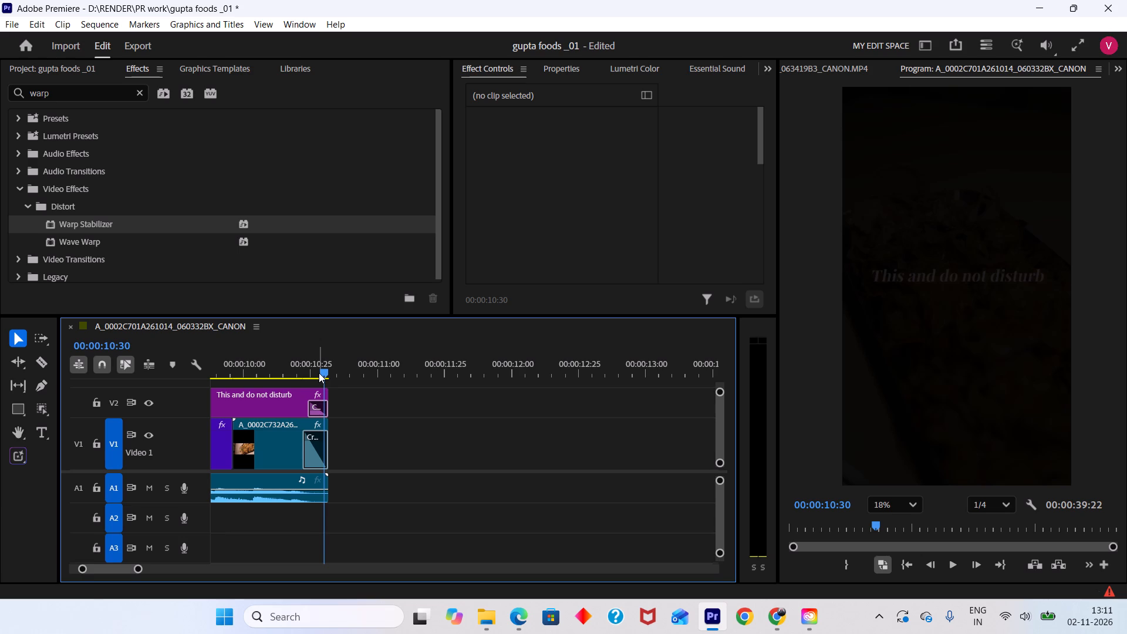
key("o")
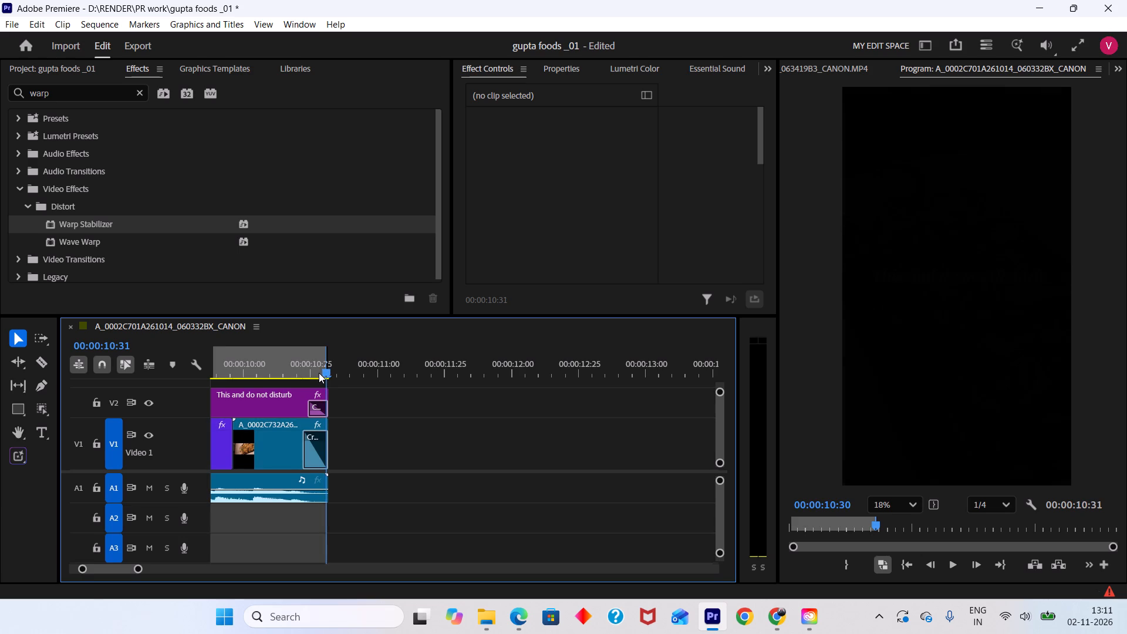
key("Right")
key("o")
key("ctrl+s")
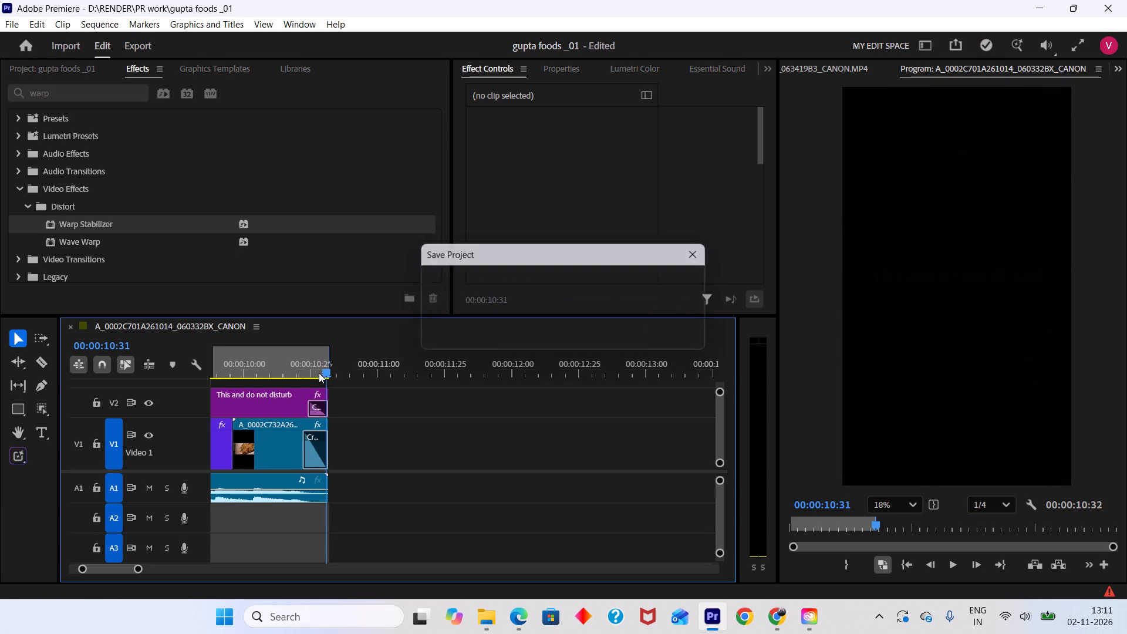
Lengthen the caption's closing Cross Dissolve so it starts together with the dissolve on the V1 clip, and save the project.
scroll(302, 380, "up", 15, "alt")
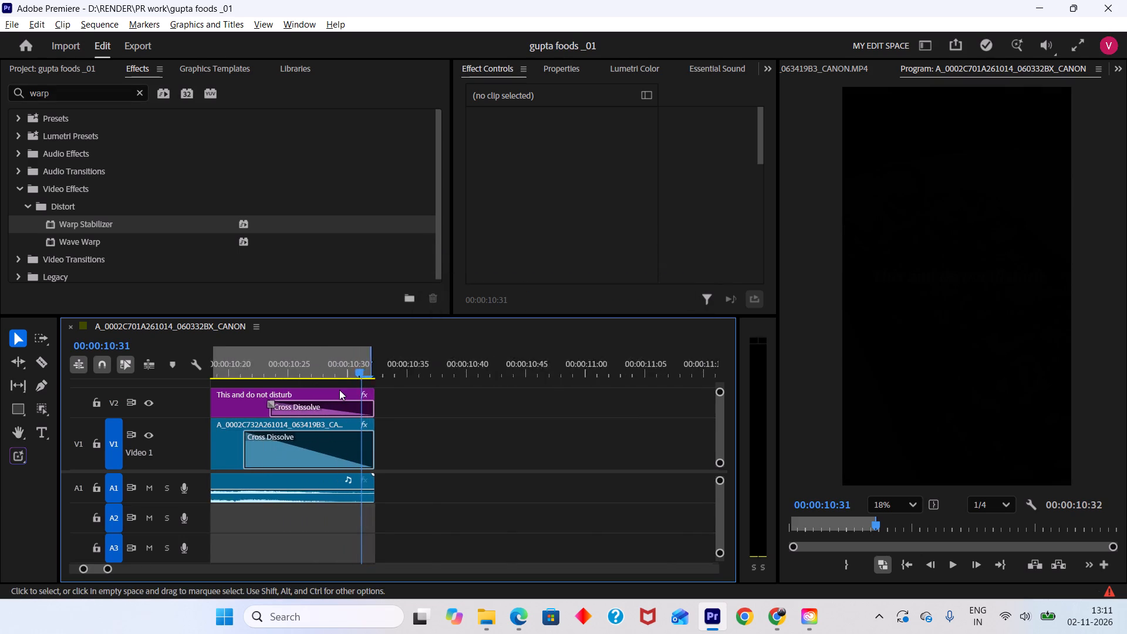
scroll(340, 392, "up", 11, "alt")
scroll(340, 392, "down", 10)
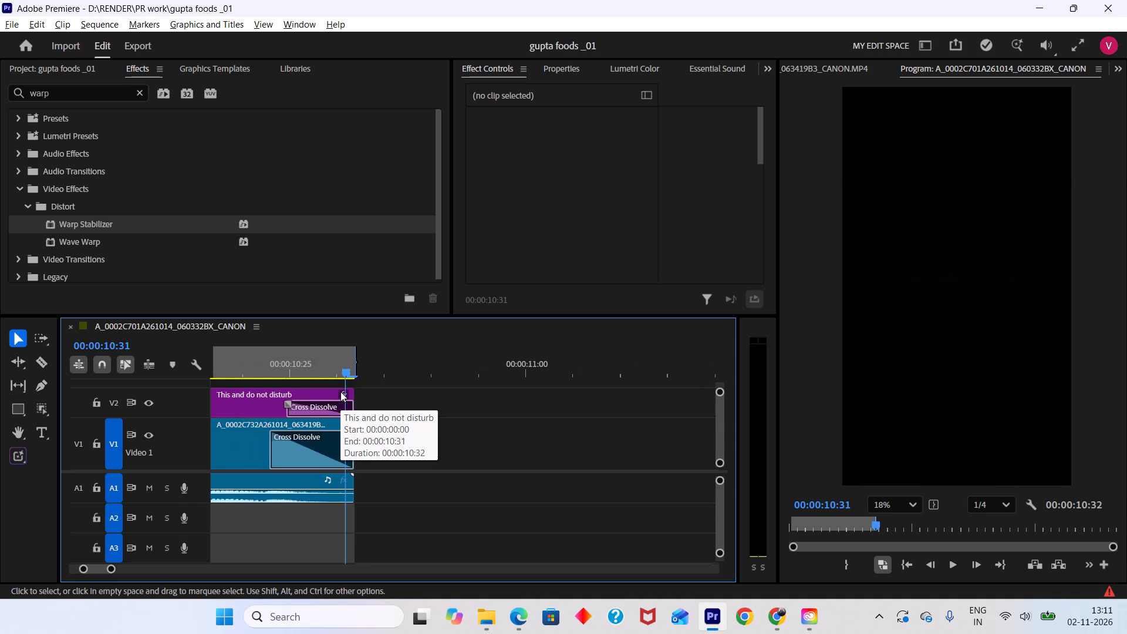
scroll(340, 392, "down", 16)
scroll(338, 413, "up", 6, "alt")
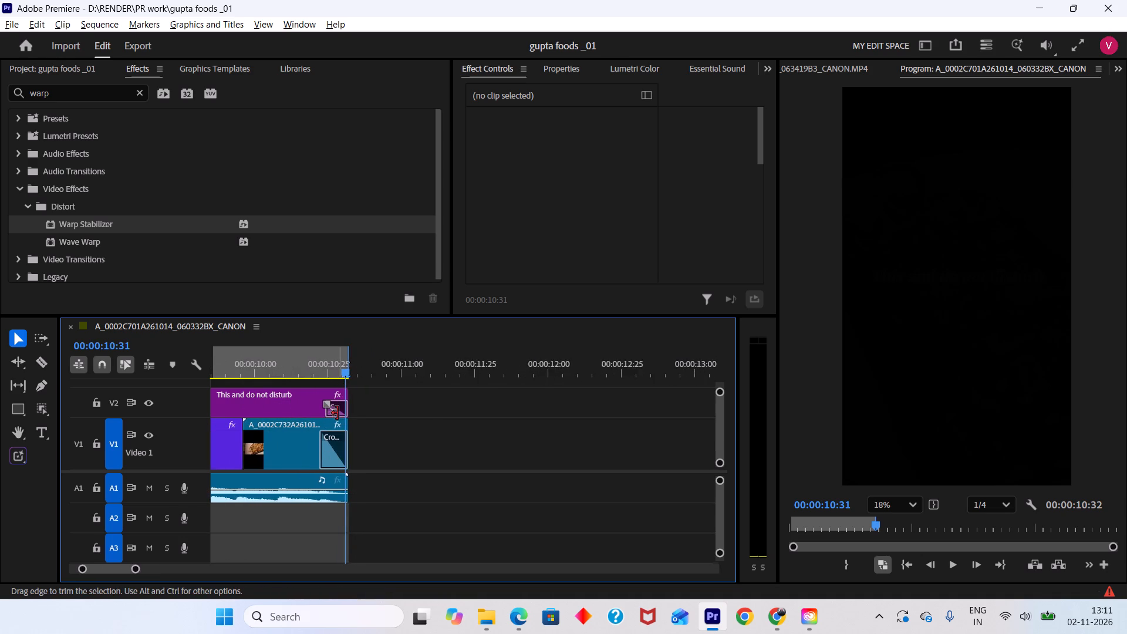
scroll(338, 413, "up", 13, "alt")
left_click_drag(292, 402, 285, 403)
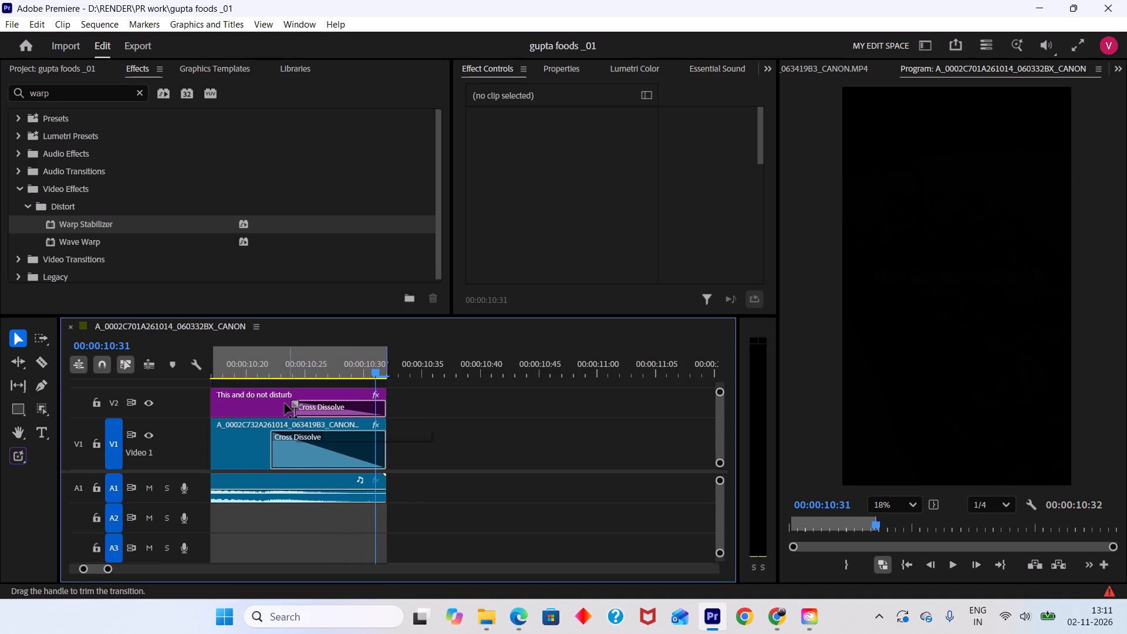
left_click_drag(285, 403, 272, 400)
key("ctrl+s")
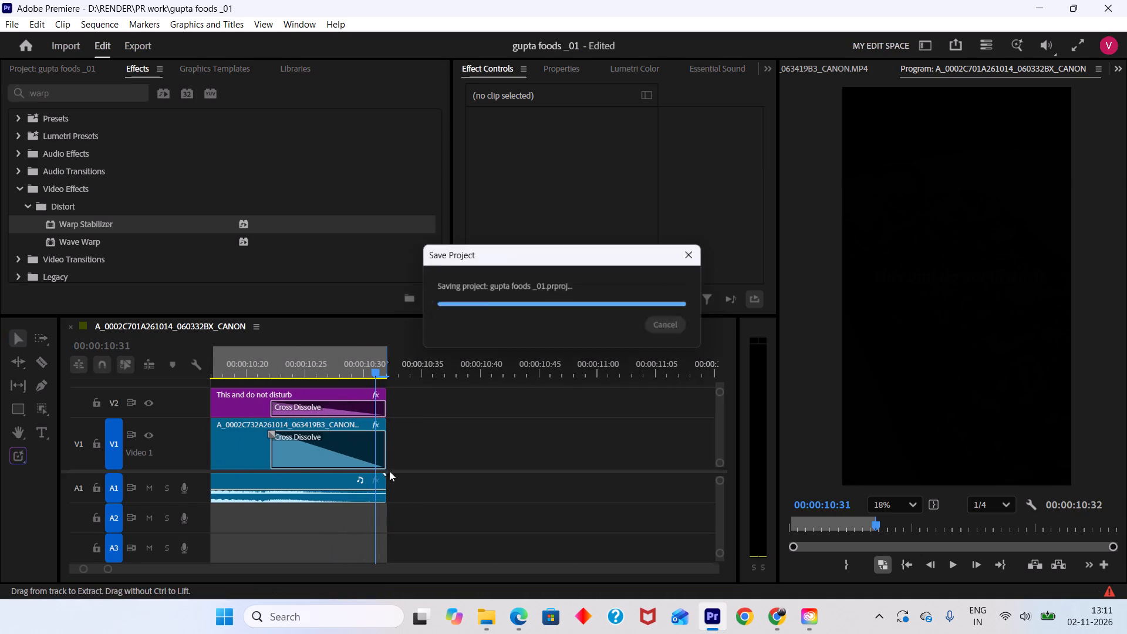
scroll(391, 473, "down", 18, "alt")
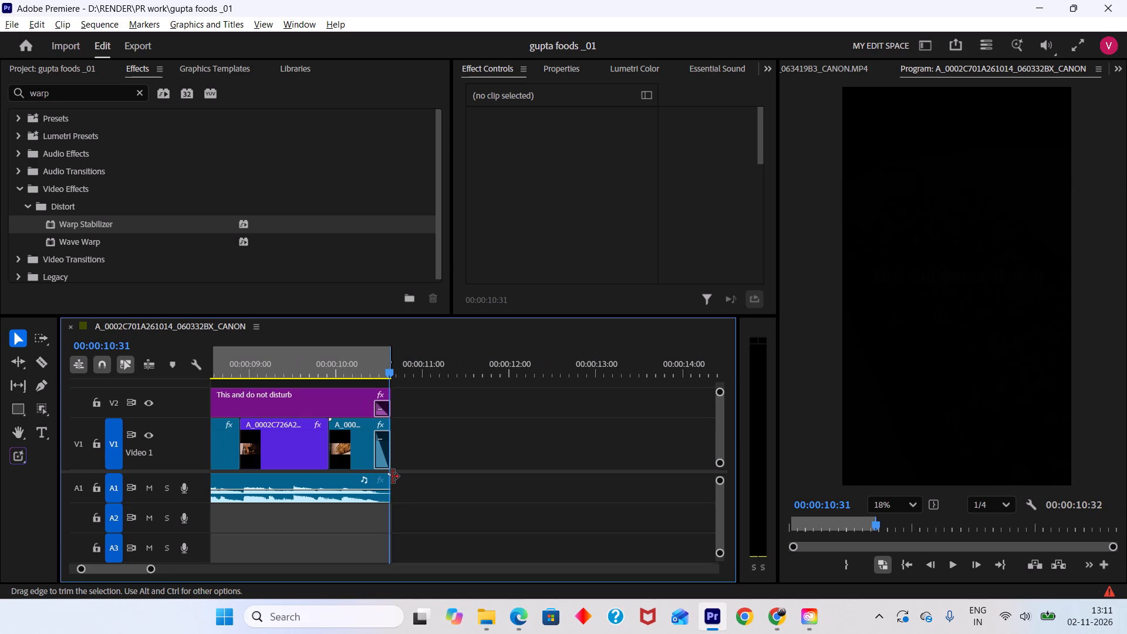
scroll(392, 477, "down", 15, "alt")
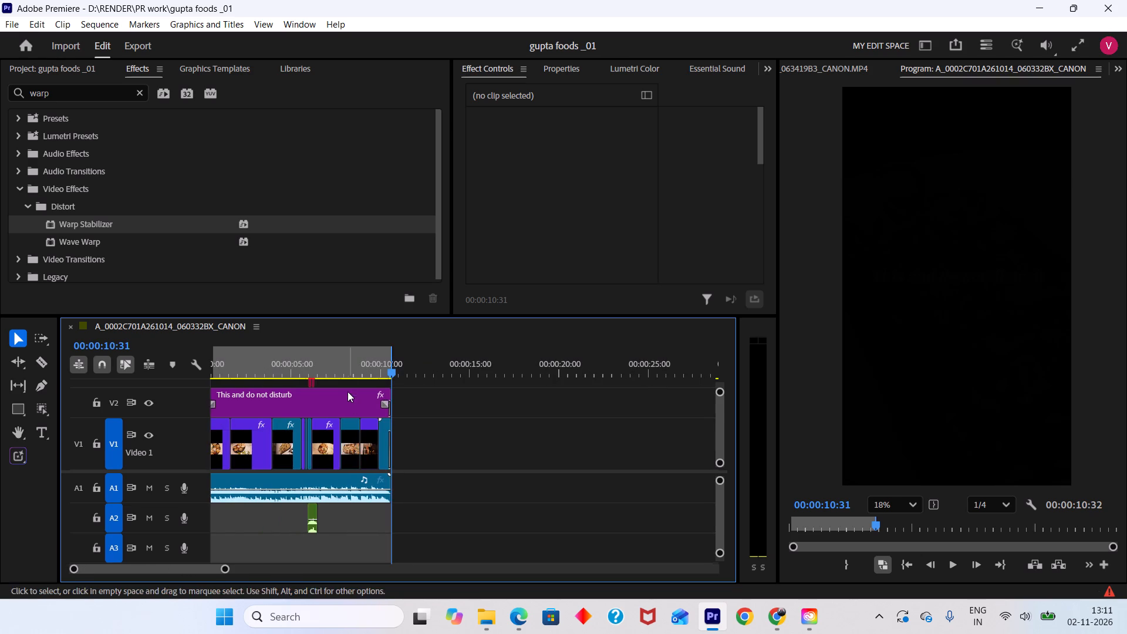
key("ctrl+s")
Play back the edited sequence from about 00:00:03:47 to review the cuts and the fade-out.
left_click_drag(341, 367, 274, 356)
key("space")
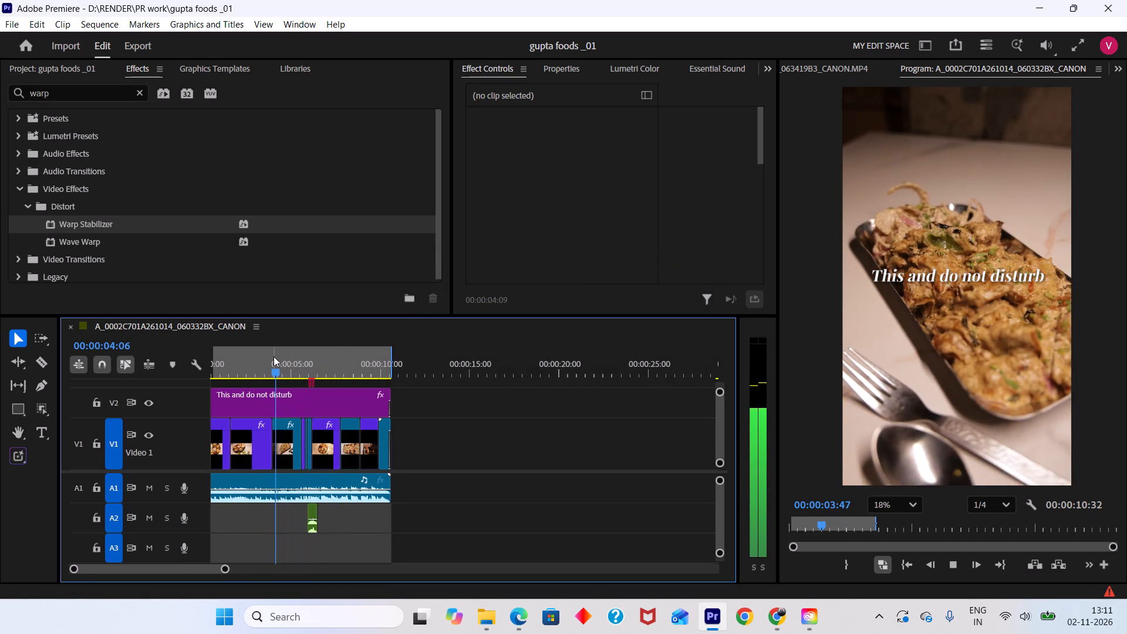
key("space")
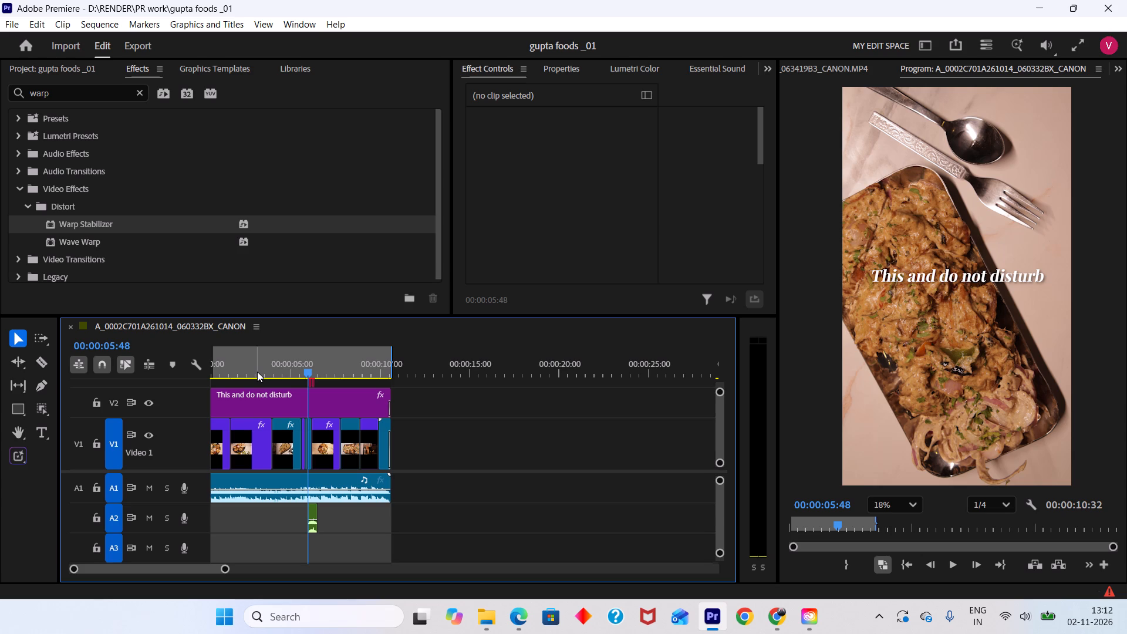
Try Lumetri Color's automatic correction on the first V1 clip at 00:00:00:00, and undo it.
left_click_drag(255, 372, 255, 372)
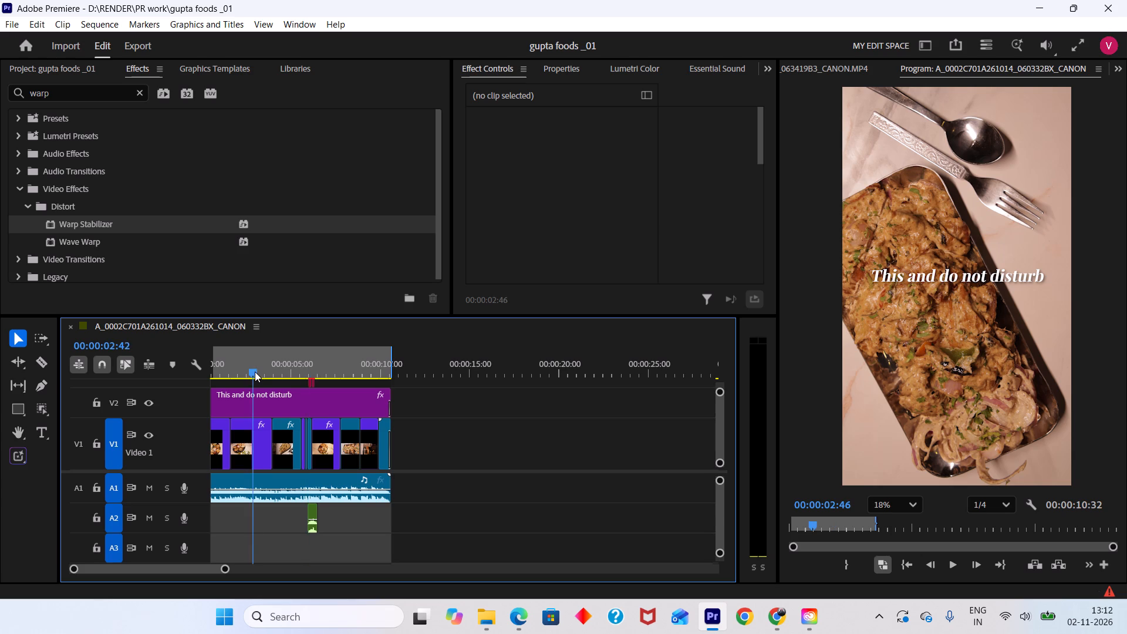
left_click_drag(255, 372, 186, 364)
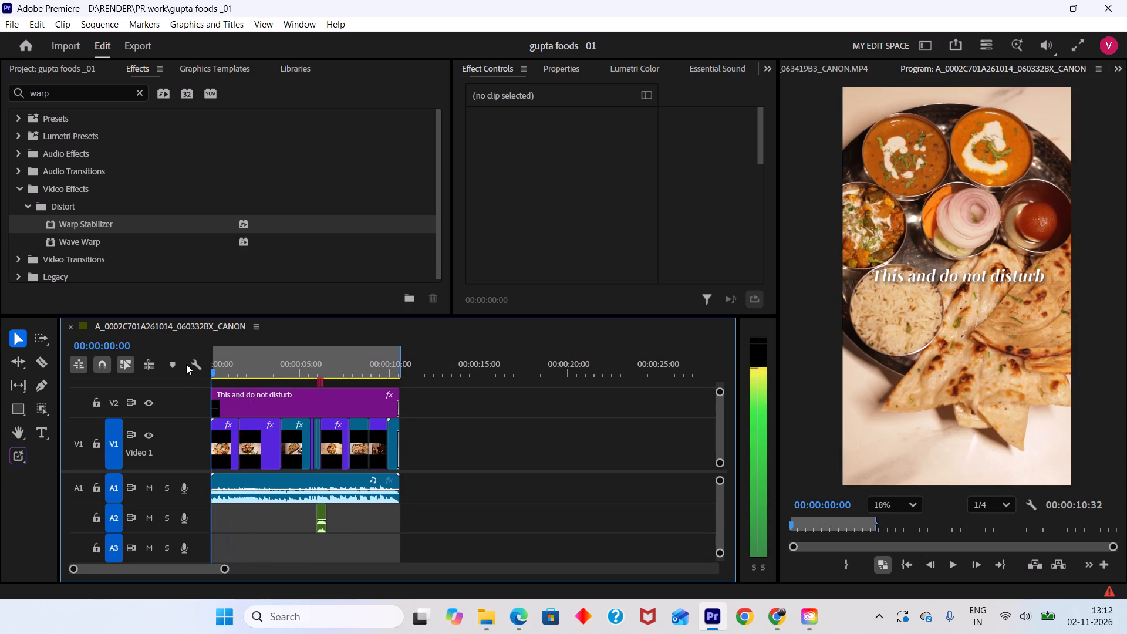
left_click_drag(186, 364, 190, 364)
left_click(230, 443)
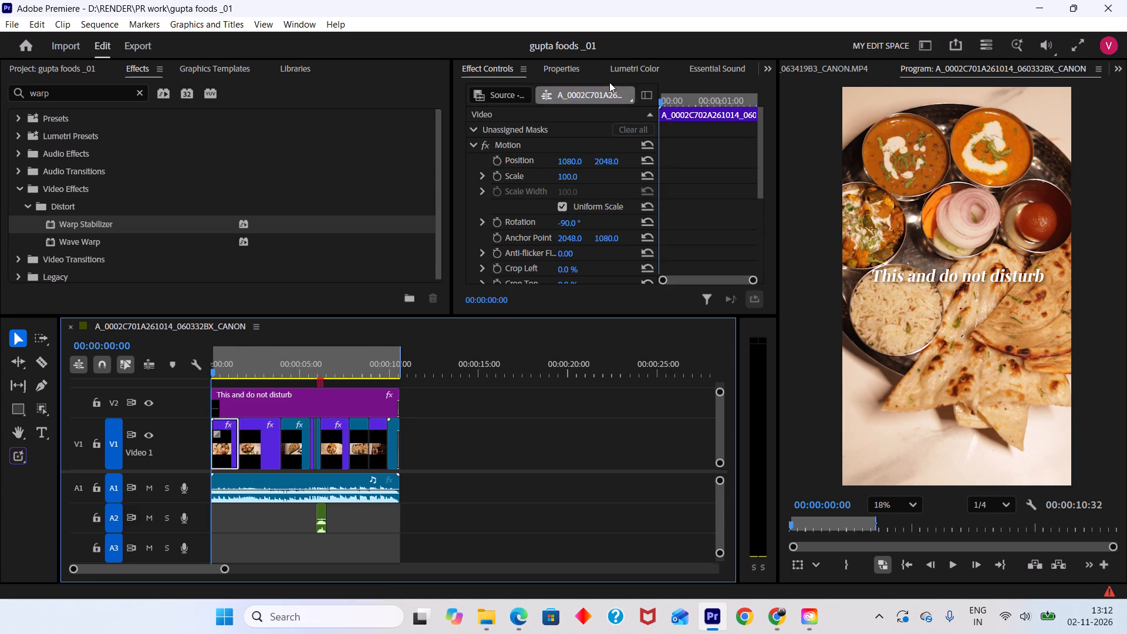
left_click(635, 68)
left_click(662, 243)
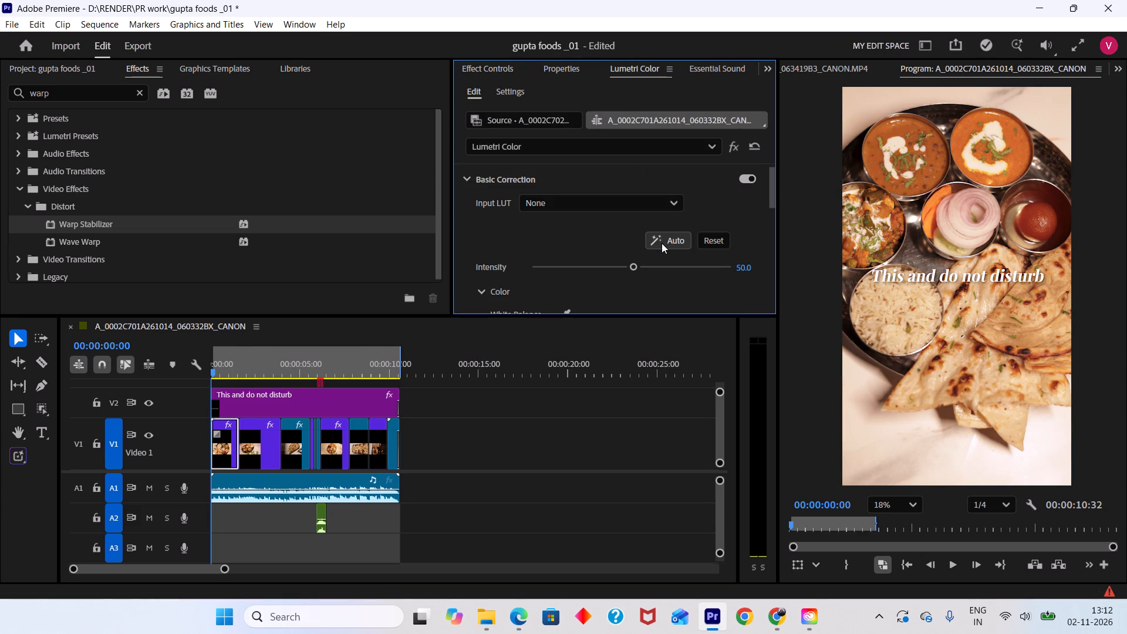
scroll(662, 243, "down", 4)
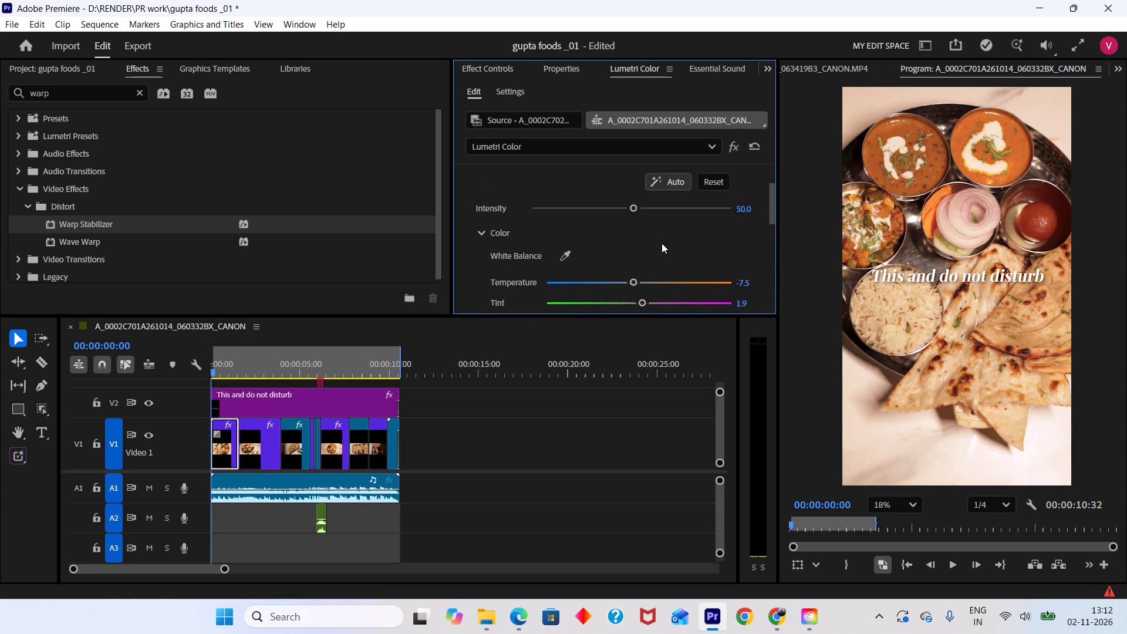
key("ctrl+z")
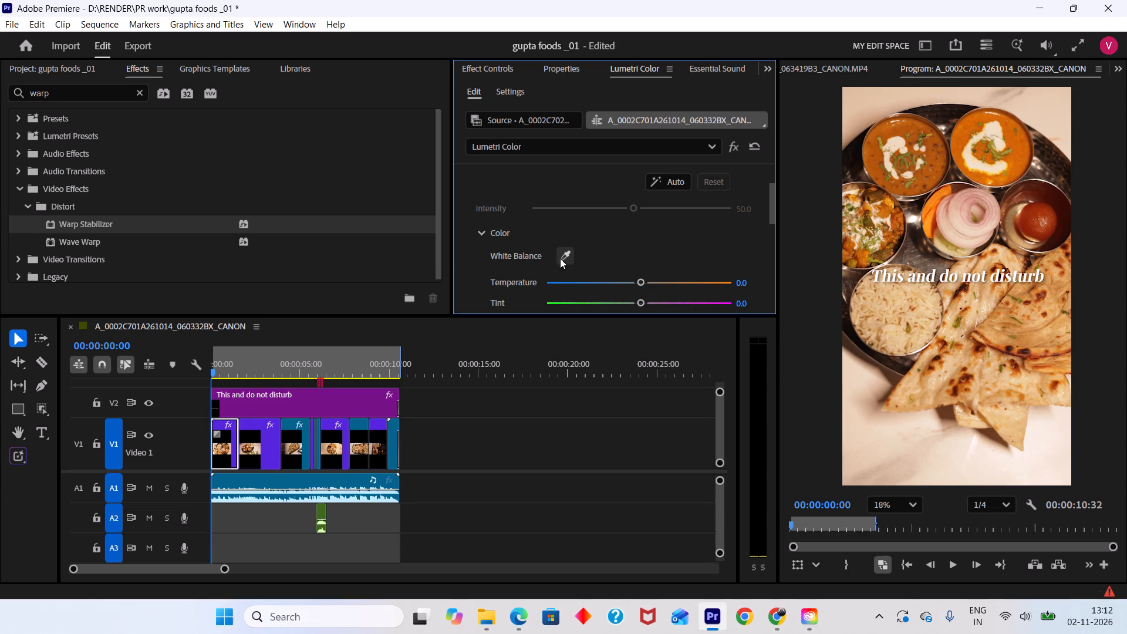
Set the first clip's white balance by sampling the pale tabletop beside the bread in the frame.
left_click(560, 258)
left_click(1036, 431)
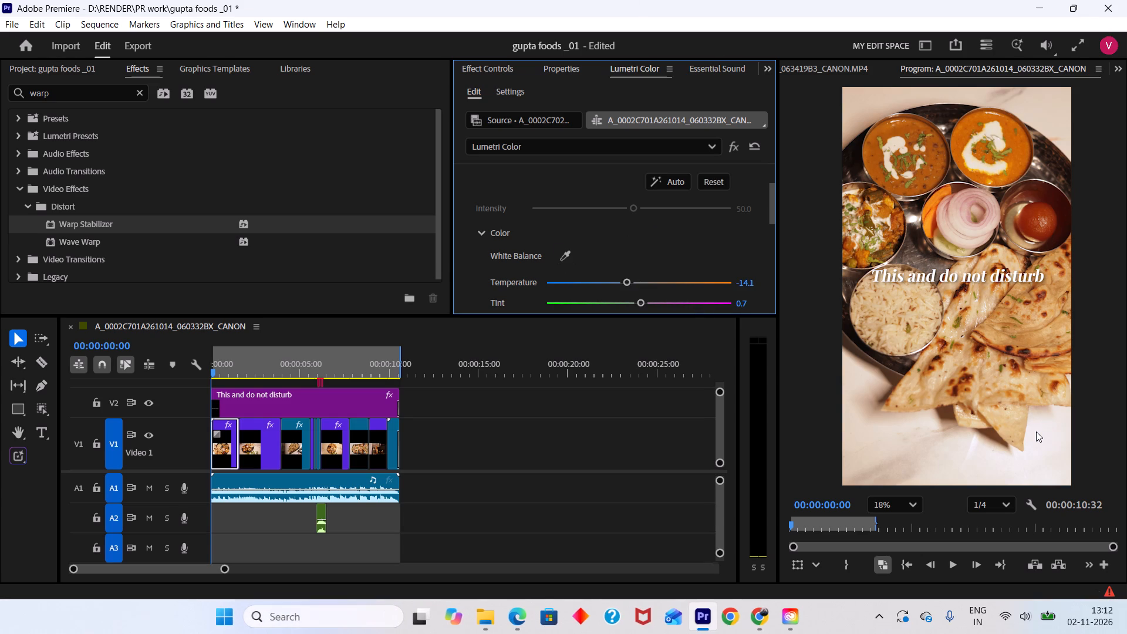
scroll(677, 251, "down", 5)
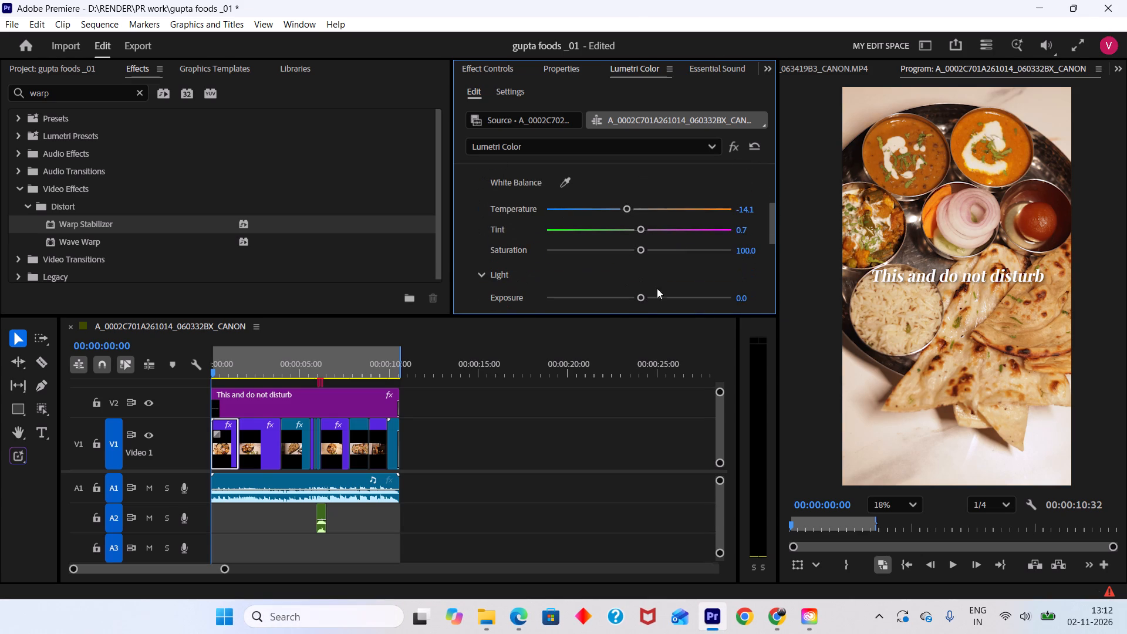
Set the second V1 clip's white balance by sampling the pale tabletop at 00:00:02:38, and play the clip back.
left_click_drag(238, 359, 261, 376)
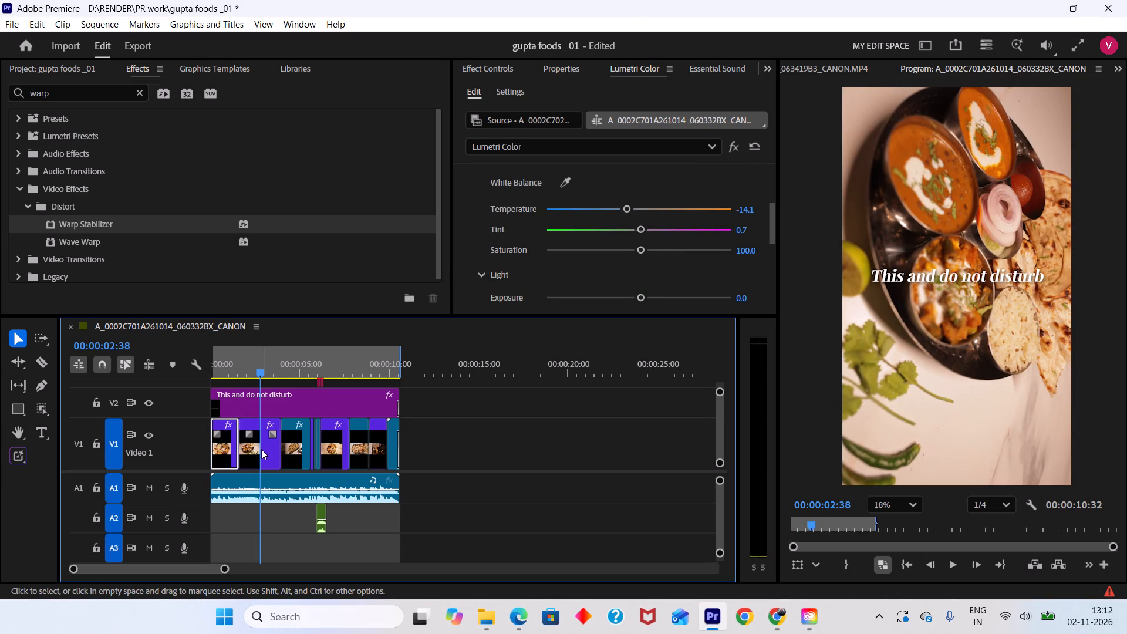
left_click(261, 451)
left_click_drag(562, 186, 568, 191)
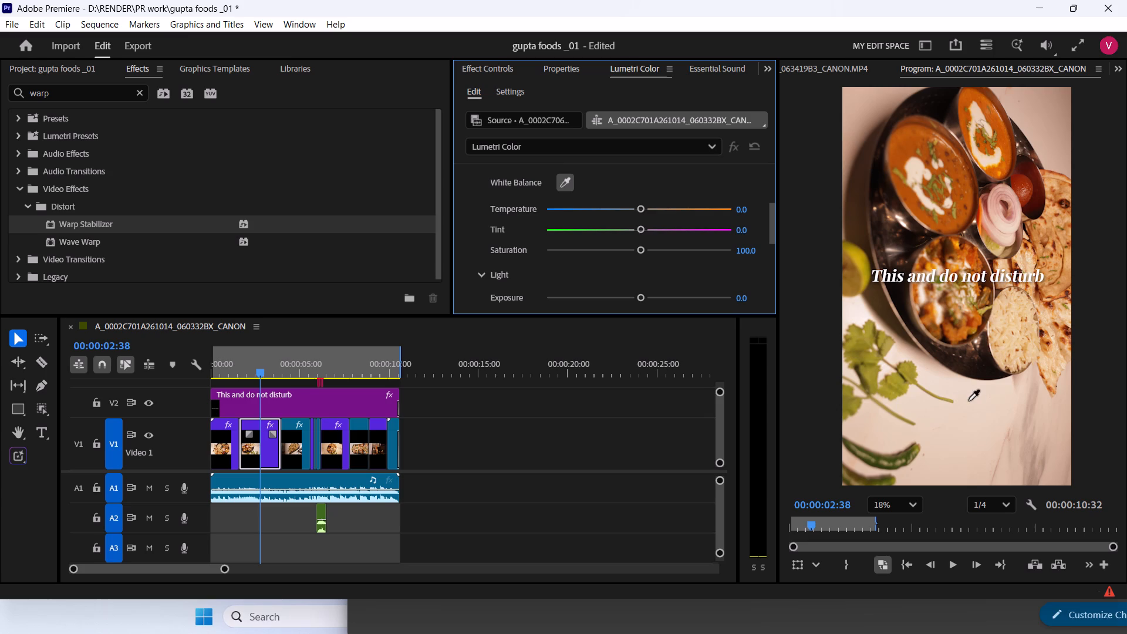
left_click(992, 403)
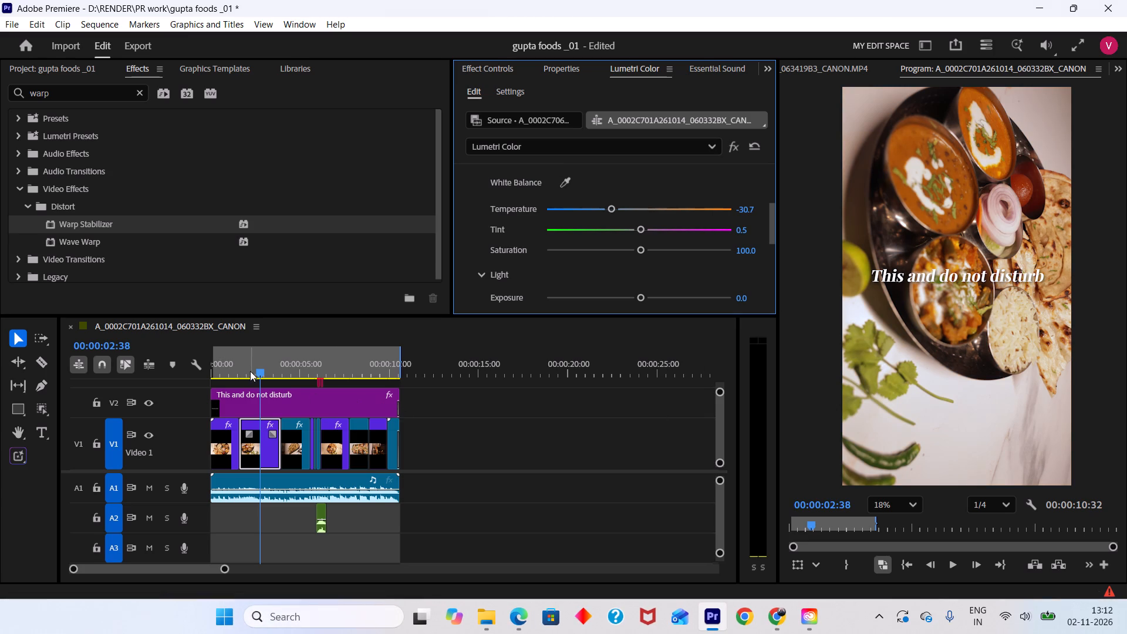
left_click_drag(250, 371, 257, 399)
key("space")
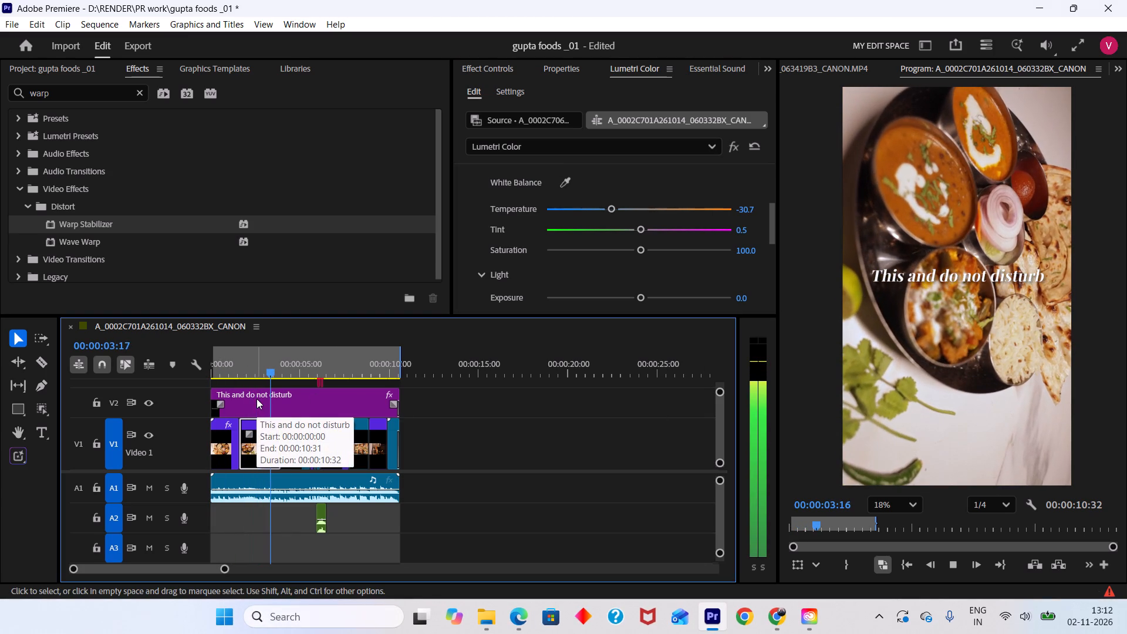
key("space")
Set the third V1 clip's white balance by sampling the tabletop beside the spoon, adjust Temperature to -13.0, and play it back.
left_click(301, 451)
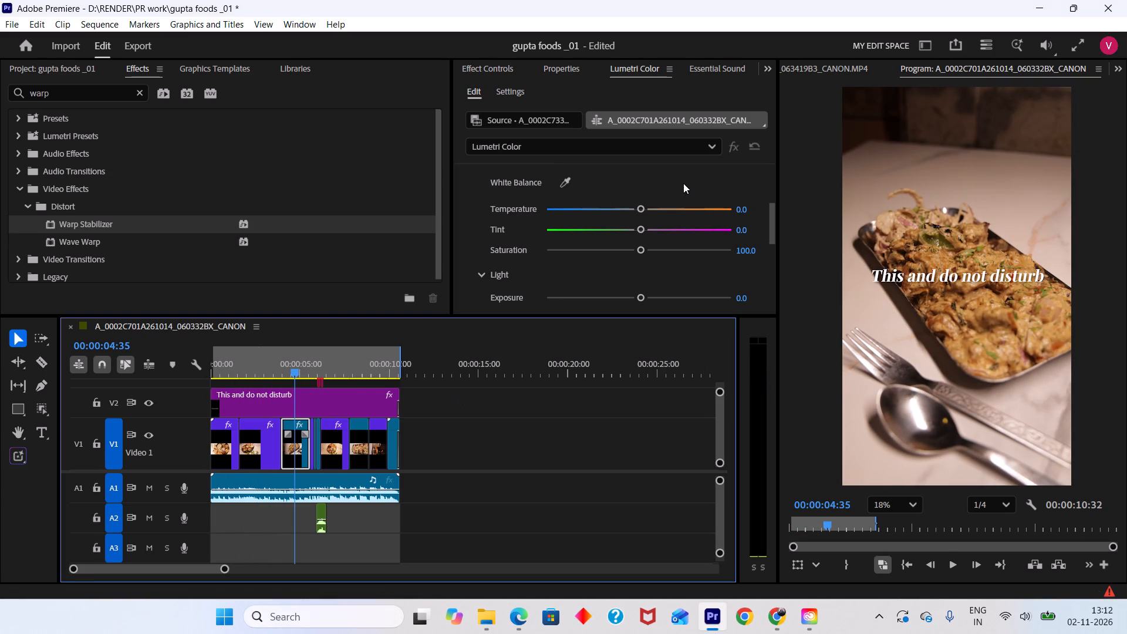
left_click(562, 184)
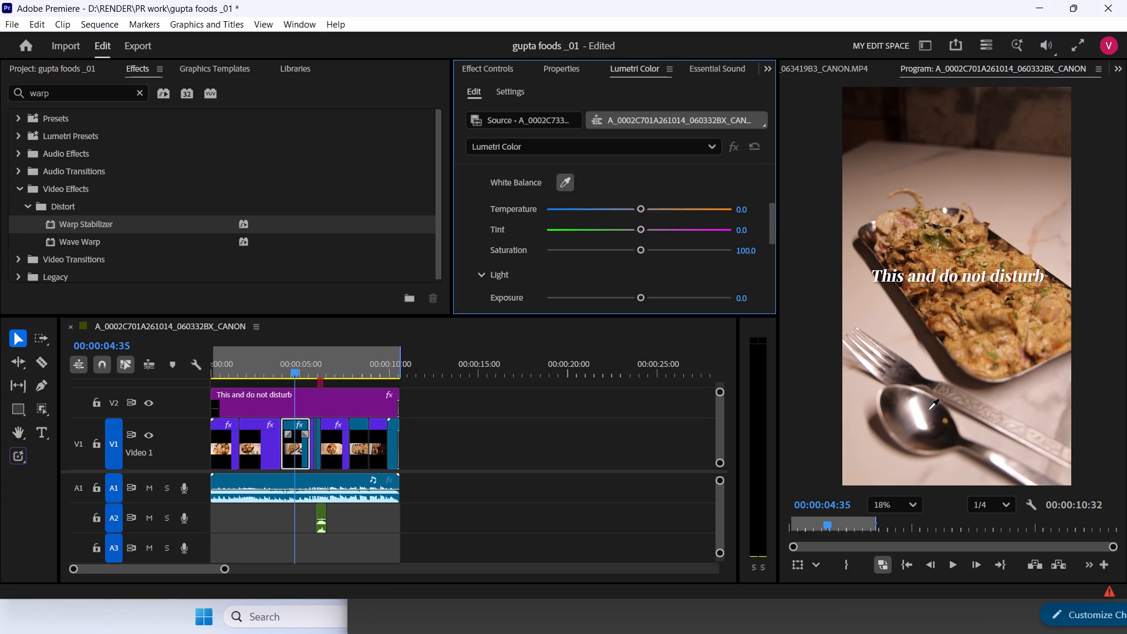
left_click(918, 416)
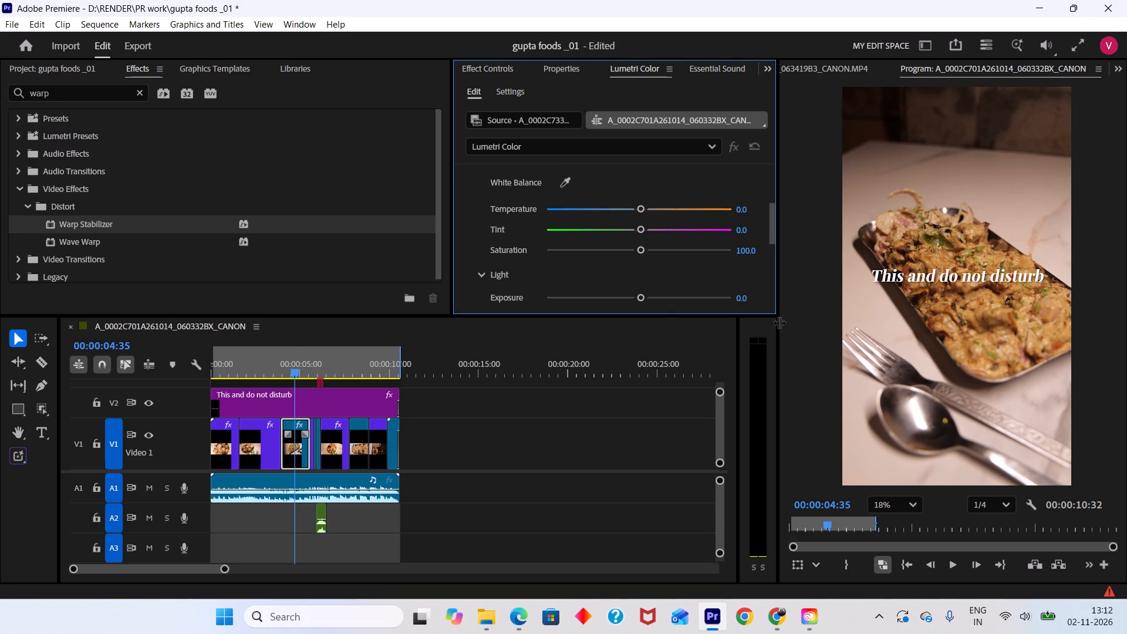
left_click(562, 181)
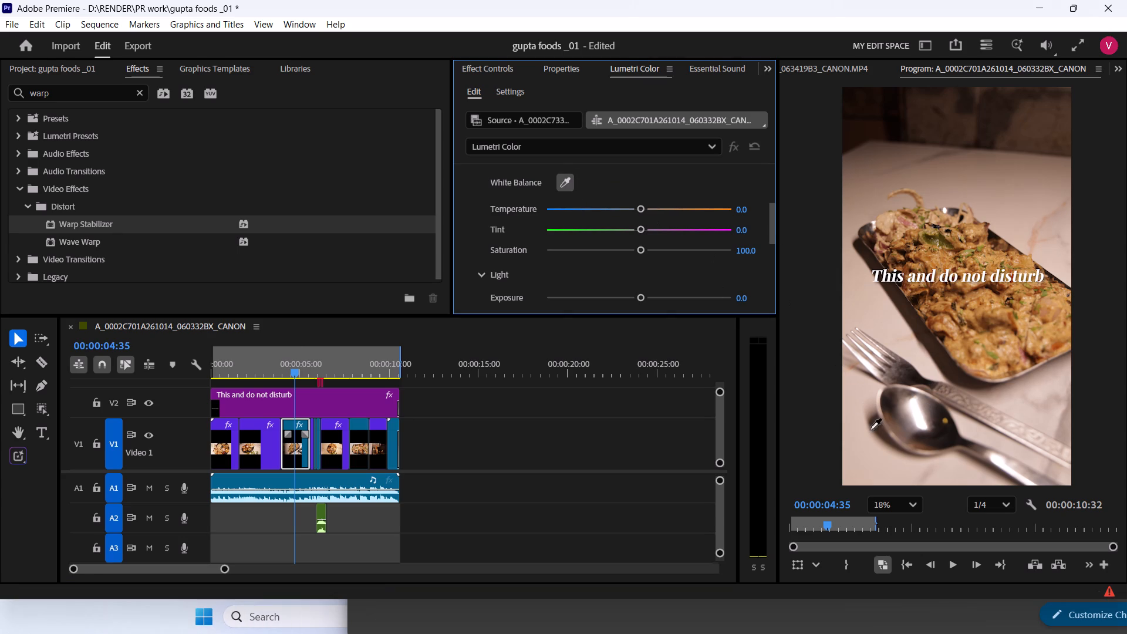
left_click(853, 400)
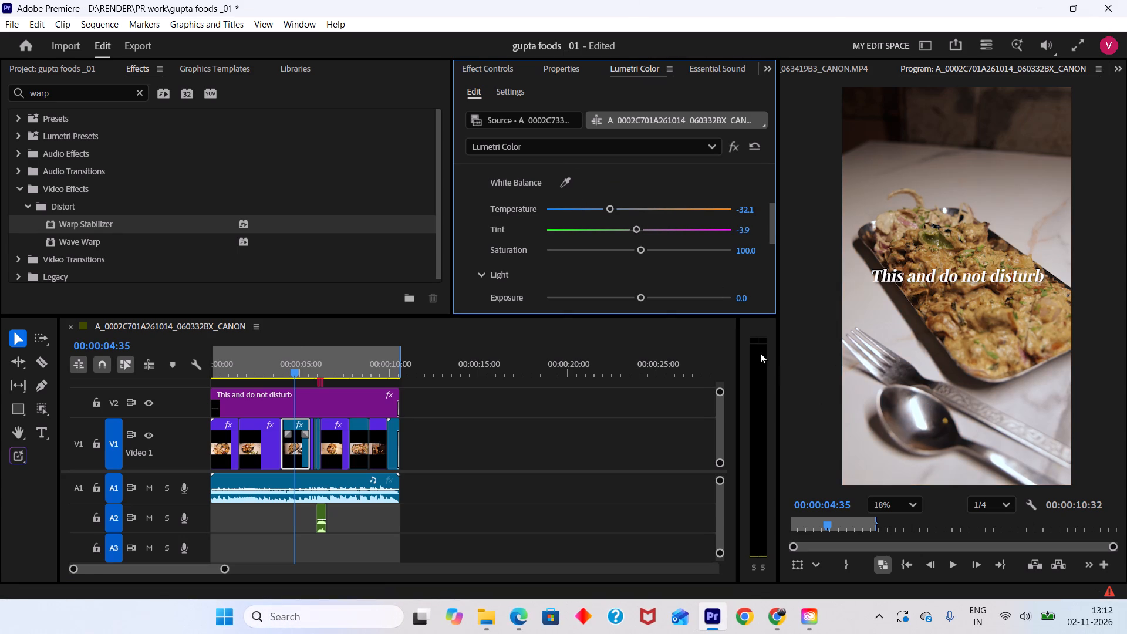
left_click_drag(611, 208, 625, 217)
key("space")
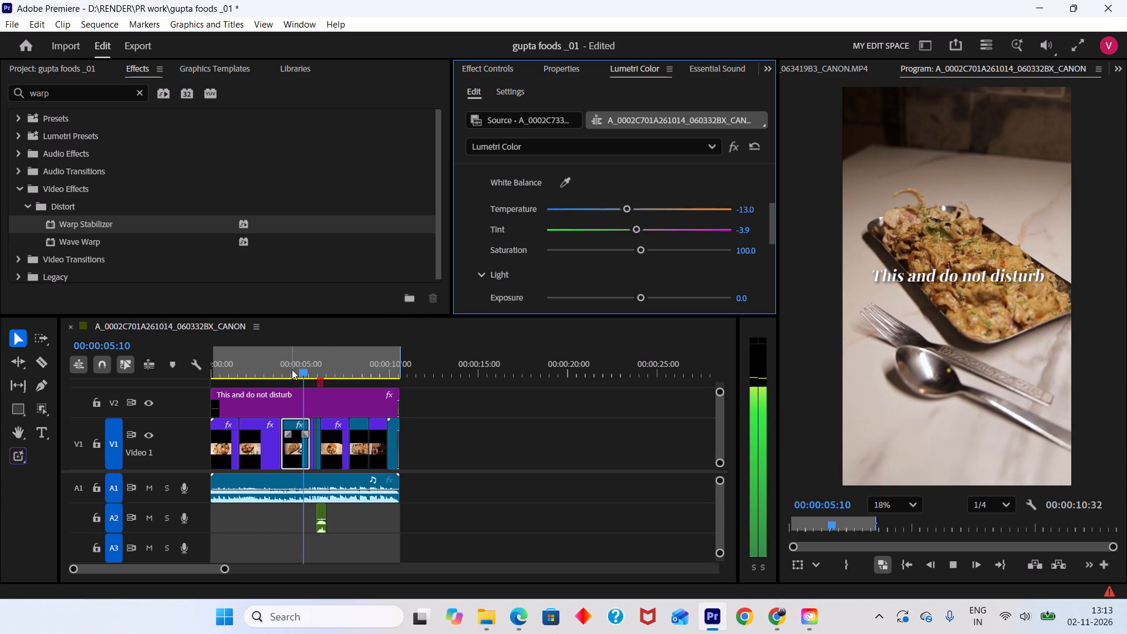
key("space")
Play back the short V1 clips from about 00:00:05:35 to check their colour in the fast-cut section.
scroll(321, 434, "up", 10, "alt")
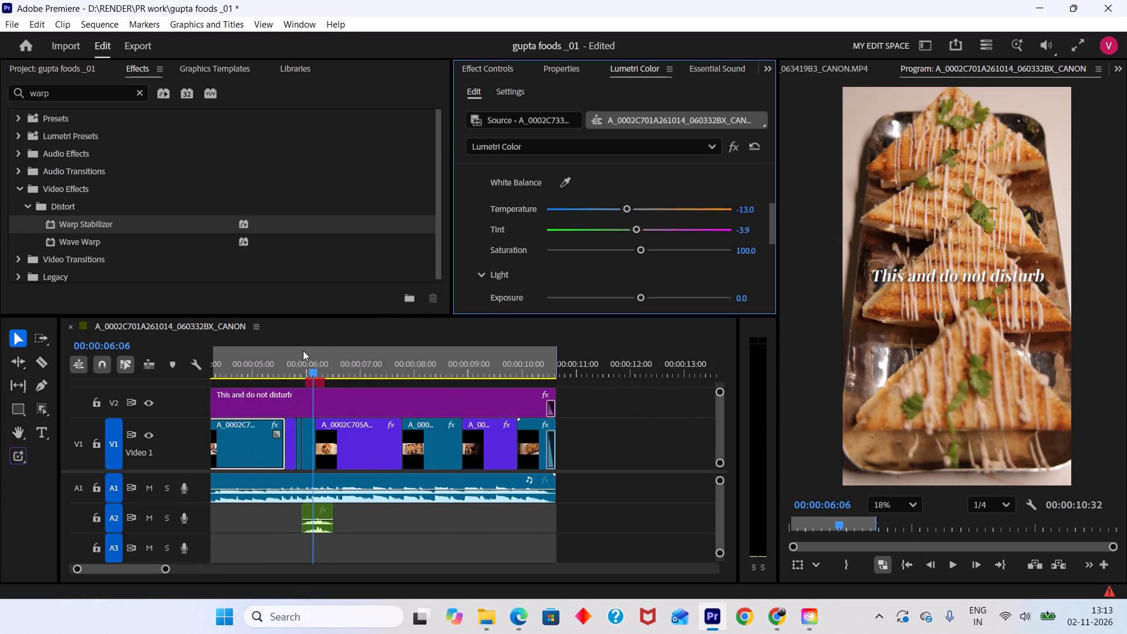
left_click_drag(311, 365, 292, 362)
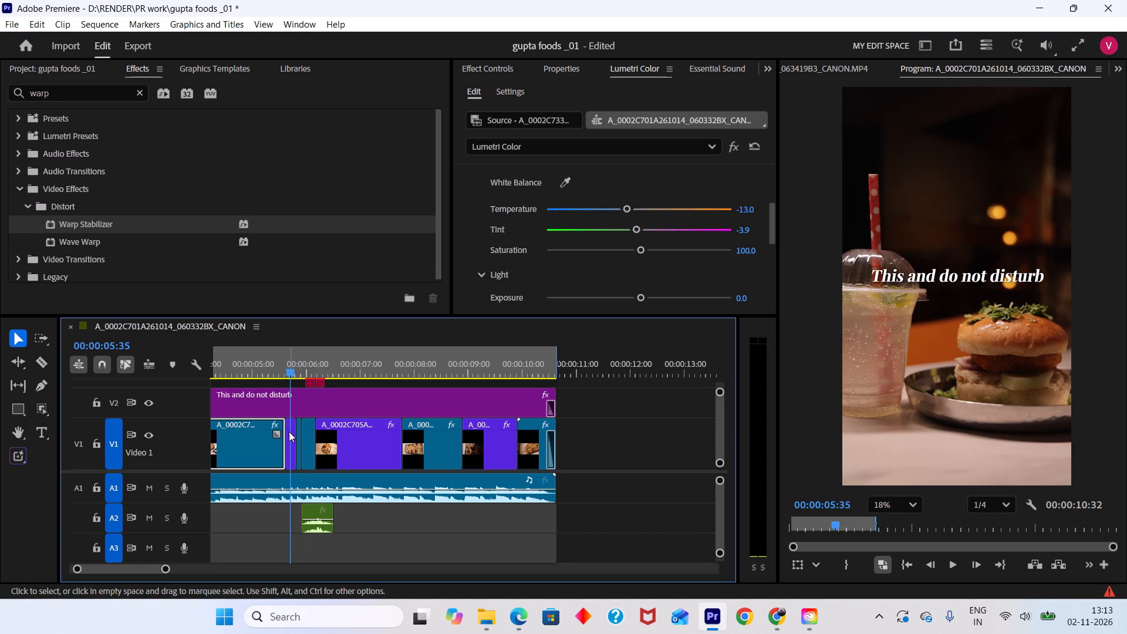
left_click(289, 431)
key("space")
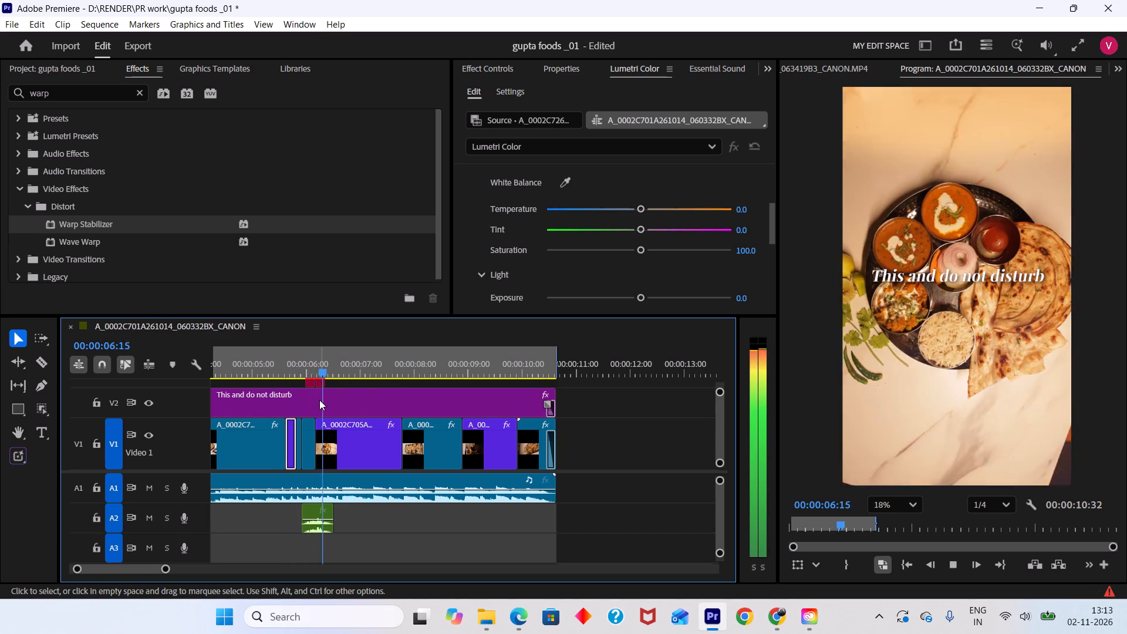
key("space")
left_click_drag(350, 369, 294, 363)
key("space")
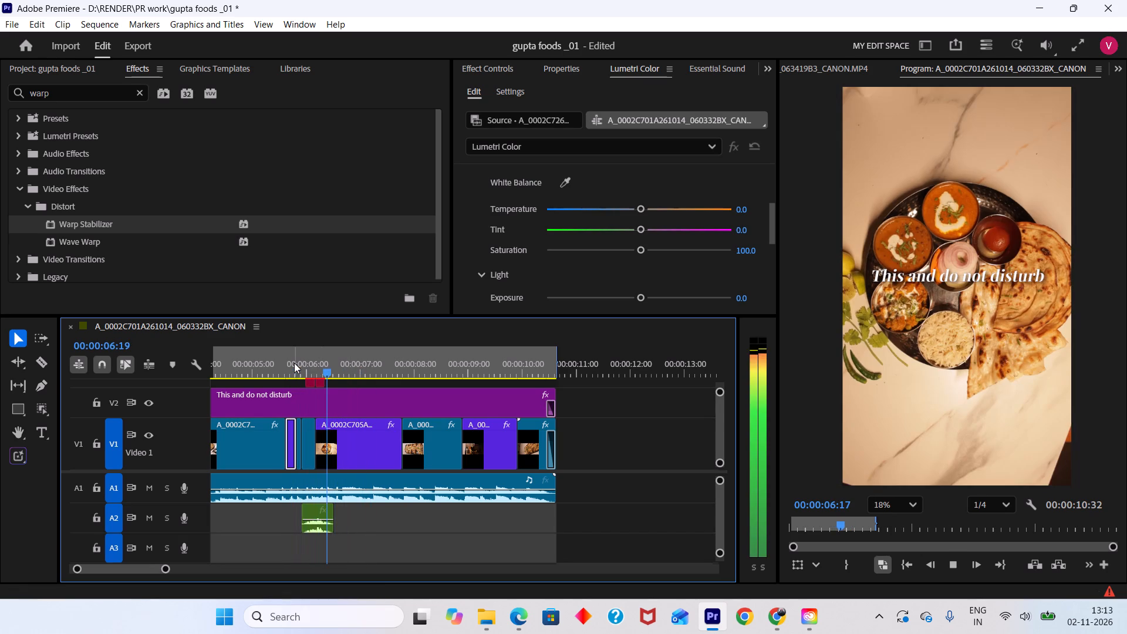
key("space")
Set the white balance of the V1 thali clip at 00:00:06:39 by sampling the marble tabletop, and play on to the next clip.
left_click(369, 422)
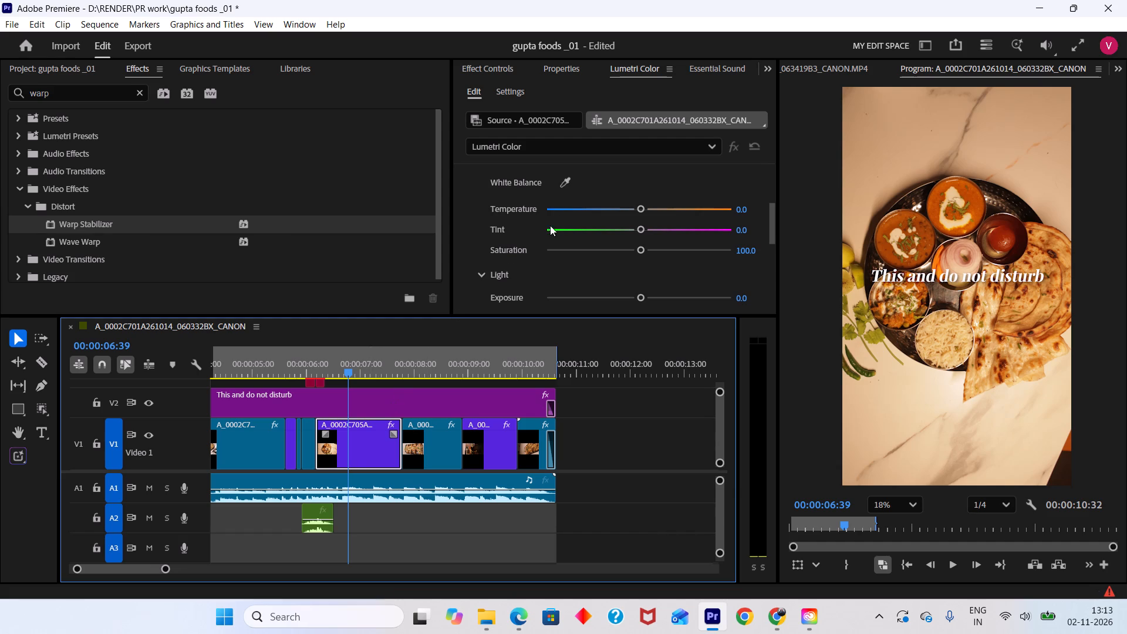
left_click(561, 185)
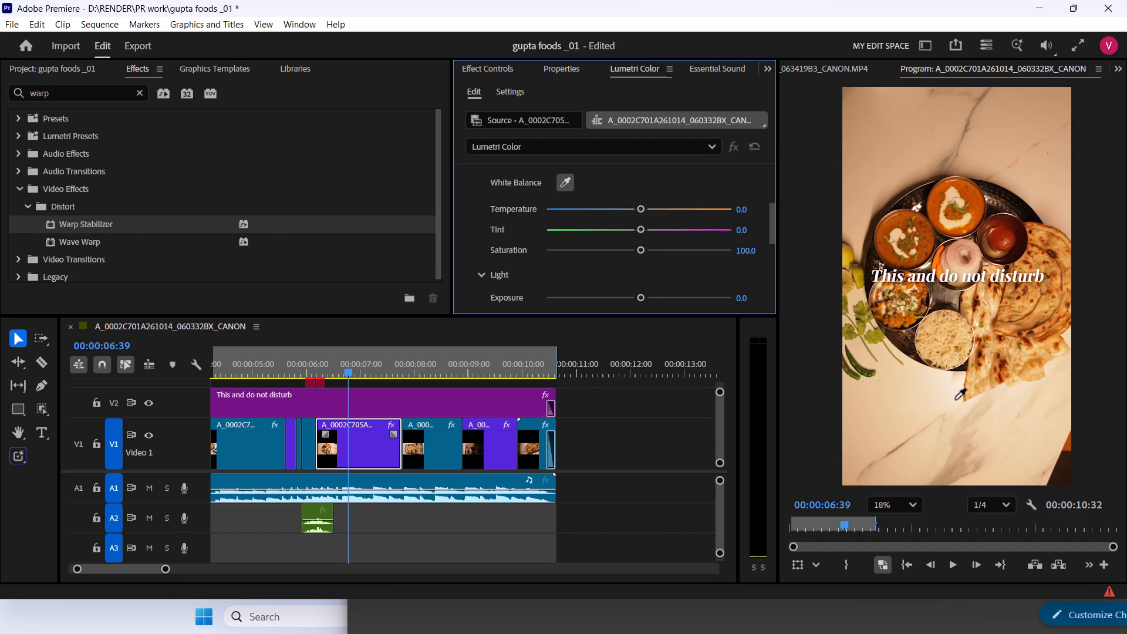
left_click(955, 400)
key("space")
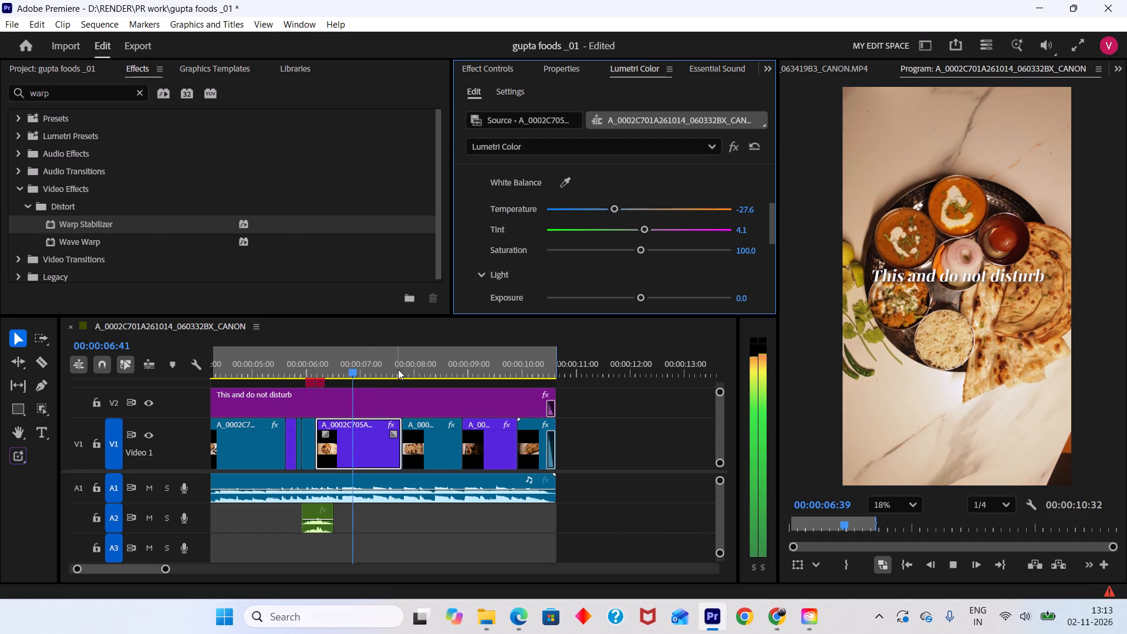
key("space")
Set the white balance of the V1 sandwich clip at 00:00:08:11 by sampling the tabletop beside the tray, and play it back.
left_click(429, 452)
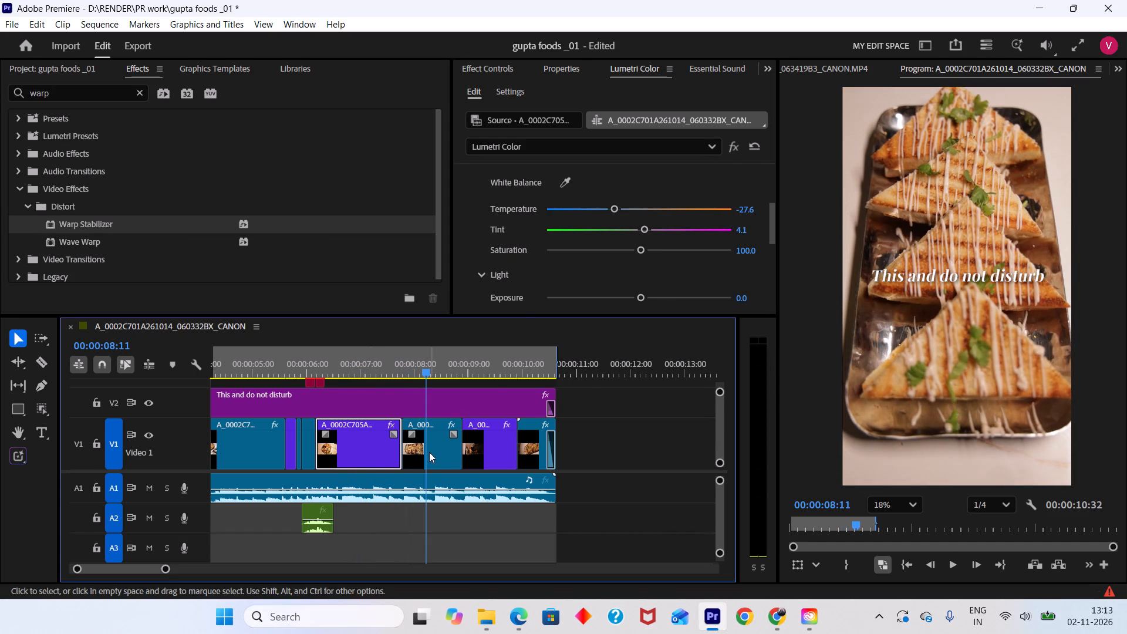
left_click(565, 186)
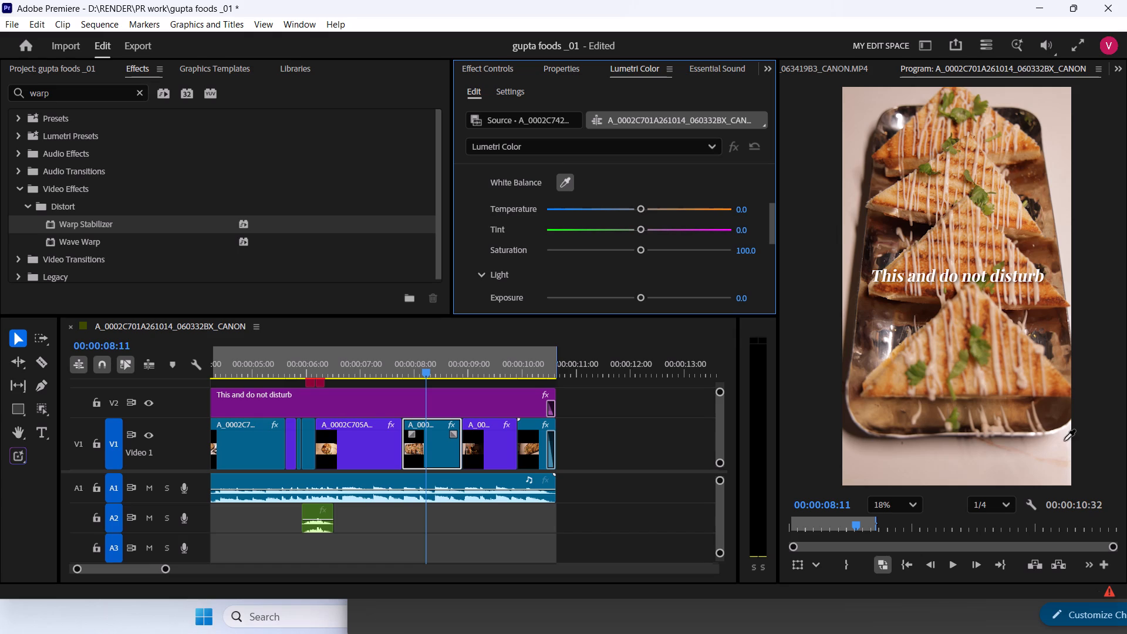
left_click(1064, 441)
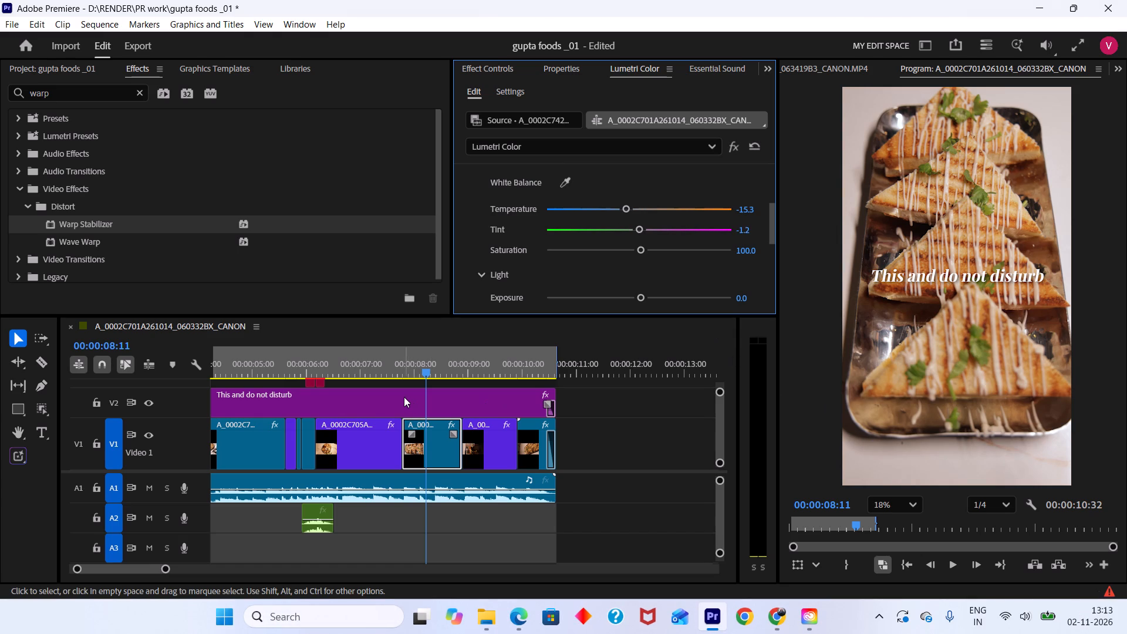
key("space")
key("space")
Set the burger clip's white balance at 00:00:09:20 from the tabletop, adjust Temperature to -14.6, and play it back.
left_click(485, 459)
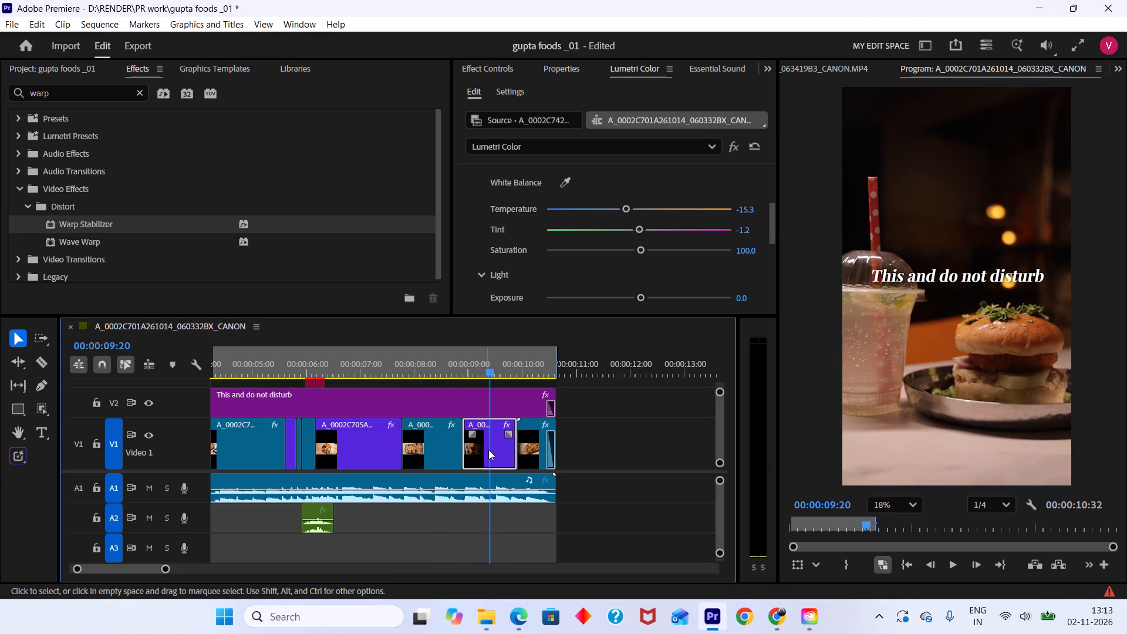
left_click(569, 181)
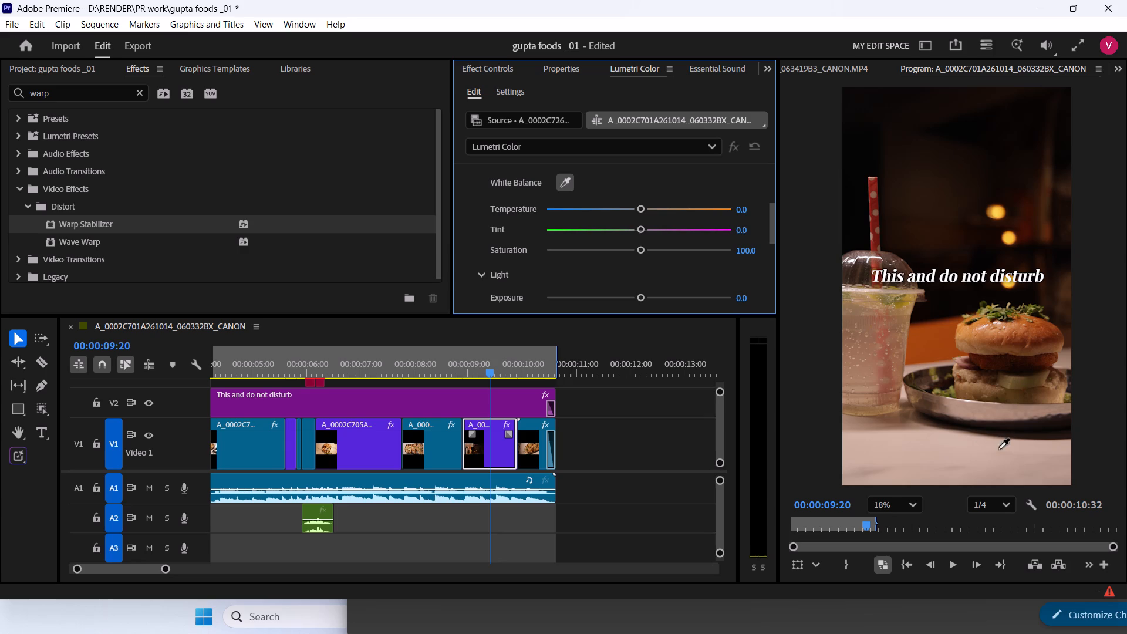
left_click(969, 451)
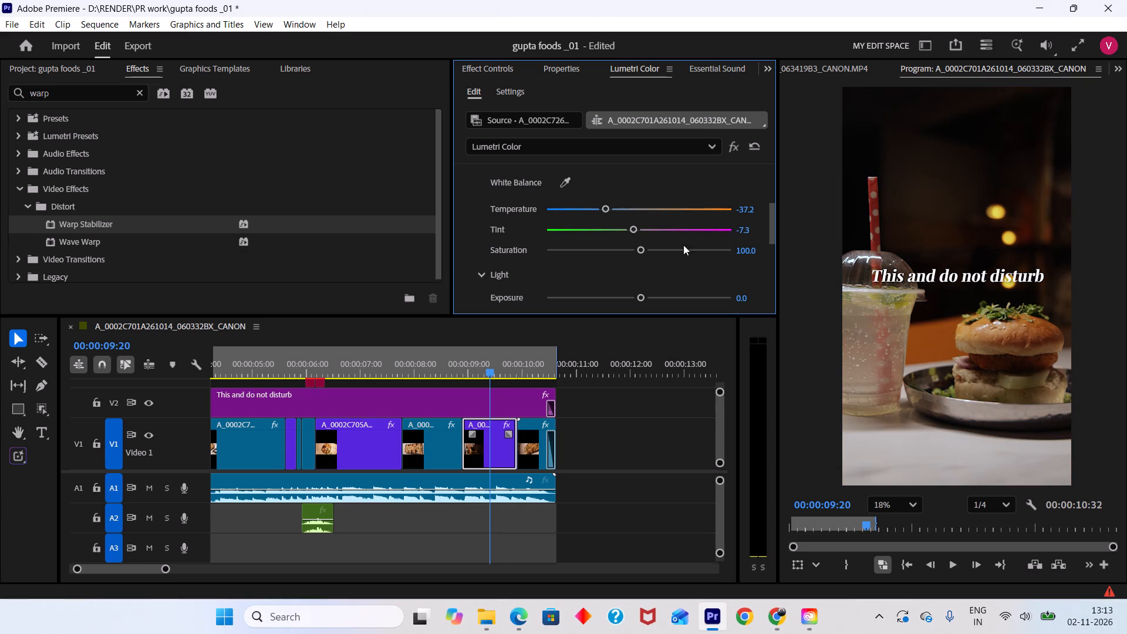
left_click_drag(605, 208, 618, 211)
left_click_drag(618, 211, 624, 213)
key("space")
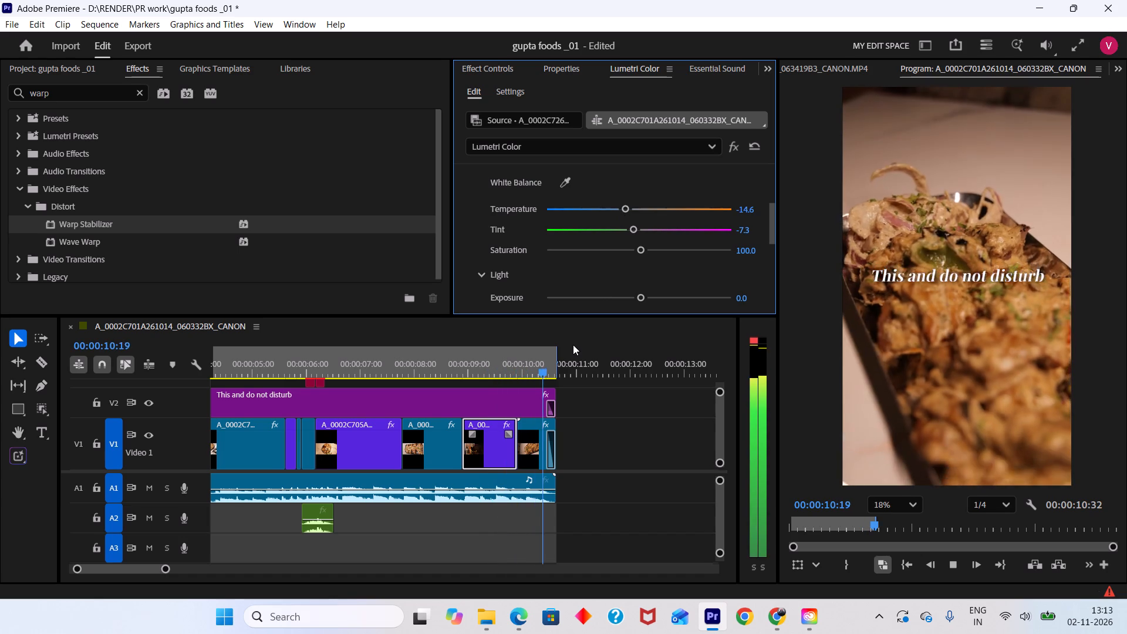
key("space")
Set the last V1 clip's white balance from the tabletop behind the tray, adjust Temperature to -19.4, and save the project.
left_click_drag(548, 365, 535, 366)
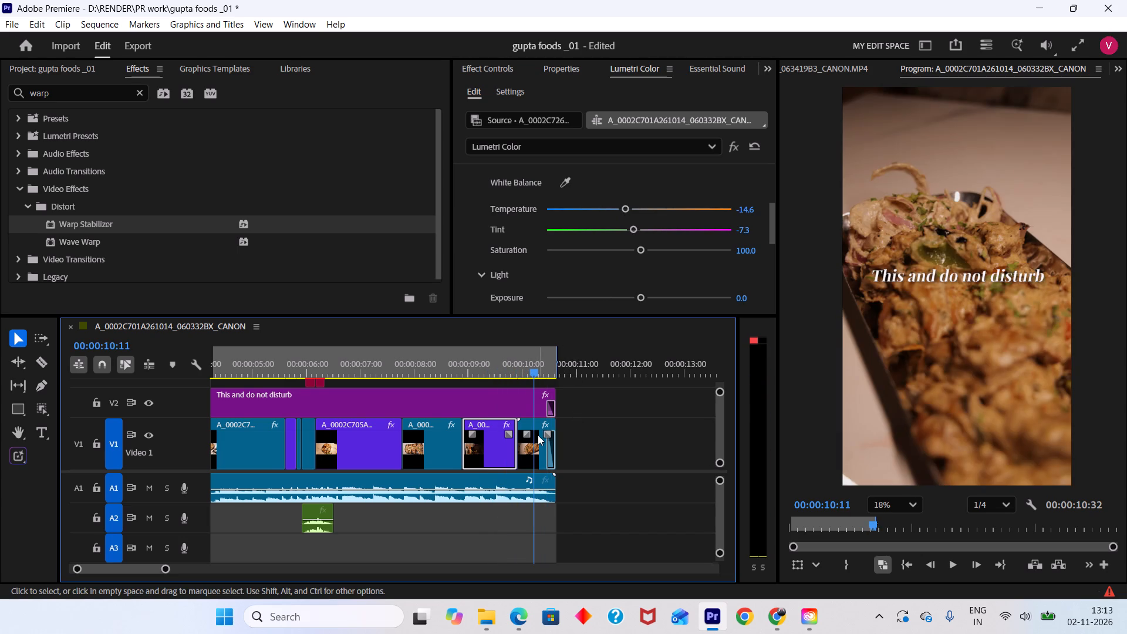
left_click(538, 435)
left_click(567, 186)
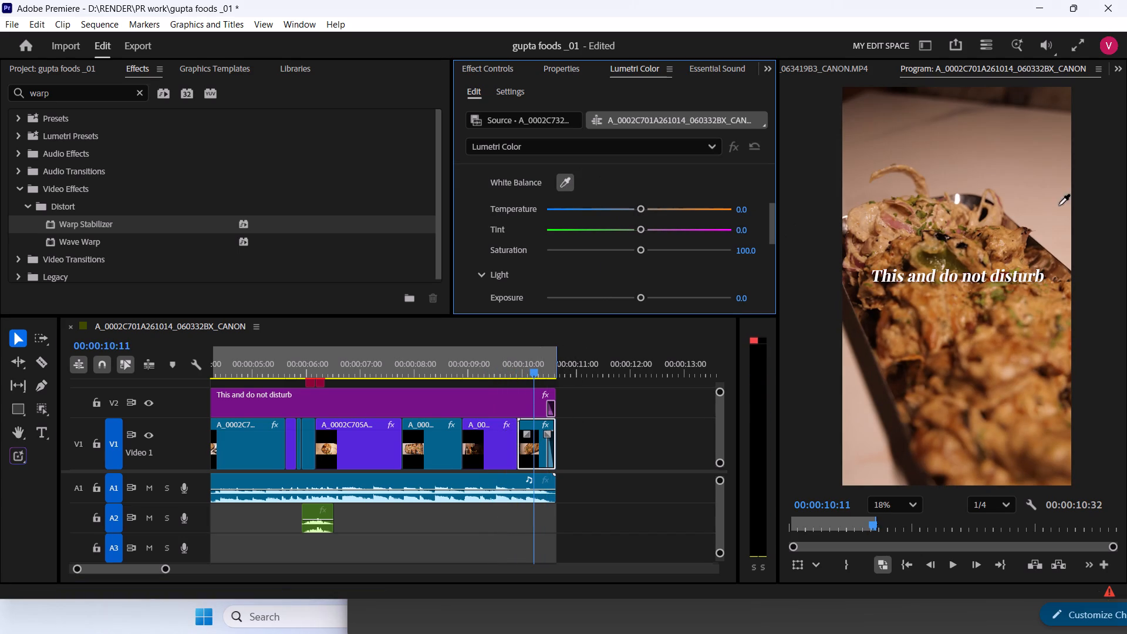
left_click(1048, 193)
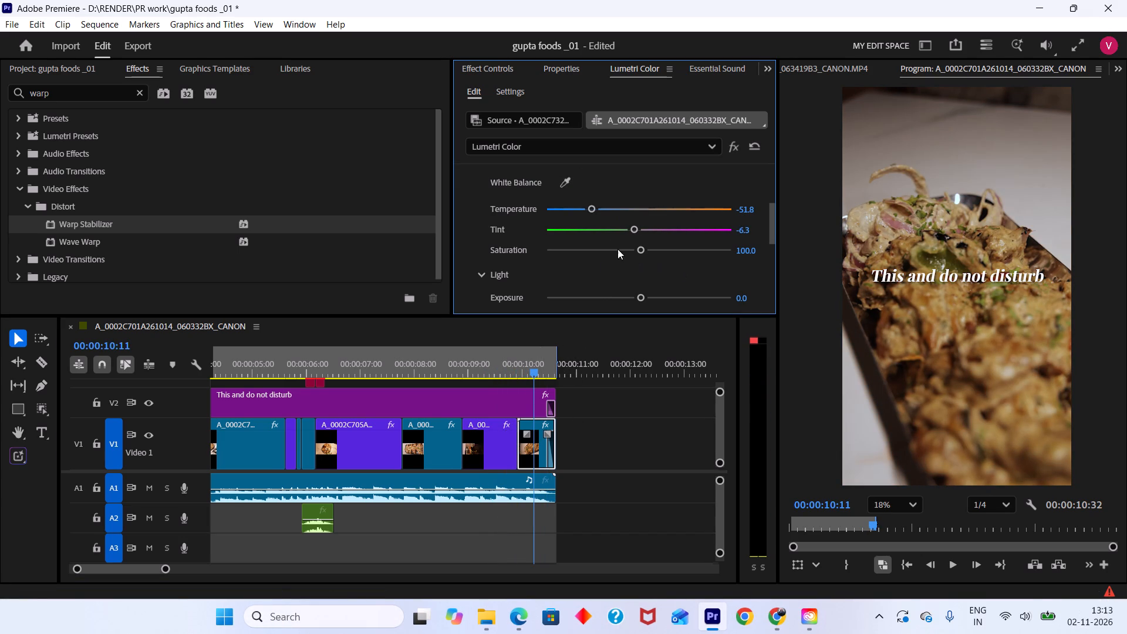
left_click_drag(591, 210, 613, 217)
left_click_drag(613, 217, 620, 217)
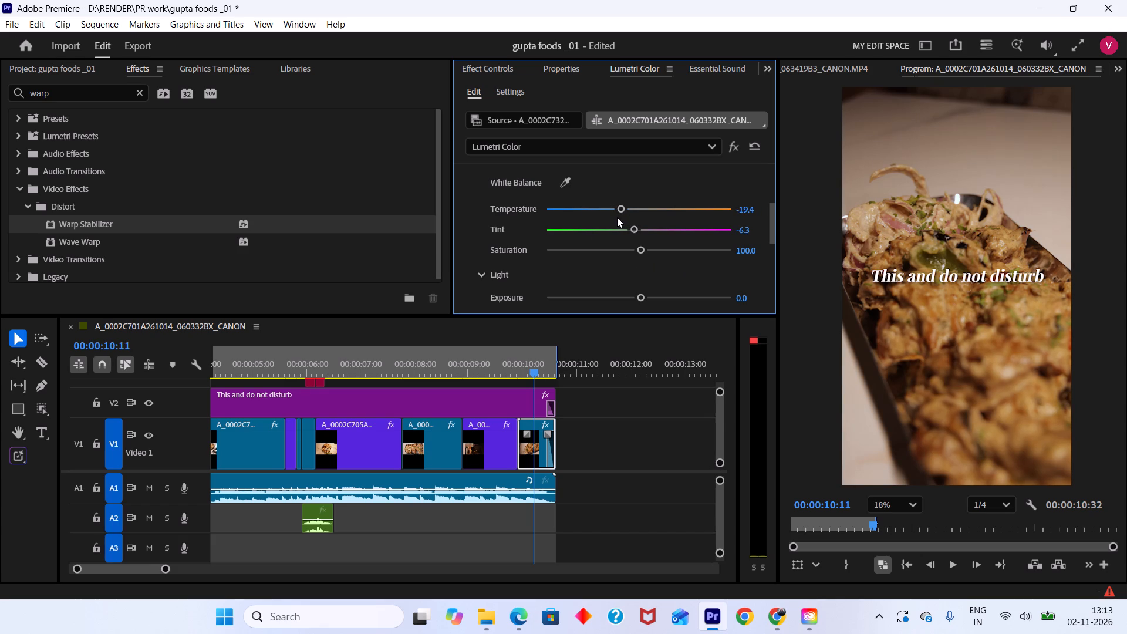
key("ctrl+s")
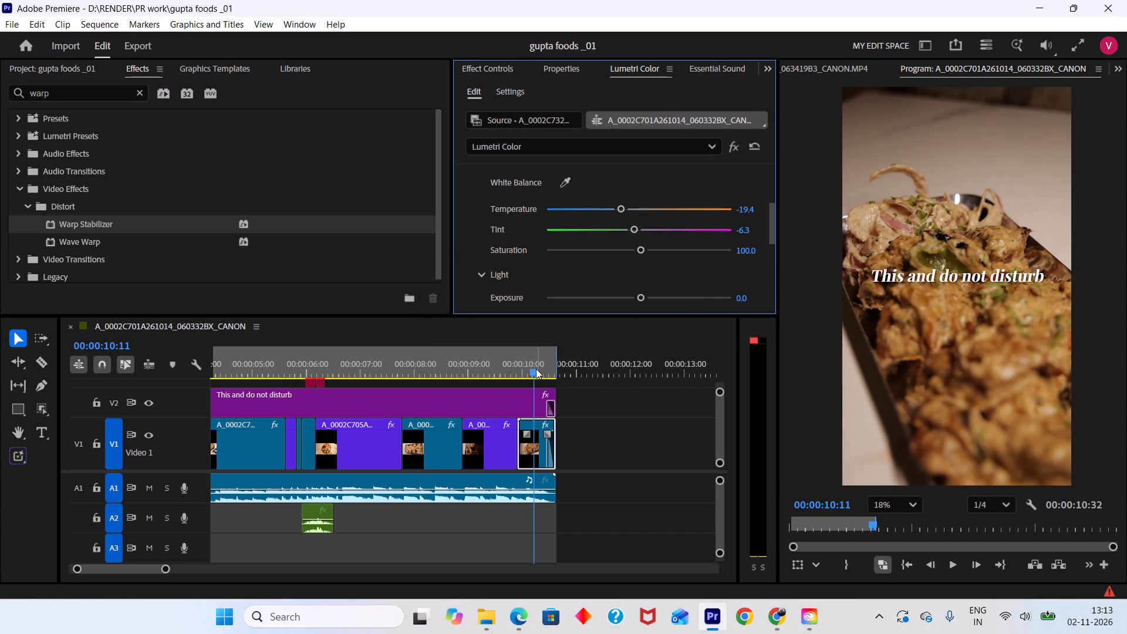
Return the playhead to 00:00:00:00 and shrink the V1, V2 and V3 track heights to their minimum in the timeline.
left_click_drag(536, 369, 128, 409)
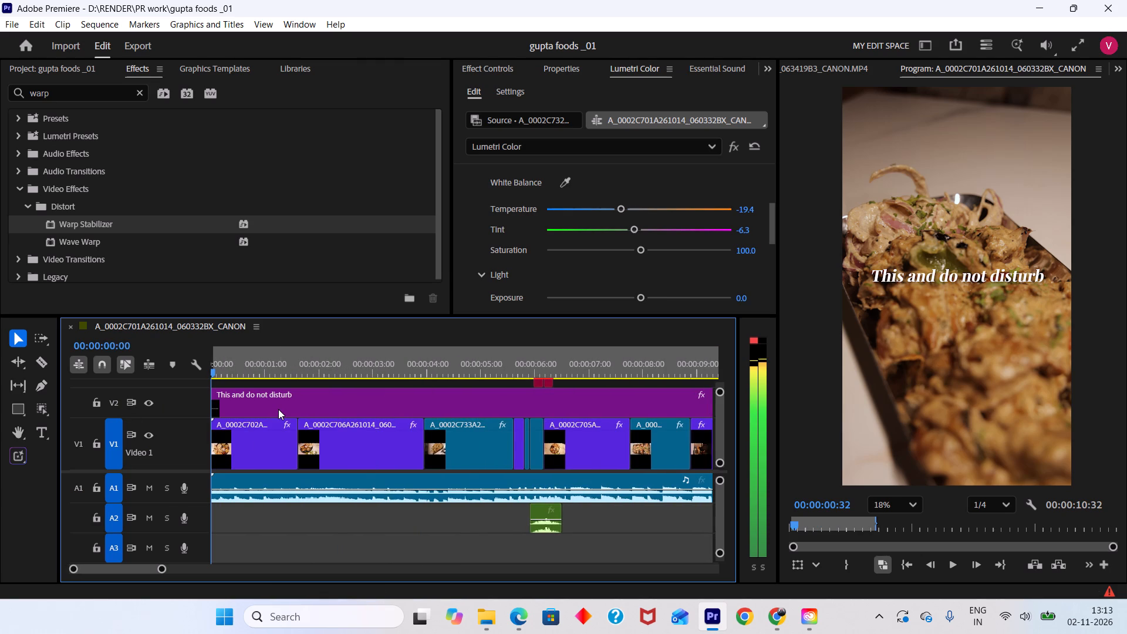
left_click(193, 402)
scroll(193, 402, "down", 4, "alt")
left_click(191, 446)
scroll(191, 446, "down", 4, "alt")
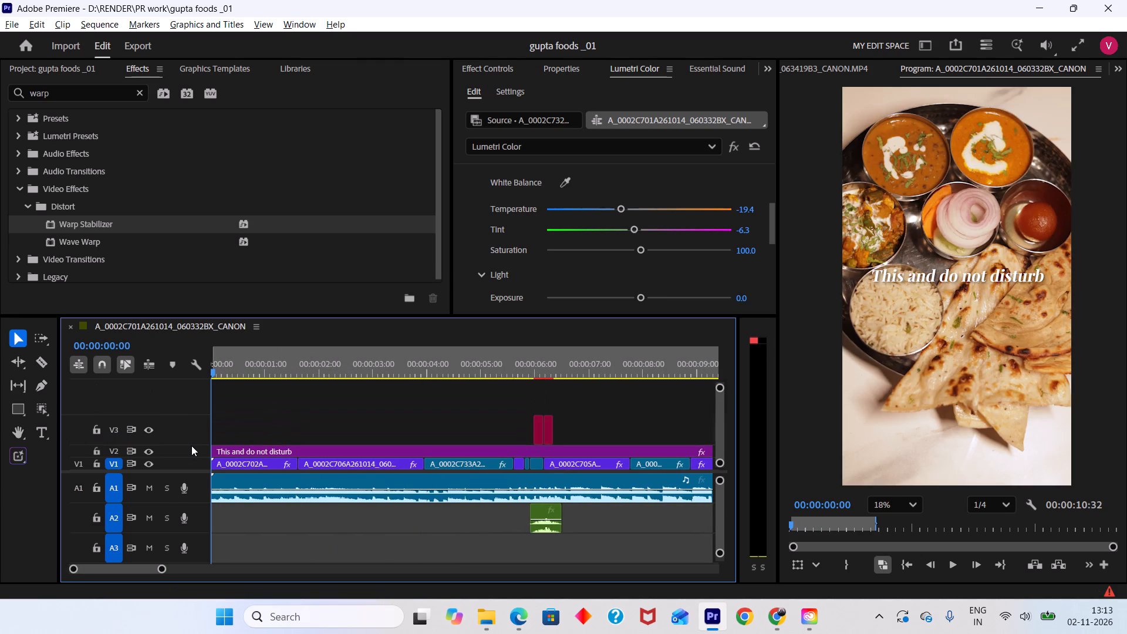
scroll(191, 446, "down", 6, "alt")
left_click(191, 431)
scroll(191, 431, "down", 11, "alt")
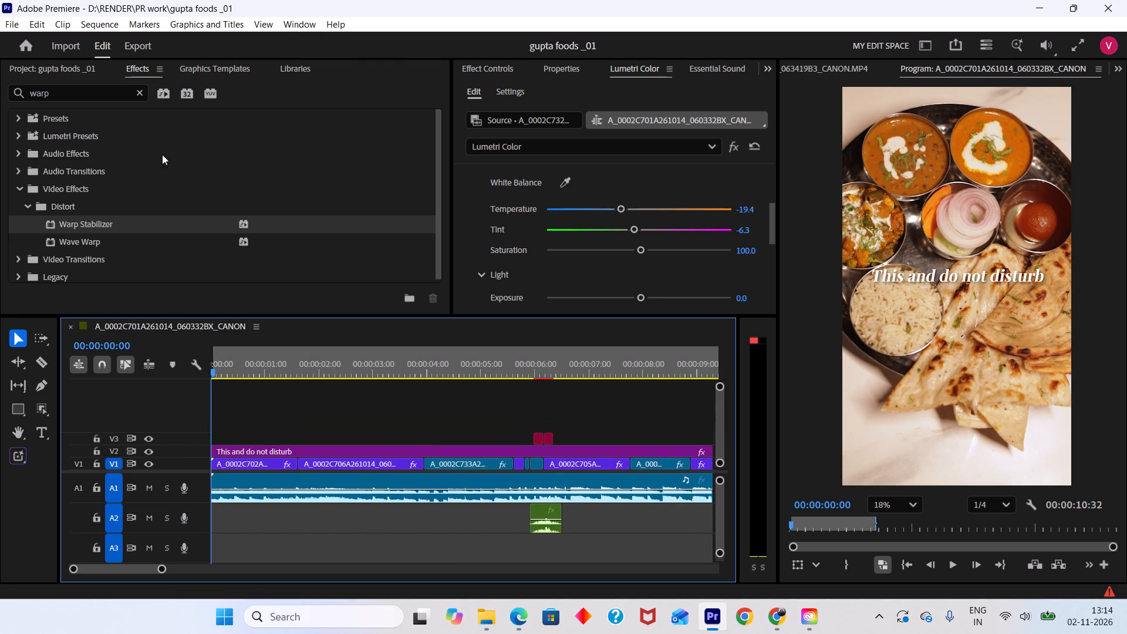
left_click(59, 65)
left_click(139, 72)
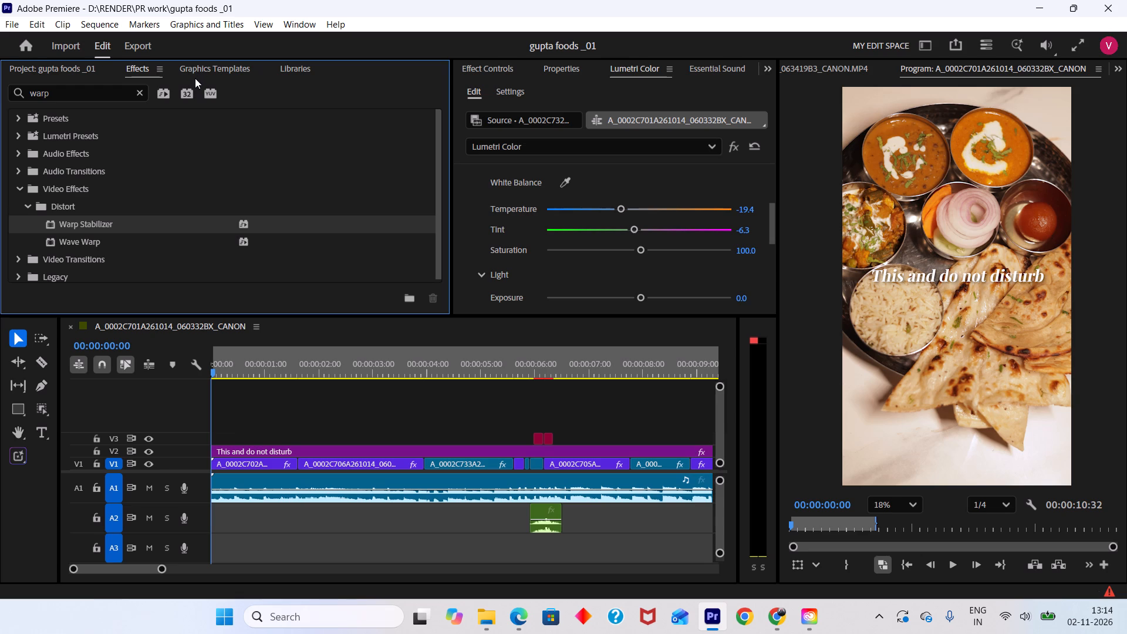
Create an adjustment layer in the gupta foods _01 project using the default video settings.
left_click(212, 68)
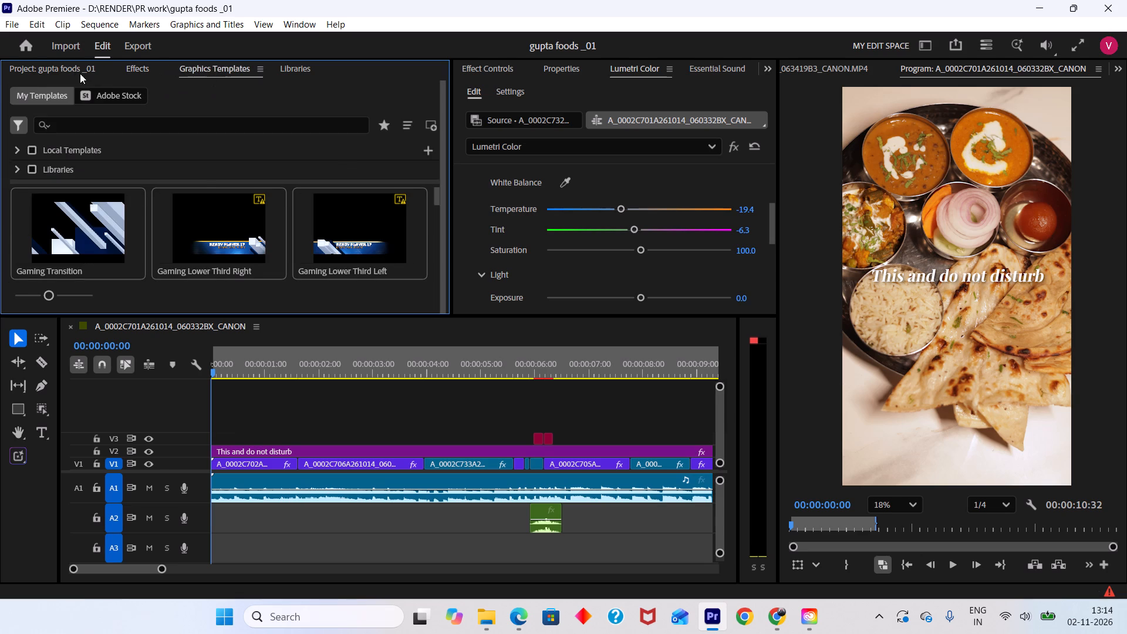
left_click(61, 66)
scroll(255, 192, "down", 4)
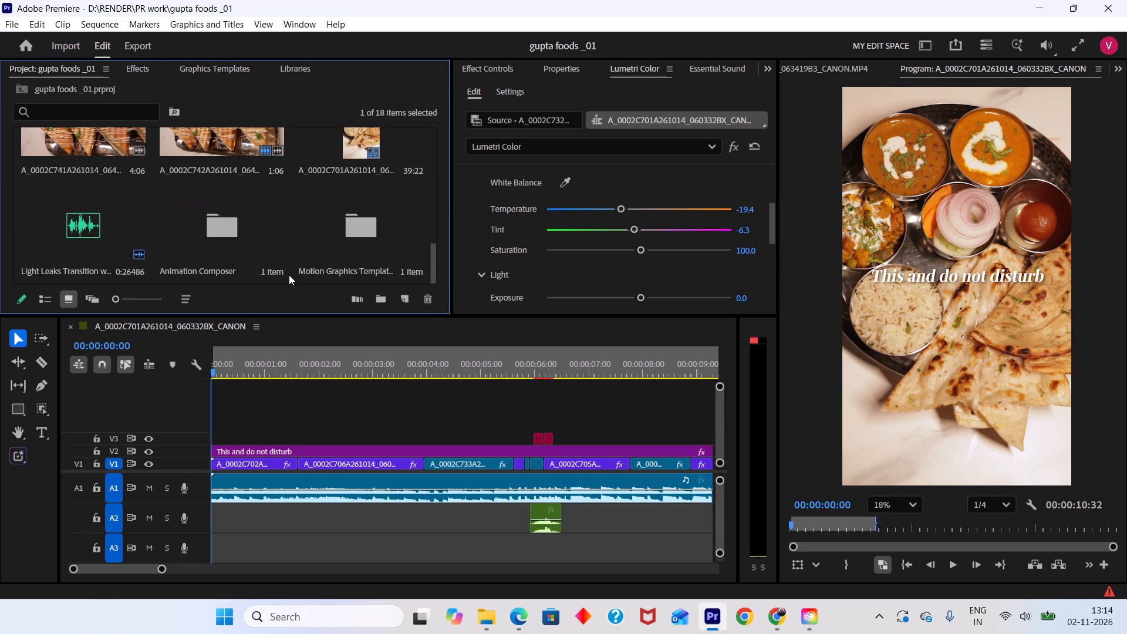
left_click(290, 274)
right_click(290, 274)
left_click(263, 275)
left_click(296, 276)
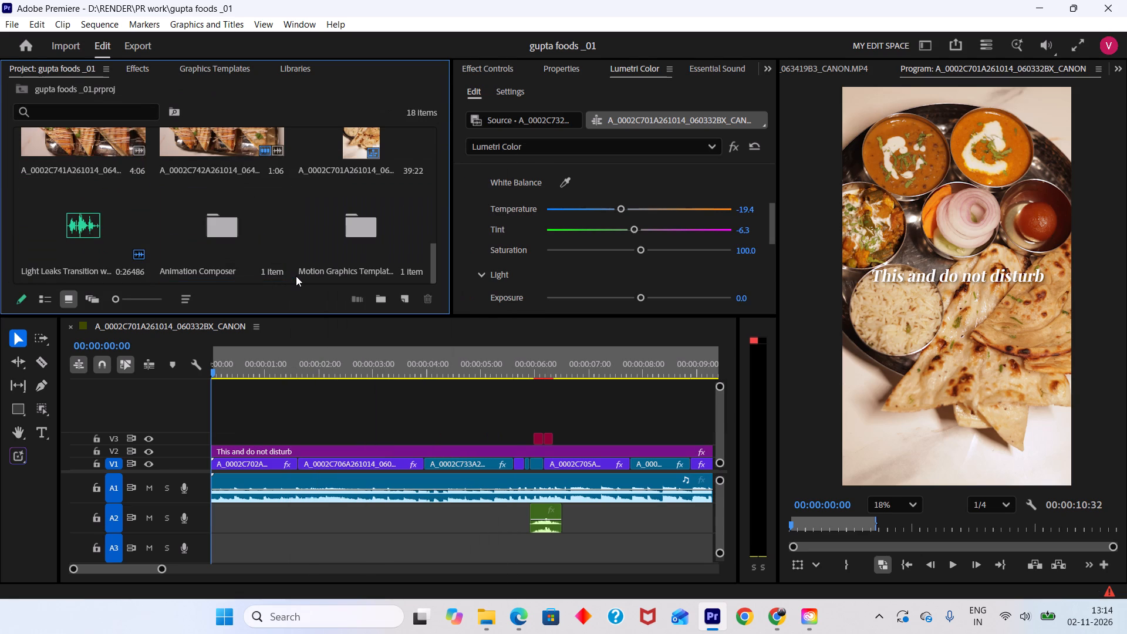
right_click(296, 276)
left_click(284, 272)
key("grave")
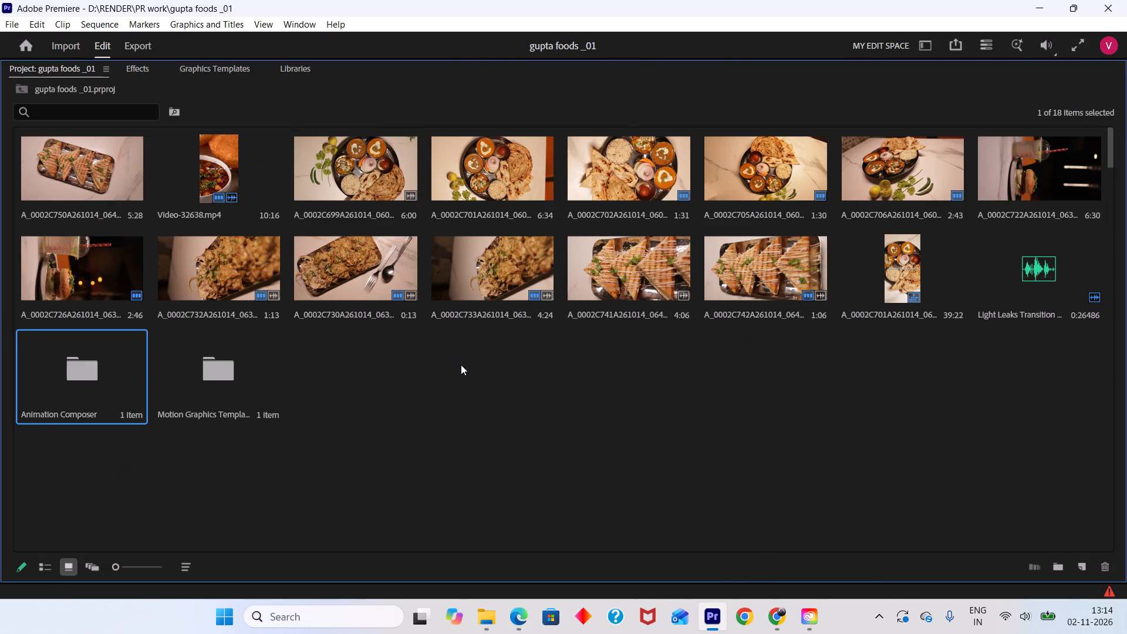
left_click(458, 366)
right_click(458, 366)
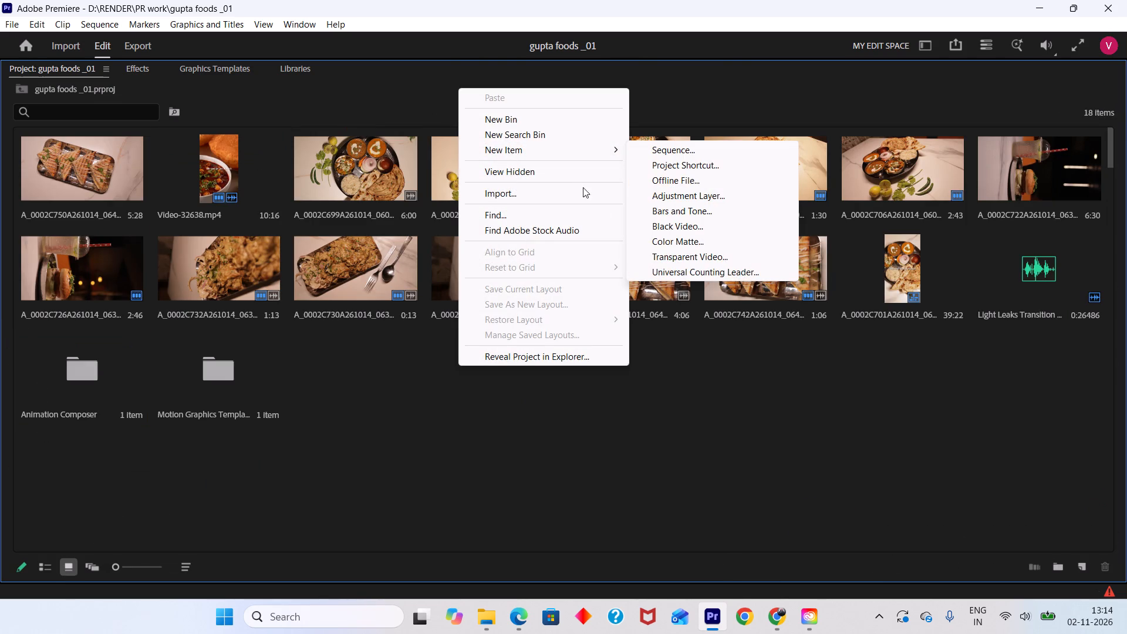
left_click(693, 198)
left_click(608, 377)
key("grave")
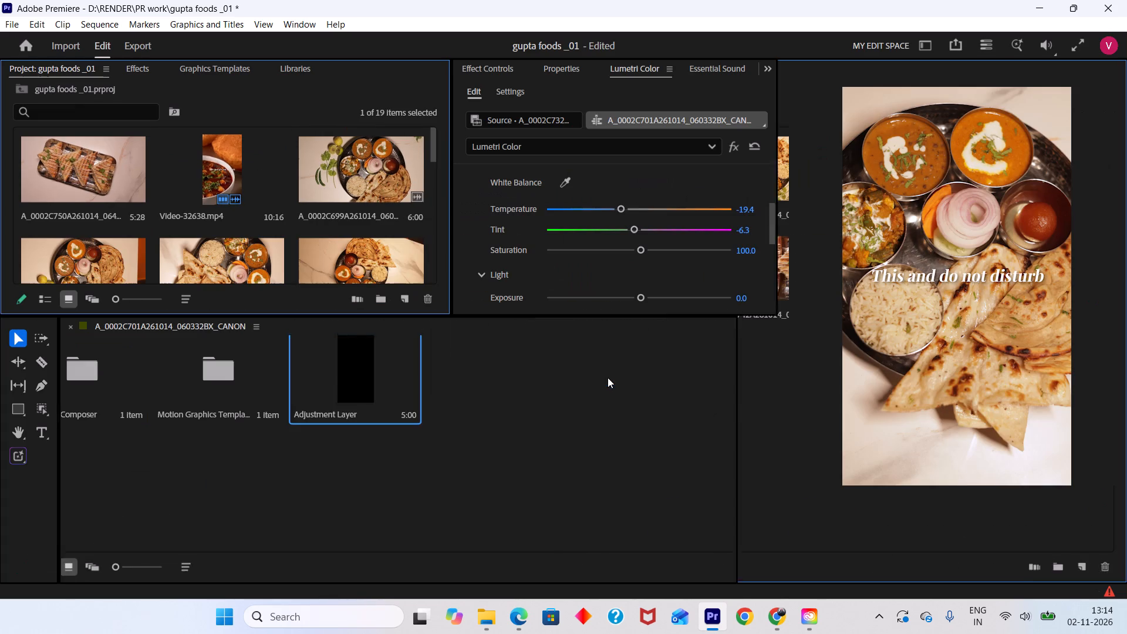
Place the Adjustment Layer on V4 from 00:00:00:00, extend it to the end of the last clip, and save the project.
scroll(308, 249, "down", 10)
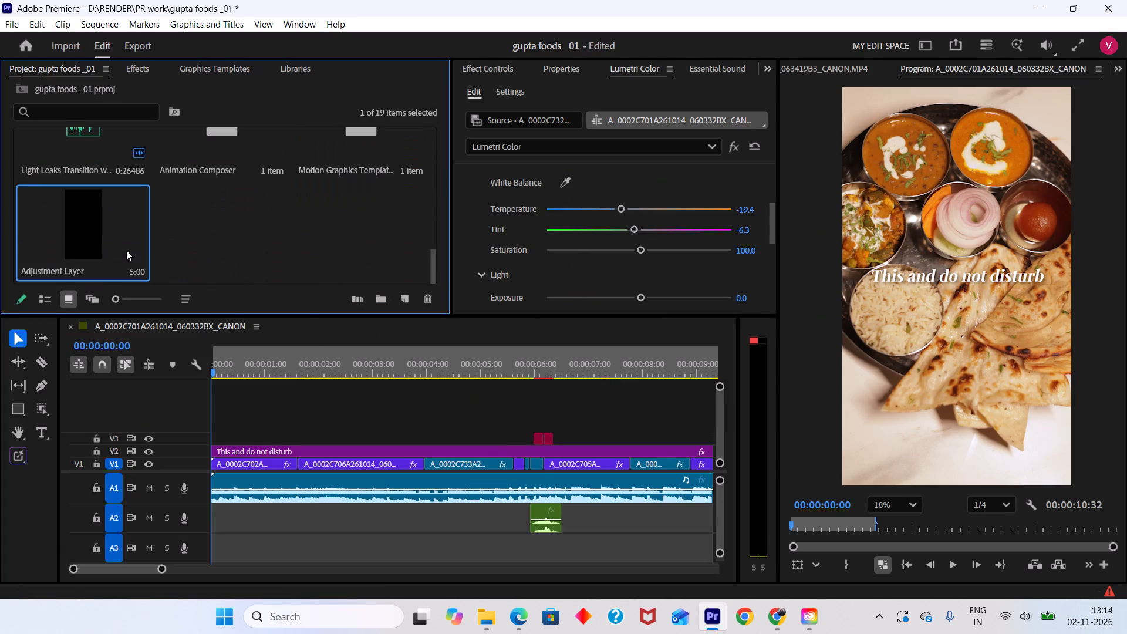
left_click_drag(126, 250, 195, 390)
key("grave")
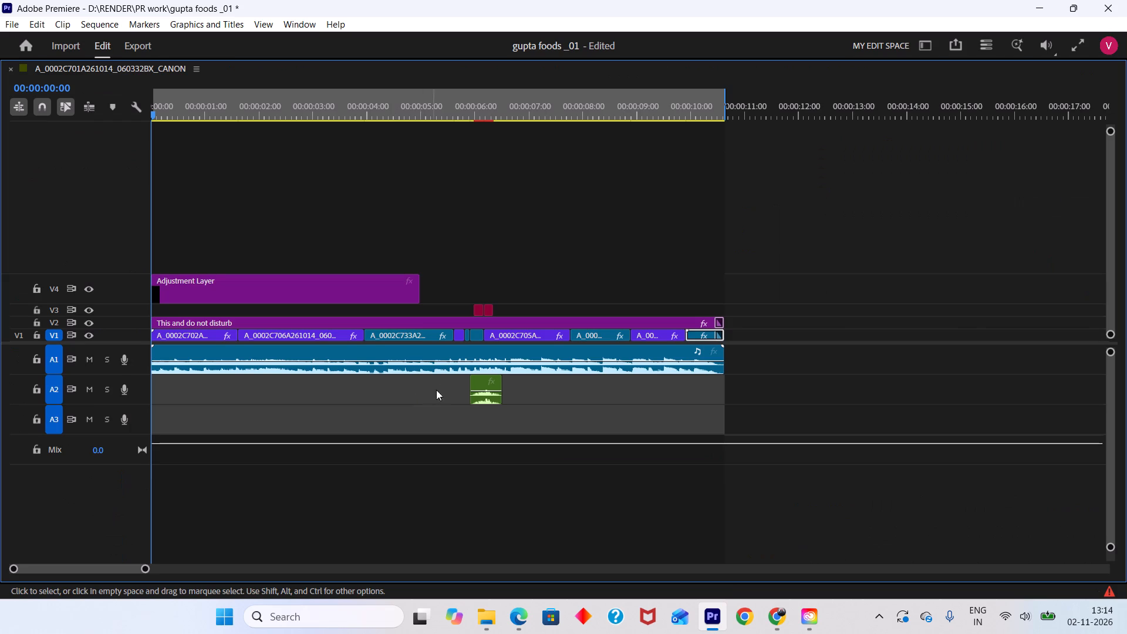
left_click_drag(424, 299, 727, 291)
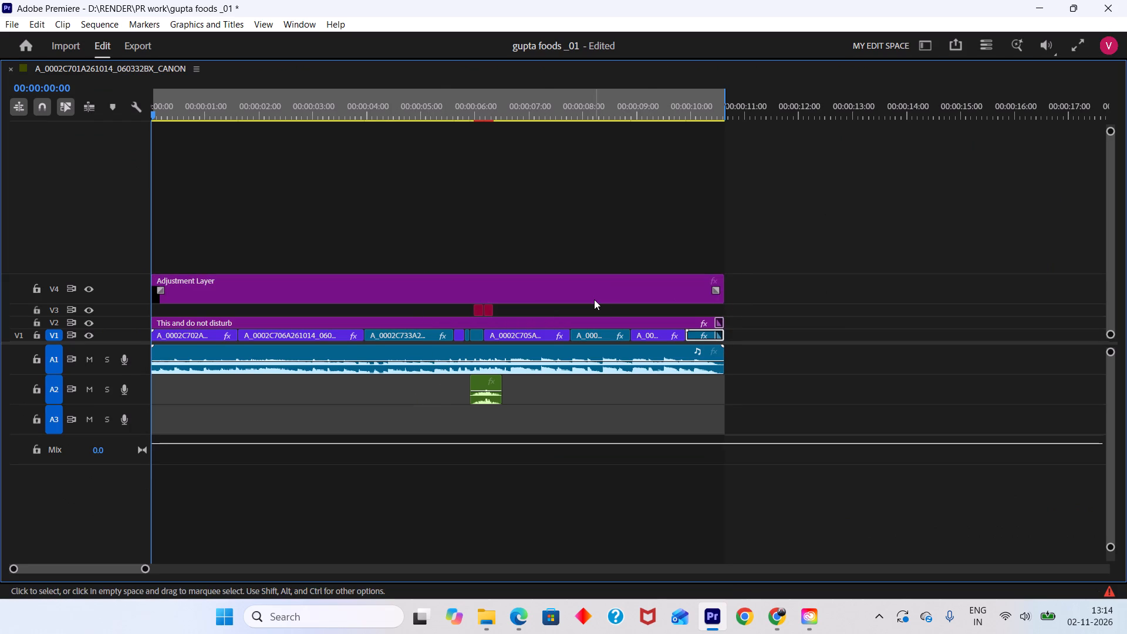
key("ctrl+s")
Raise the V4 adjustment layer's Lumetri Exposure to 0.4 and scrub through to 00:00:05:13.
key("grave")
left_click(485, 411)
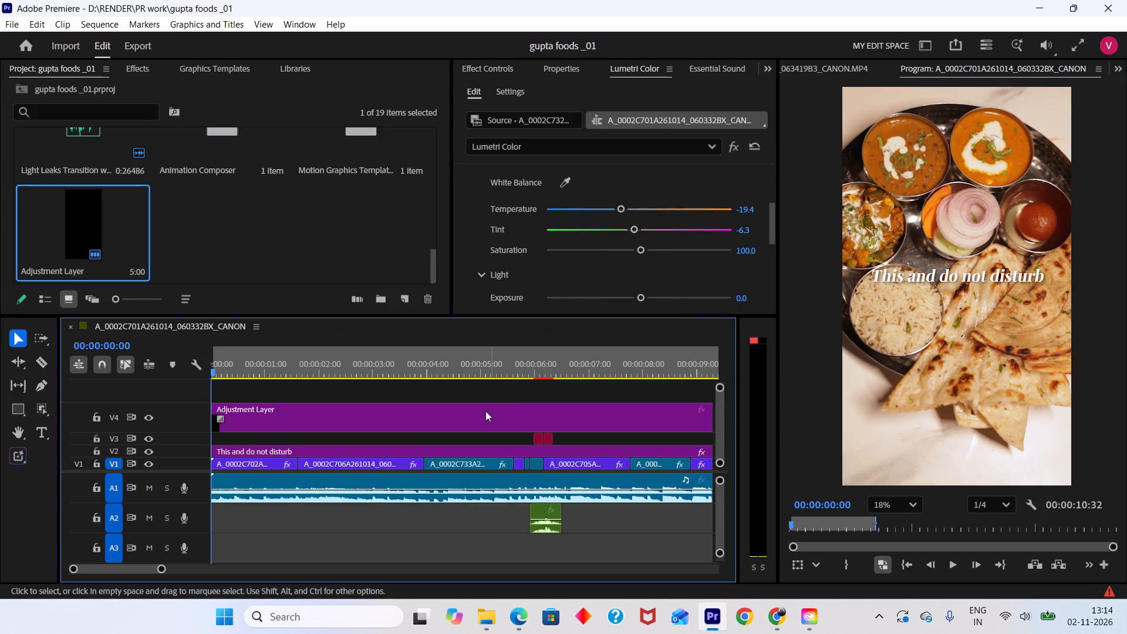
left_click_drag(471, 316, 470, 374)
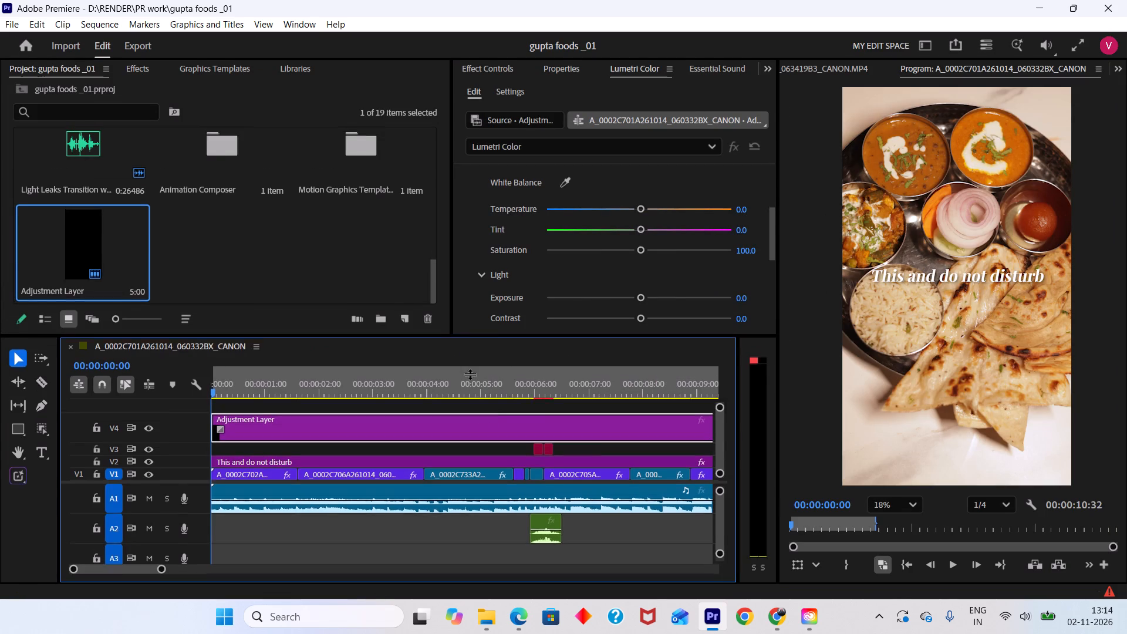
left_click_drag(470, 374, 475, 402)
left_click_drag(639, 298, 640, 298)
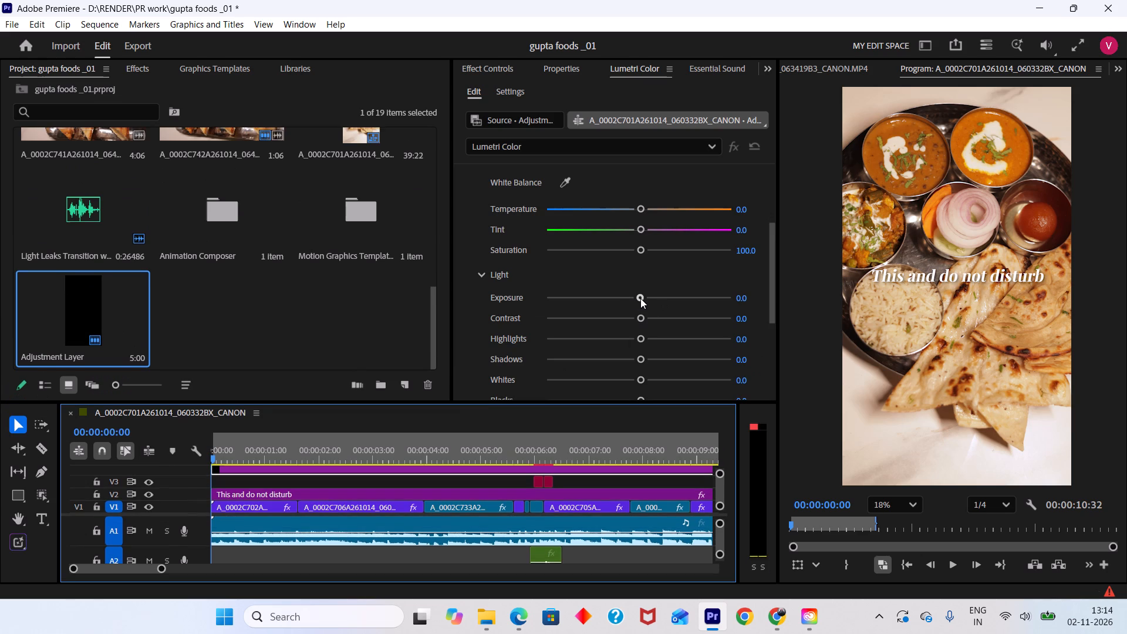
left_click_drag(640, 298, 644, 301)
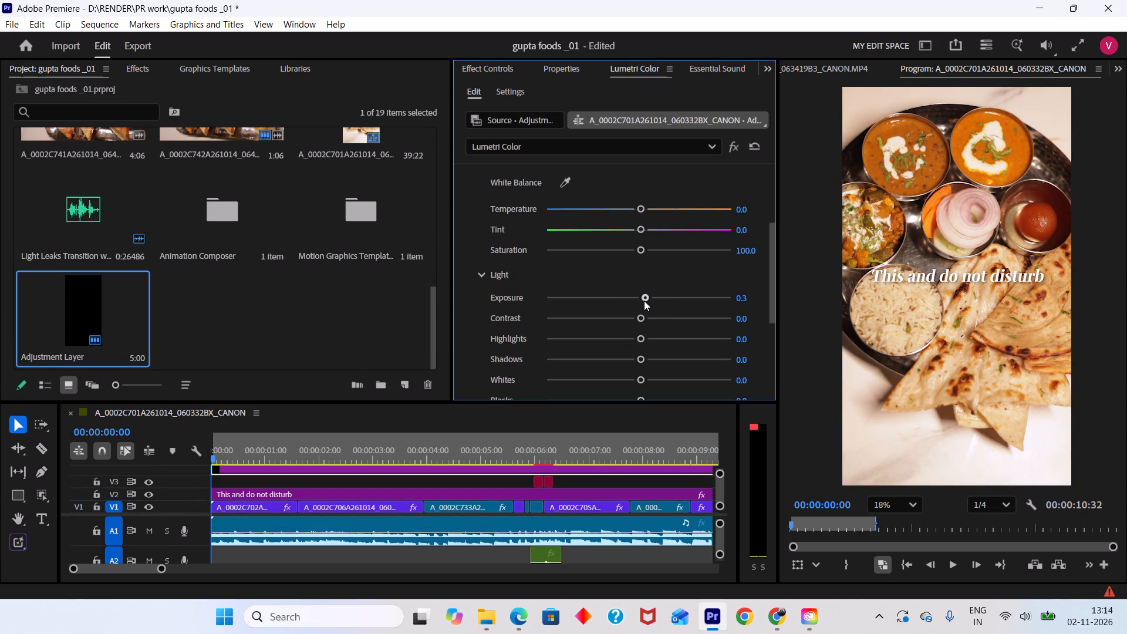
left_click_drag(644, 301, 645, 302)
left_click_drag(242, 454, 497, 482)
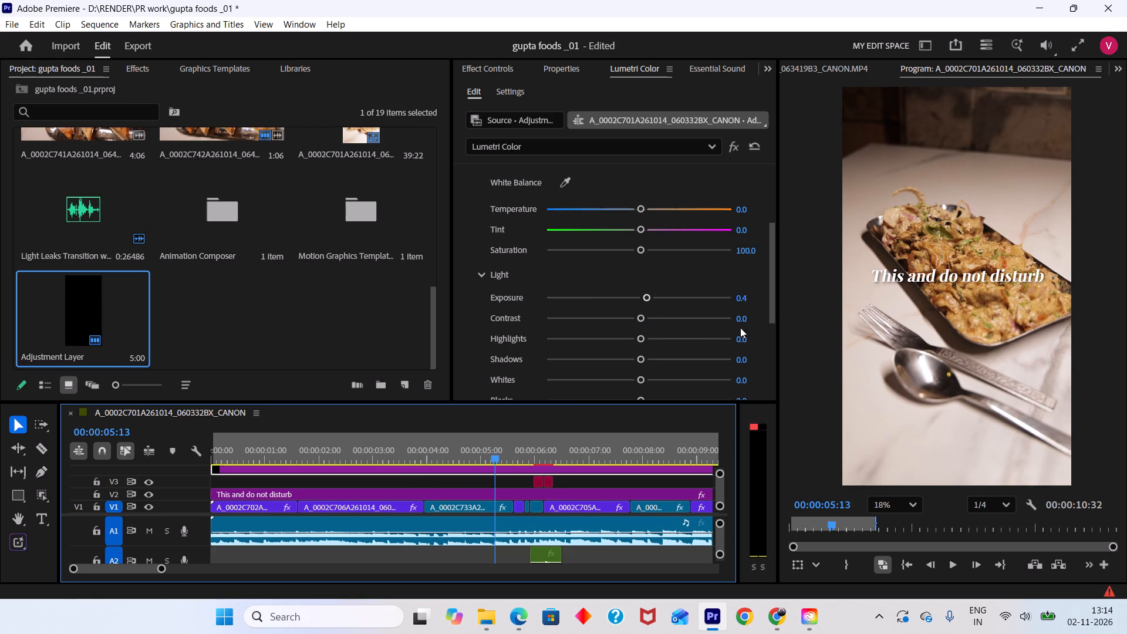
Set the adjustment layer's Contrast to 25, play the sequence through to its end, and save the project.
left_click(740, 322)
type("25")
key("Return")
key("space")
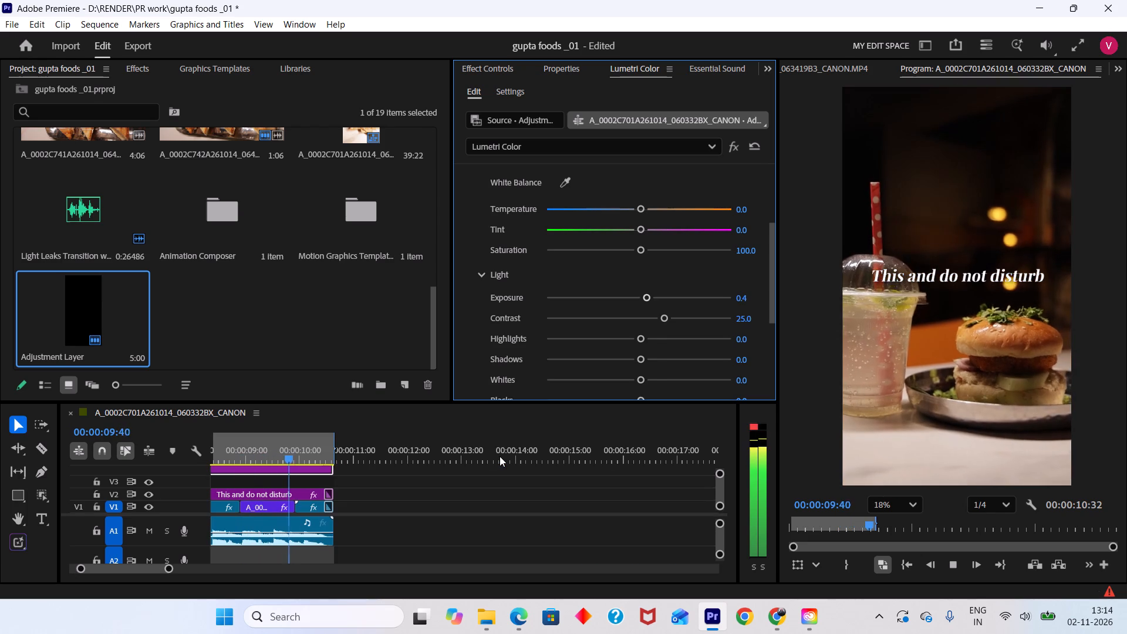
key("space")
key("space")
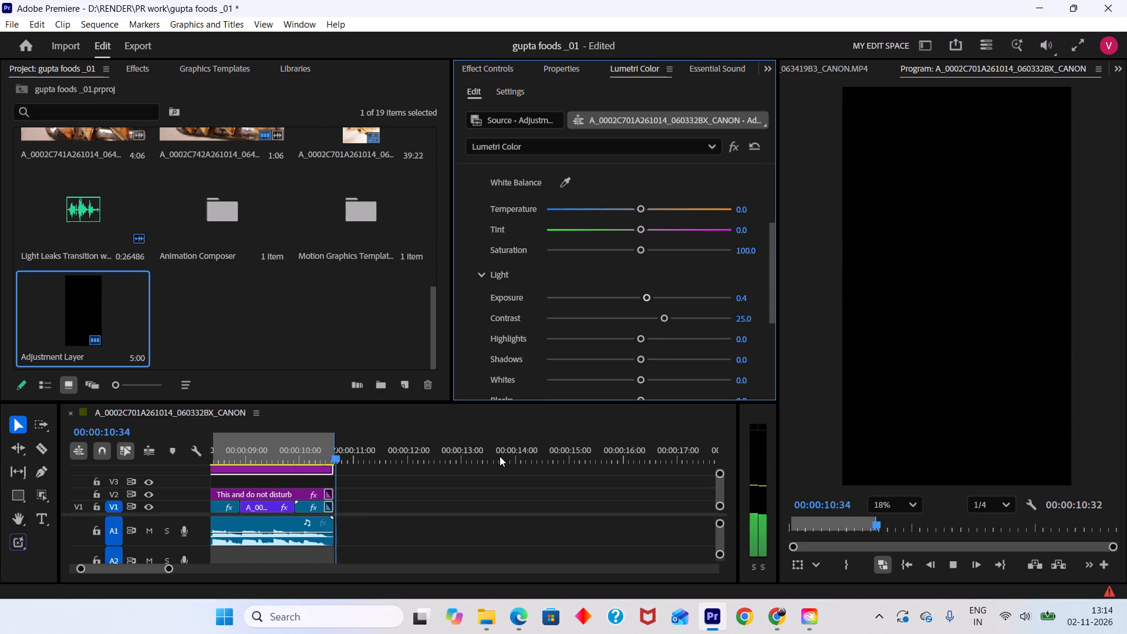
key("space")
left_click_drag(374, 450, 339, 455)
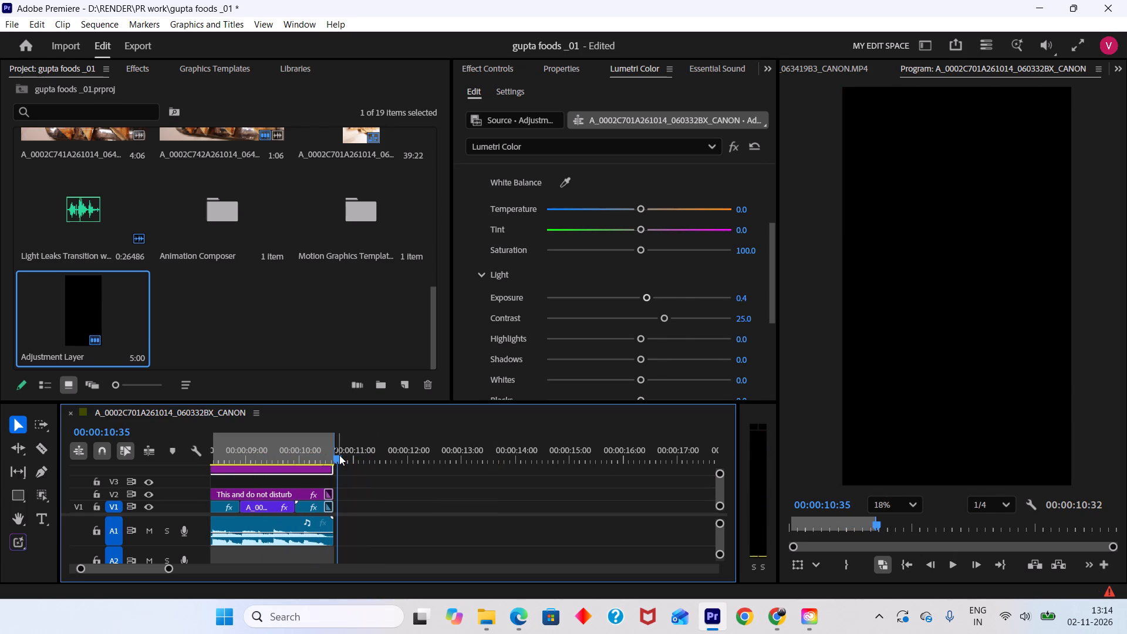
key("ctrl+s")
Add a vignette with Amount -0.1 to the adjustment layer, view it on the burger clip, and save.
left_click(322, 458)
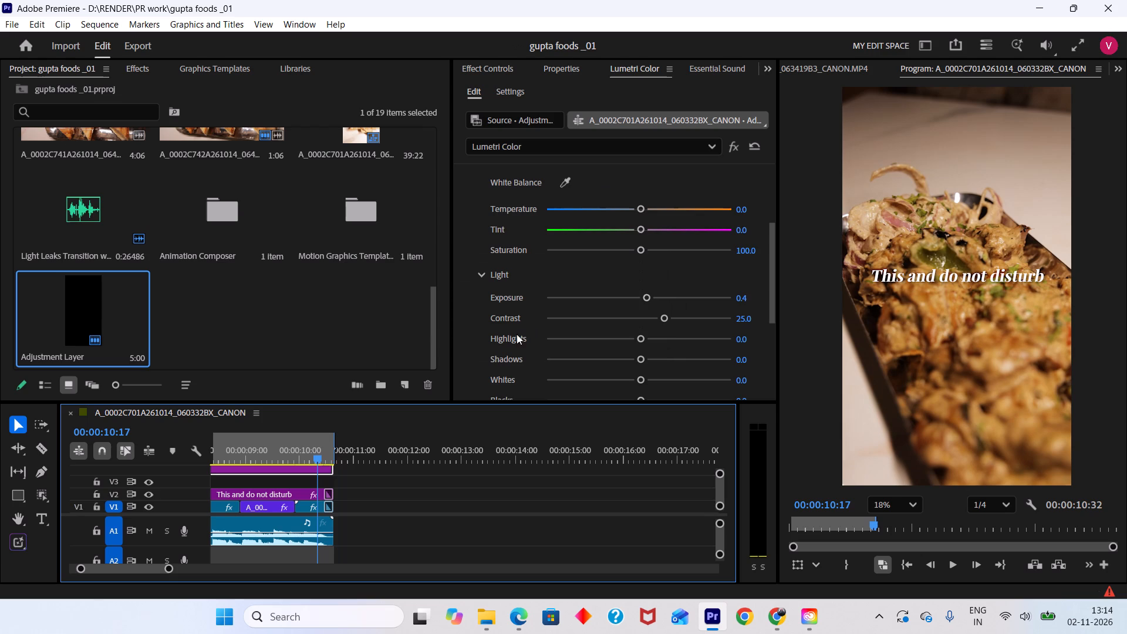
scroll(517, 334, "down", 13)
left_click(462, 361)
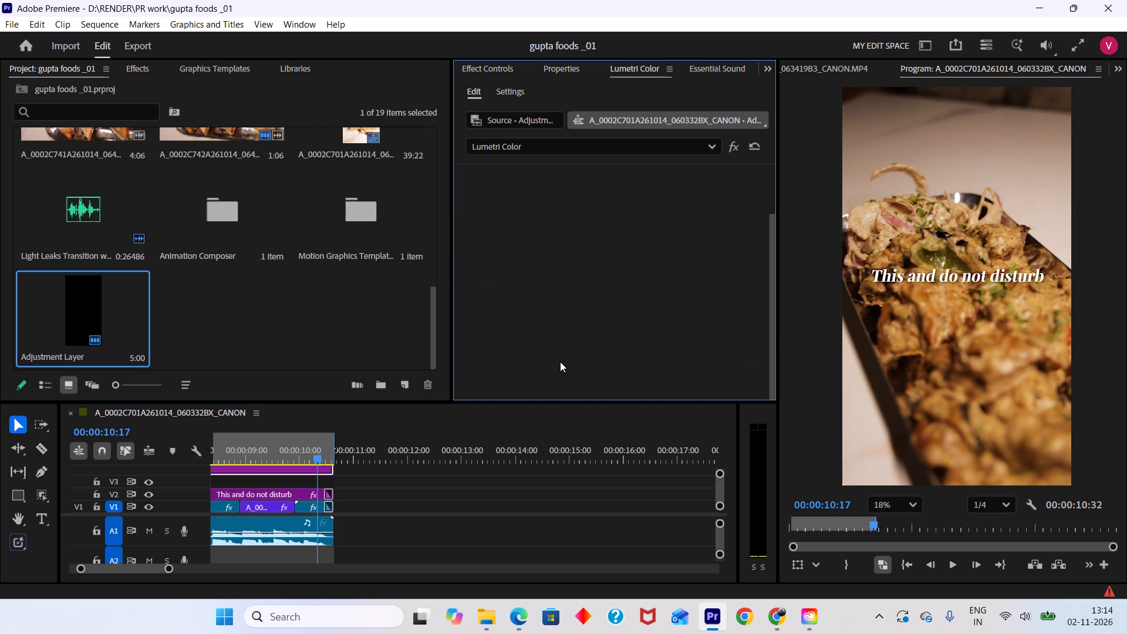
scroll(573, 363, "up", 2)
left_click_drag(635, 328, 626, 328)
left_click_drag(272, 456, 266, 451)
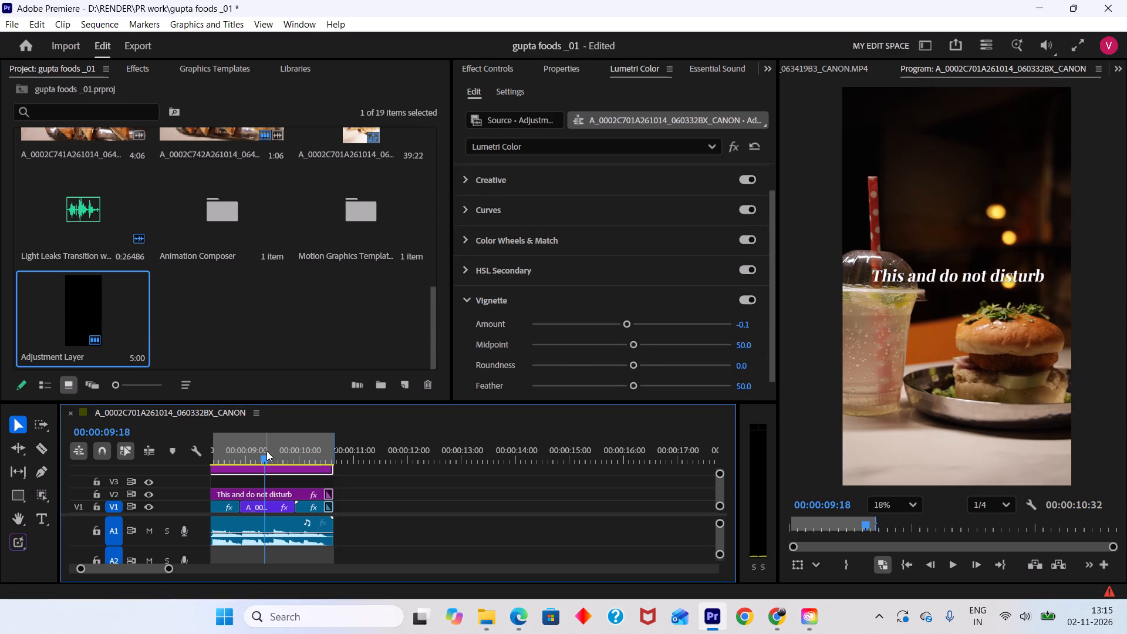
key("ctrl+s")
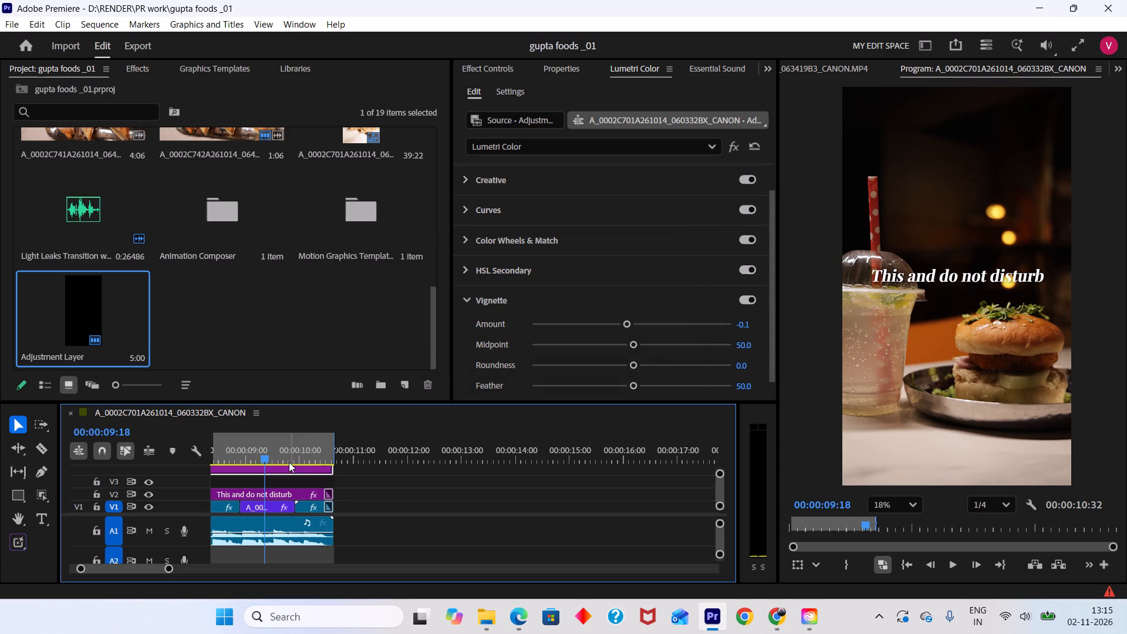
Change the "This and do not disturb" caption on V2 to Playfair Display Regular at font size 142.
left_click_drag(262, 455, 251, 456)
scroll(273, 471, "up", 4, "alt")
scroll(284, 477, "up", 10)
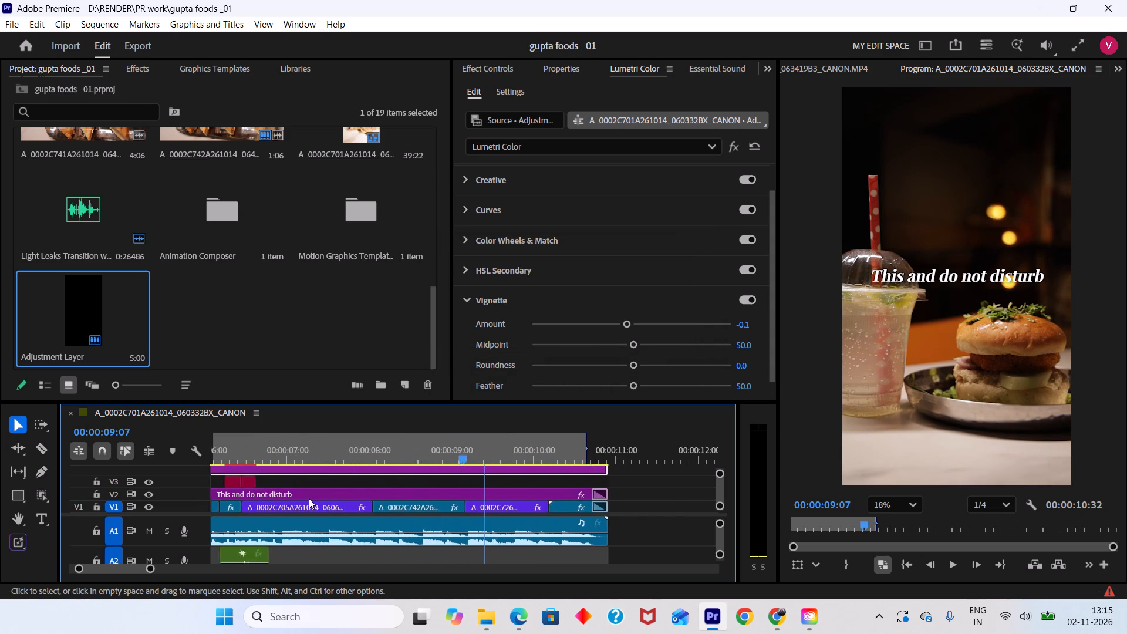
scroll(309, 498, "up", 6)
left_click(315, 494)
left_click(555, 62)
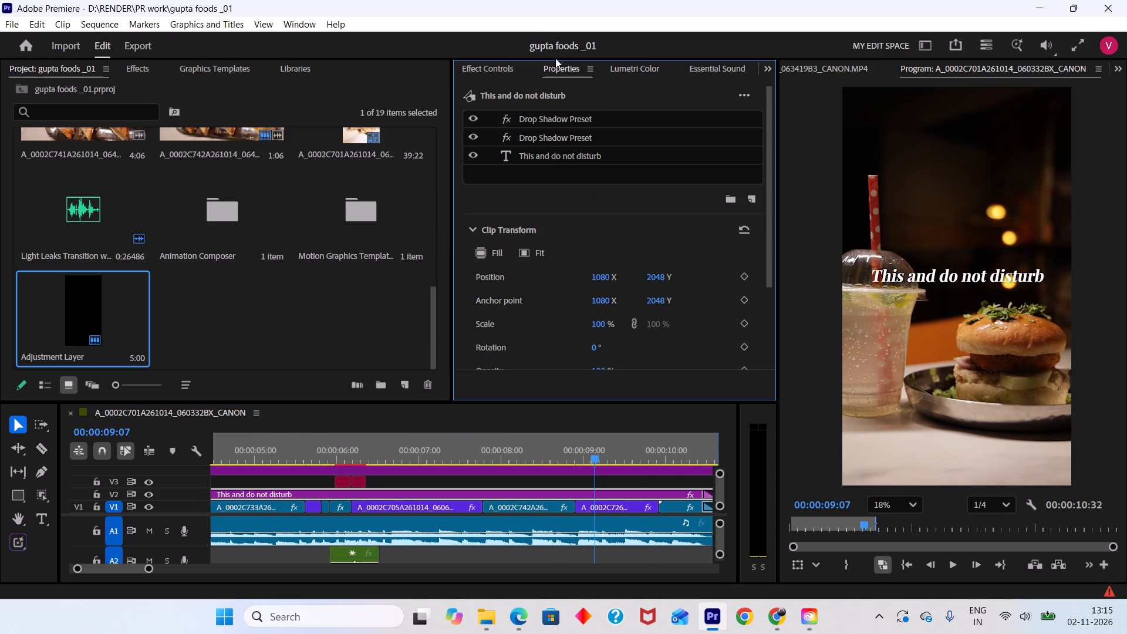
left_click(548, 151)
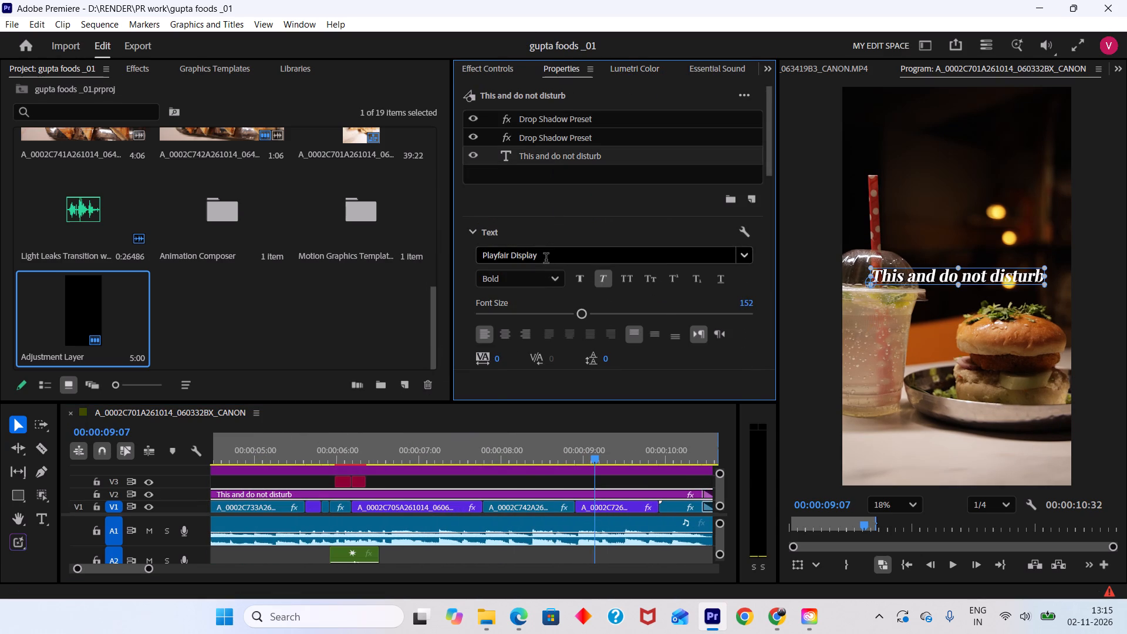
left_click(546, 259)
type("play")
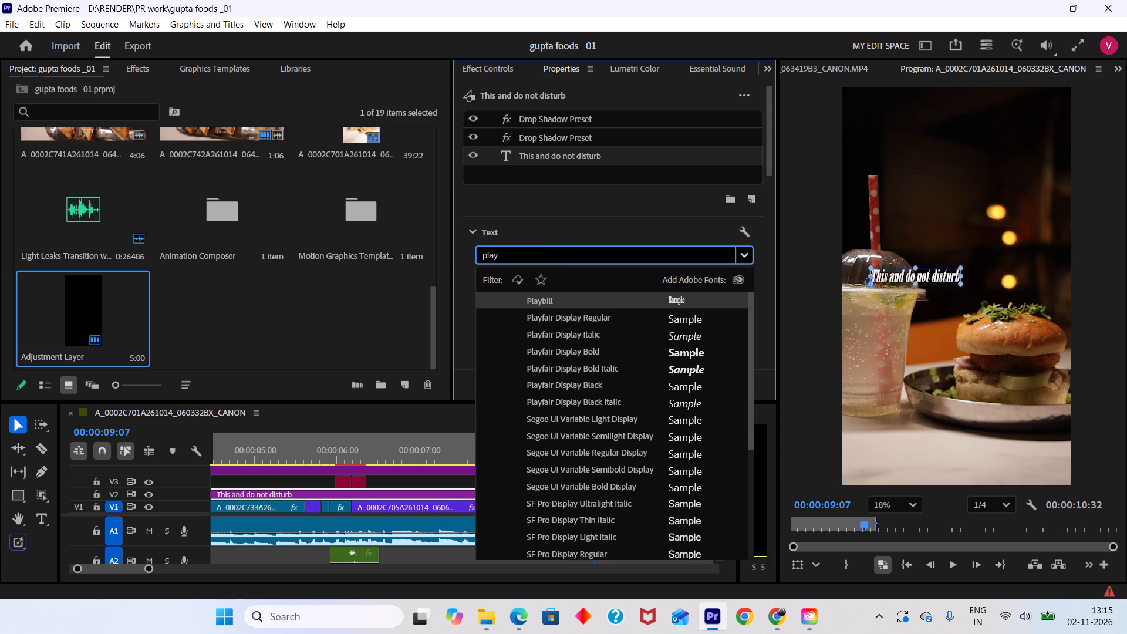
left_click(606, 319)
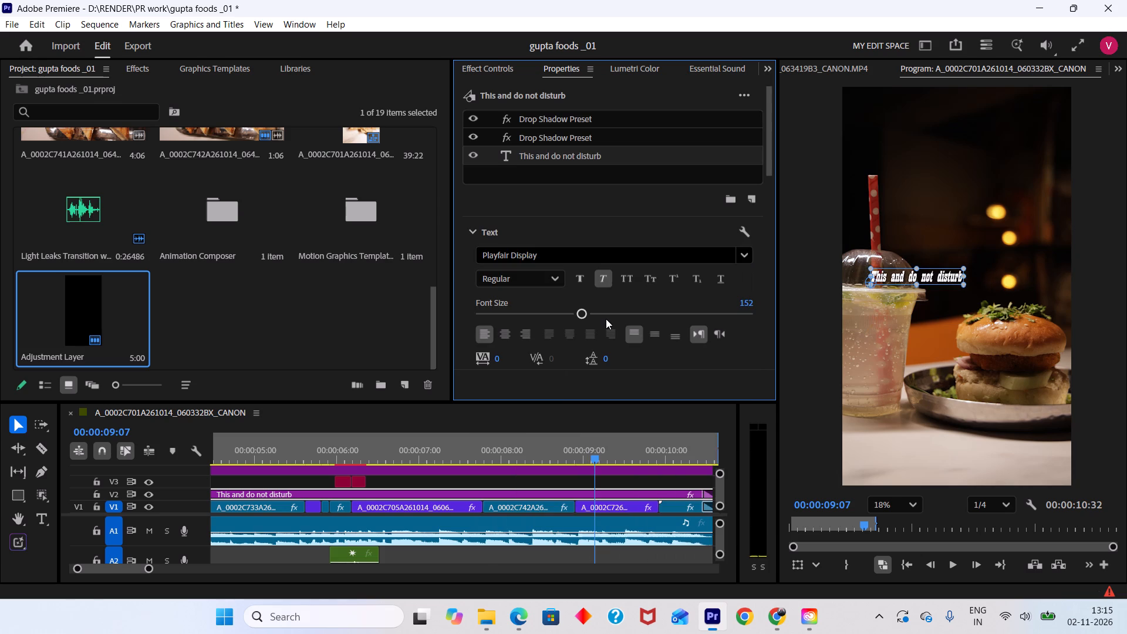
left_click_drag(586, 313, 582, 315)
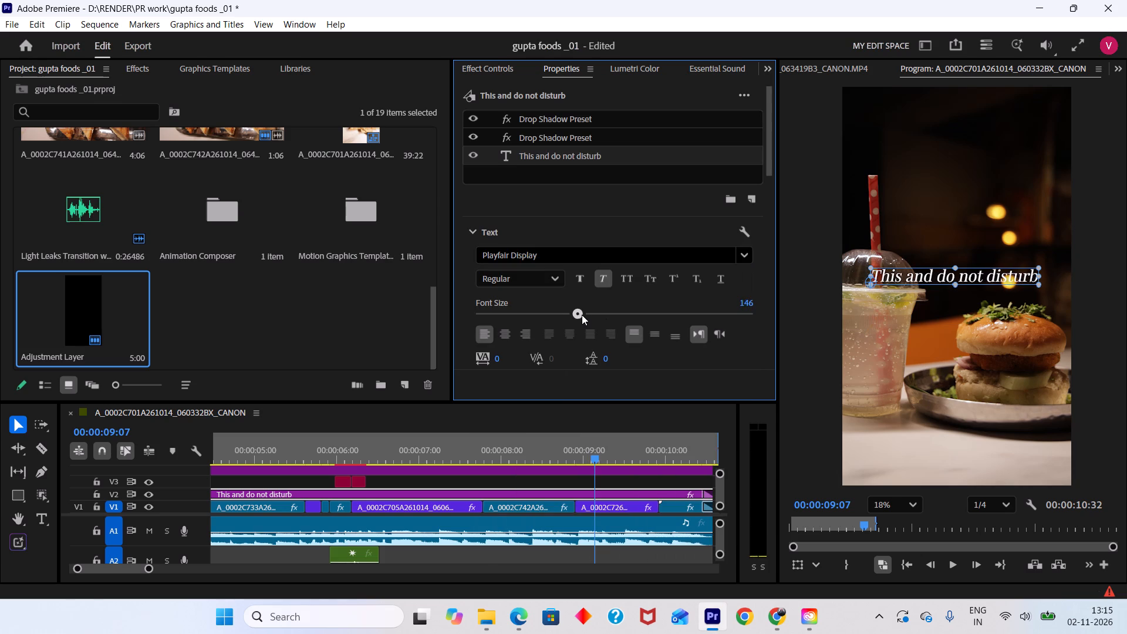
left_click_drag(582, 315, 579, 315)
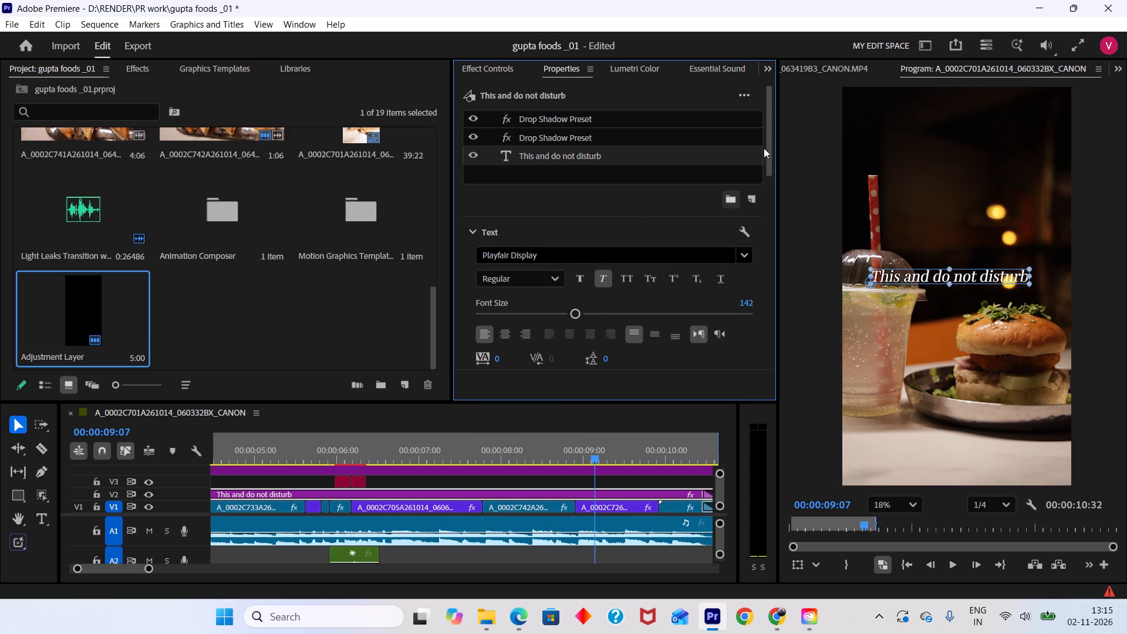
Center the caption text horizontally and vertically in the frame and save the project.
left_click_drag(769, 143, 751, 314)
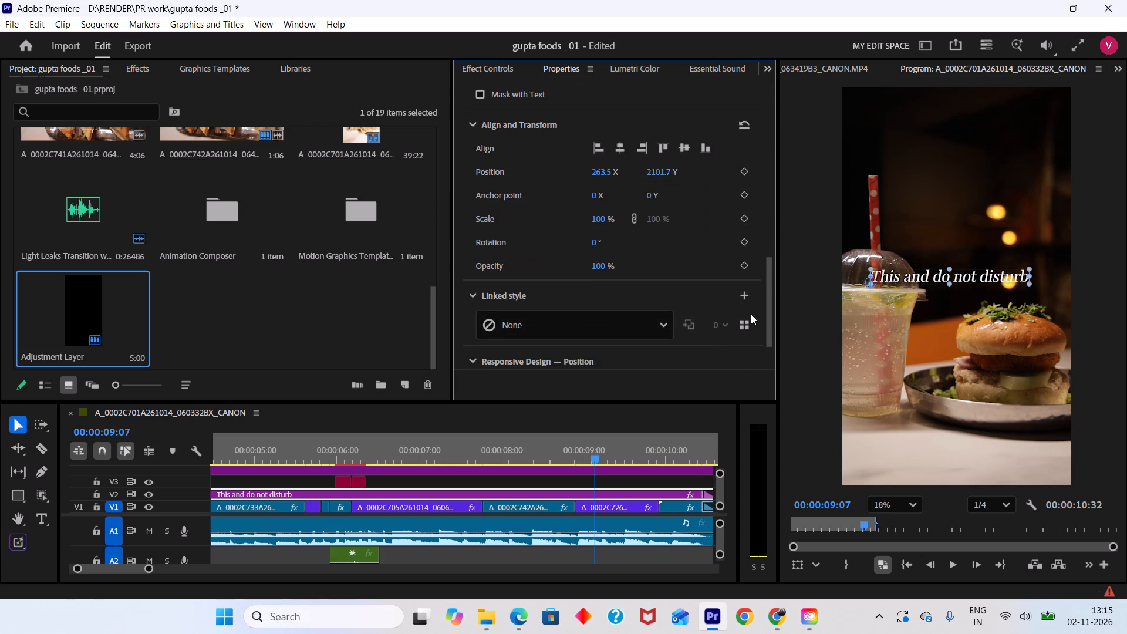
left_click_drag(751, 314, 750, 315)
left_click(618, 139)
triple_click(682, 139)
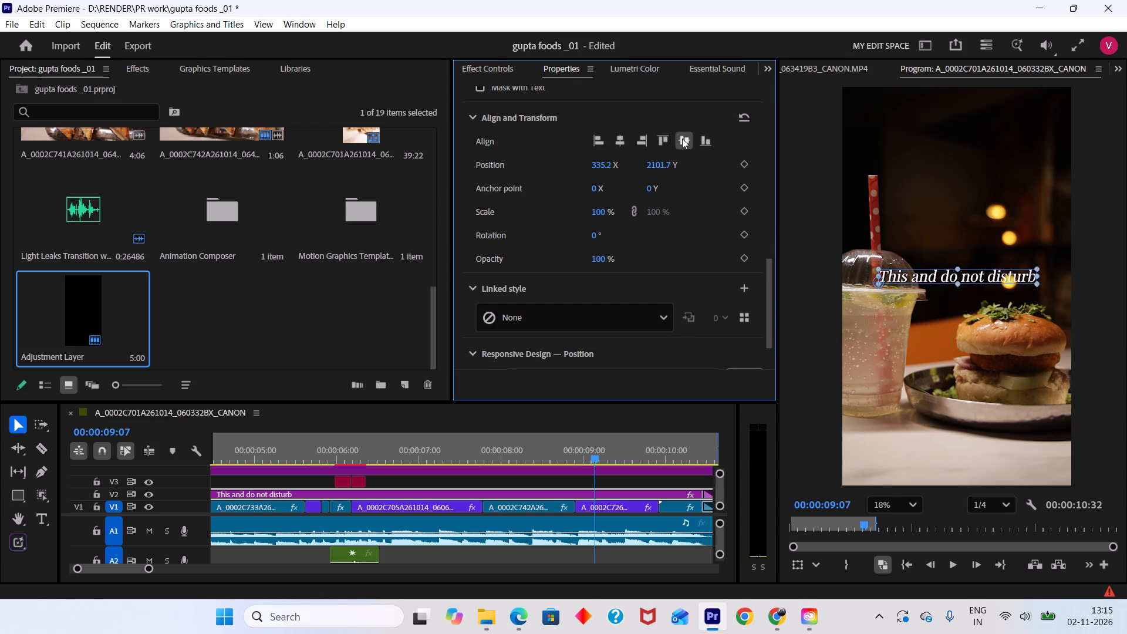
key("ctrl+s")
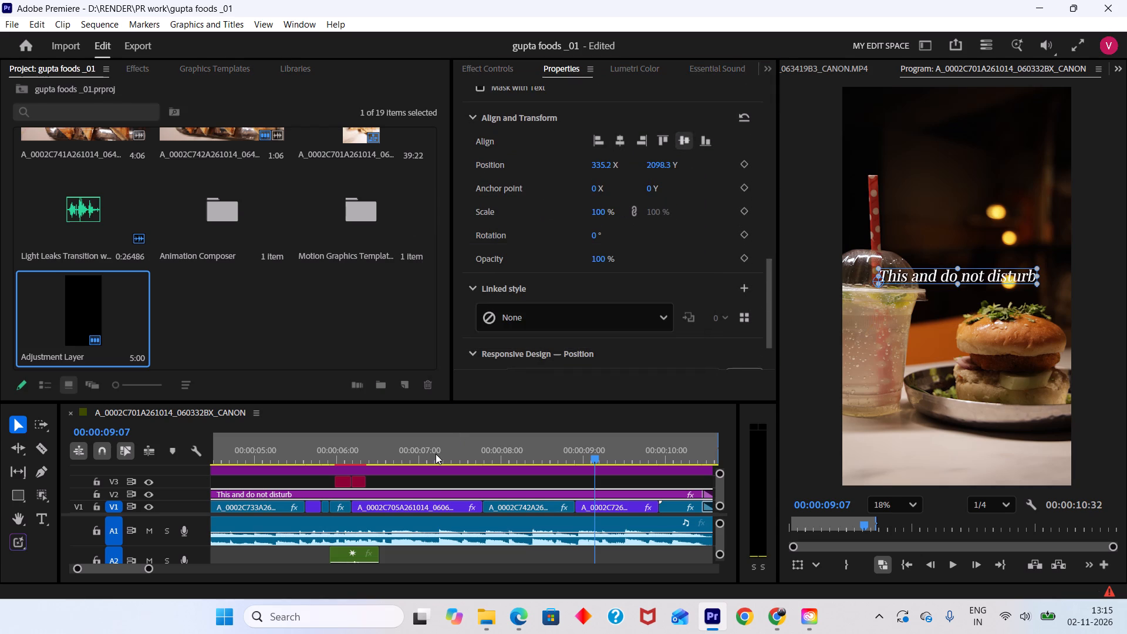
Play the sequence from 00:00:00:00 and replay it from 00:00:03:17 to examine the graded clips and caption.
left_click_drag(441, 453, 0, 485)
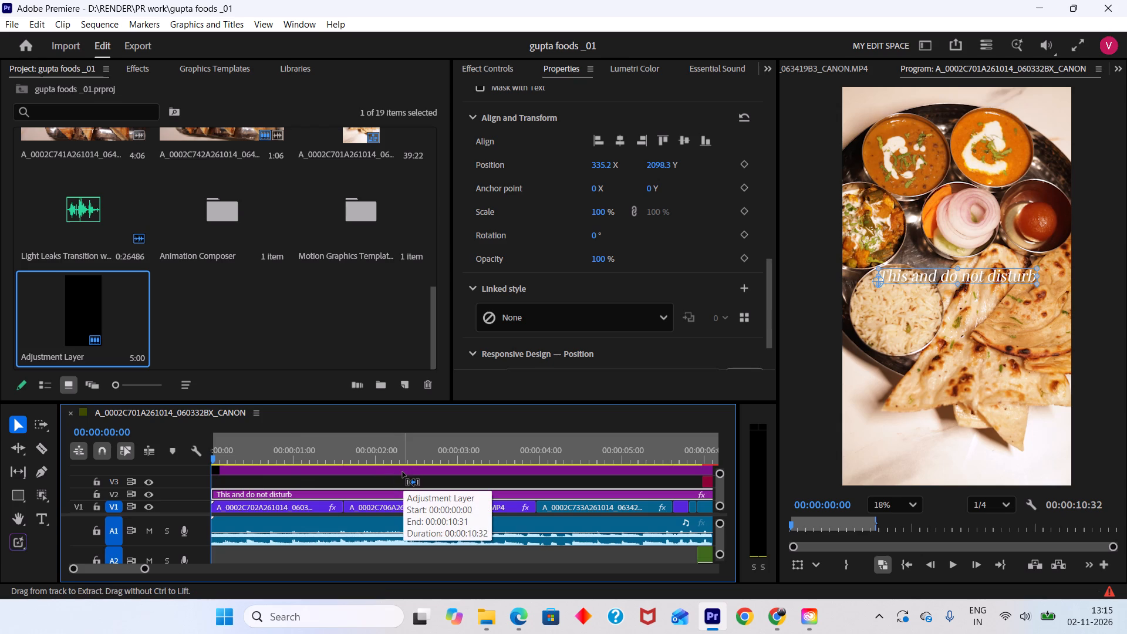
key("ctrl+s")
key("space")
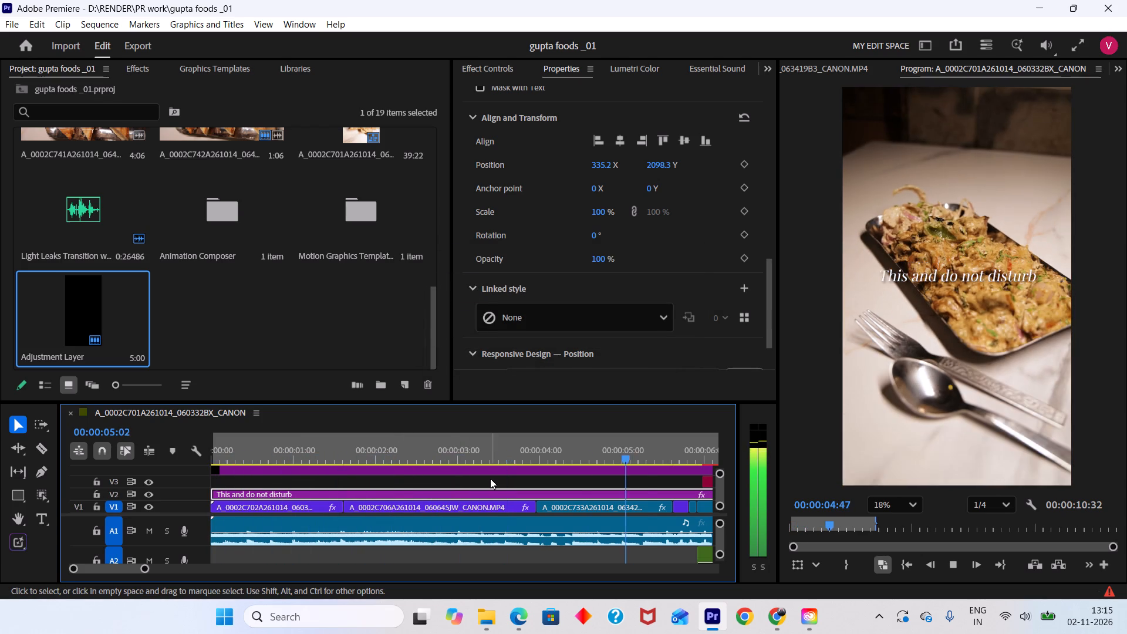
key("space")
left_click_drag(570, 447, 487, 446)
key("space")
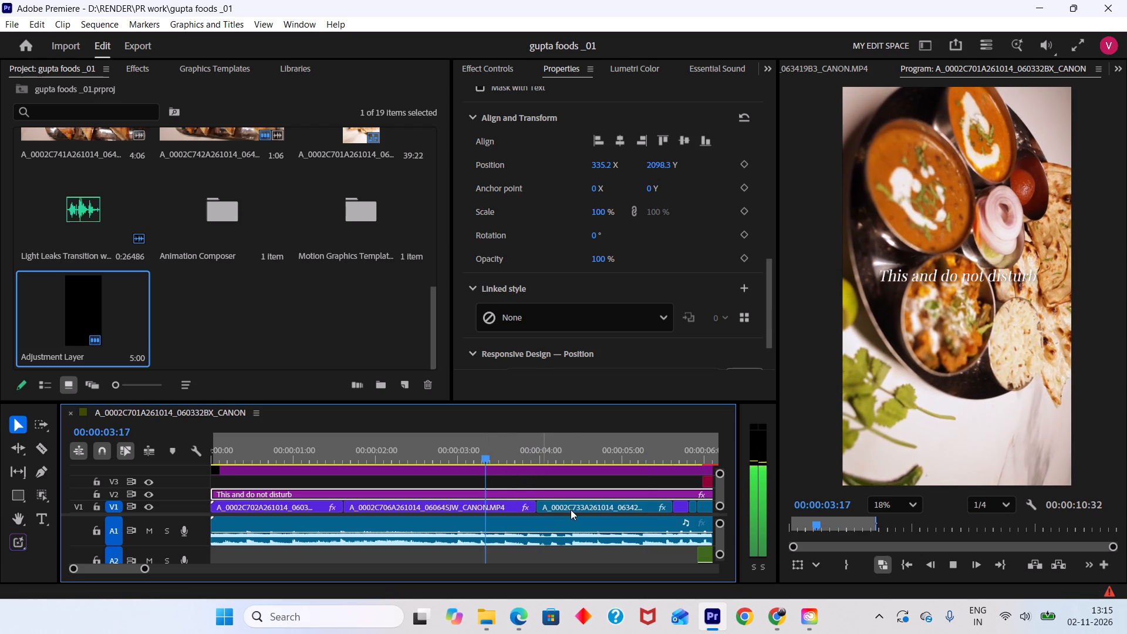
key("space")
Apply Warp Stabilizer to the A_0002C733 clip on V1, move the playhead to 00:00:04:41, and save the project.
left_click(571, 508)
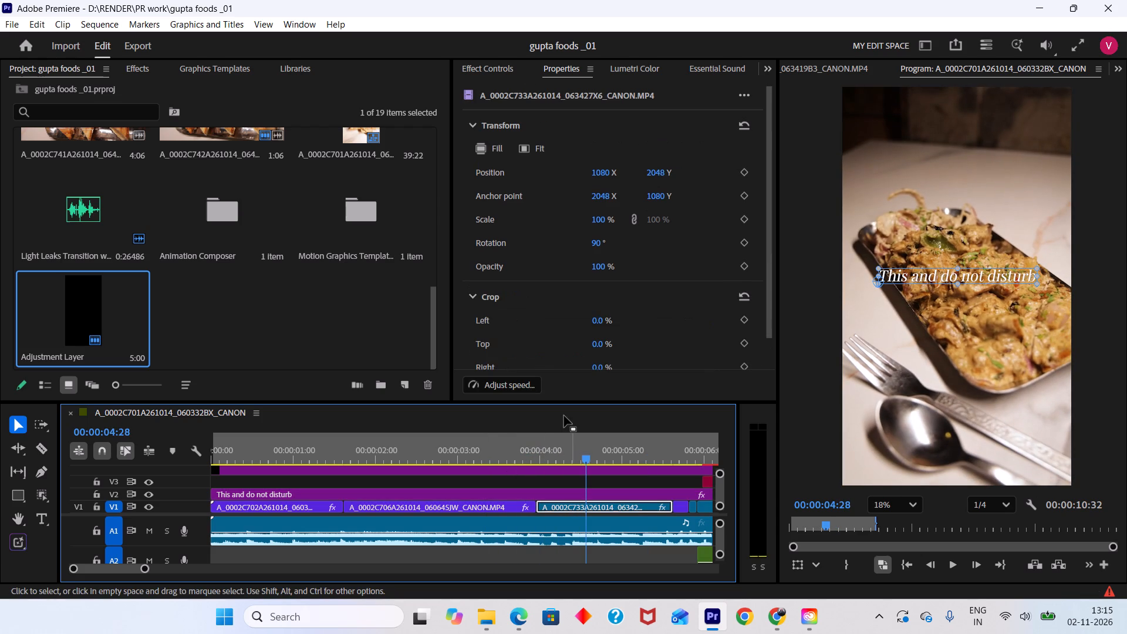
left_click(138, 68)
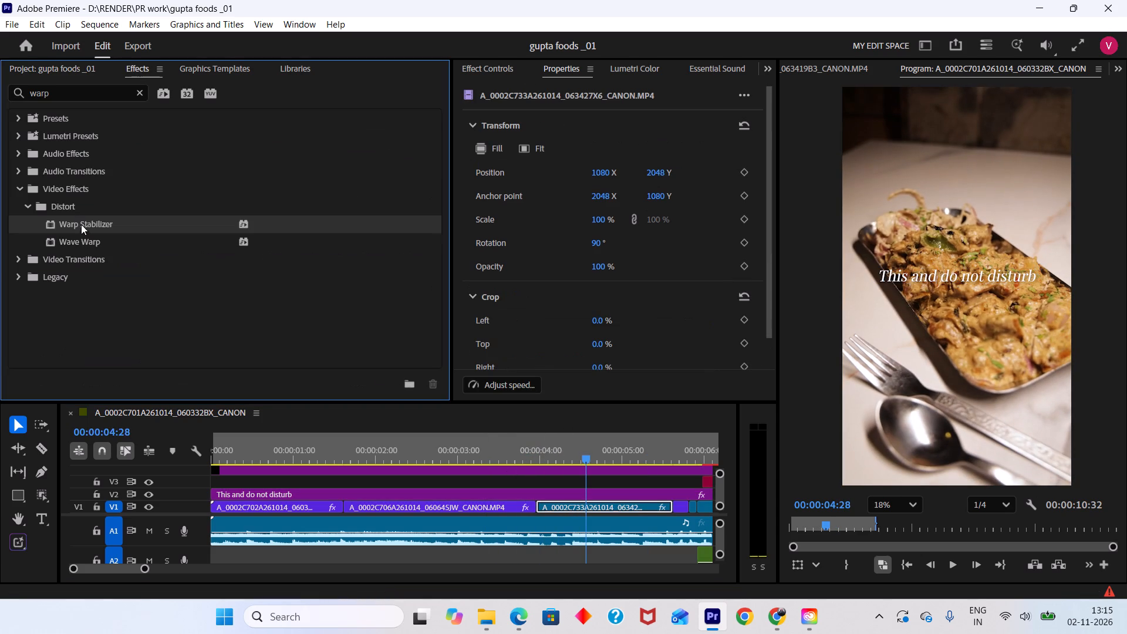
left_click_drag(83, 227, 600, 505)
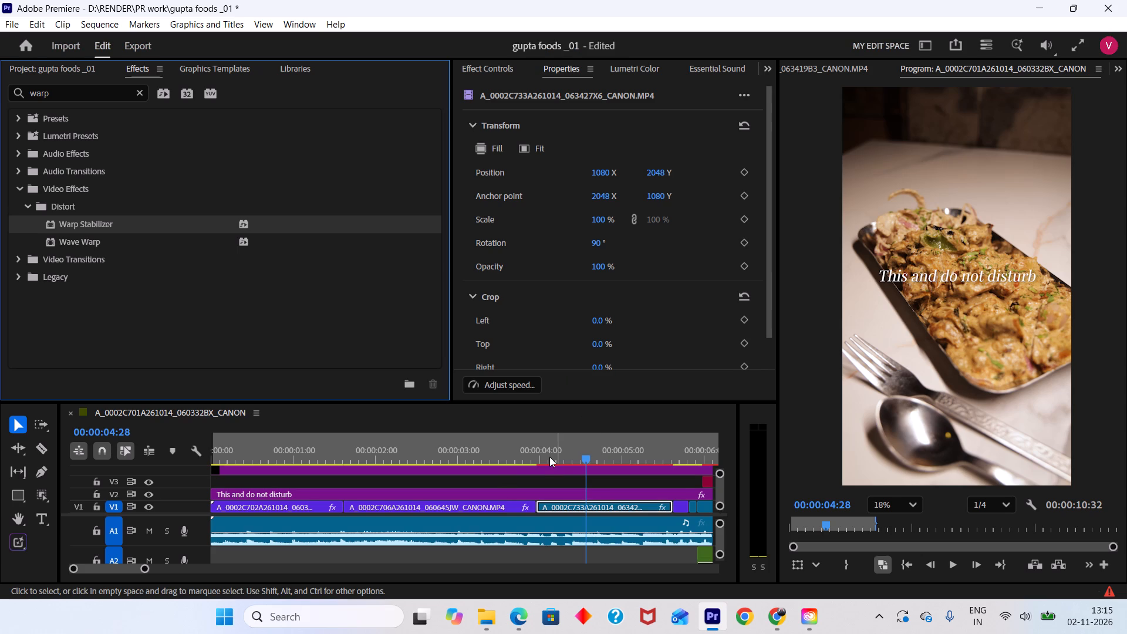
scroll(553, 458, "down", 10, "alt")
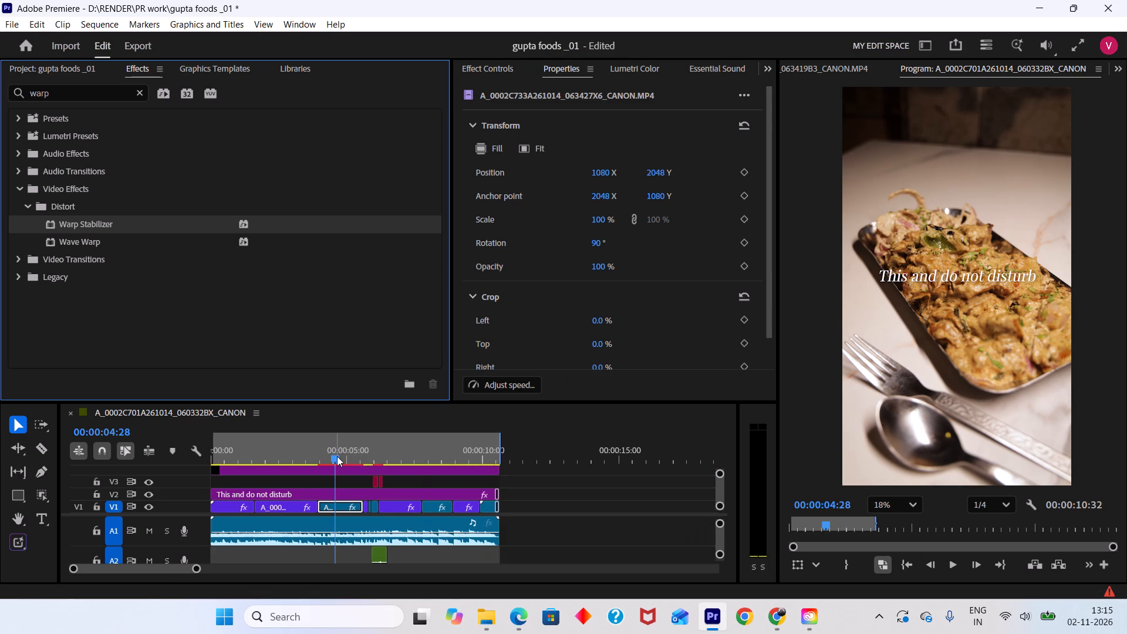
left_click_drag(337, 456, 344, 457)
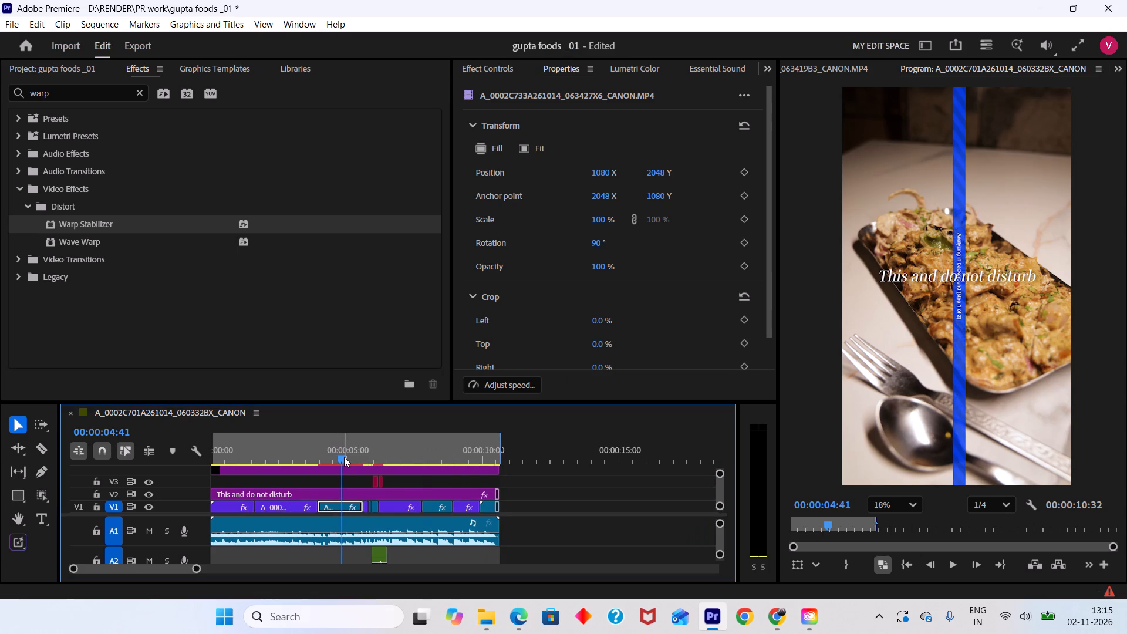
key("ctrl+s")
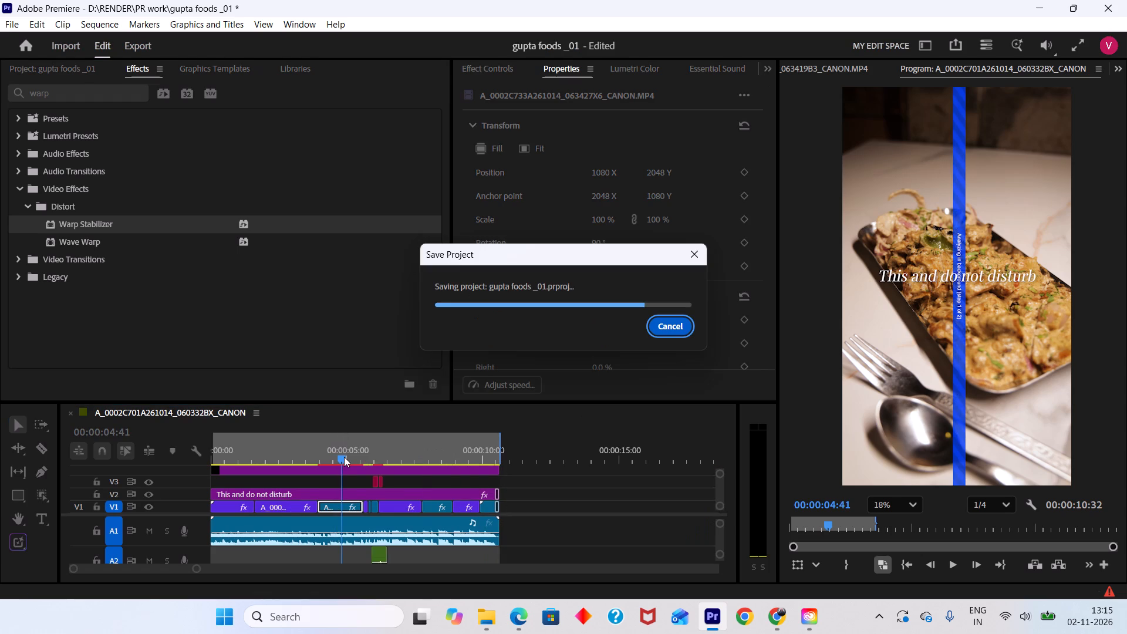
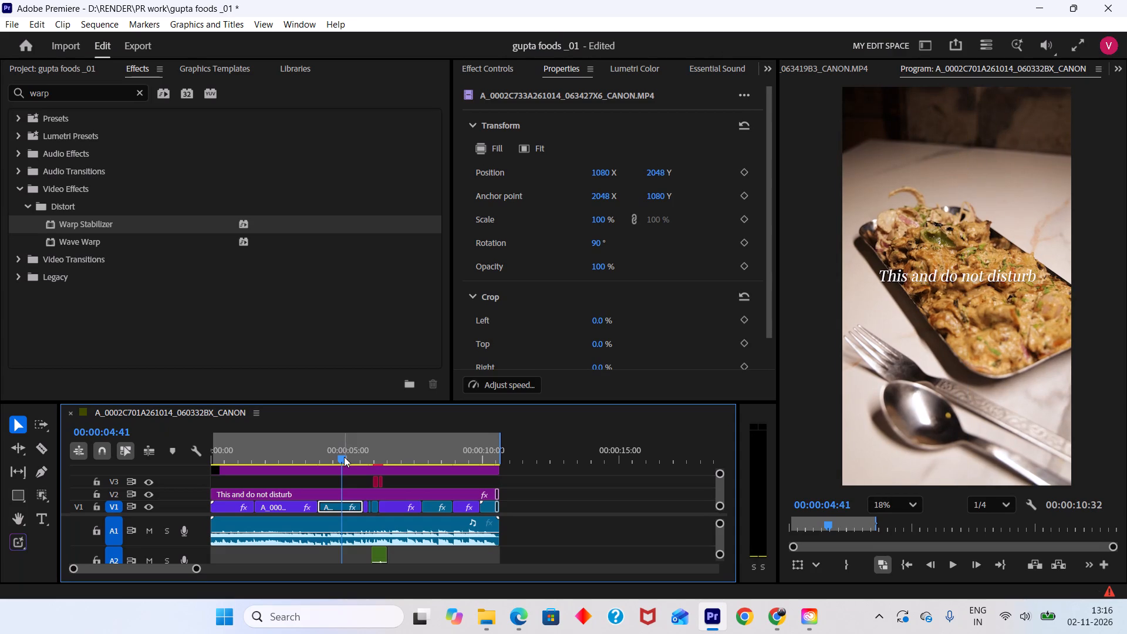
Play back the rest of the food reel sequence from 00:00:04:41 past its end, and save the project.
key("space")
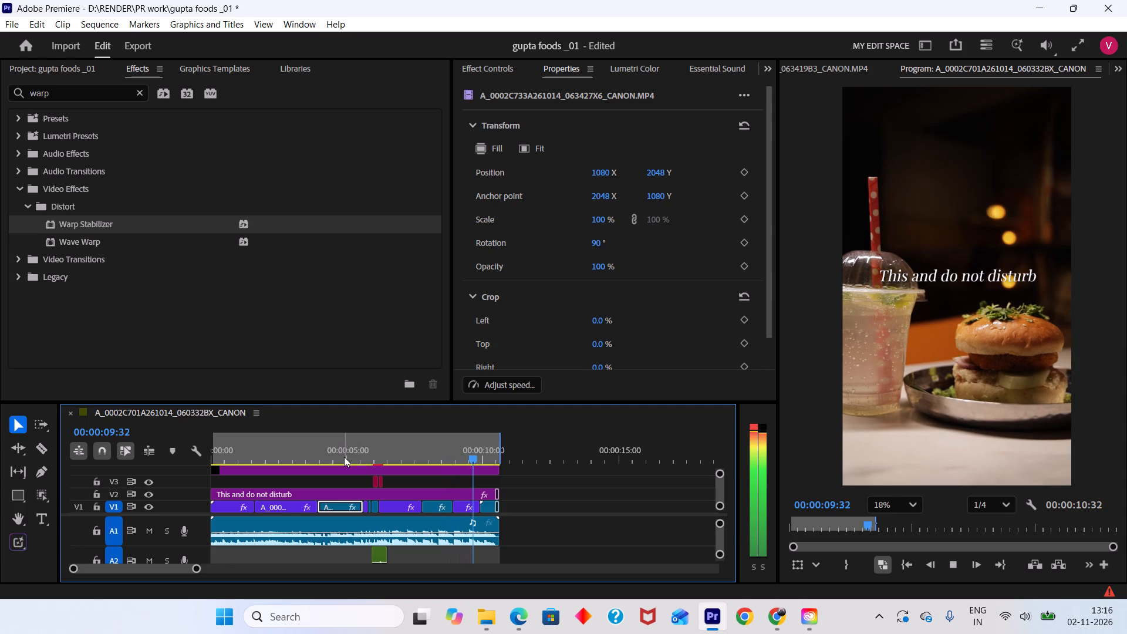
key("space")
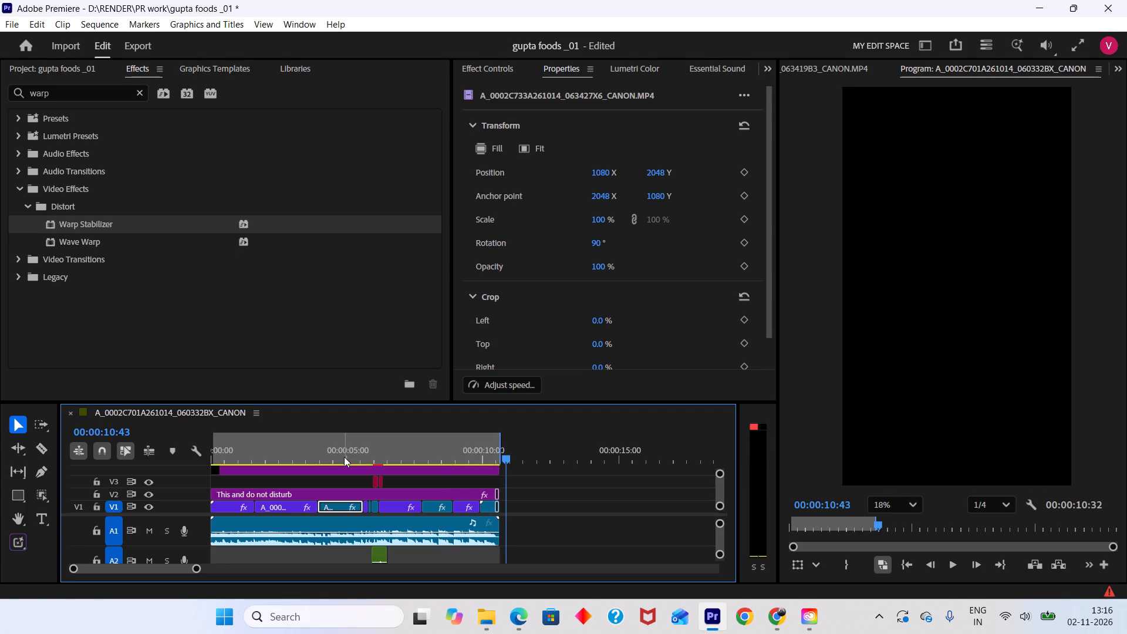
key("ctrl+s")
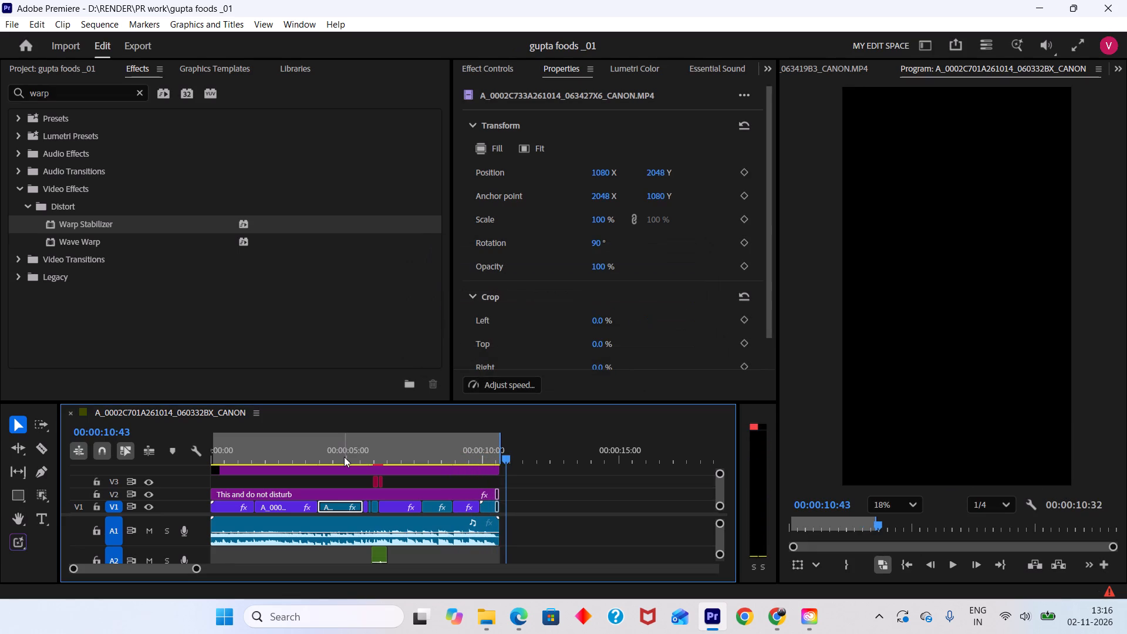
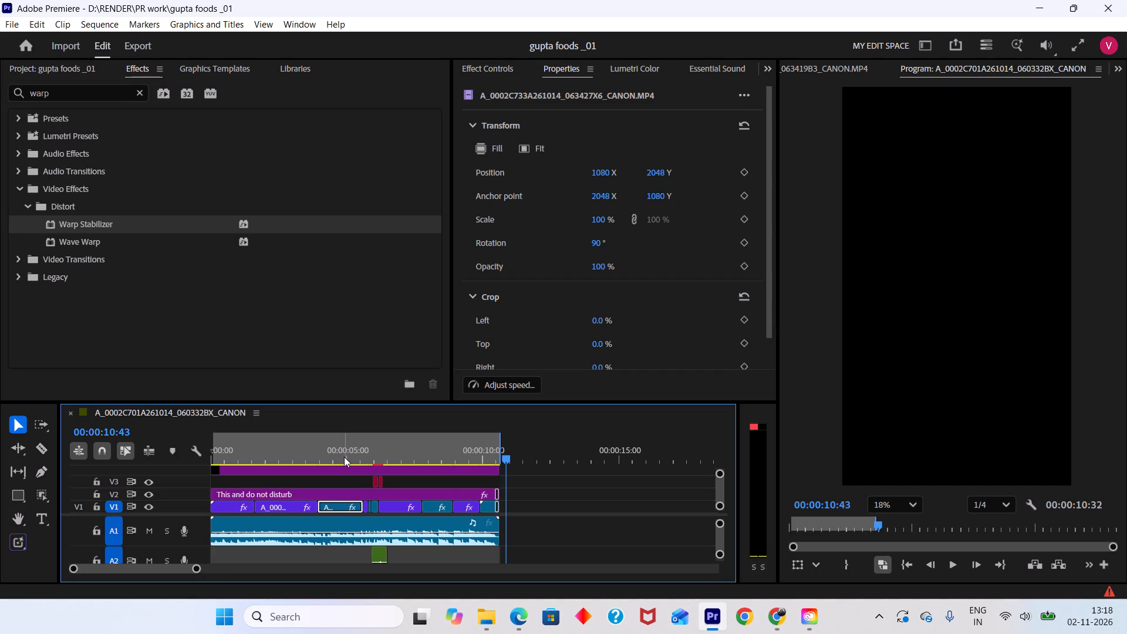
Save the Gupta Foods reel project.
key("ctrl+s")
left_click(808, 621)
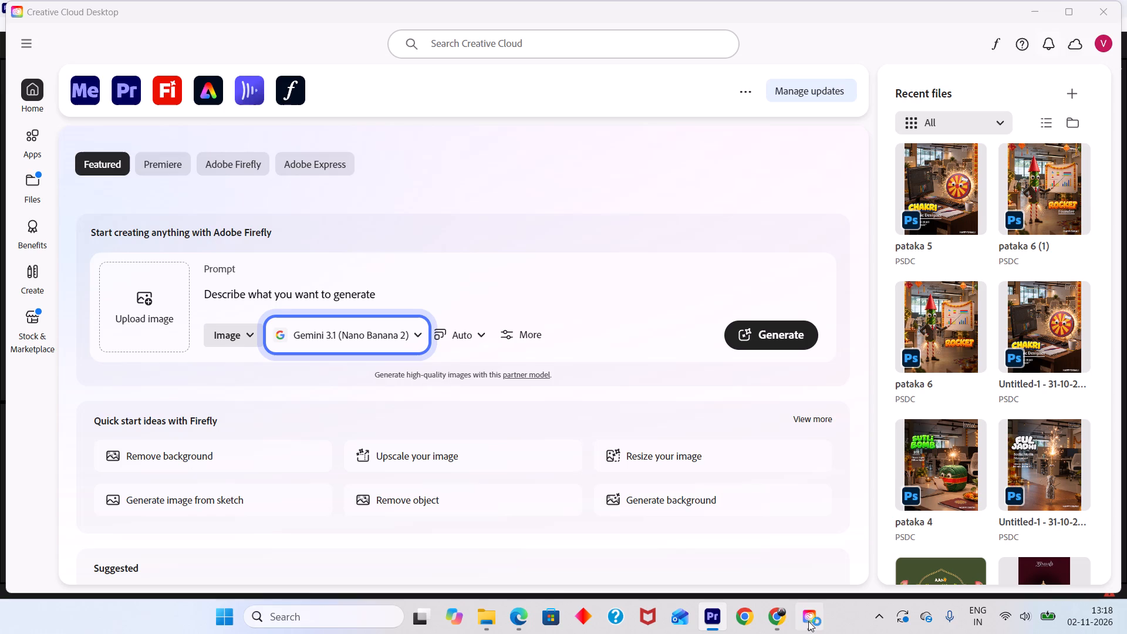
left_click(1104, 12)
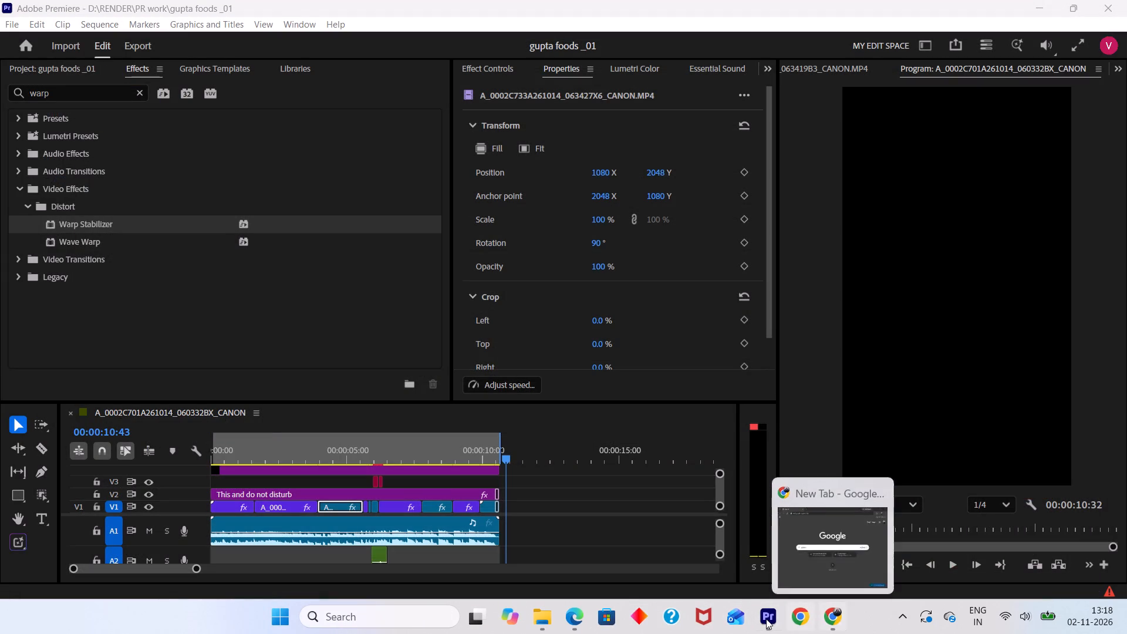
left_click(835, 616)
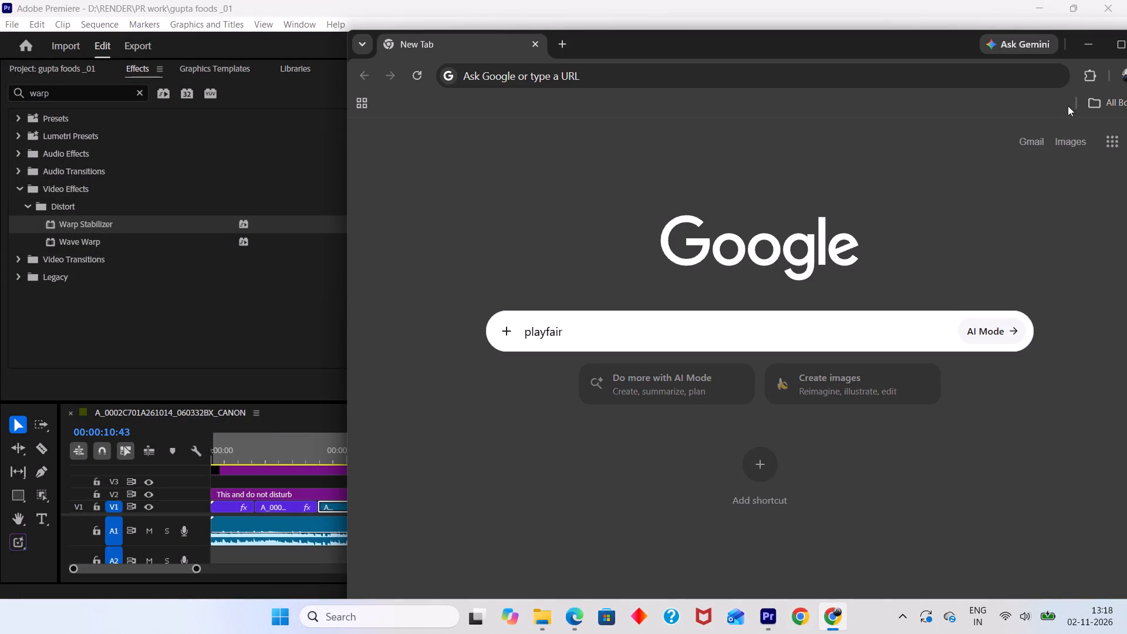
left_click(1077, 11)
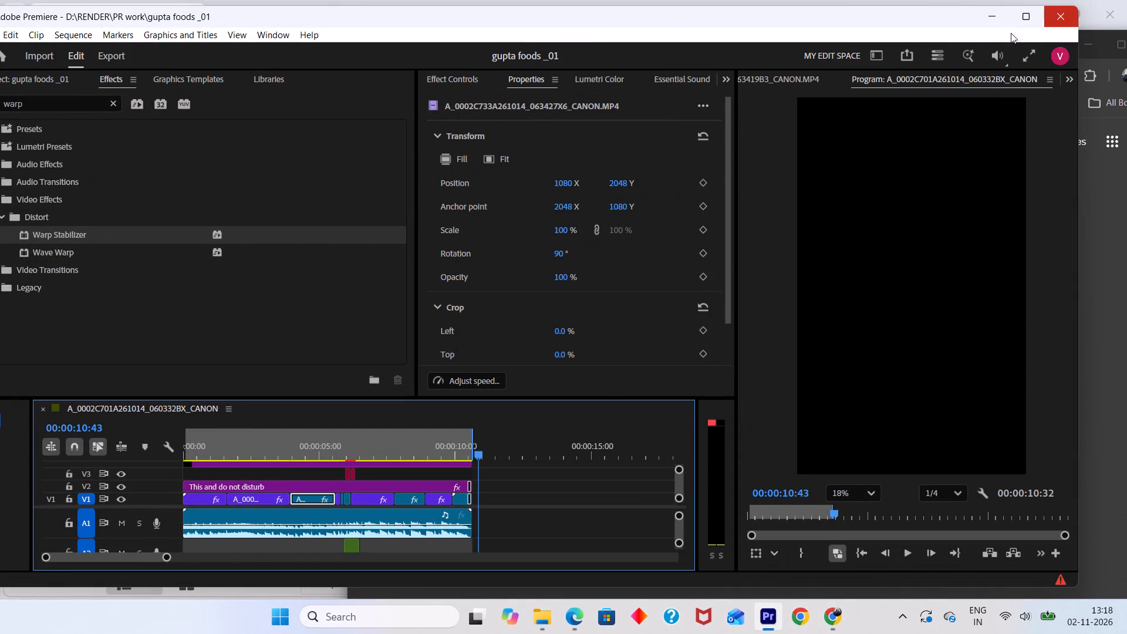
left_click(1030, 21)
Switch to Google Chrome, maximized, and start a Google search beginning with "wh" for WhatsApp in a new tab.
left_click(819, 618)
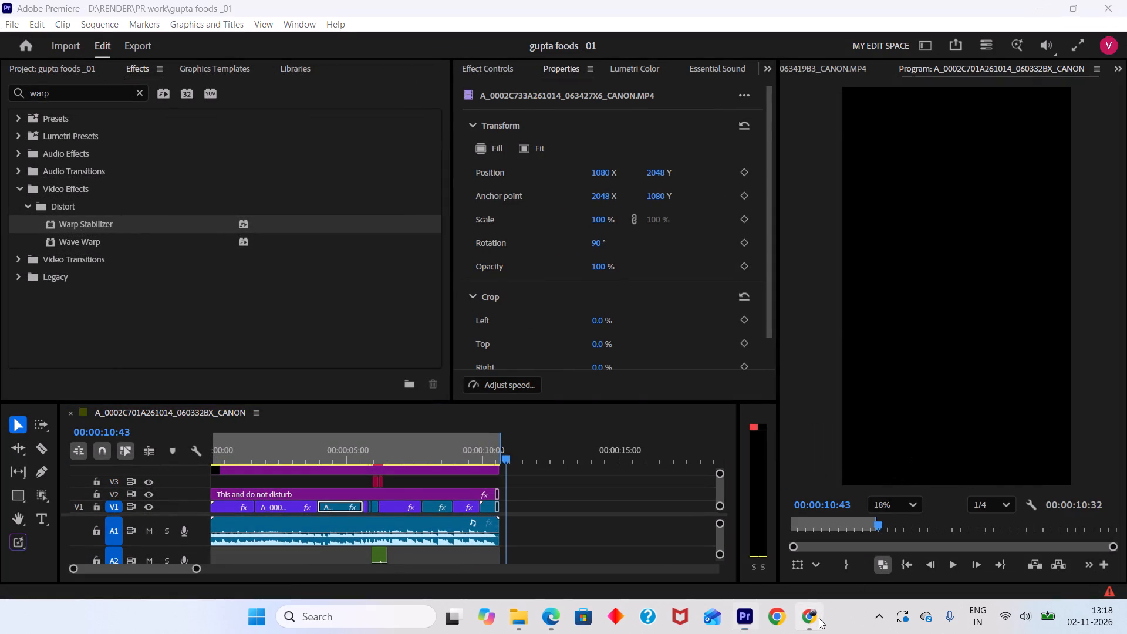
left_click(1119, 42)
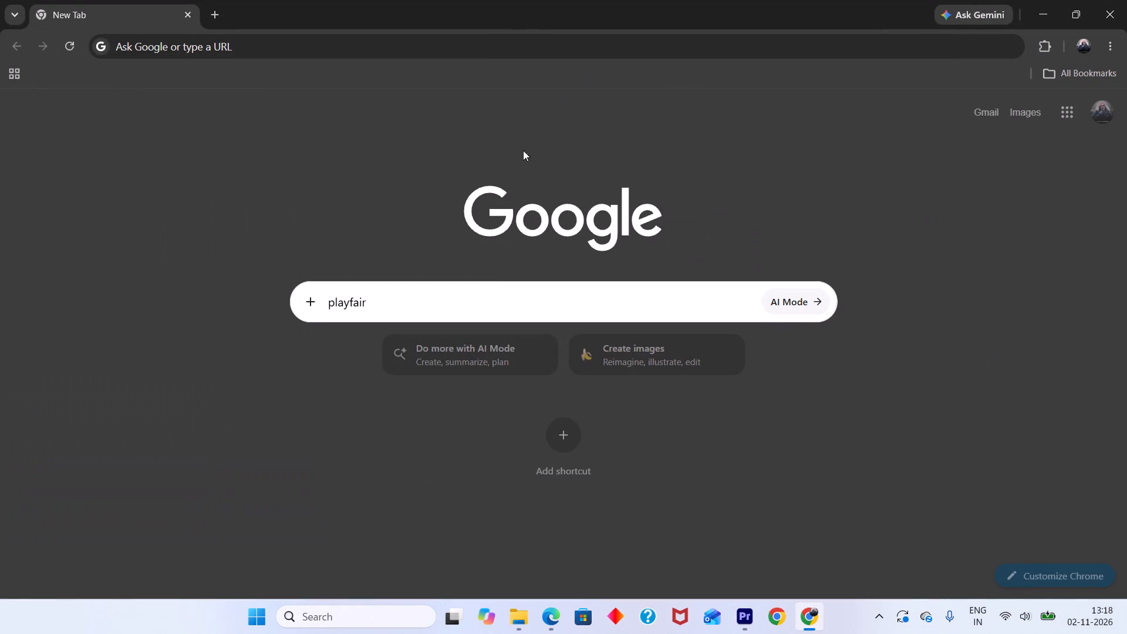
left_click(221, 9)
left_click(436, 308)
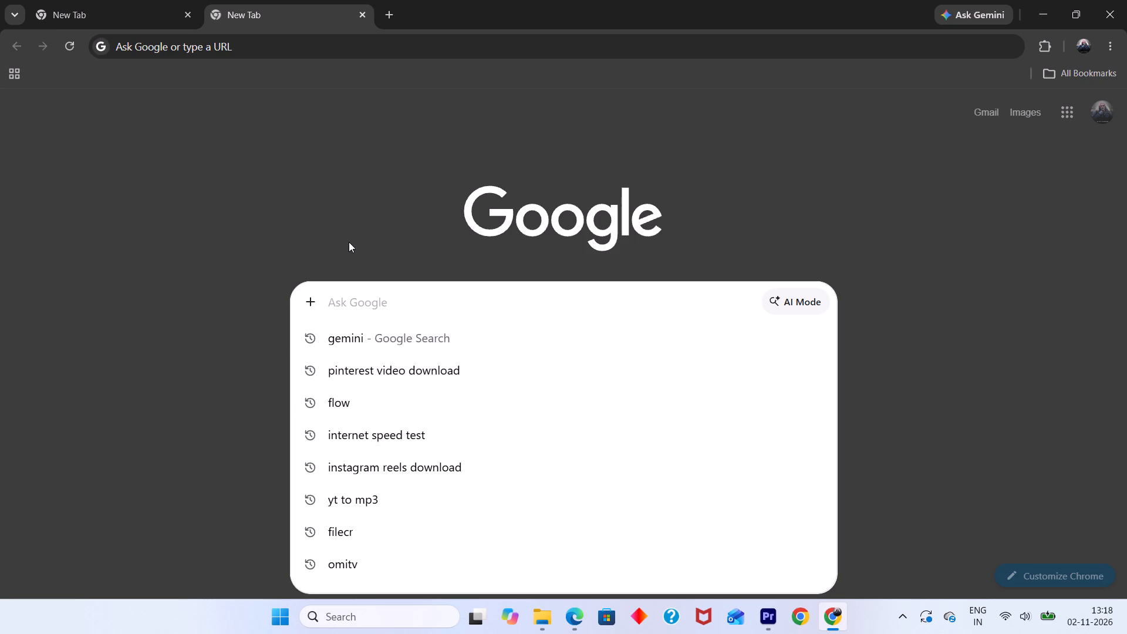
type("wh")
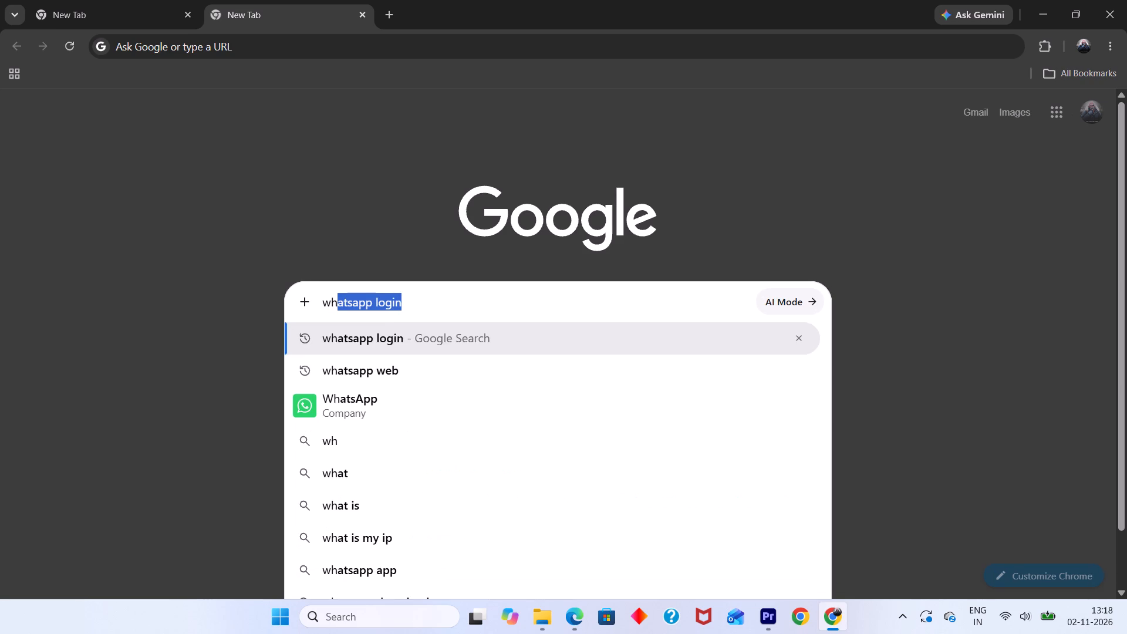
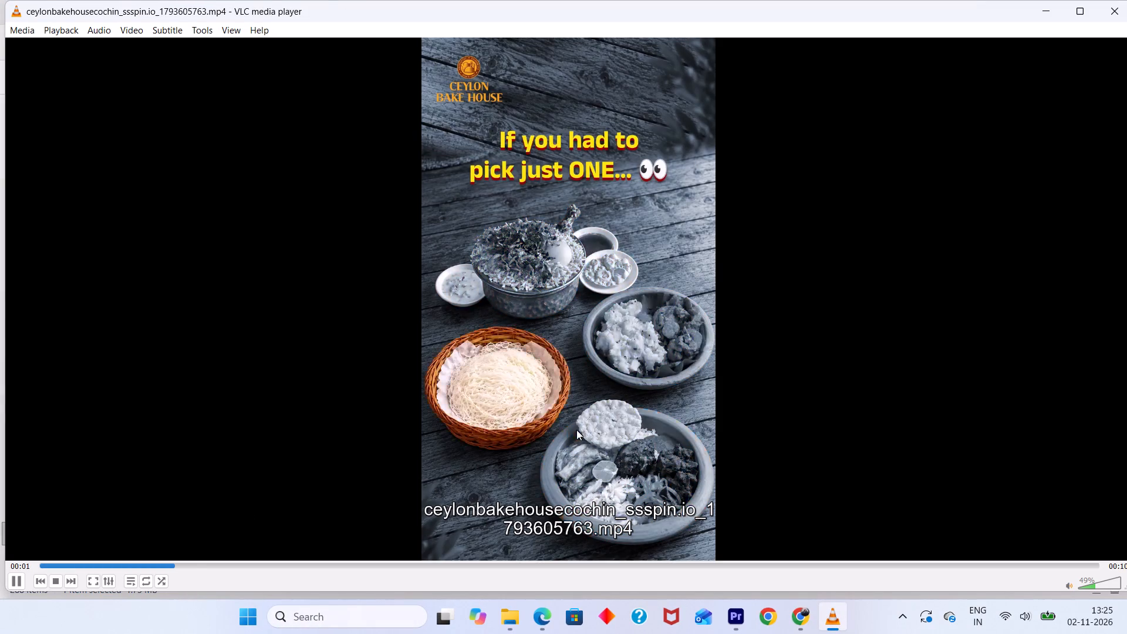
Close the Ceylon Bake House video in VLC media player.
left_click(1104, 19)
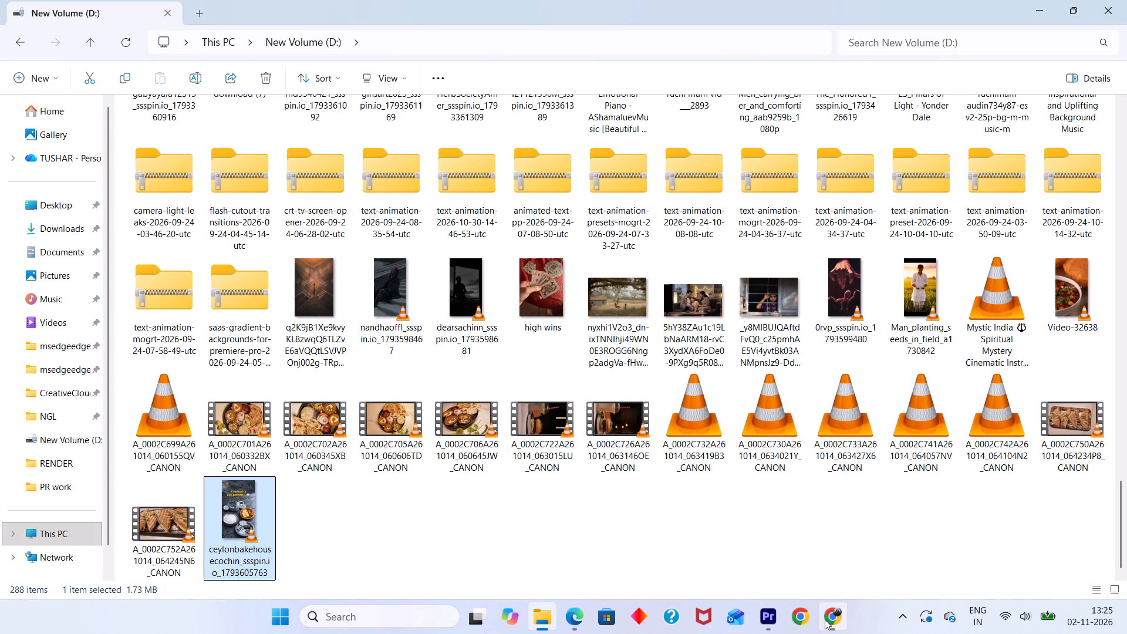
Switch to Google Chrome with the "Your Chrome" profile and open My Drive in Google Drive.
left_click(825, 619)
left_click(795, 612)
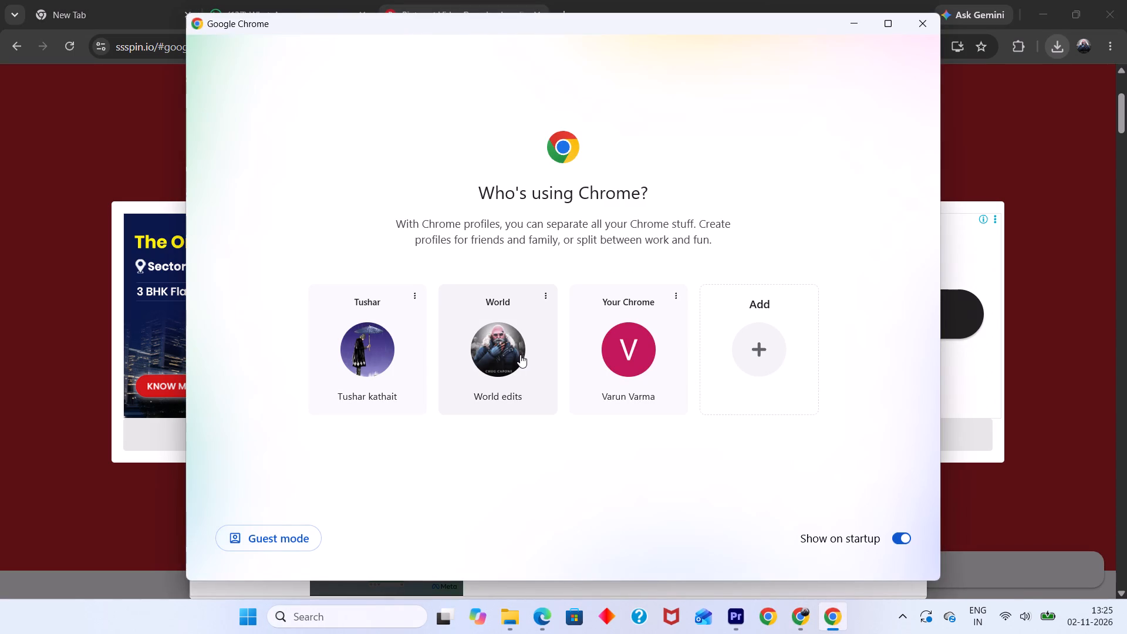
left_click(616, 379)
left_click(1062, 113)
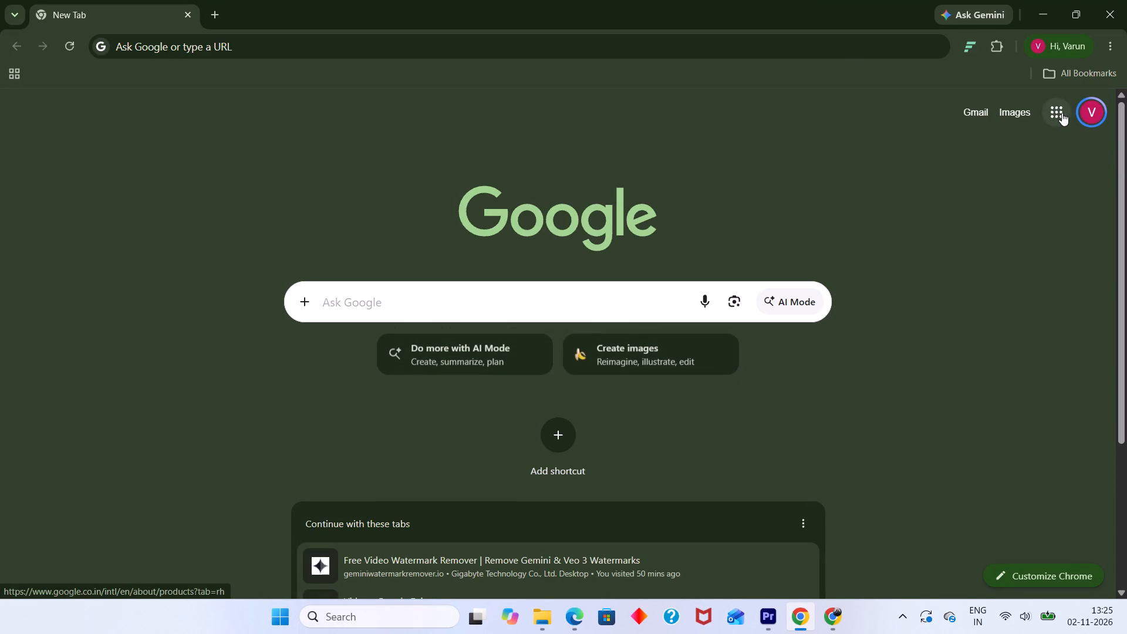
left_click(983, 200)
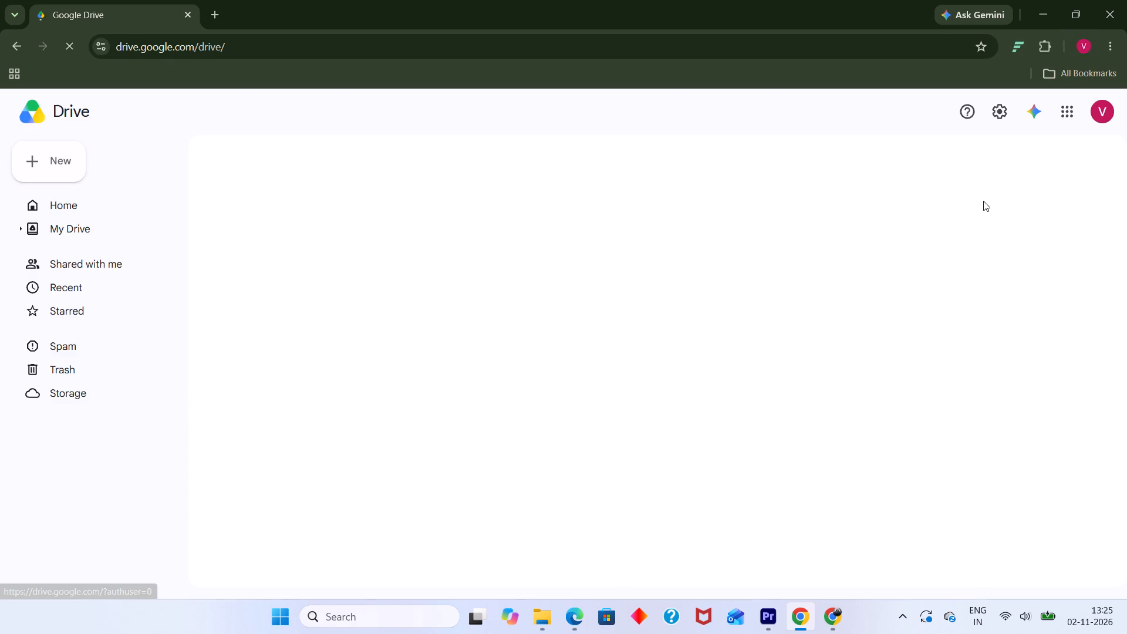
left_click(56, 261)
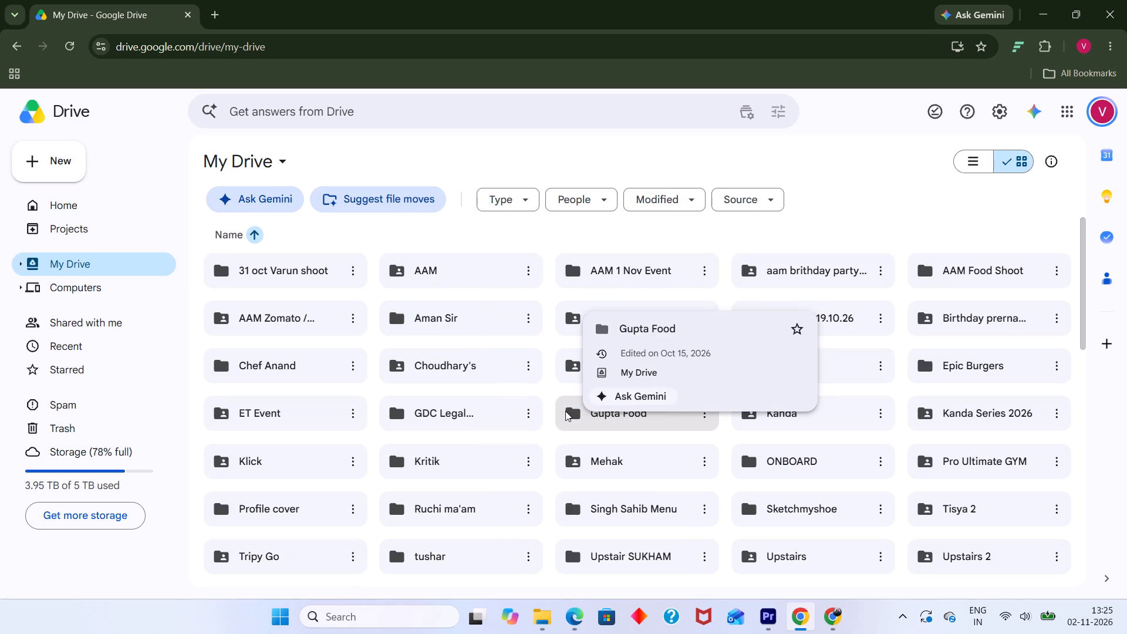
Switch to Adobe Premiere, save the gupta foods _01 project, and view its export settings before returning to editing.
left_click(777, 602)
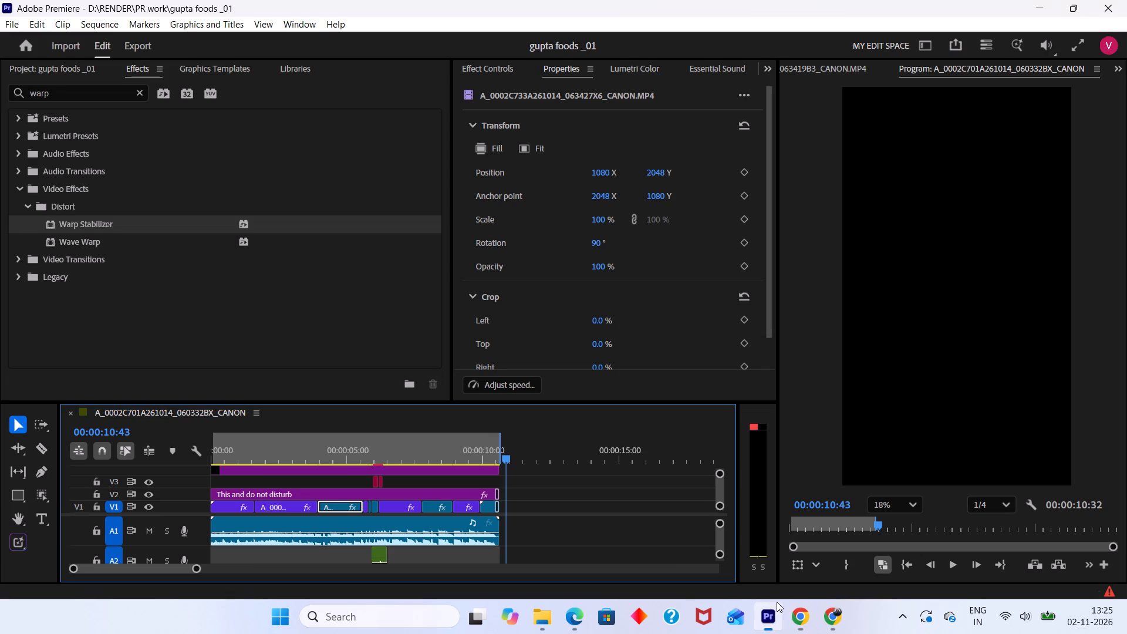
key("ctrl+s")
key("ctrl+m")
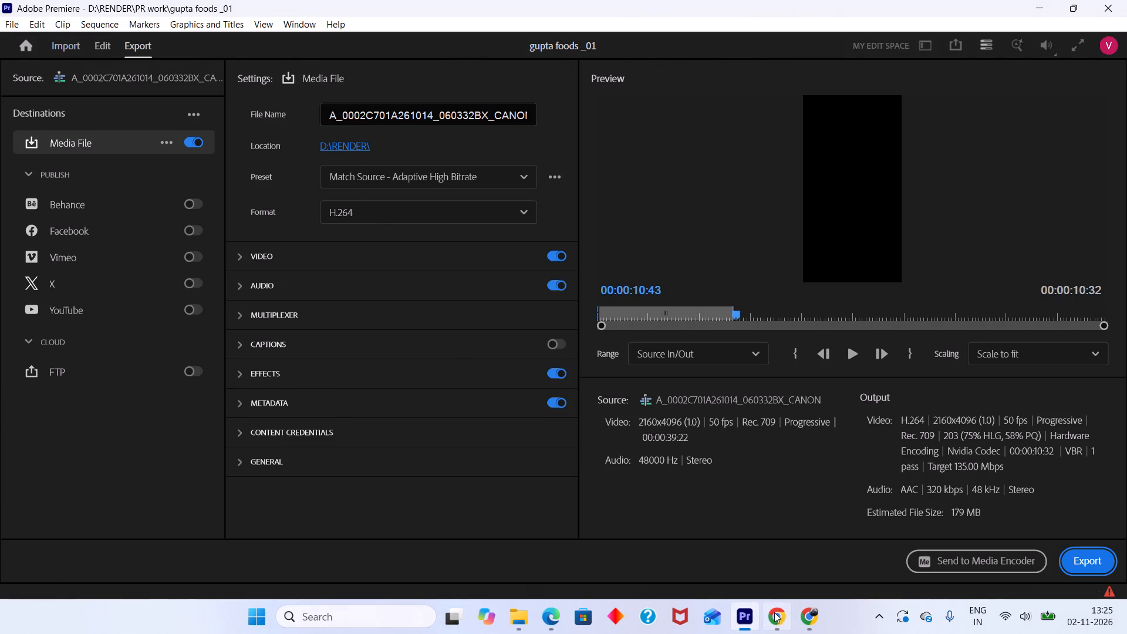
left_click(95, 42)
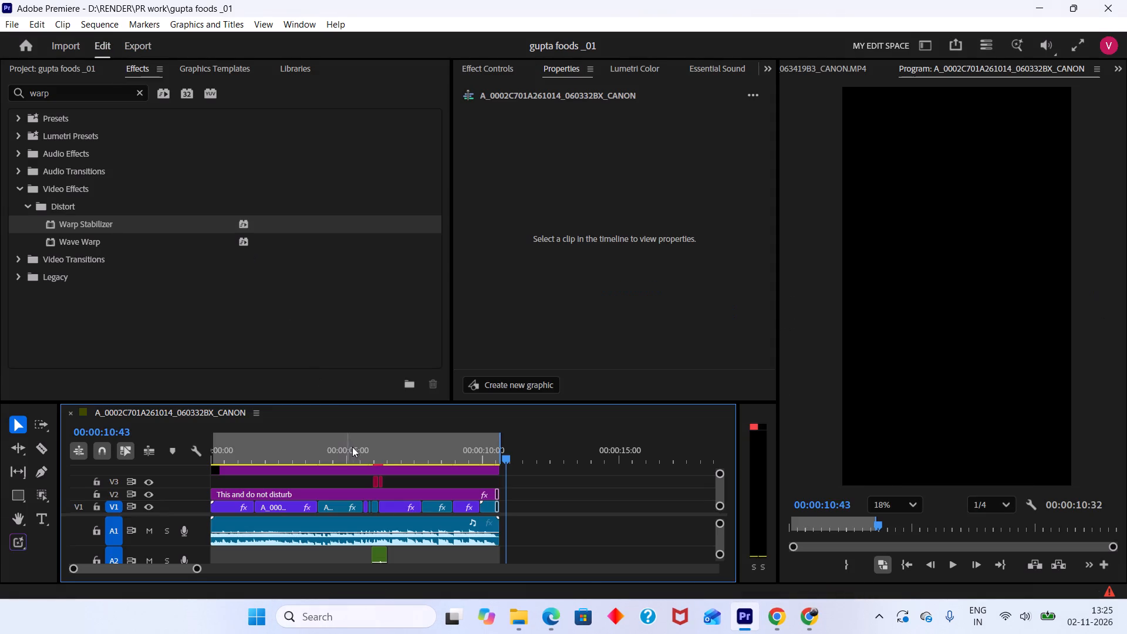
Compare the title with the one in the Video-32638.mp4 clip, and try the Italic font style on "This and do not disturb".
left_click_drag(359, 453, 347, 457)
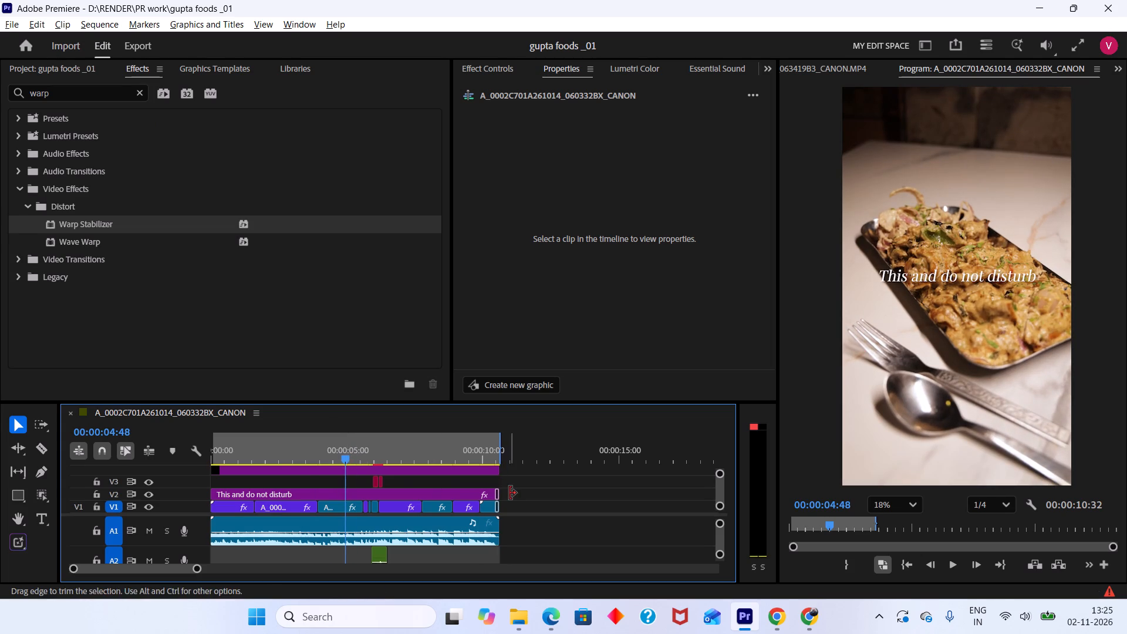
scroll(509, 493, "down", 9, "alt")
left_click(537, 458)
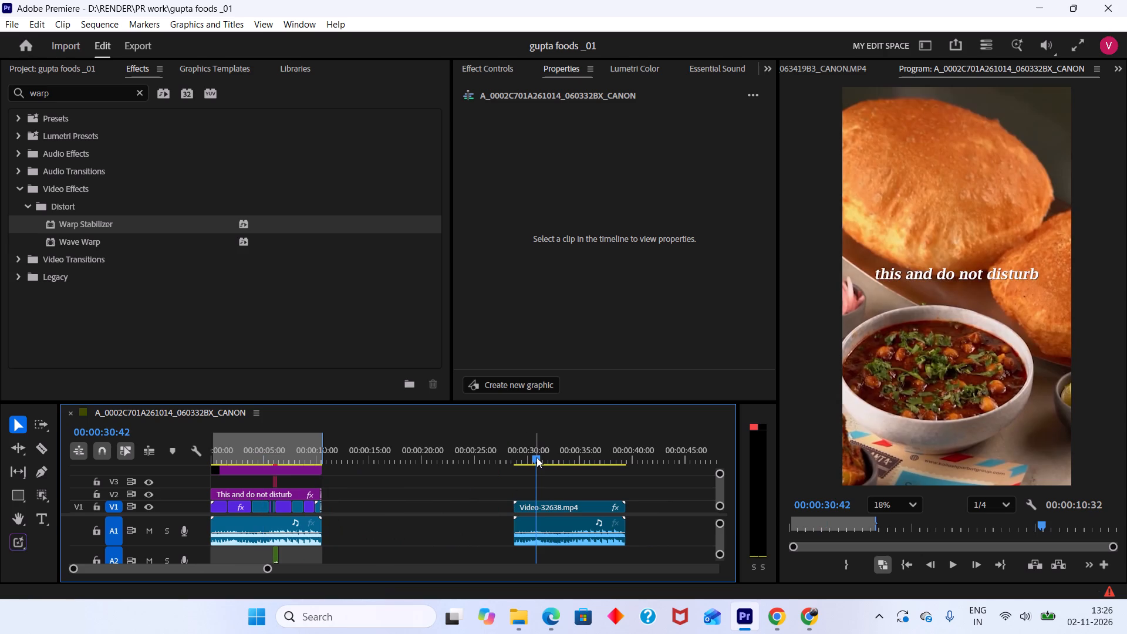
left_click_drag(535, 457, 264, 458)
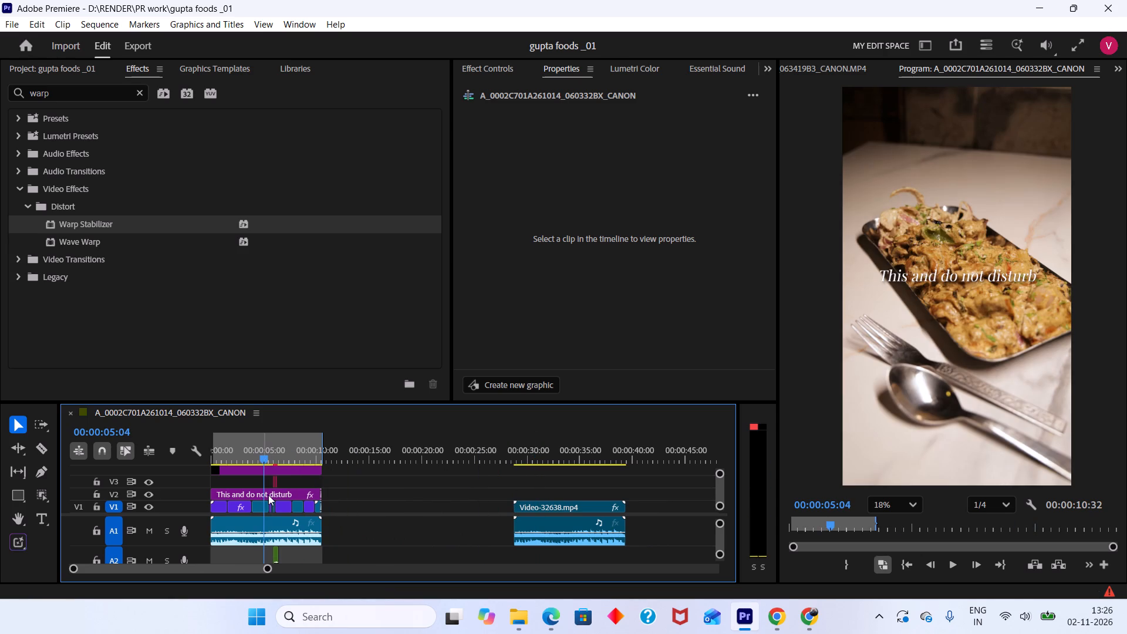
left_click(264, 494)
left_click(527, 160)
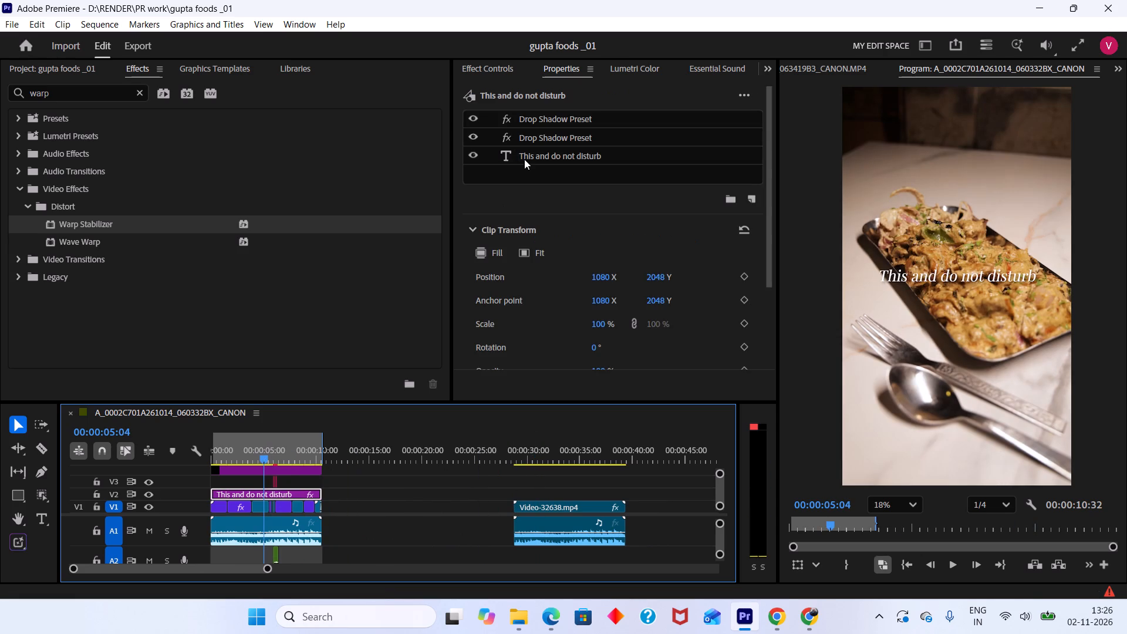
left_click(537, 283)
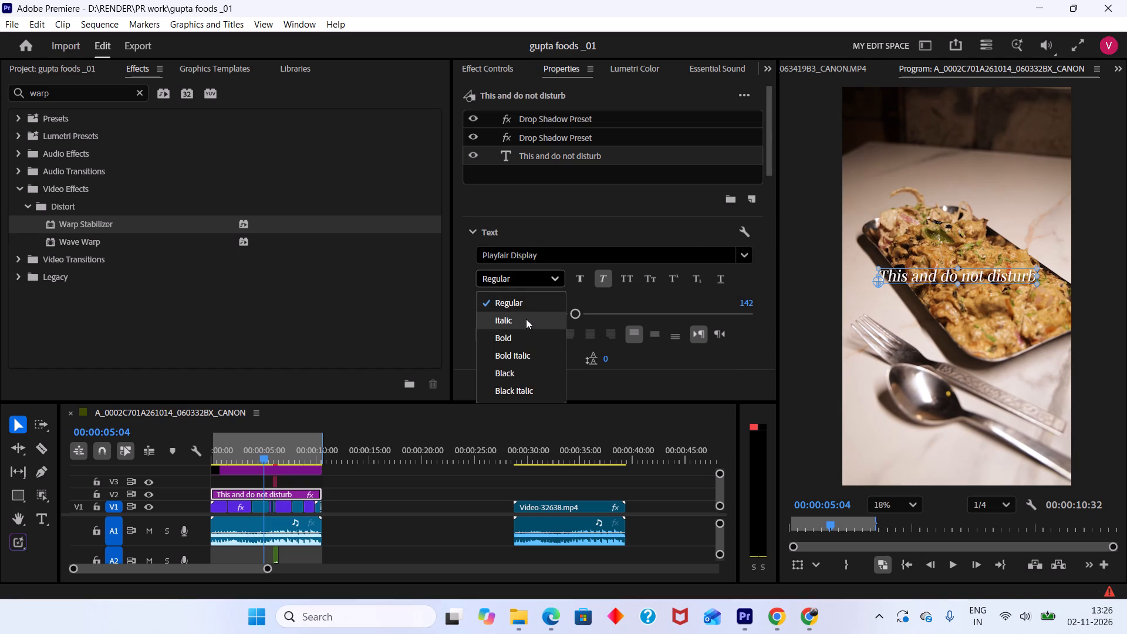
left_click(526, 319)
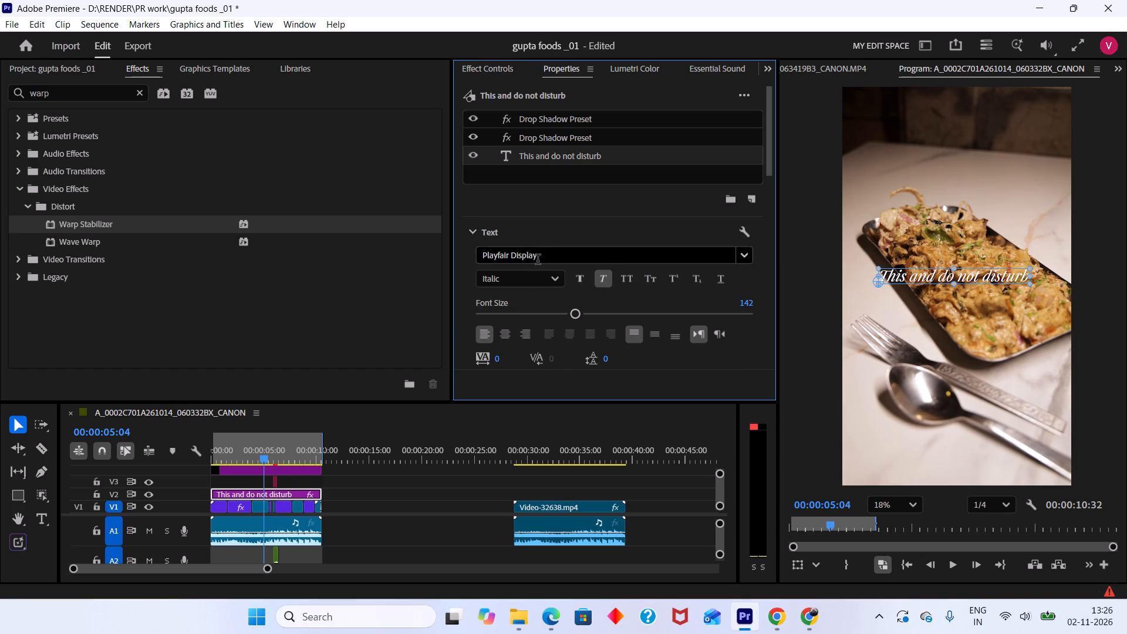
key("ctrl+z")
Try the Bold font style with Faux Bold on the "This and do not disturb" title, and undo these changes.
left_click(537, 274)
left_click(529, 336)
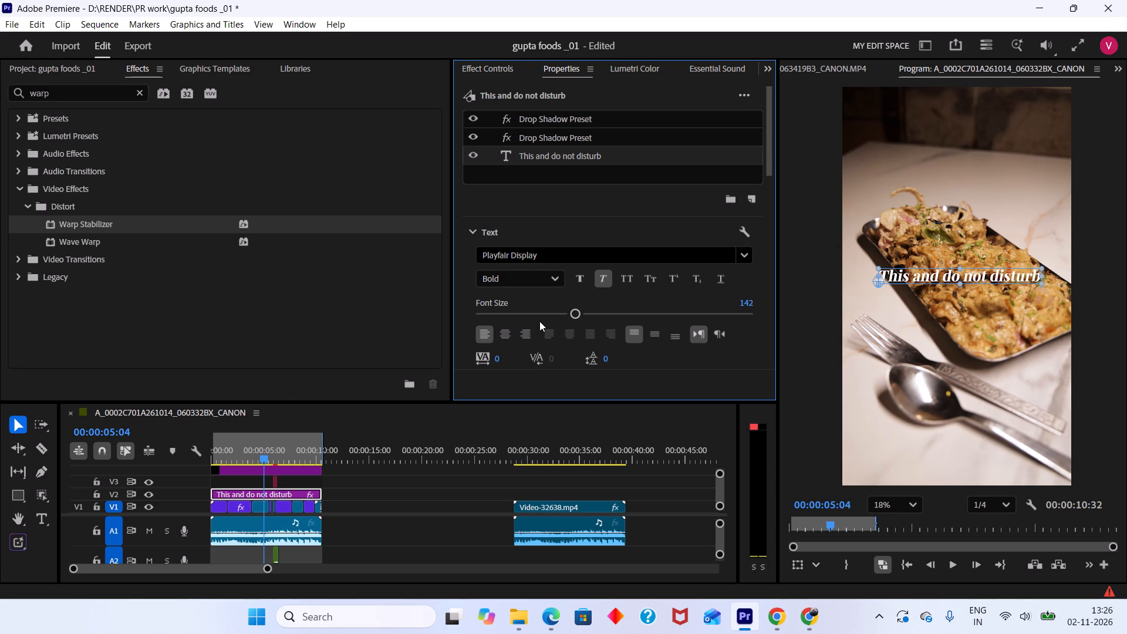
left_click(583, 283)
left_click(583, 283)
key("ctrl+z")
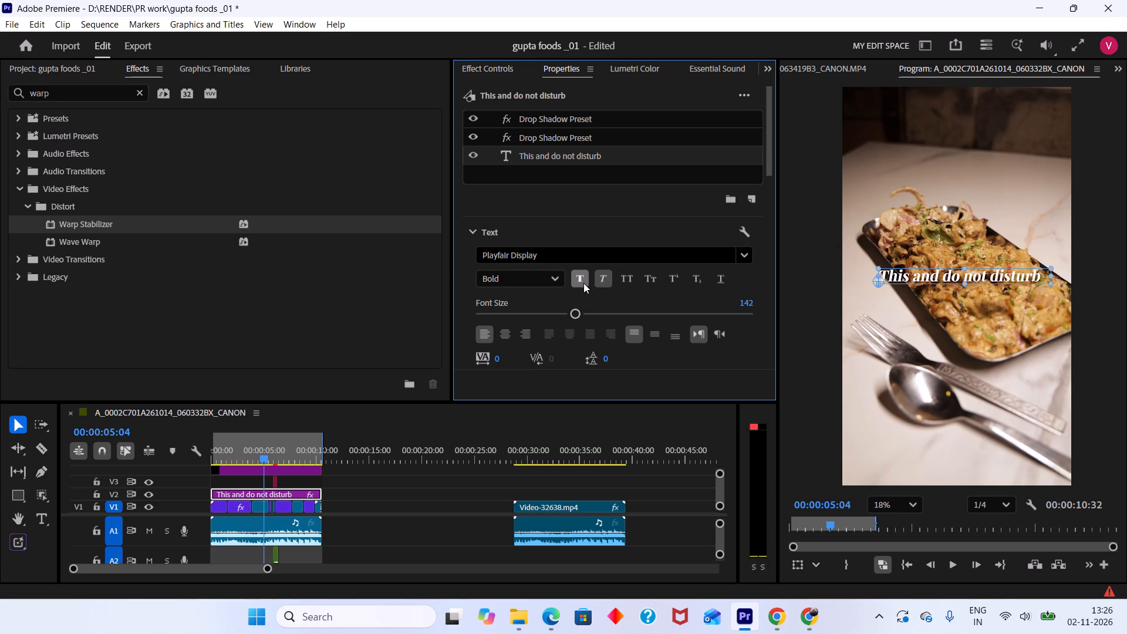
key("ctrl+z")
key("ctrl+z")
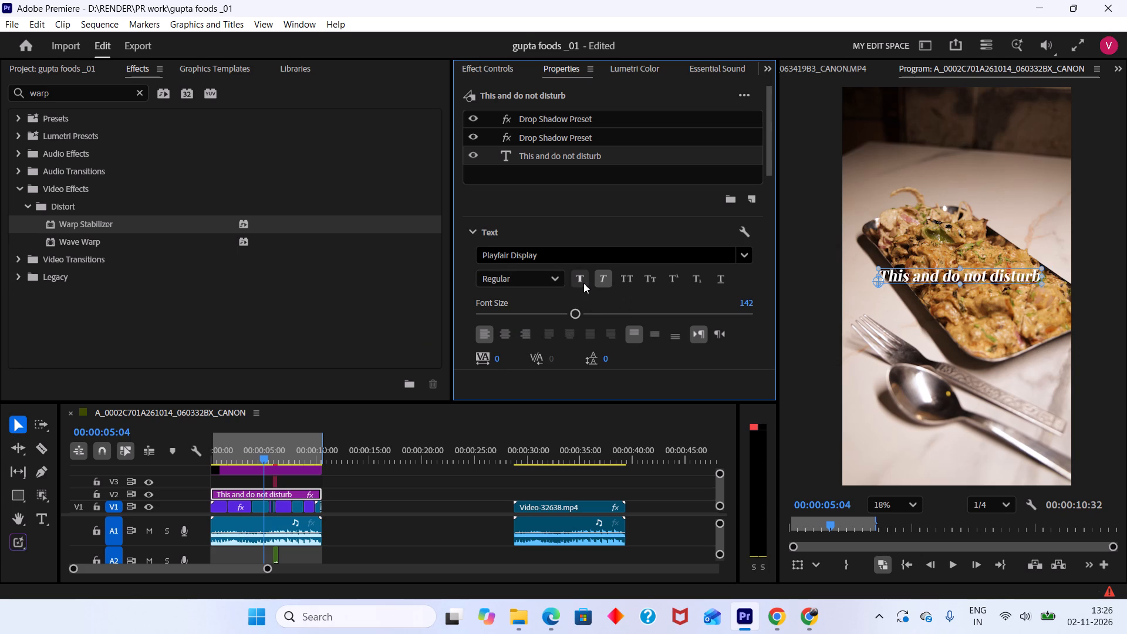
Apply Faux Bold to the "This and do not disturb" title, keeping the Playfair Display Regular font style.
left_click(583, 281)
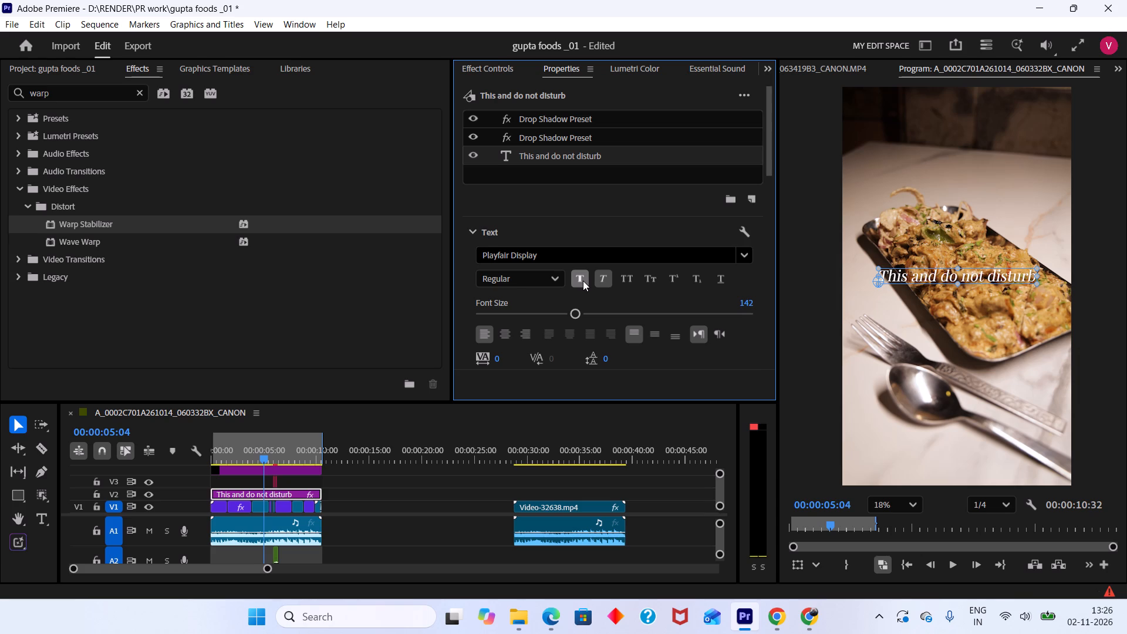
left_click(583, 282)
left_click(583, 282)
Align the "This and do not disturb" title to the horizontal and vertical centre of the frame.
left_click(502, 69)
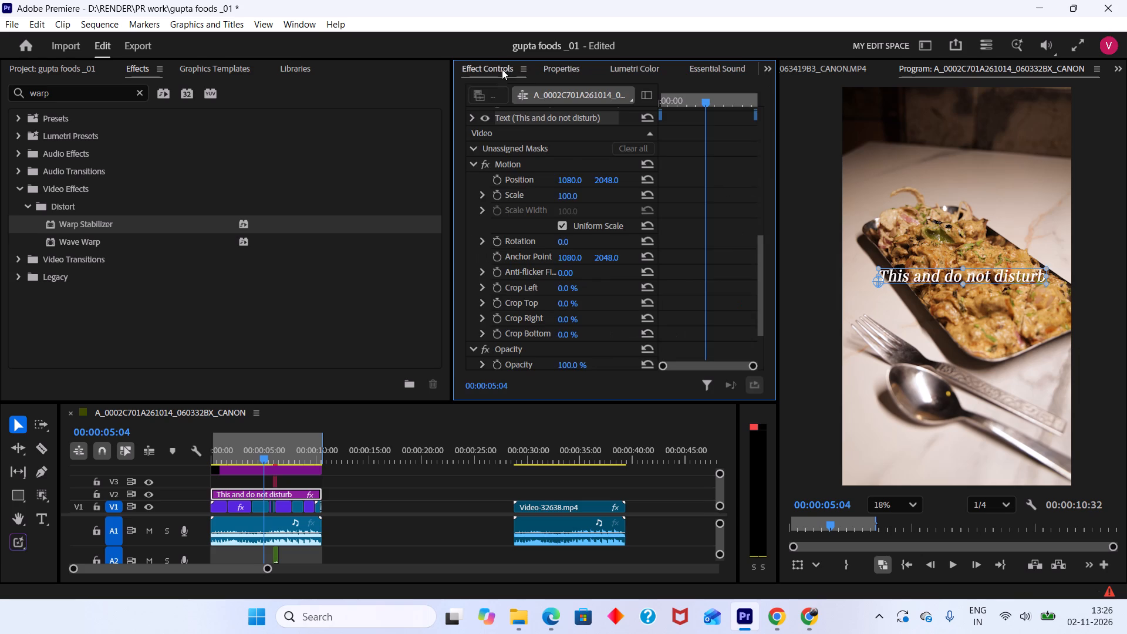
left_click_drag(760, 240, 760, 302)
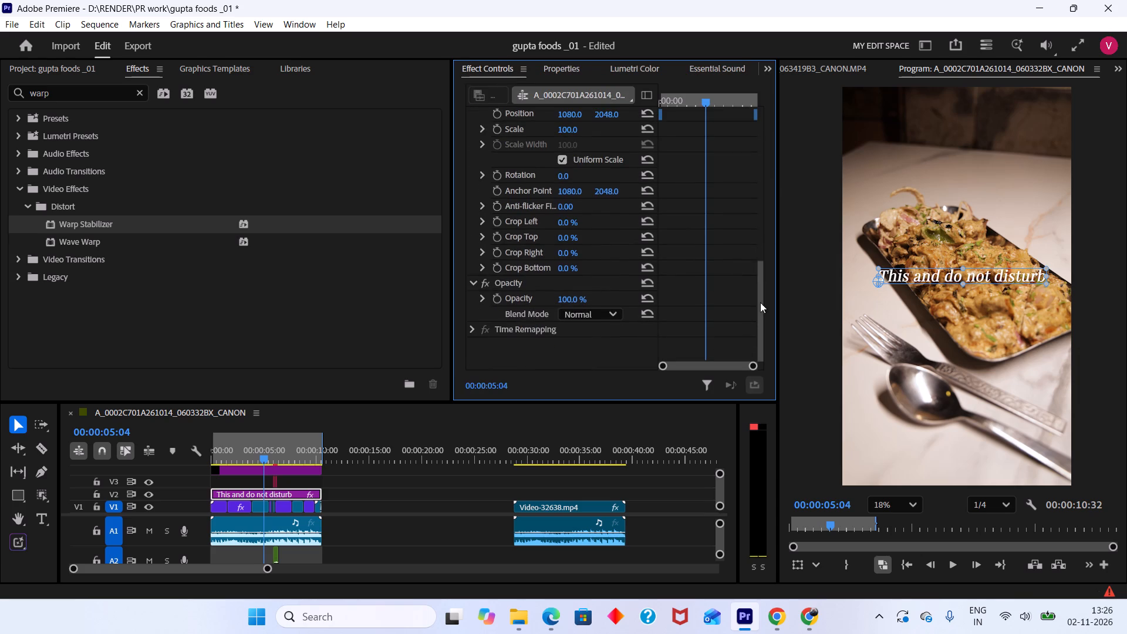
left_click_drag(760, 302, 735, 264)
left_click(562, 69)
left_click_drag(770, 130, 770, 255)
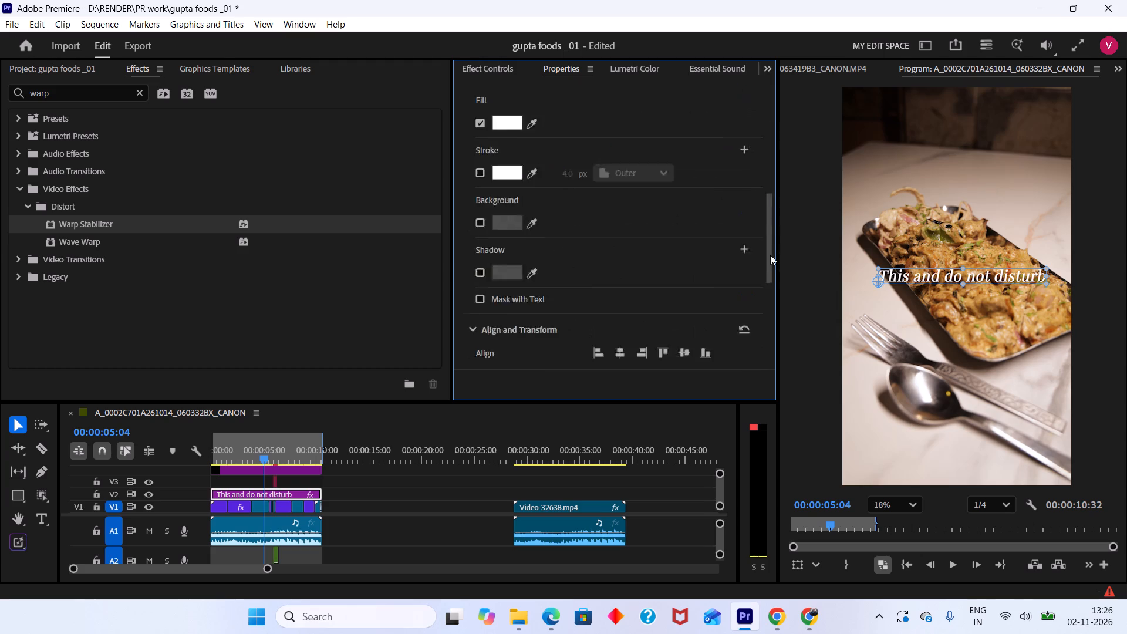
left_click_drag(770, 255, 767, 296)
left_click(623, 157)
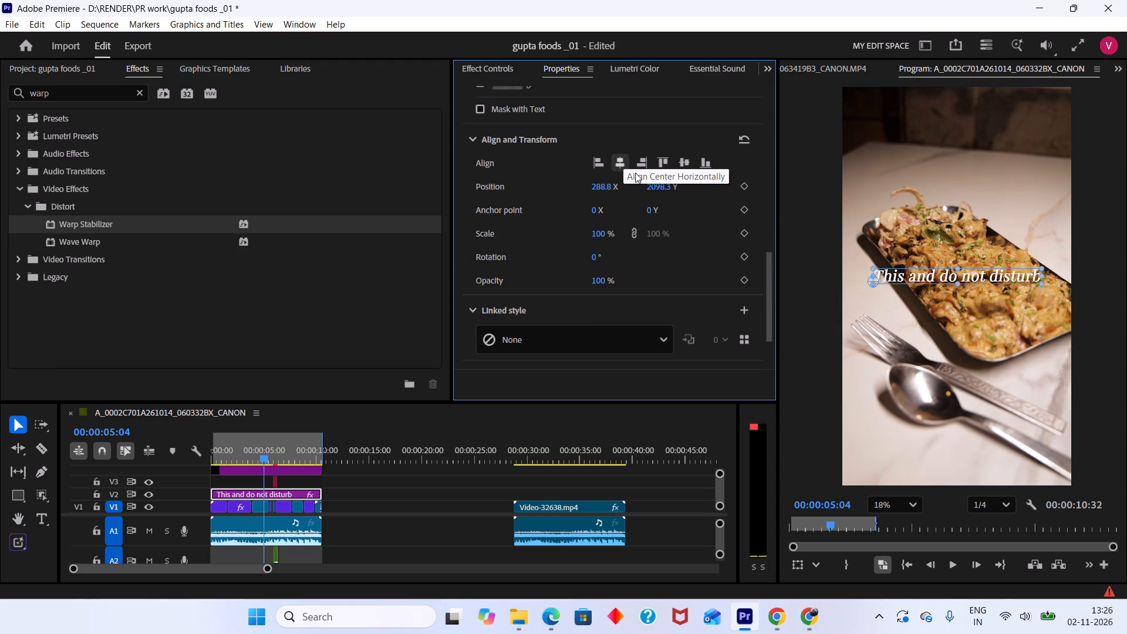
left_click(662, 160)
triple_click(678, 161)
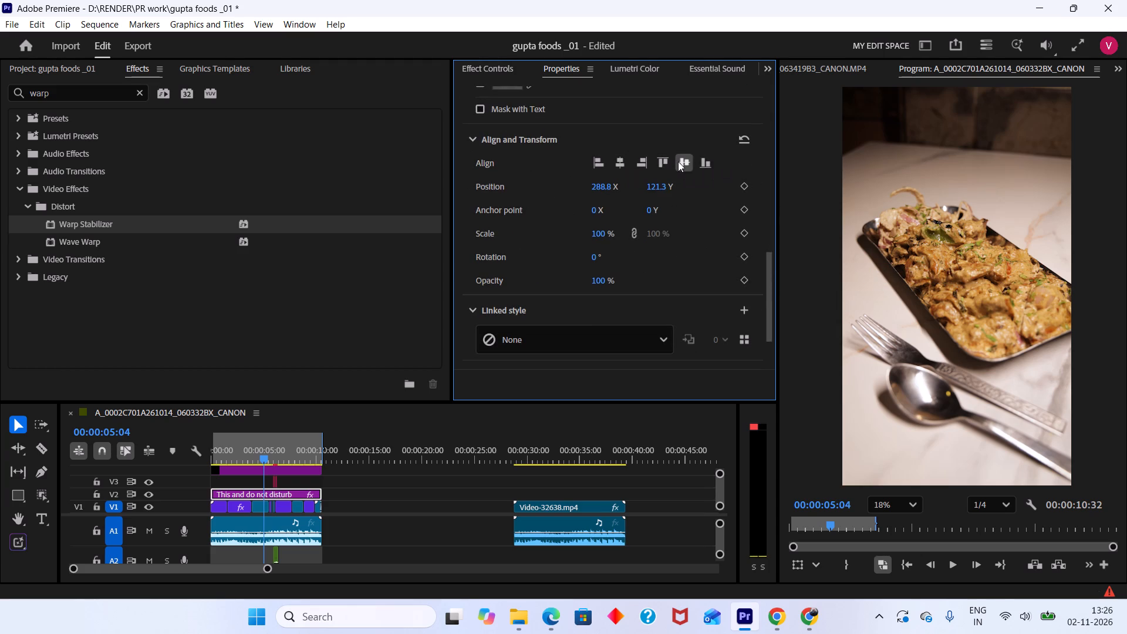
left_click(678, 161)
left_click(678, 161)
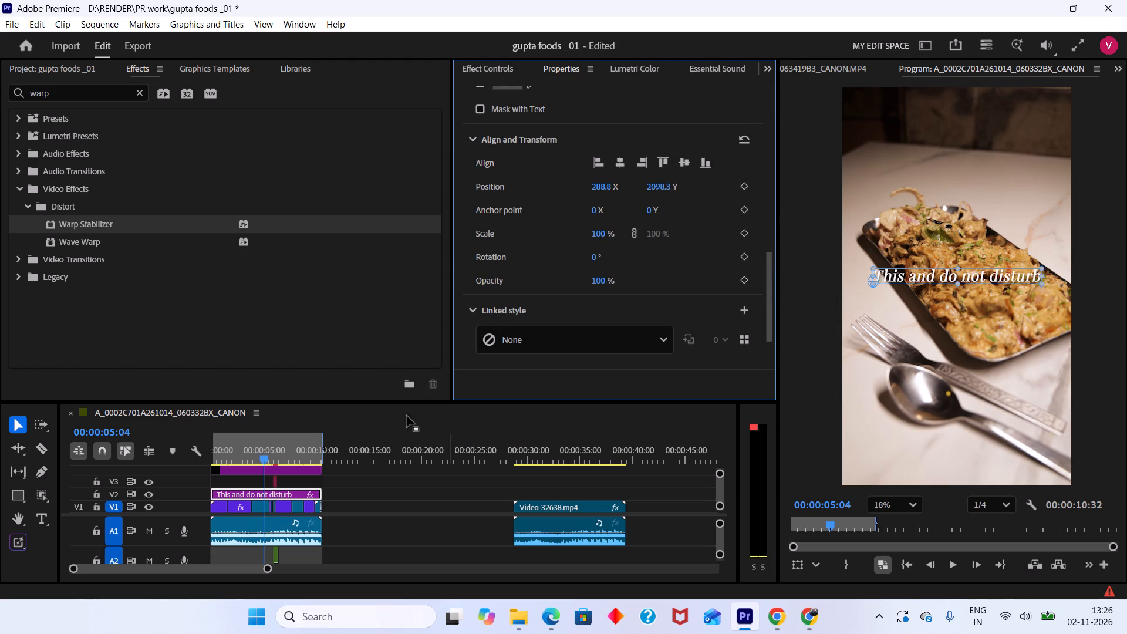
Return the playhead to the start of the sequence and save the project.
left_click_drag(255, 450, 188, 463)
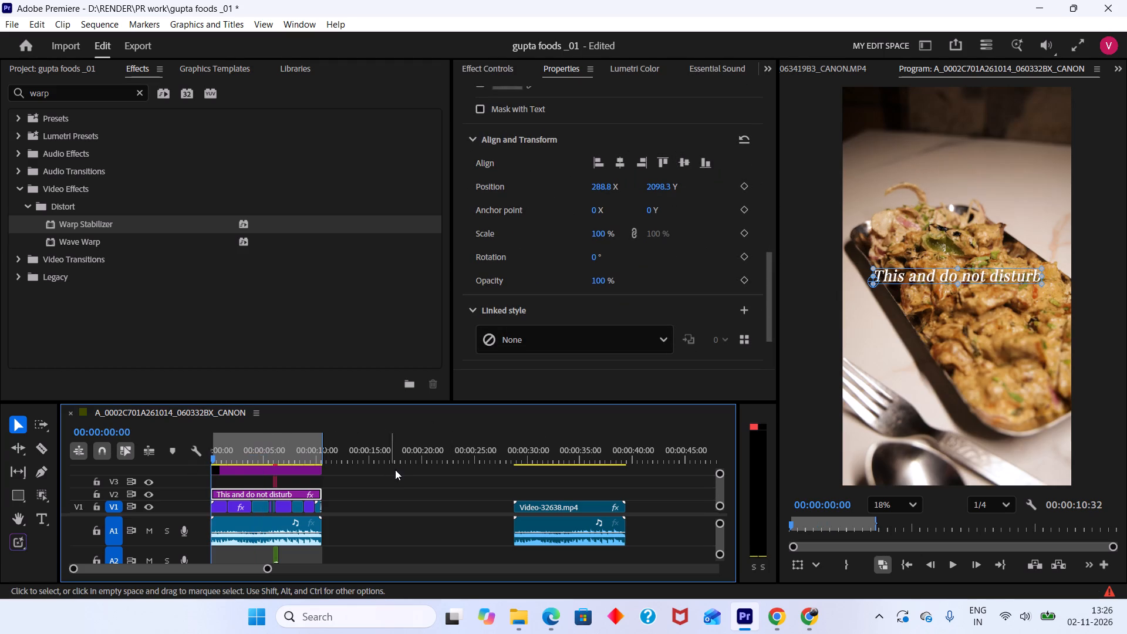
key("ctrl+s")
Open the sequence's export settings and the output file's name and location in D:\RENDER for editing.
key("ctrl+m")
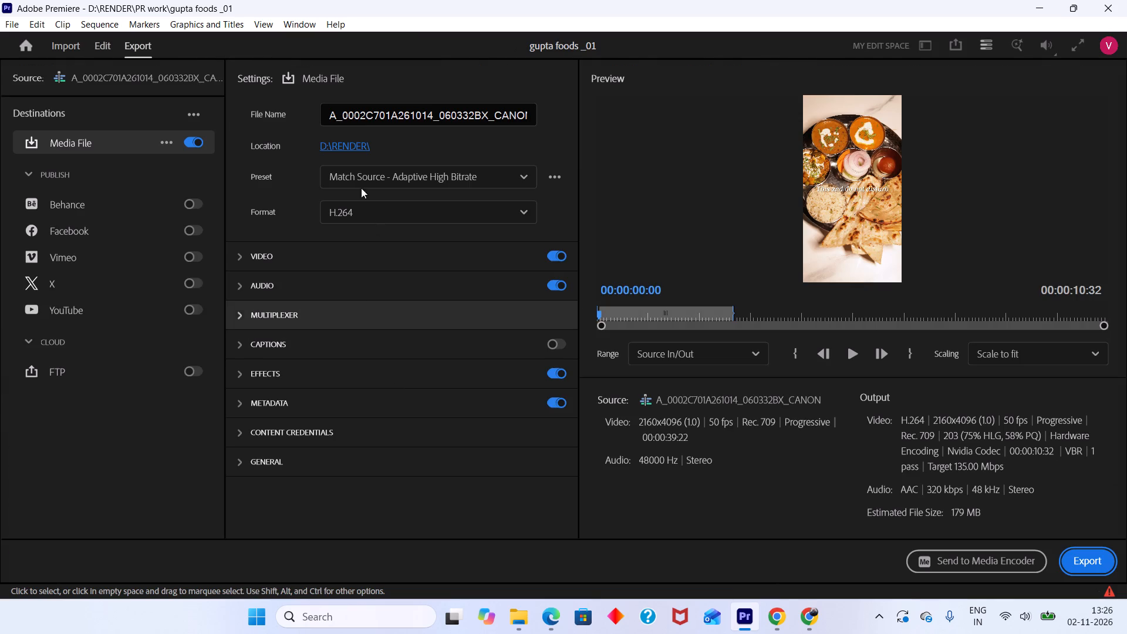
left_click(359, 144)
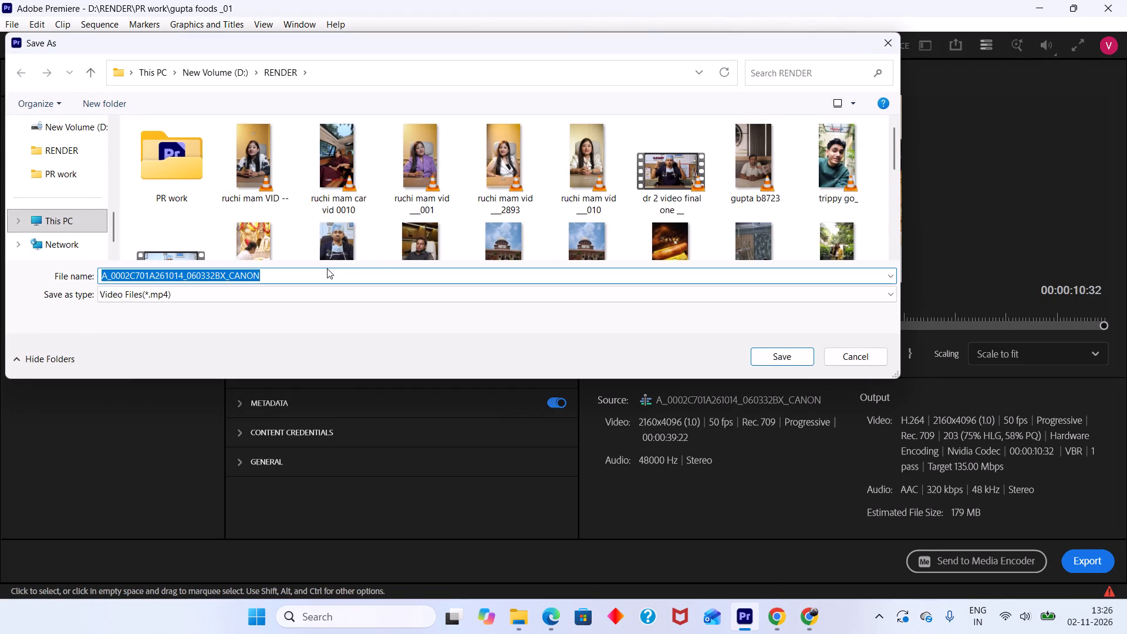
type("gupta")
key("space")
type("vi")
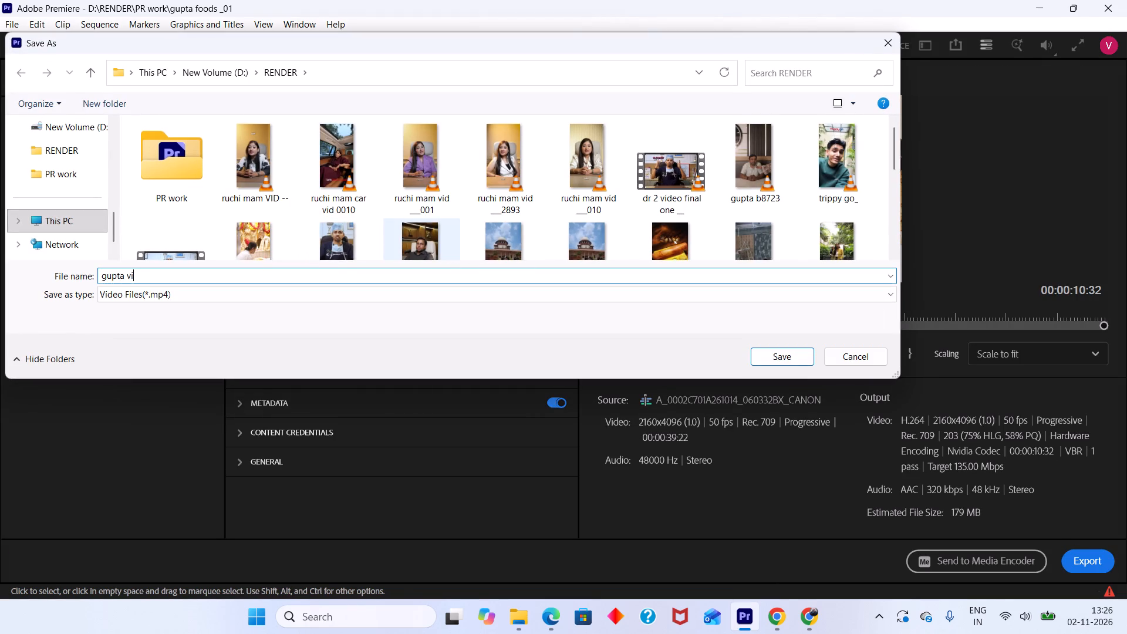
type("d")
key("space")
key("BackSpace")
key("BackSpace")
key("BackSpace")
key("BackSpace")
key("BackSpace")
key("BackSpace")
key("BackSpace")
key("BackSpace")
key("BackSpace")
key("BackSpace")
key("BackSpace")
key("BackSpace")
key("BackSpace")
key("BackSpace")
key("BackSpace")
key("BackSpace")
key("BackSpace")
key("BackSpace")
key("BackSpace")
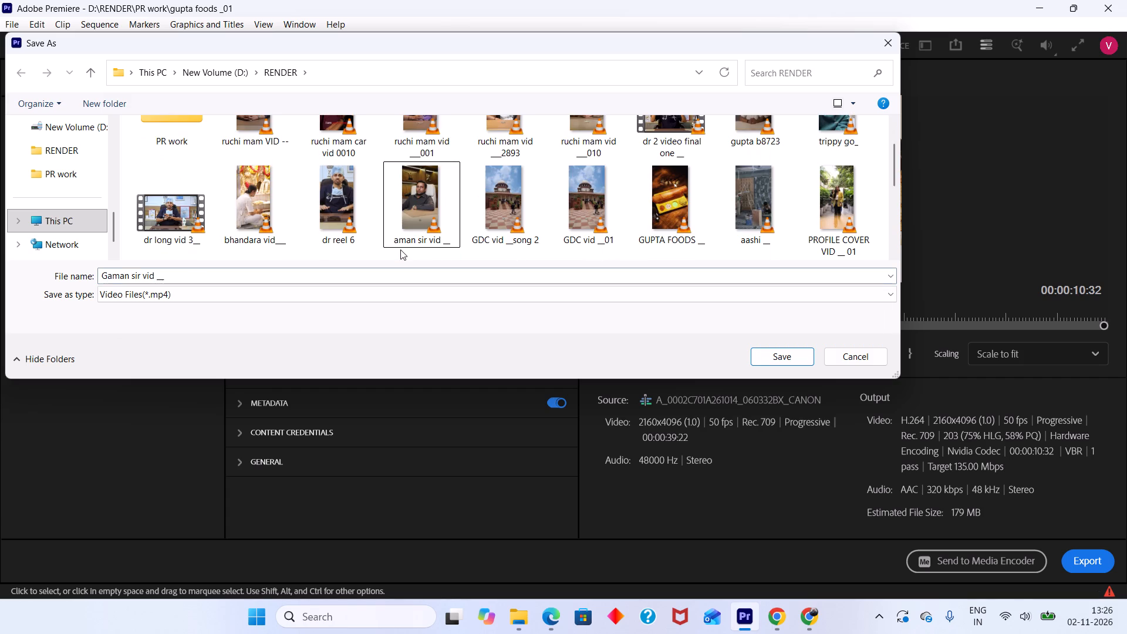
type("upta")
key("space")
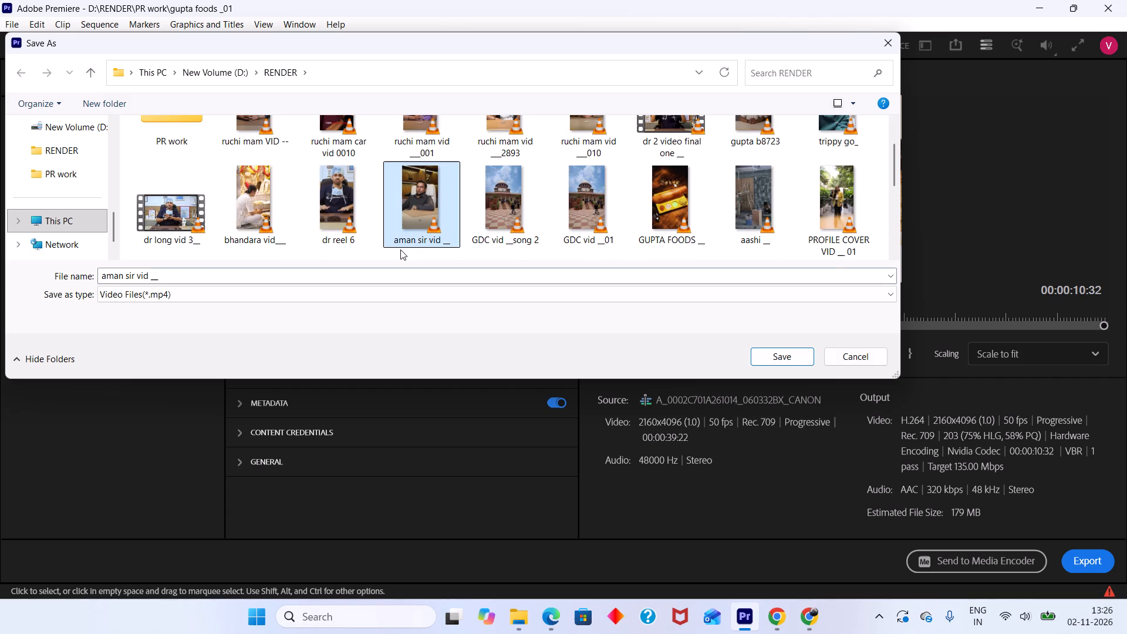
Name the output file "gupta foods _01" and save that name and location in the D:\RENDER folder.
left_click(330, 283)
key("g")
type("upta foo")
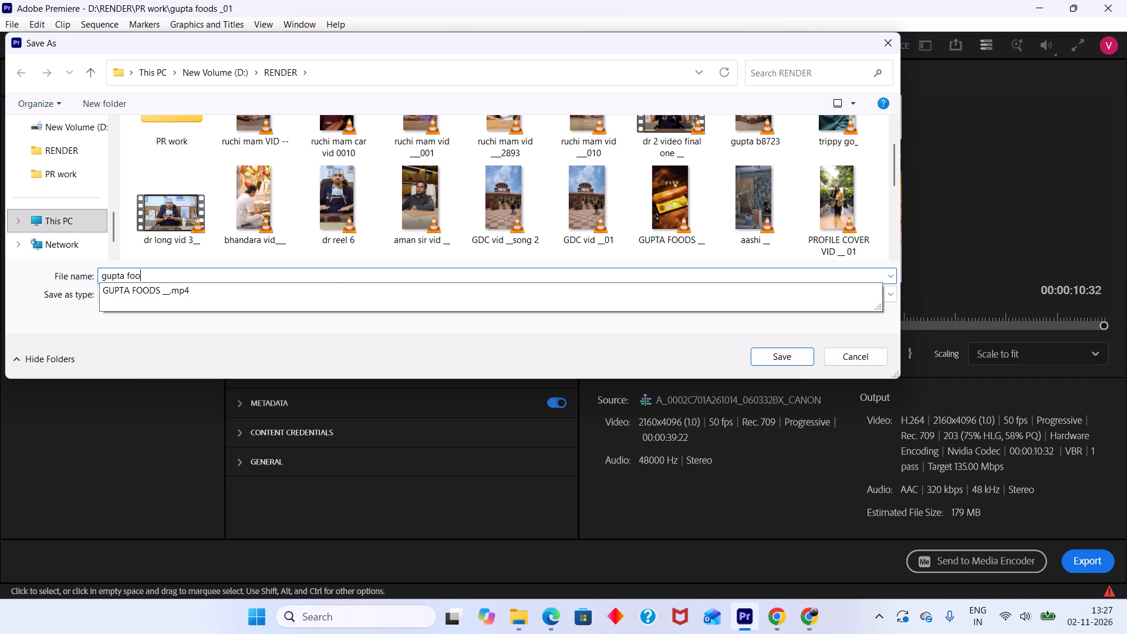
type("ds")
key("space")
key("shift+underscore")
type("01")
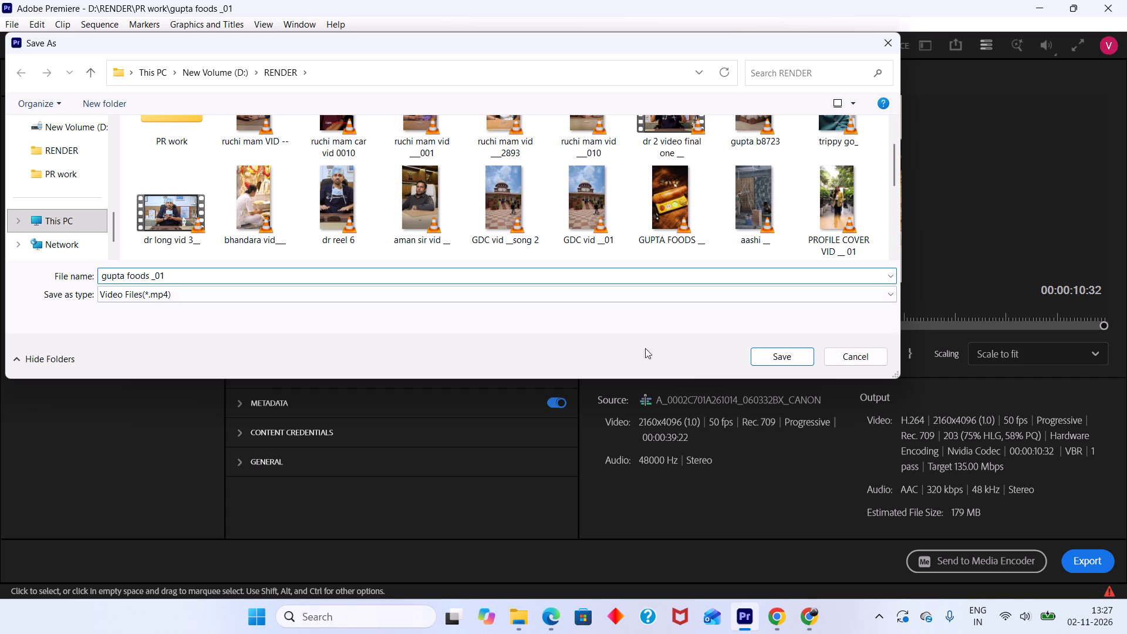
left_click(774, 357)
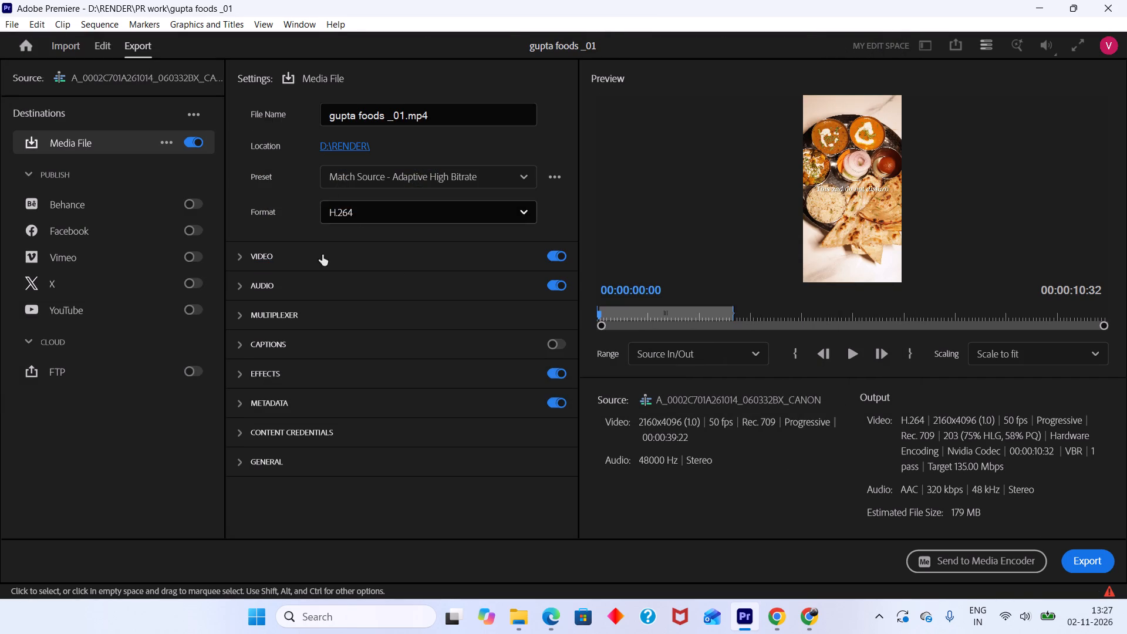
Set the export's target bitrate to 50 Mbps in the video bitrate settings.
left_click(293, 258)
left_click_drag(576, 254, 577, 388)
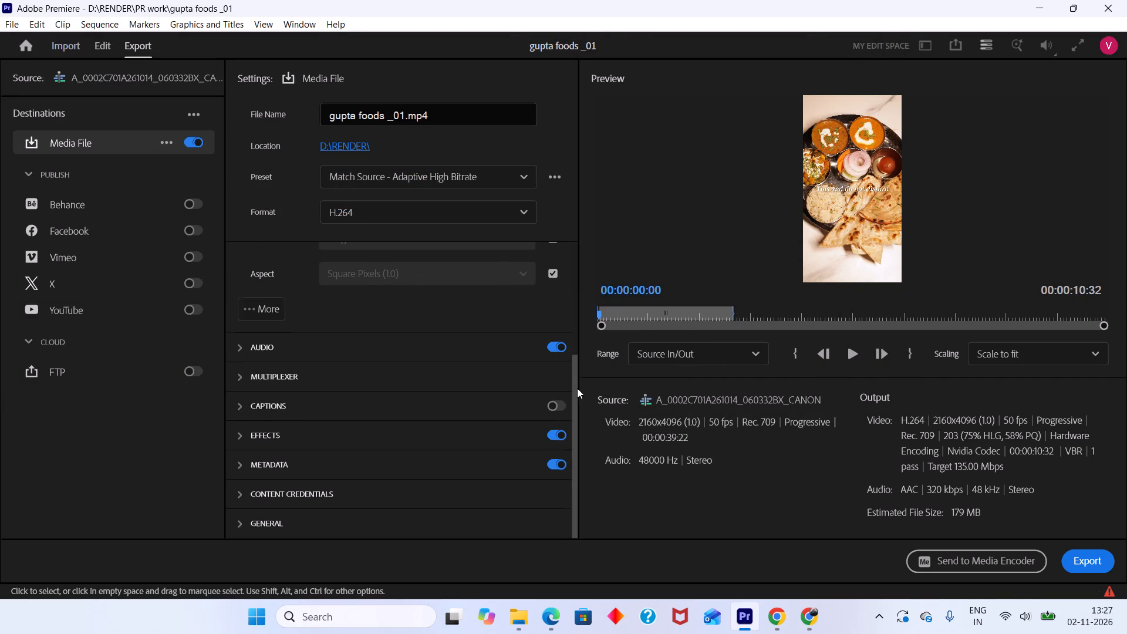
left_click_drag(577, 388, 577, 396)
left_click(282, 309)
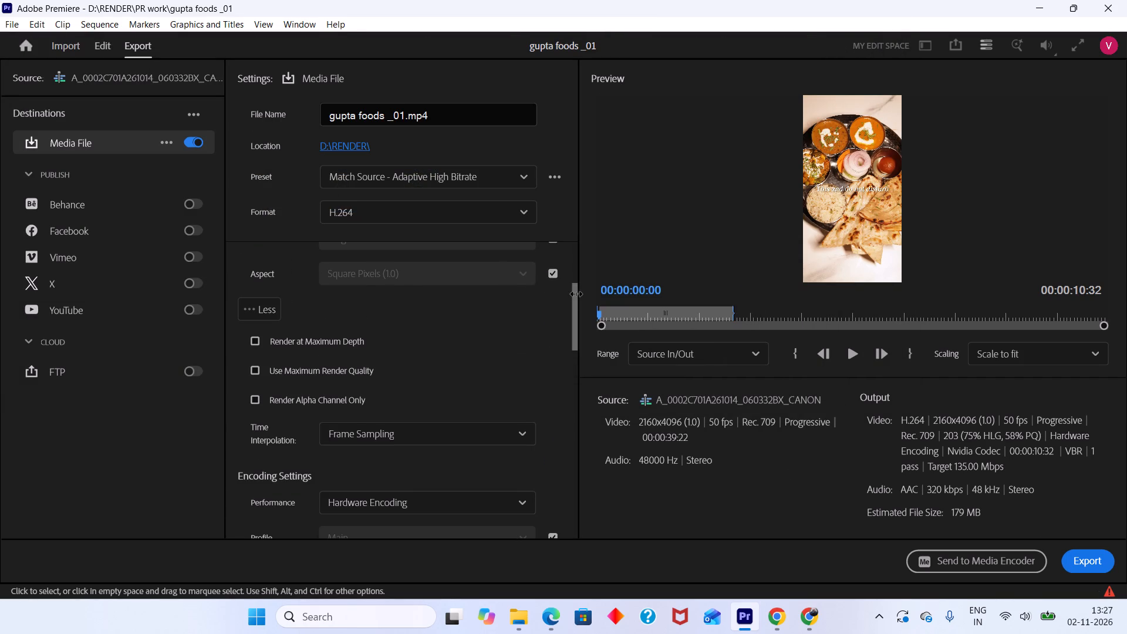
left_click_drag(576, 294, 574, 426)
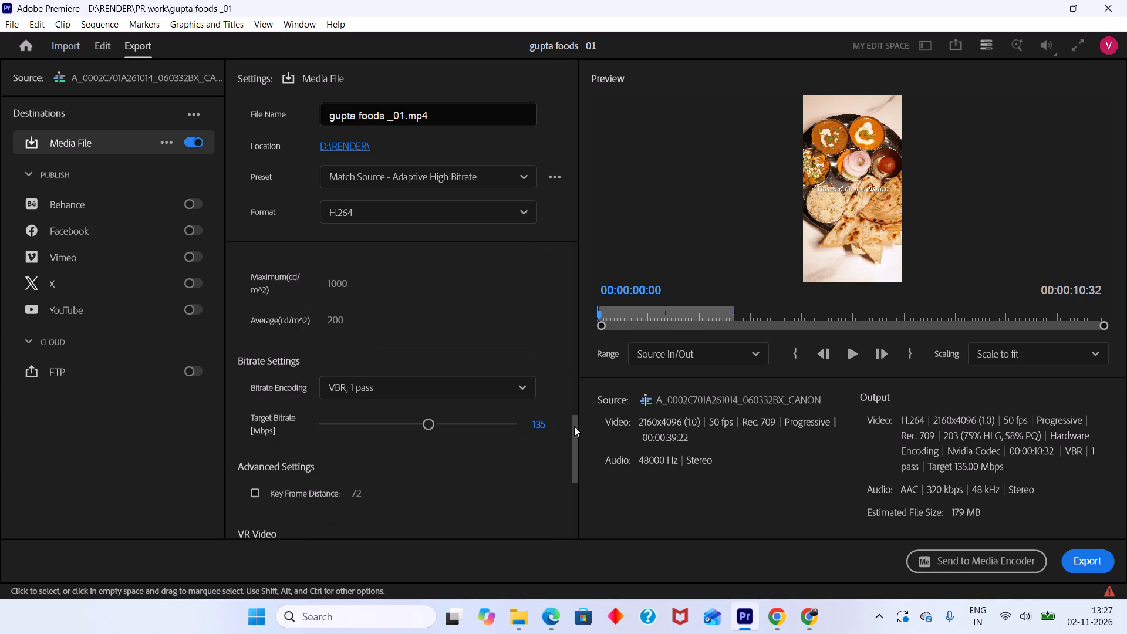
left_click_drag(574, 426, 574, 426)
left_click(545, 419)
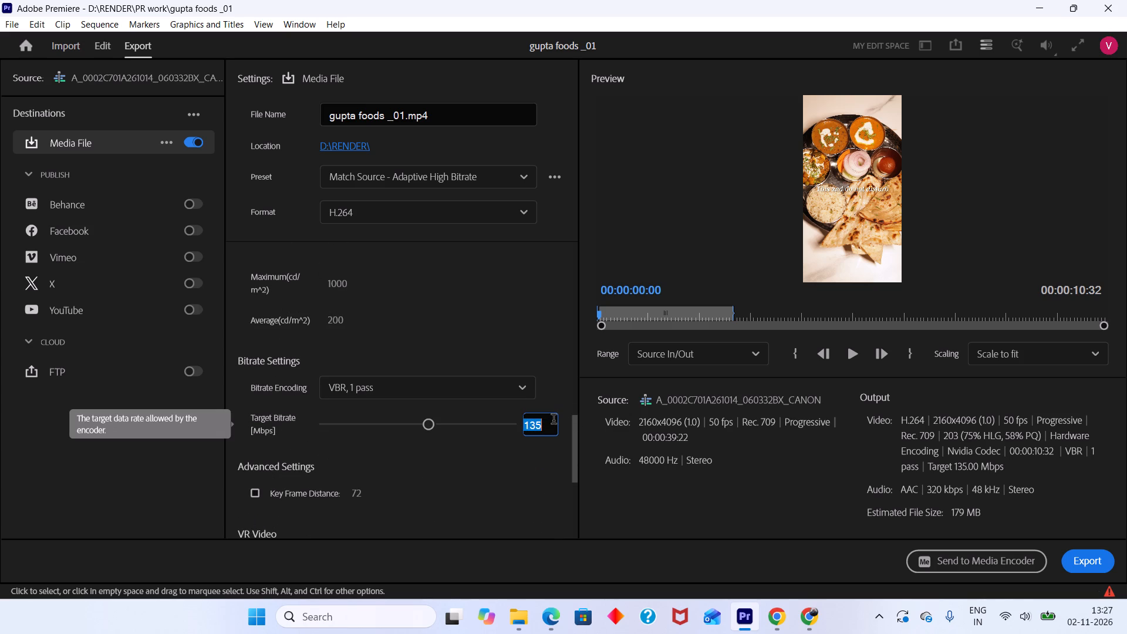
type("50")
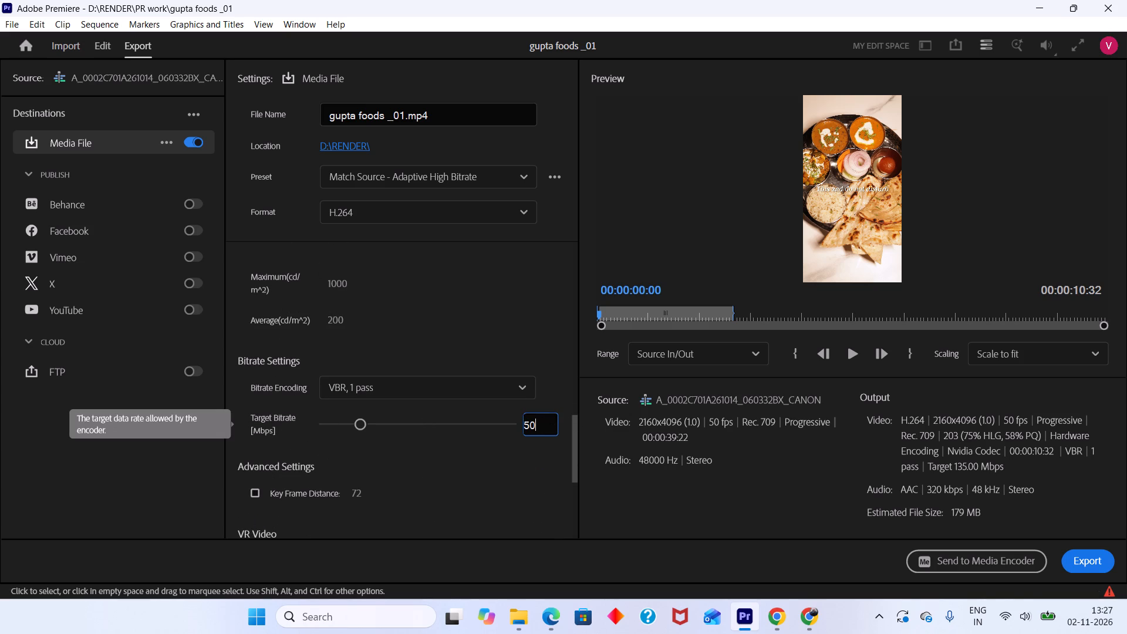
key("Return")
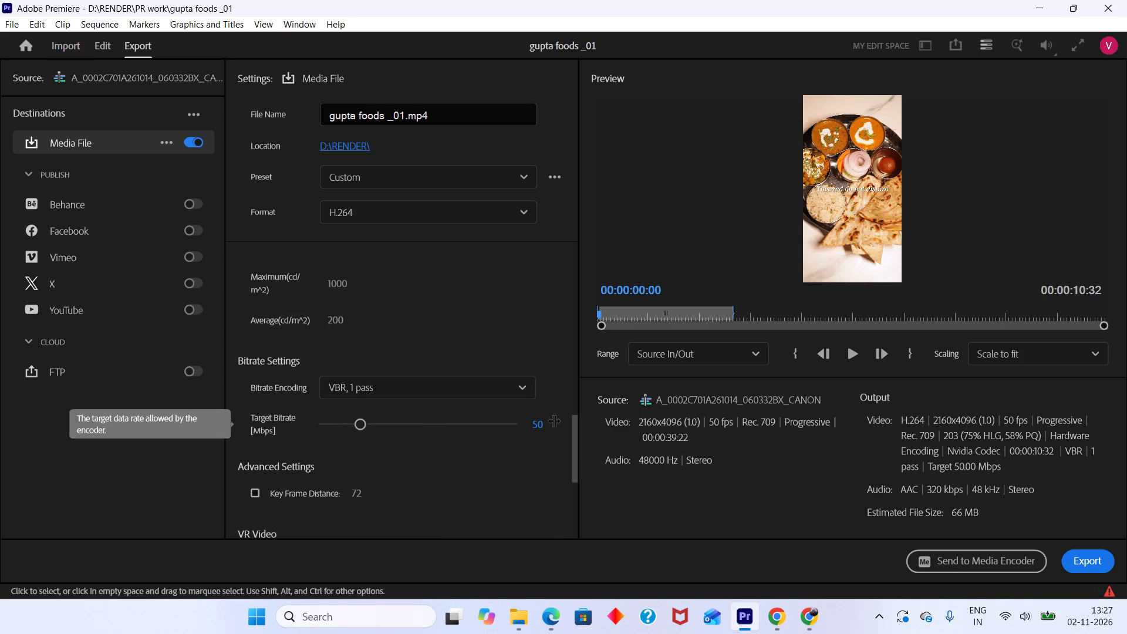
Export the reel immediately as an H.264 media file with the current settings.
left_click(1095, 558)
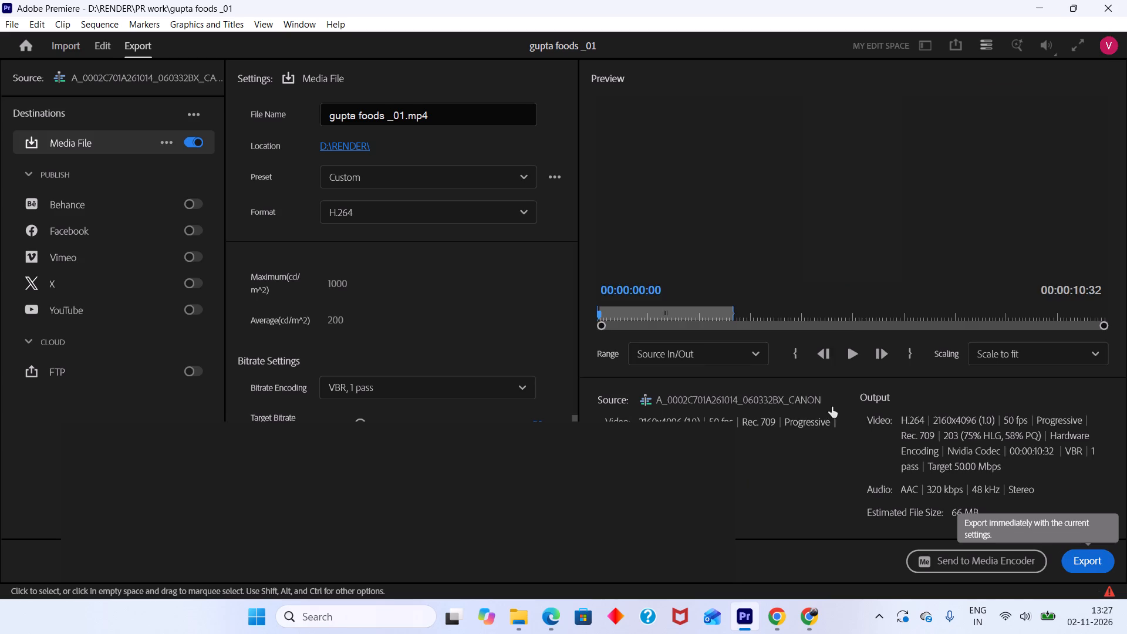
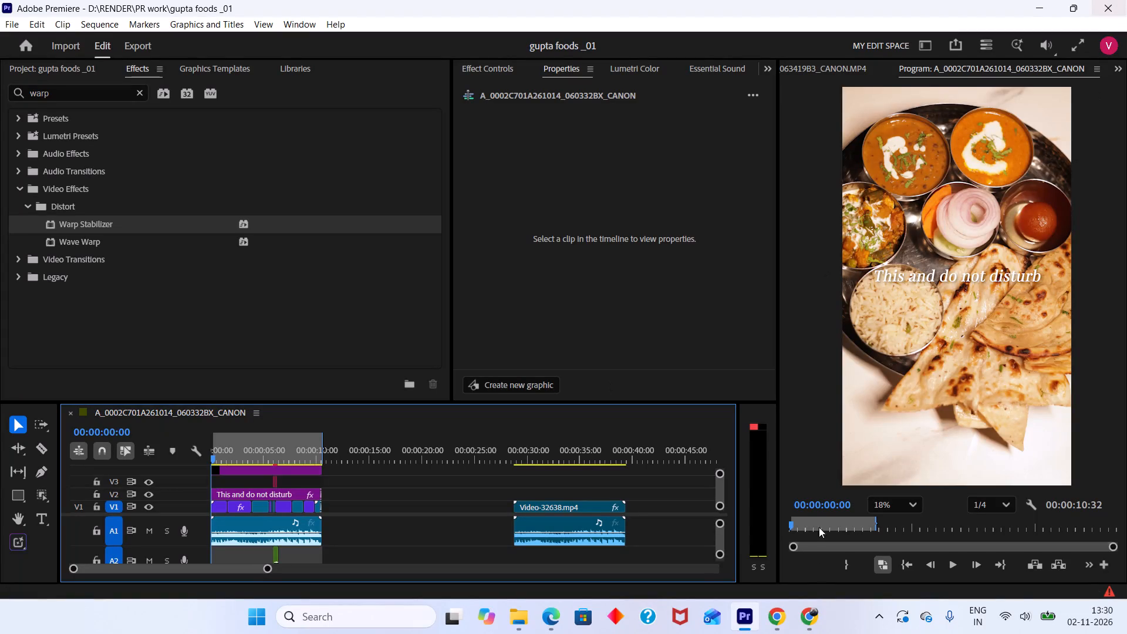
Switch from Premiere to the Chrome window that has WhatsApp and the Pinterest video downloader open.
left_click(817, 615)
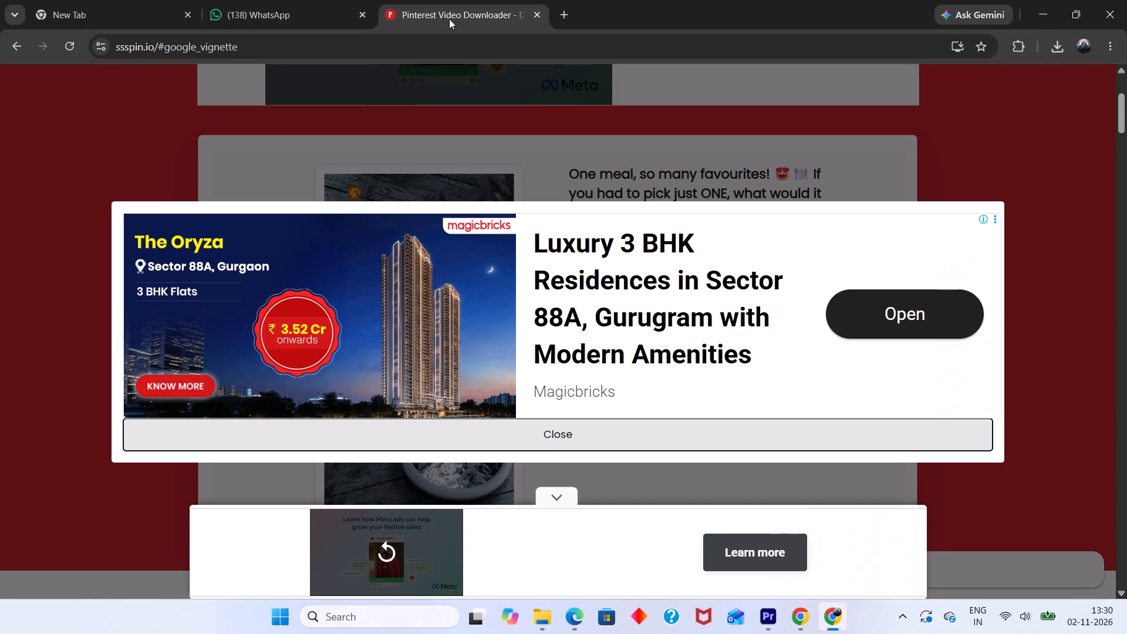